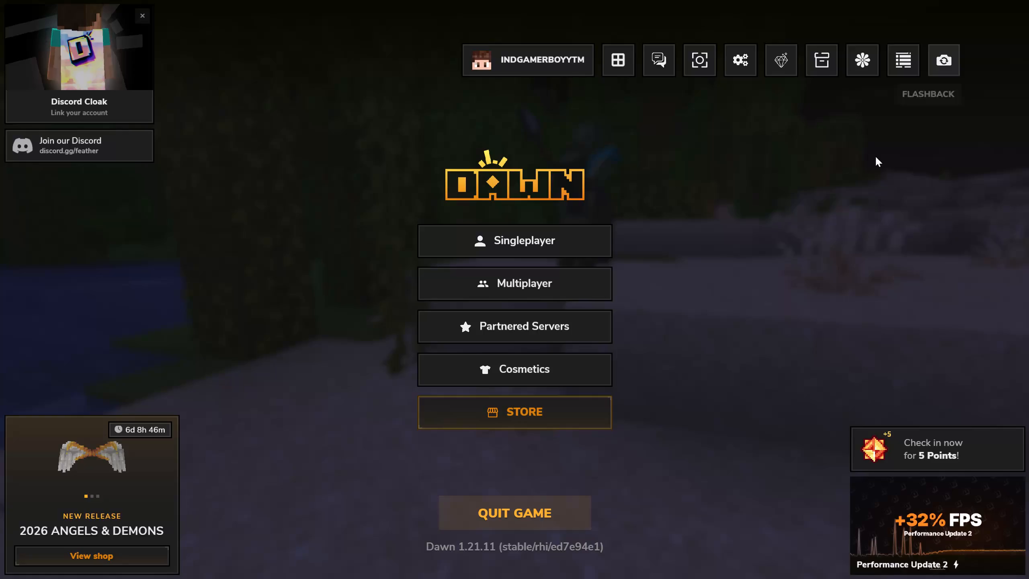
# Quit the game and close the Chrome window to return to the CapCut project 1027.
pyautogui.click(539, 510)
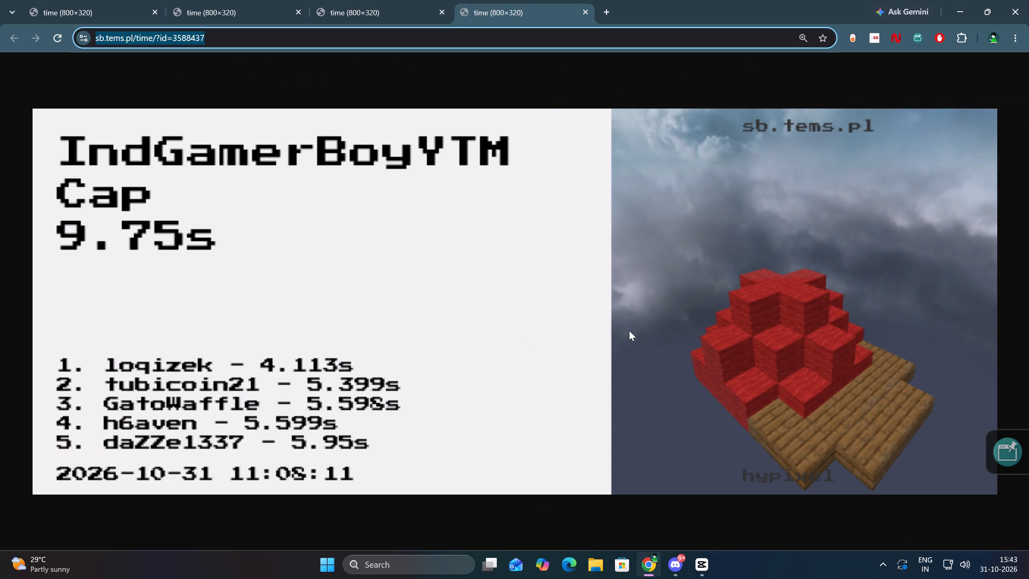
pyautogui.click(1028, 0)
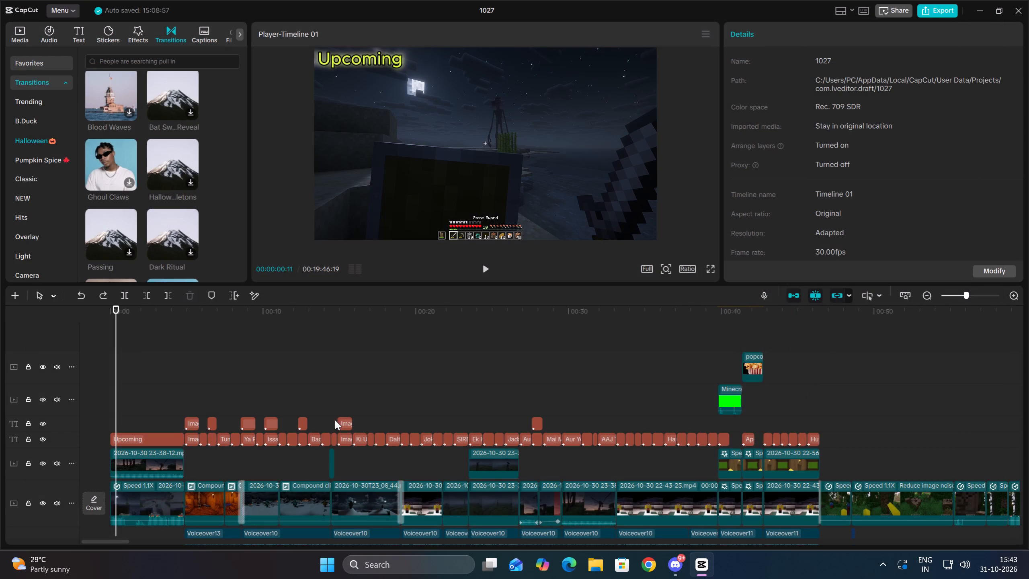
pyautogui.click(159, 401)
pyautogui.moveTo(159, 401); pyautogui.dragTo(0, 384)
pyautogui.press('space')
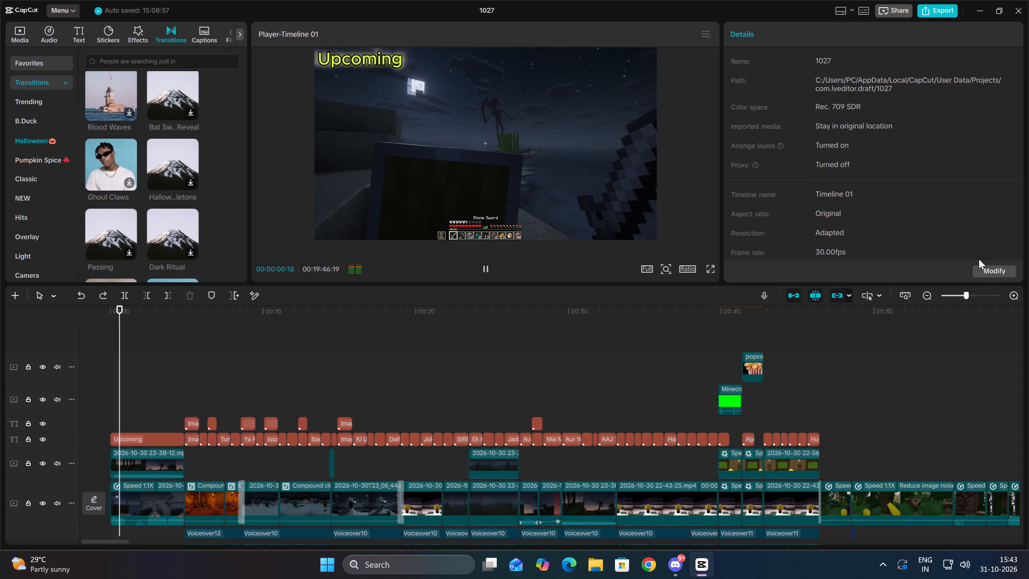
pyautogui.doubleClick(1013, 294)
pyautogui.click(293, 470)
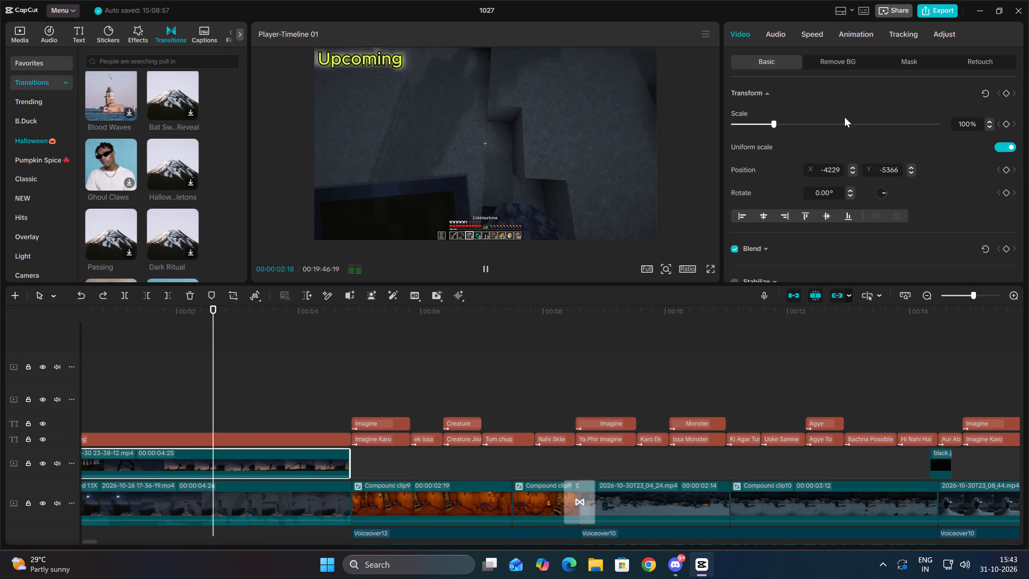
pyautogui.click(783, 35)
pyautogui.click(864, 121)
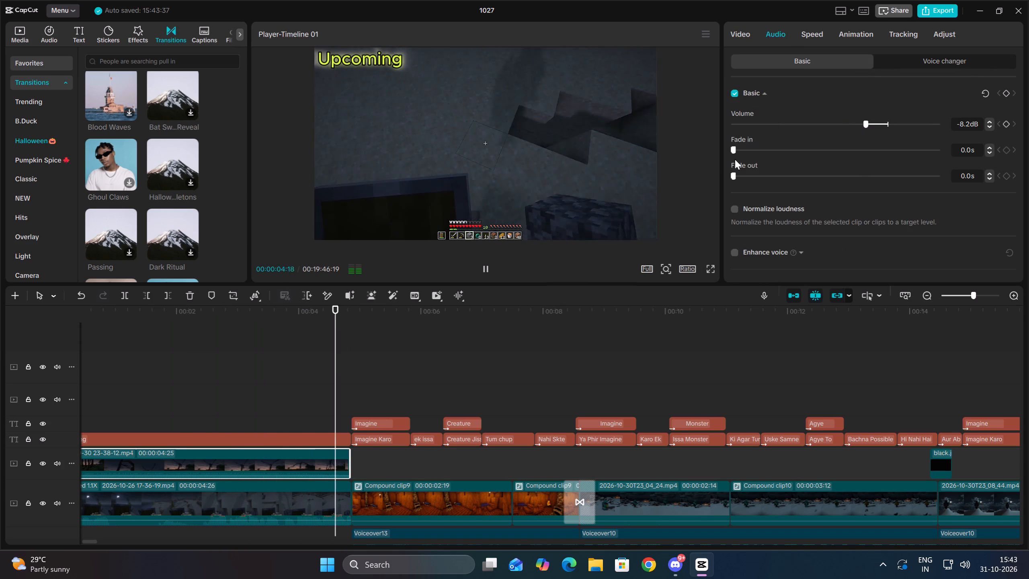
# Park the playhead at 00:00:04:26, where the opening clip meets Compound clip9, and search the transitions for flick.
pyautogui.doubleClick(348, 394)
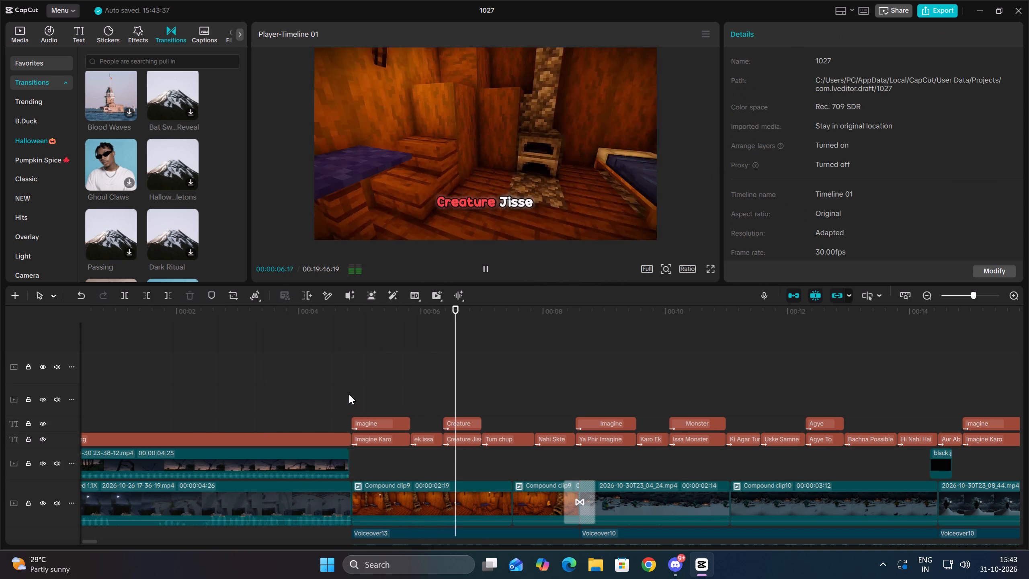
pyautogui.scroll(-11, 349, 394)
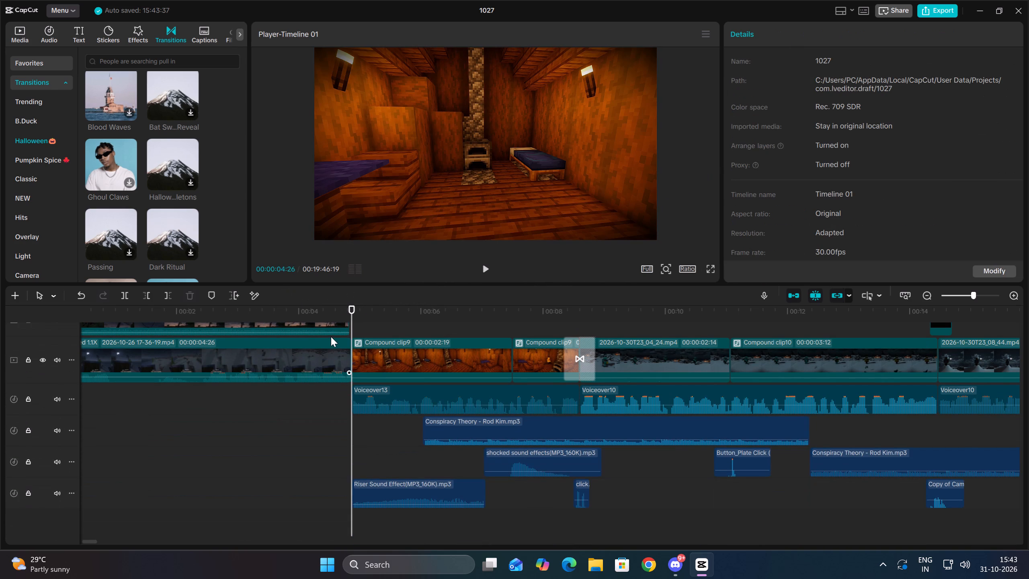
pyautogui.click(143, 64)
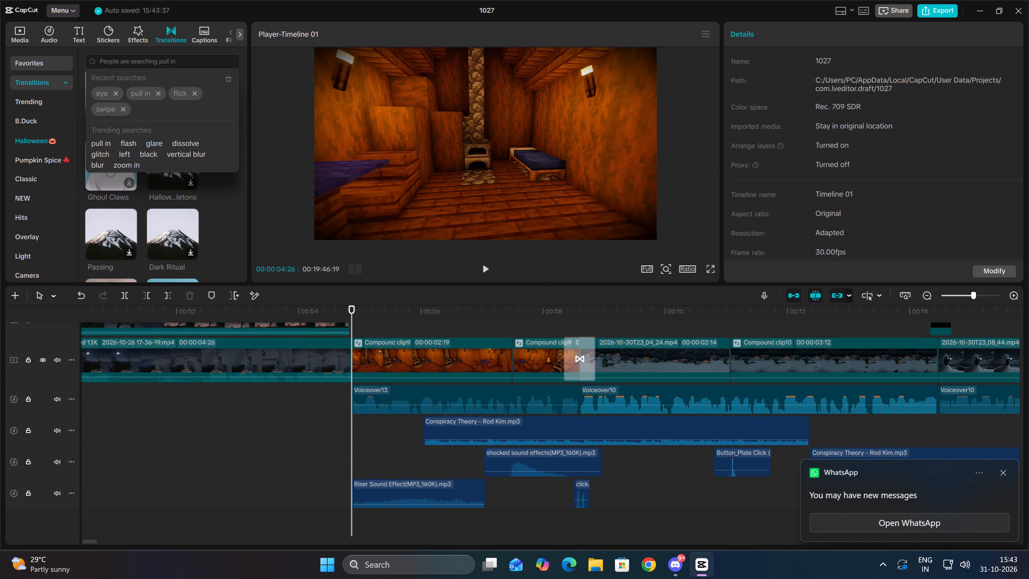
pyautogui.click(174, 95)
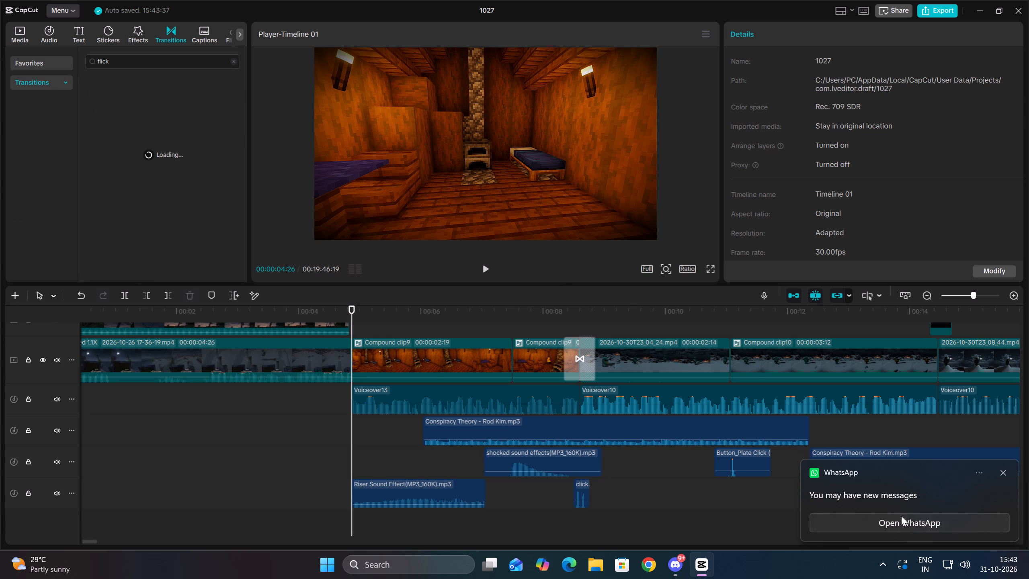
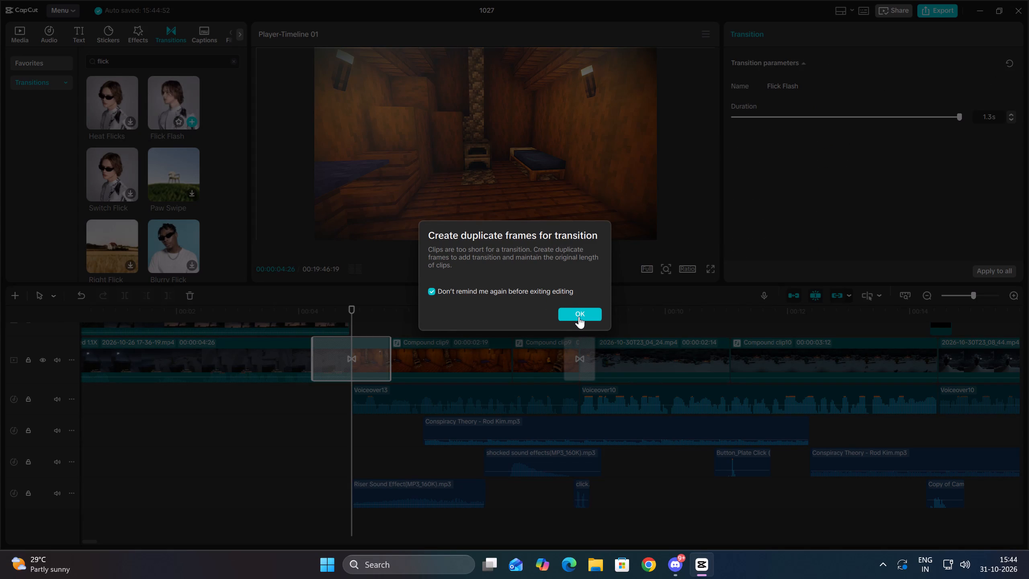
# Accept duplicate frames for the Flick Flash transition into Compound clip9 and set its duration to 0.4 s.
pyautogui.click(579, 316)
pyautogui.moveTo(912, 119); pyautogui.dragTo(830, 119)
pyautogui.click(23, 29)
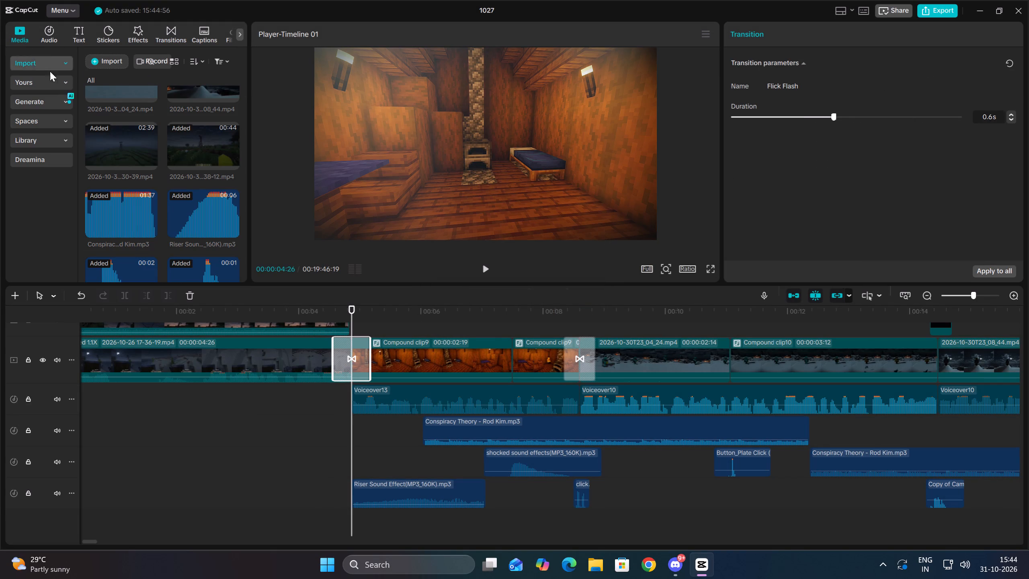
pyautogui.scroll(5, 255, 287)
pyautogui.moveTo(799, 116); pyautogui.dragTo(793, 119)
# Place the Swipe Swoosh sound effect on an audio track beneath the Flick Flash transition at 00:00:04:26.
pyautogui.scroll(-3, 152, 224)
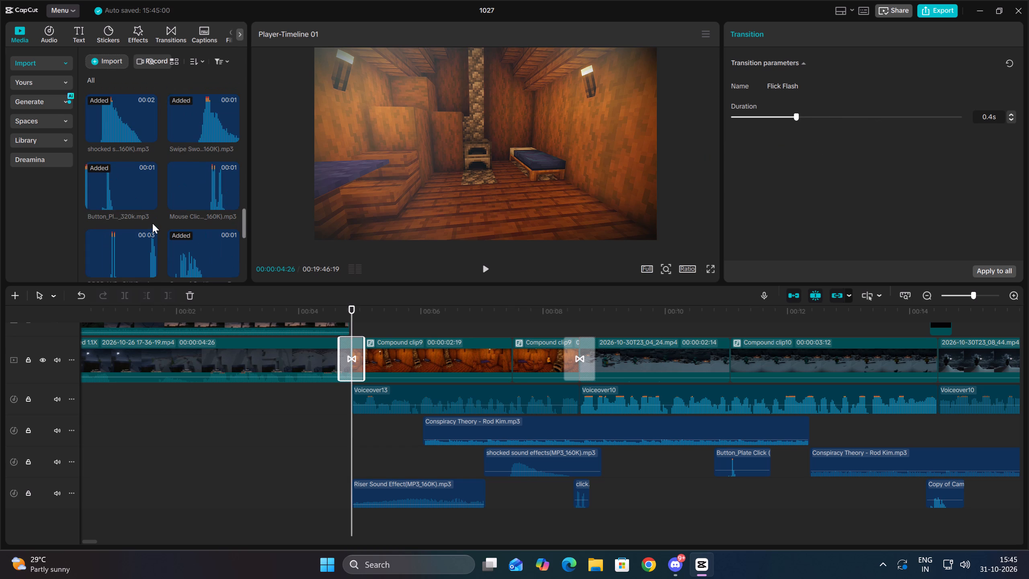
pyautogui.moveTo(205, 124); pyautogui.dragTo(332, 461)
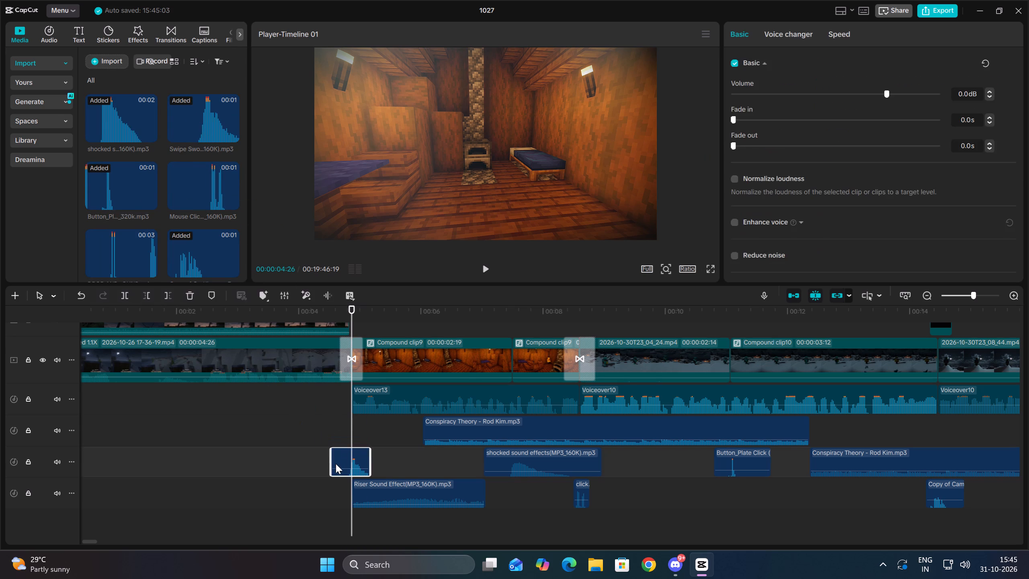
# Play the timeline from its start through the captioned intro and into the jungle gameplay footage to review it.
pyautogui.click(338, 426)
pyautogui.moveTo(338, 426); pyautogui.dragTo(0, 398)
pyautogui.press('space')
pyautogui.scroll(4, 389, 396)
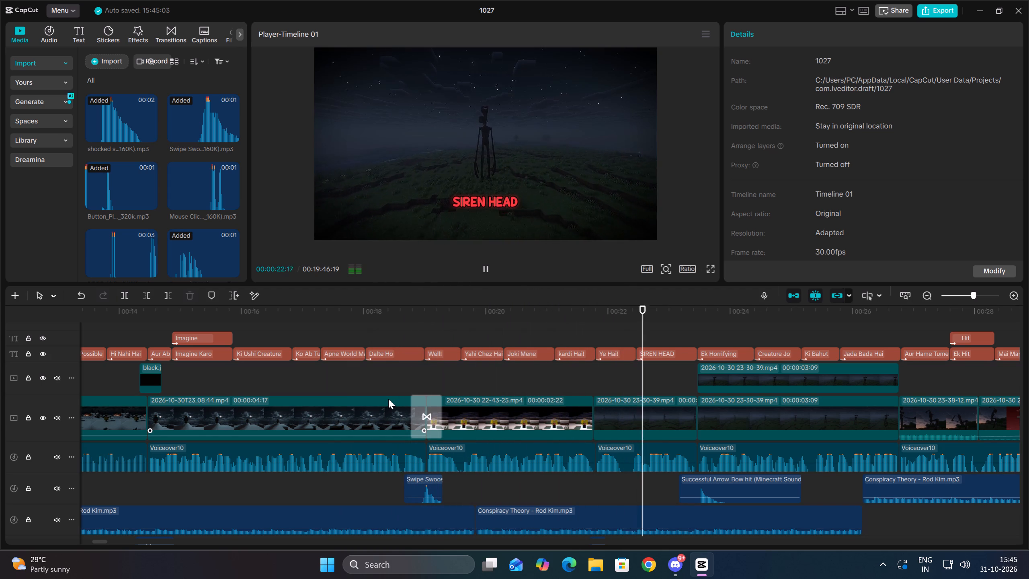
pyautogui.press('space')
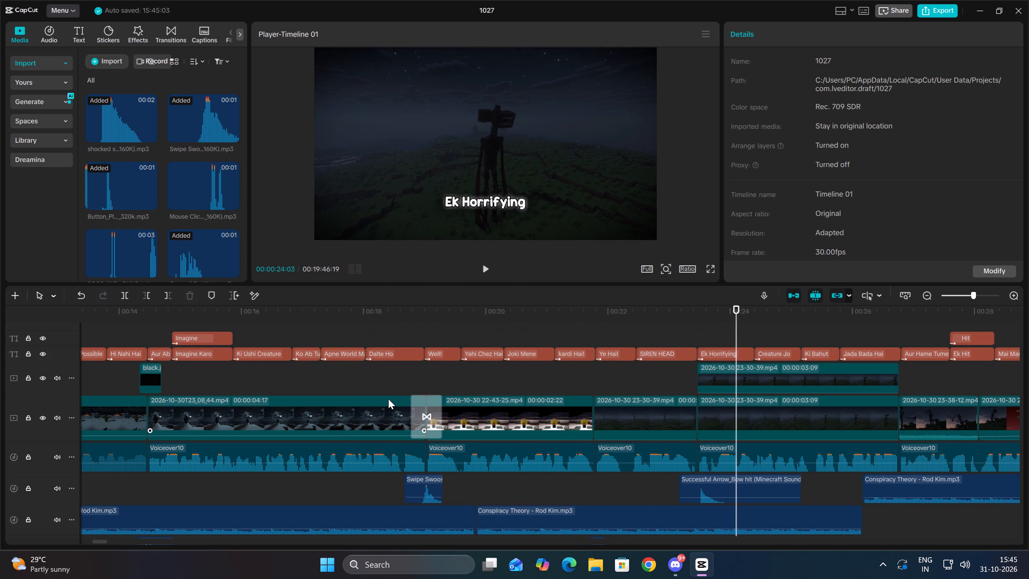
pyautogui.press('space')
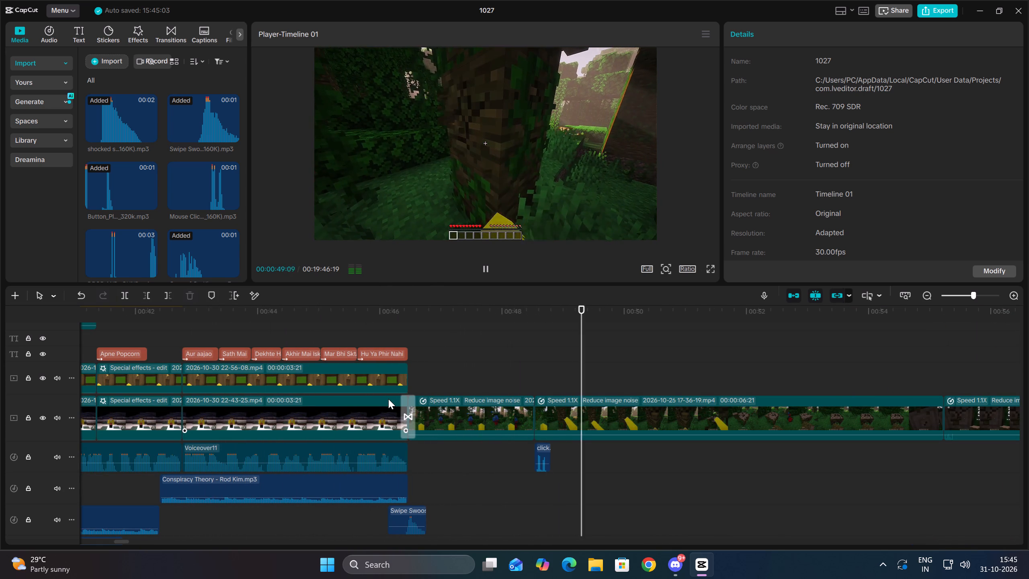
# Park the playhead at 00:00:46:14, where the jungle gameplay starts, and browse the Downloads files for media to import.
pyautogui.click(430, 483)
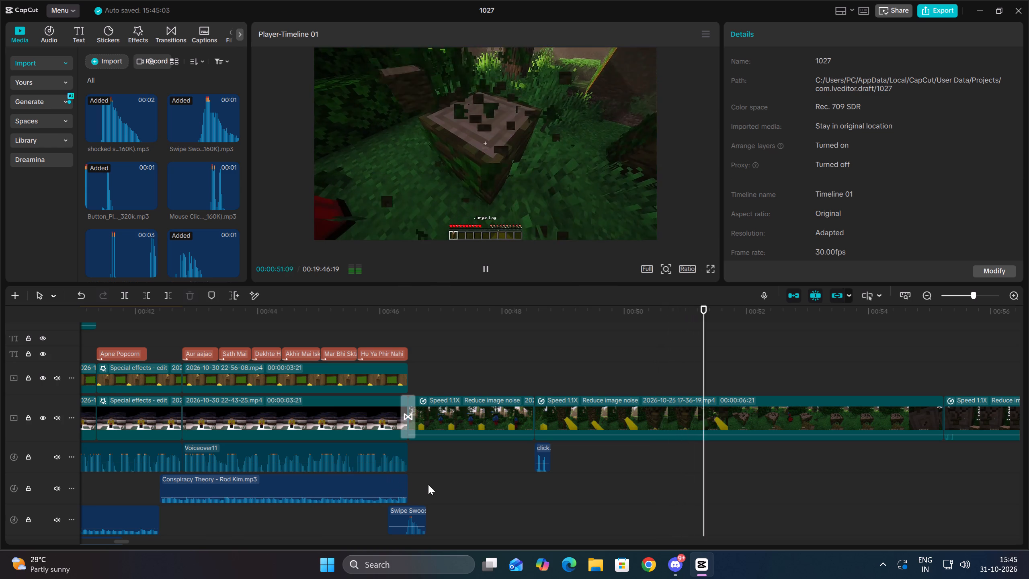
pyautogui.moveTo(428, 485); pyautogui.dragTo(409, 491)
pyautogui.click(420, 489)
pyautogui.moveTo(420, 489); pyautogui.dragTo(409, 491)
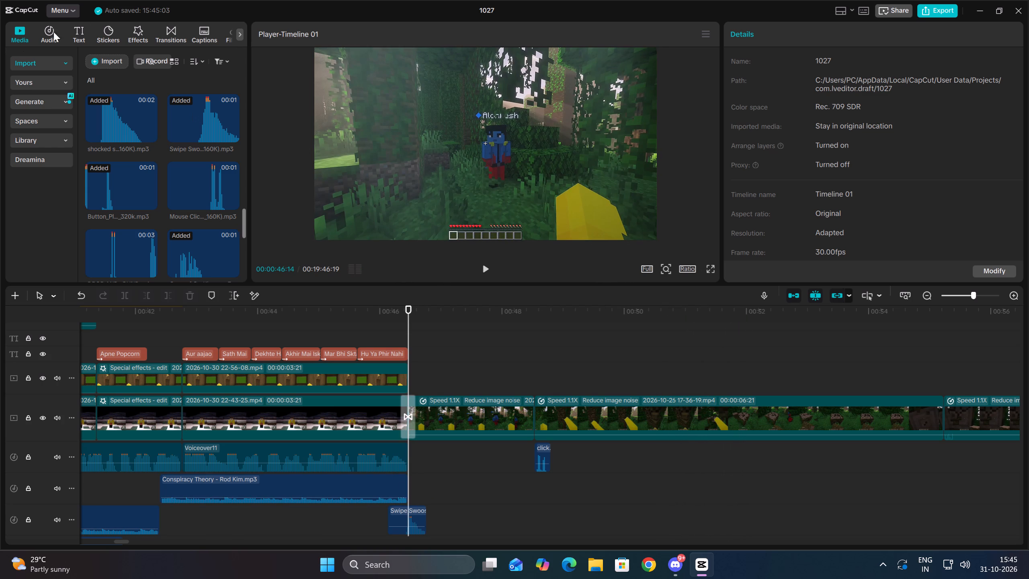
pyautogui.click(93, 56)
pyautogui.click(113, 80)
pyautogui.click(757, 34)
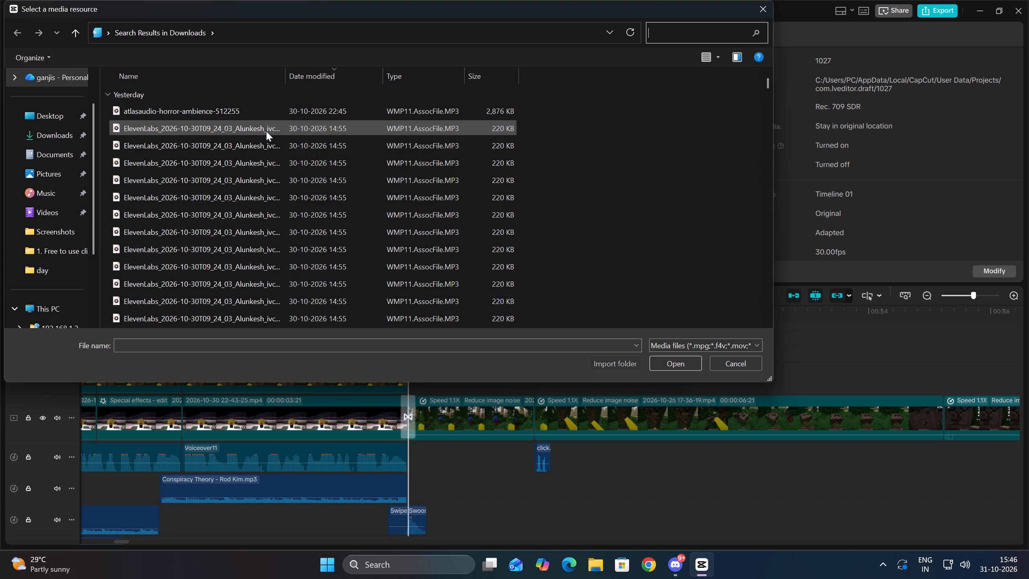
pyautogui.scroll(-2, 279, 187)
pyautogui.scroll(2, 281, 189)
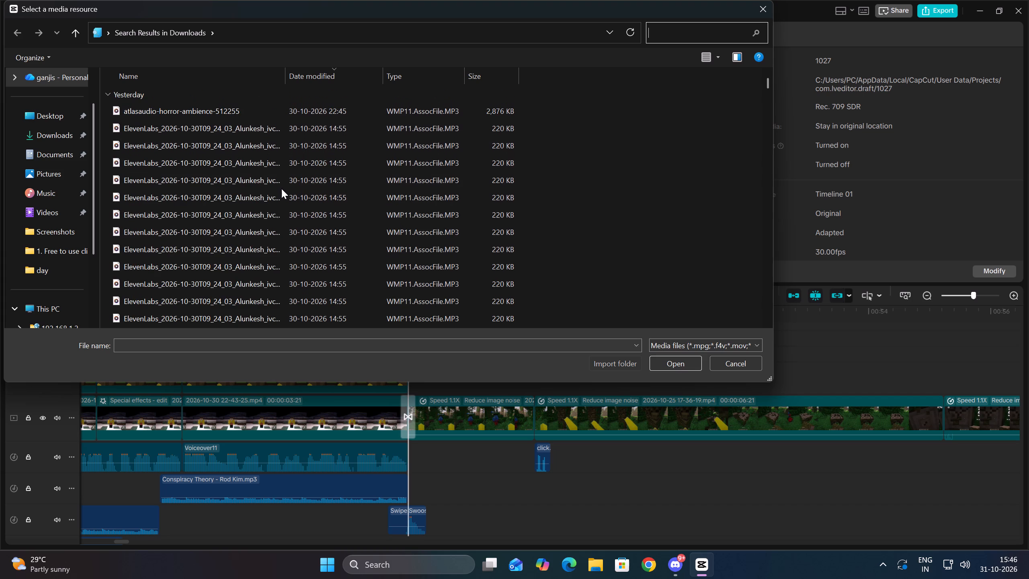
pyautogui.scroll(-1, 519, 275)
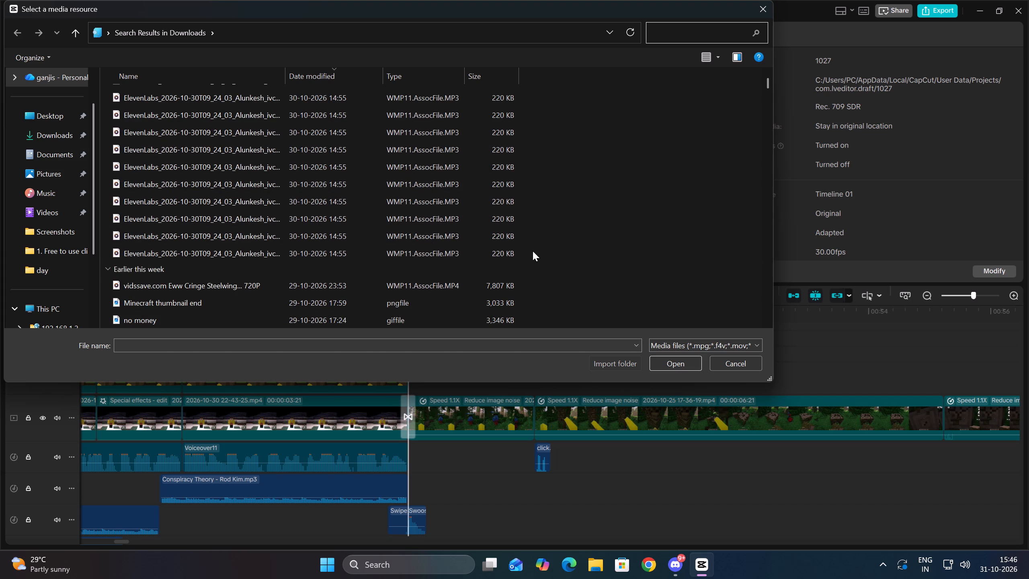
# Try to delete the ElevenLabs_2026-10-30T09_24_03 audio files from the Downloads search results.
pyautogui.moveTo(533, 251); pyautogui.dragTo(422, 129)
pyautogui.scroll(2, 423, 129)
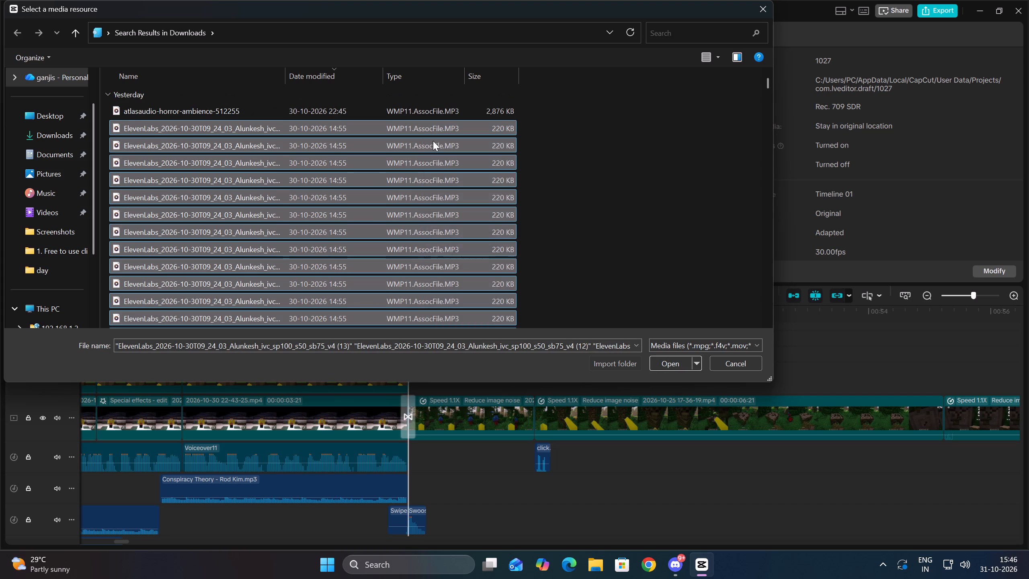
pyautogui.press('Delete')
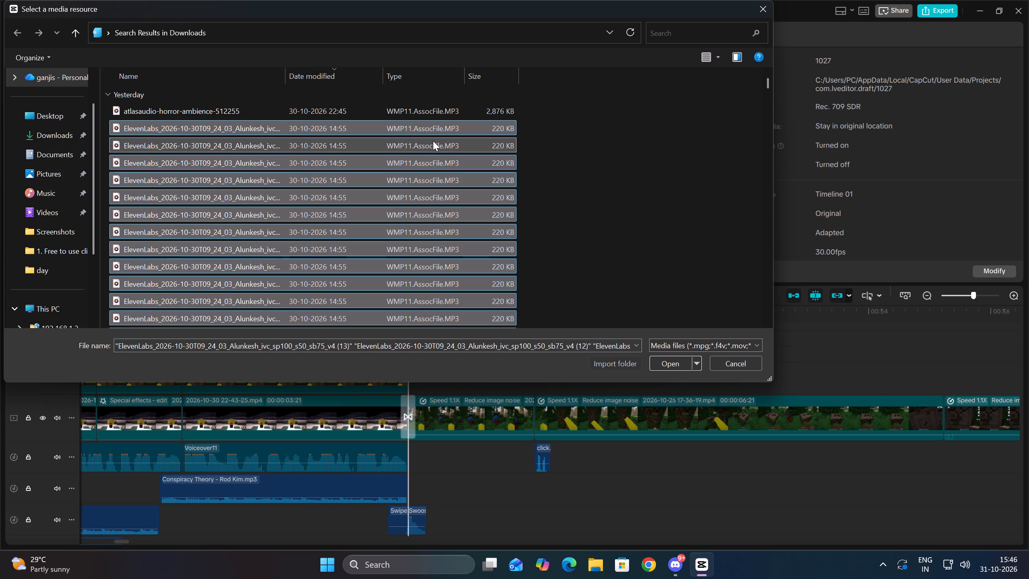
# Import atlasaudio-horror-ambience-512255.mp3 into the project media.
pyautogui.click(313, 107)
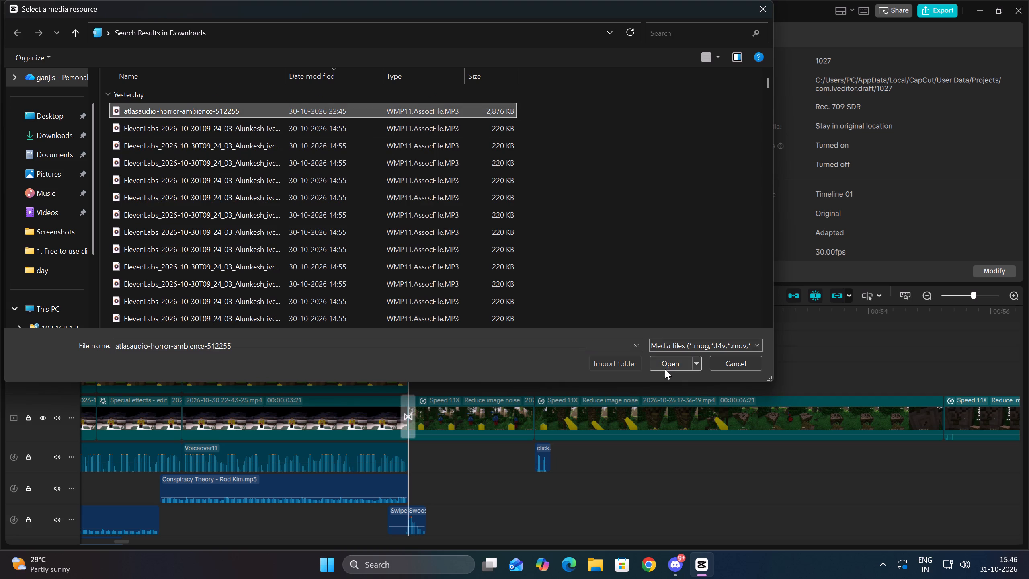
pyautogui.click(665, 369)
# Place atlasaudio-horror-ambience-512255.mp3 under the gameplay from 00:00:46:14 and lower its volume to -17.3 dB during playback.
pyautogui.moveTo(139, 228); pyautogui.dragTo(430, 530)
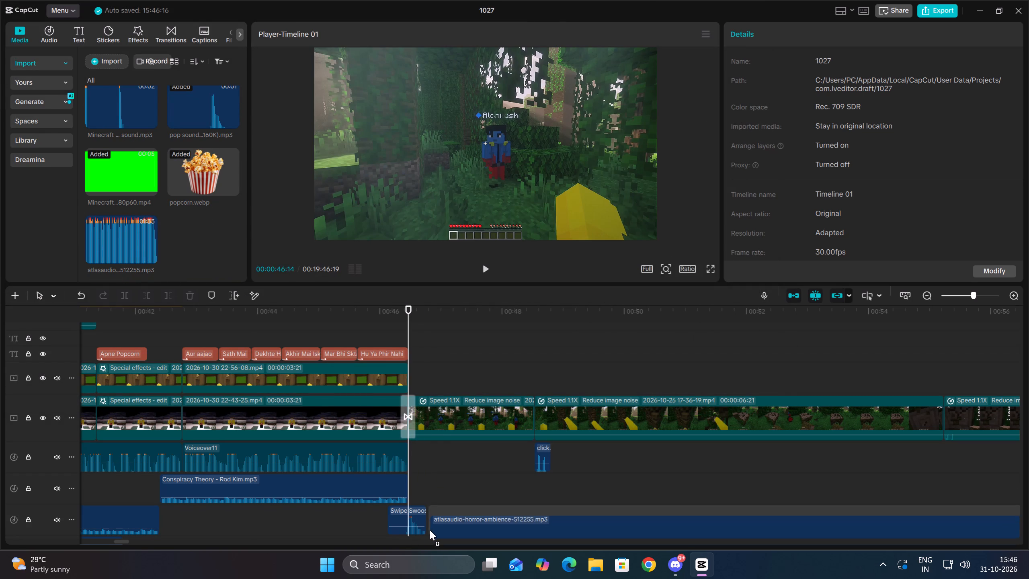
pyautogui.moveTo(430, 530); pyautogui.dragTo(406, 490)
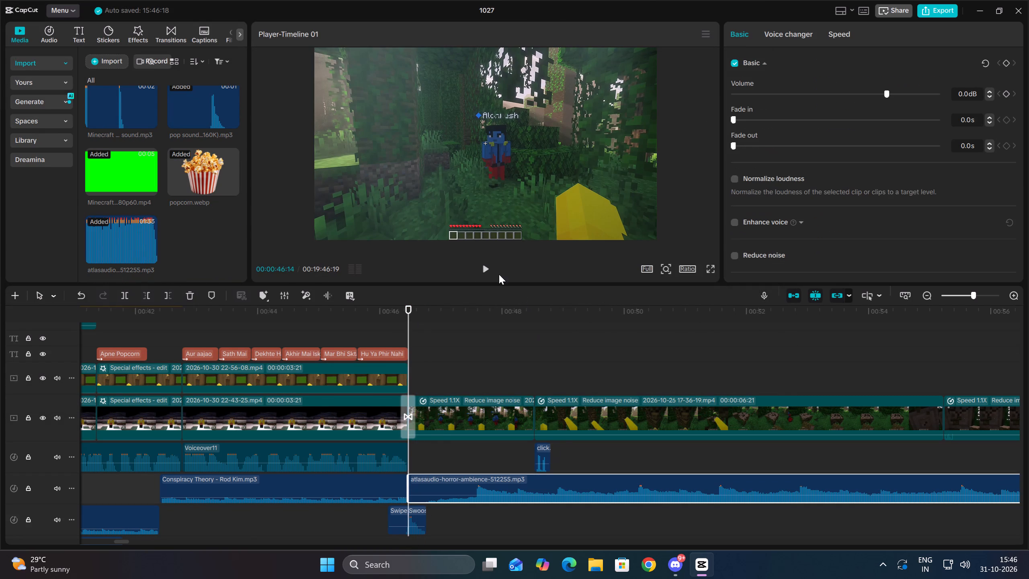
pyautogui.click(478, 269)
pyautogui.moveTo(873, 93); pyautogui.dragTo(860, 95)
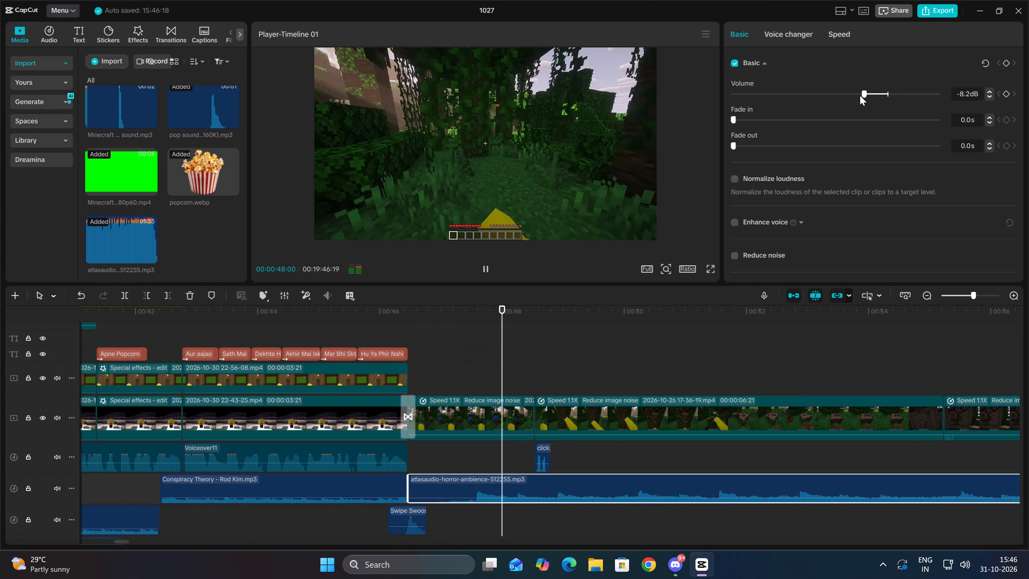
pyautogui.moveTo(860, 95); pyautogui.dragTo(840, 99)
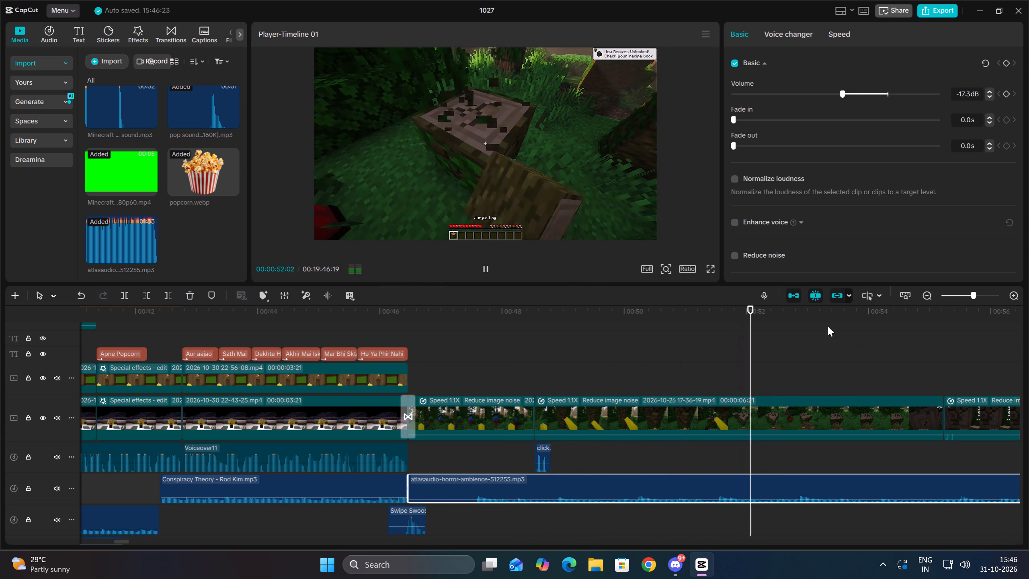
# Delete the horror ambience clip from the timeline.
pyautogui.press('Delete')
# Switch to Chrome, search Google for horror ambience music download, and open the Pixabay horror ambience music page.
pyautogui.click(654, 558)
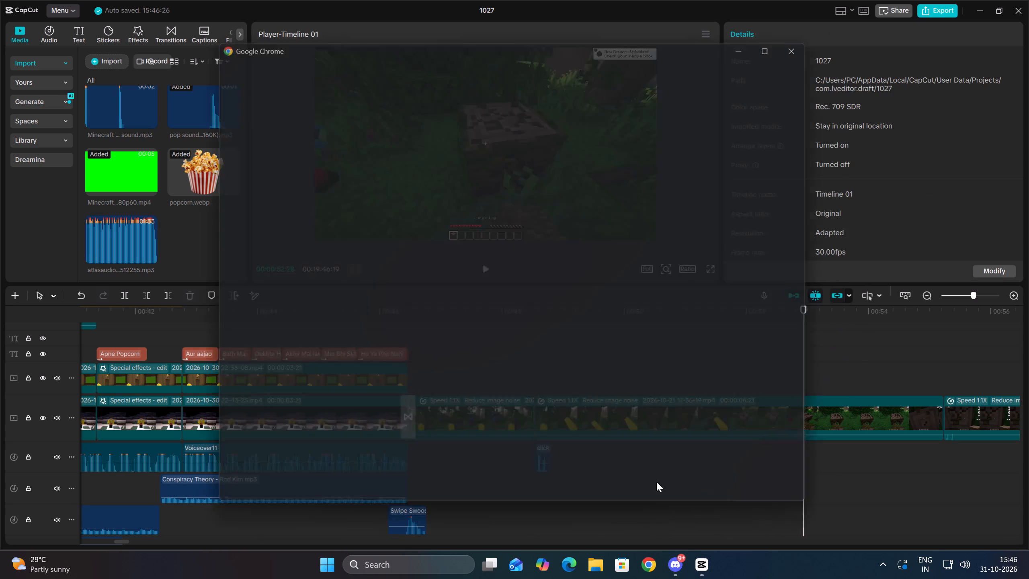
pyautogui.click(456, 289)
pyautogui.click(449, 230)
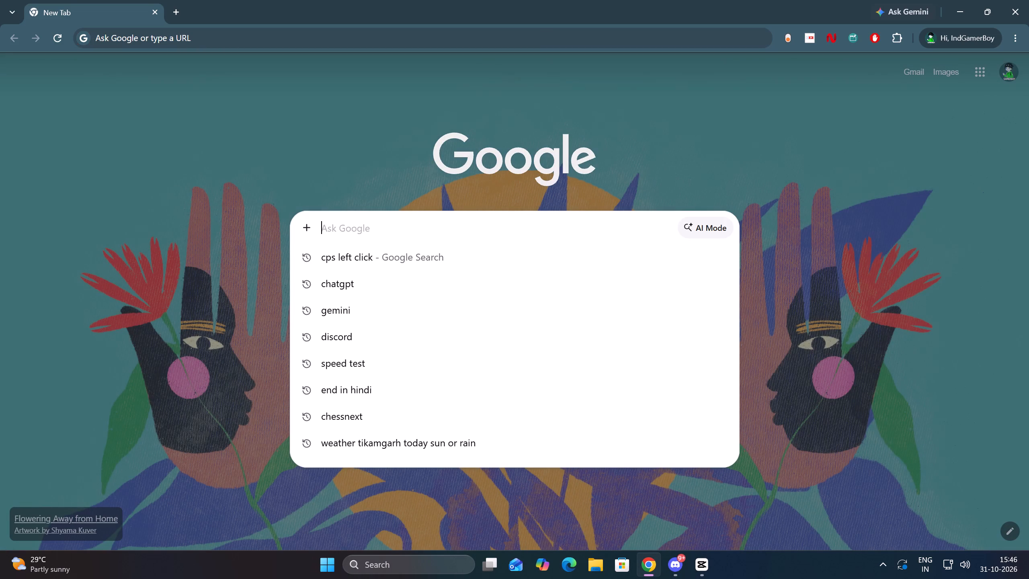
pyautogui.press('h')
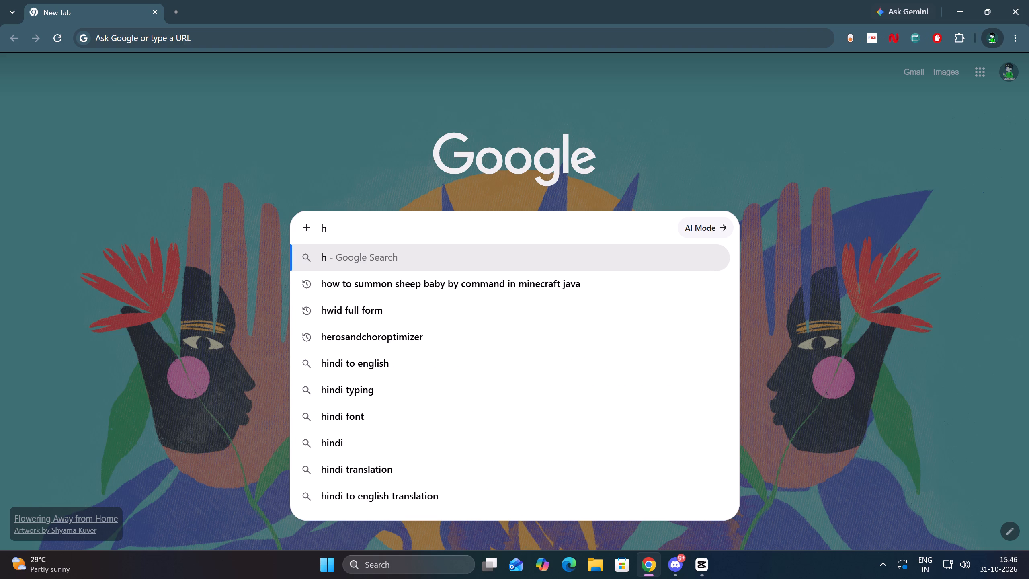
pyautogui.write('orror')
pyautogui.press('space')
pyautogui.write('ambience')
pyautogui.press('space')
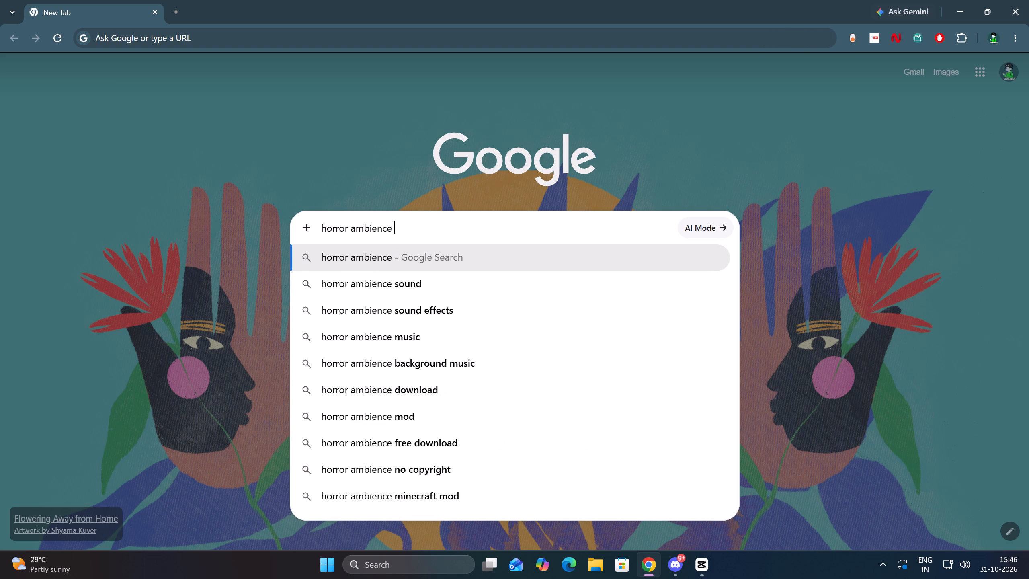
pyautogui.write('music')
pyautogui.press('space')
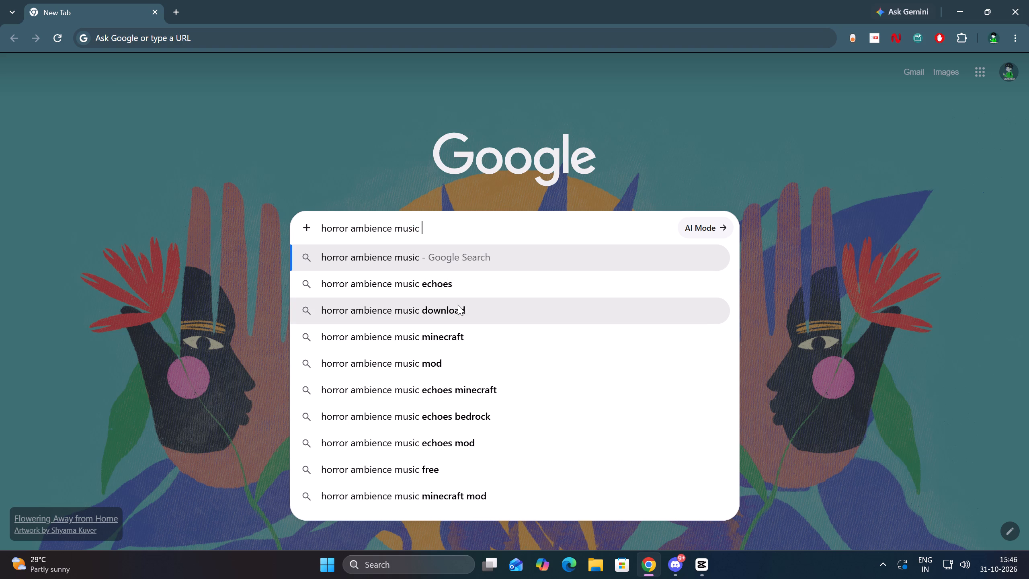
pyautogui.click(458, 307)
pyautogui.click(434, 201)
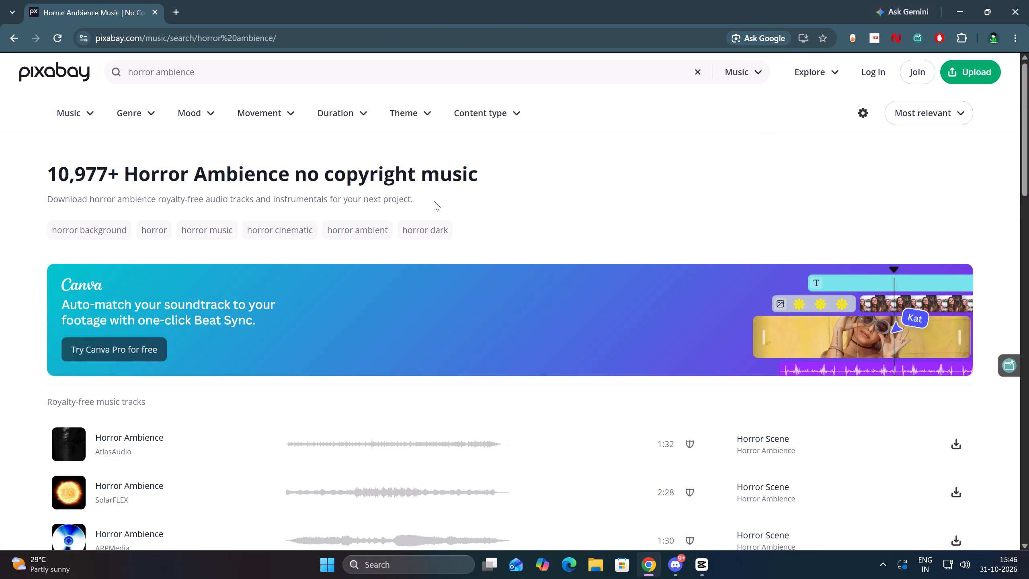
# Preview the Horror Ambience tracks by AtlasAudio and SolarFLEX, and download the SolarFLEX one.
pyautogui.scroll(-3, 434, 201)
pyautogui.scroll(2, 402, 195)
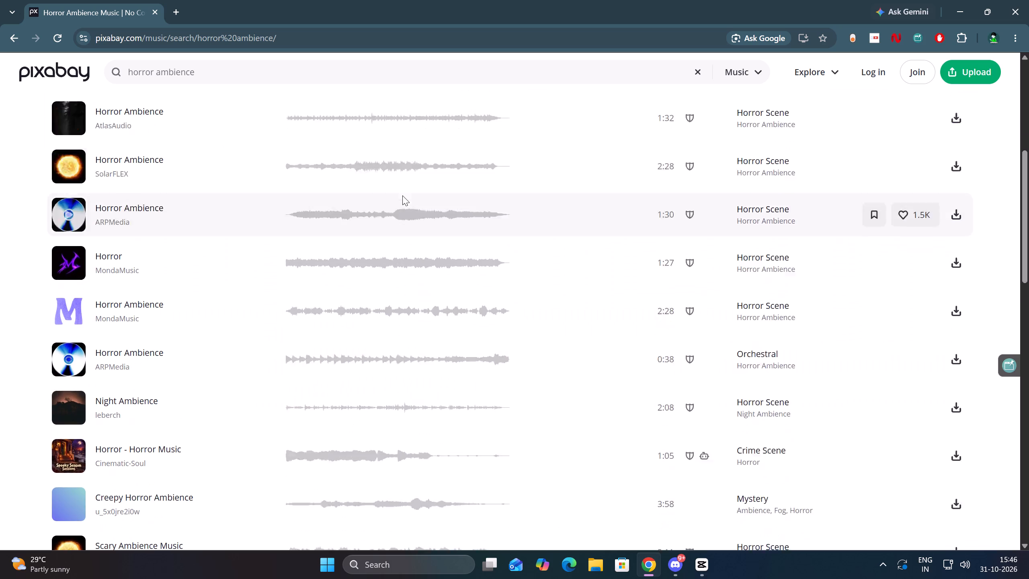
pyautogui.scroll(1, 402, 195)
pyautogui.click(73, 443)
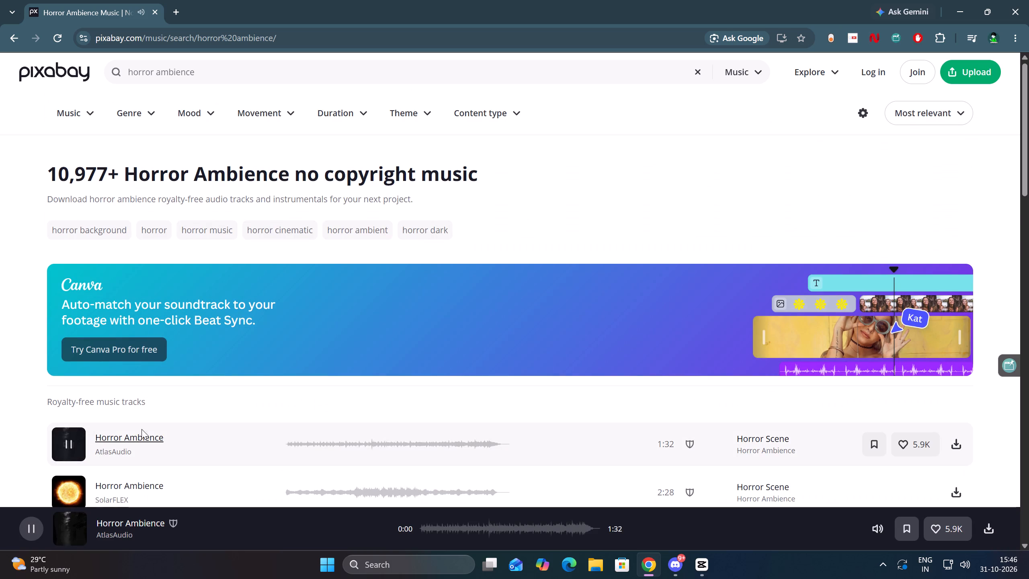
pyautogui.scroll(-1, 288, 386)
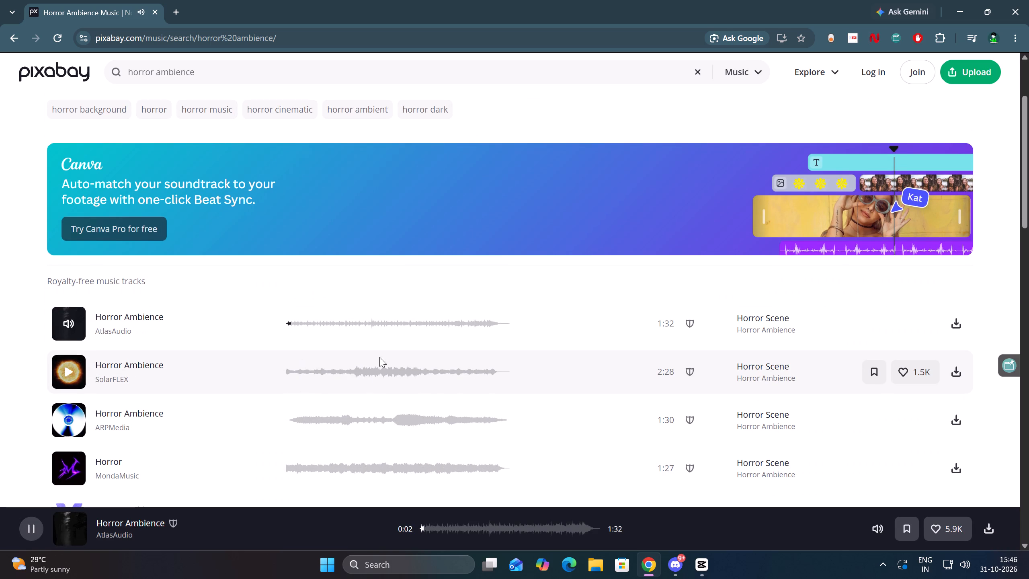
pyautogui.click(74, 376)
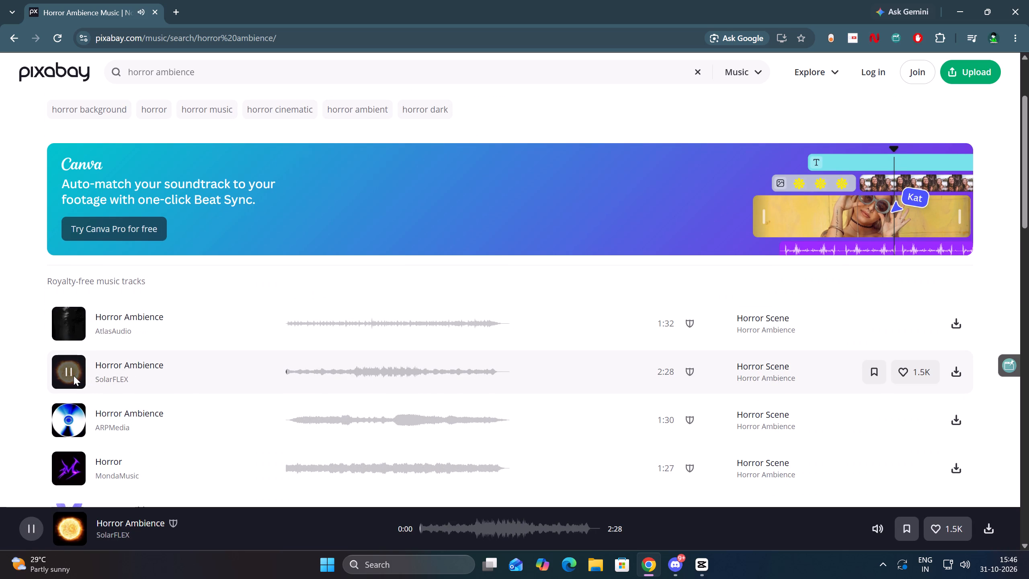
pyautogui.click(956, 365)
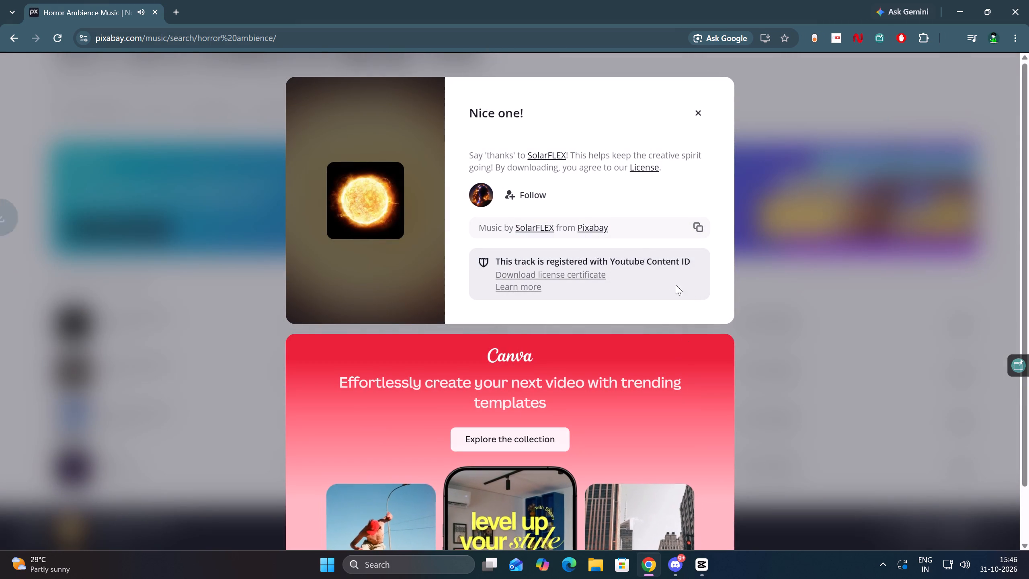
pyautogui.click(702, 111)
# Preview and download the 1:30 Horror Ambience track by ARPMedia.
pyautogui.scroll(-2, 303, 390)
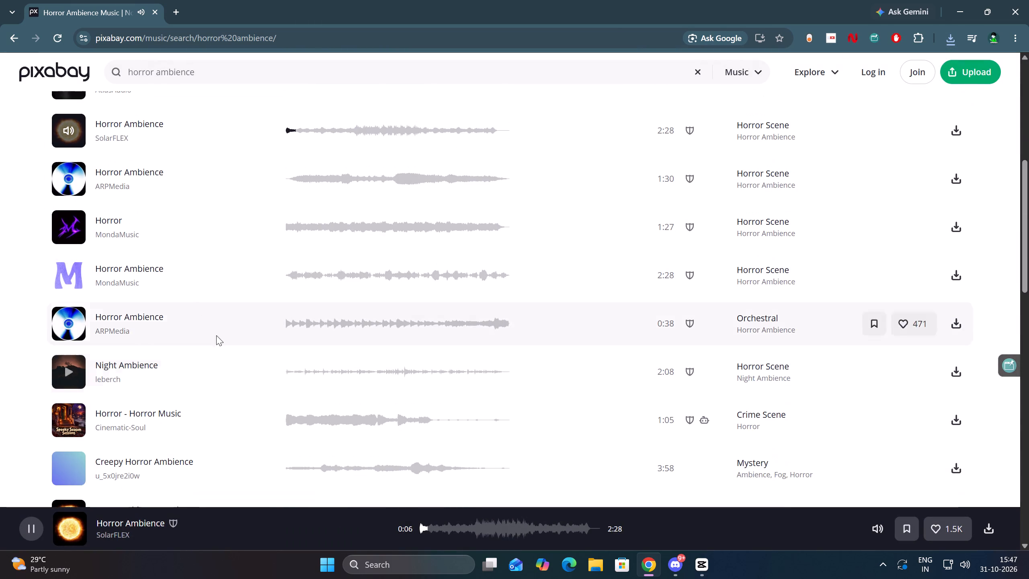
pyautogui.click(80, 175)
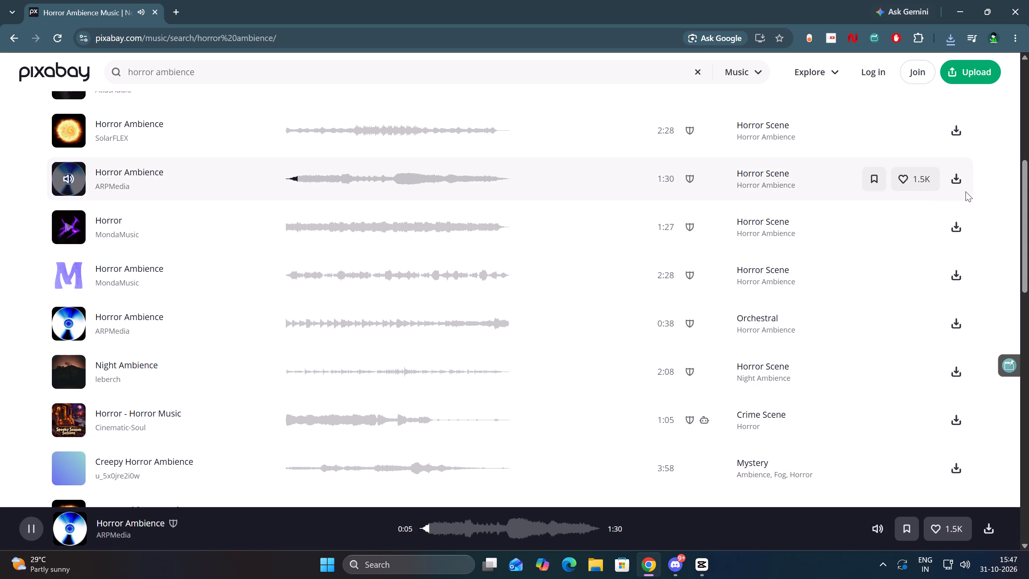
pyautogui.click(961, 177)
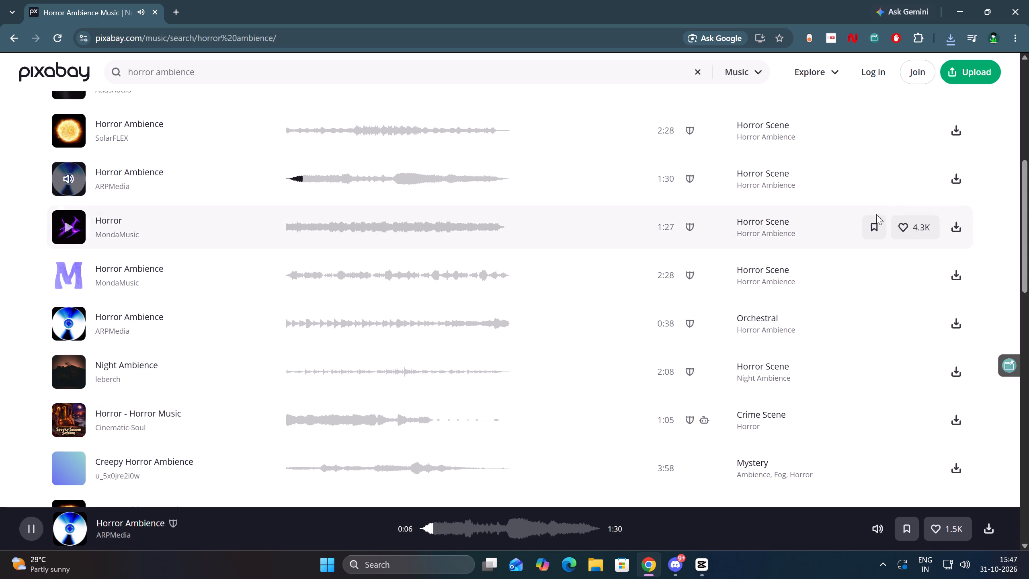
pyautogui.click(699, 113)
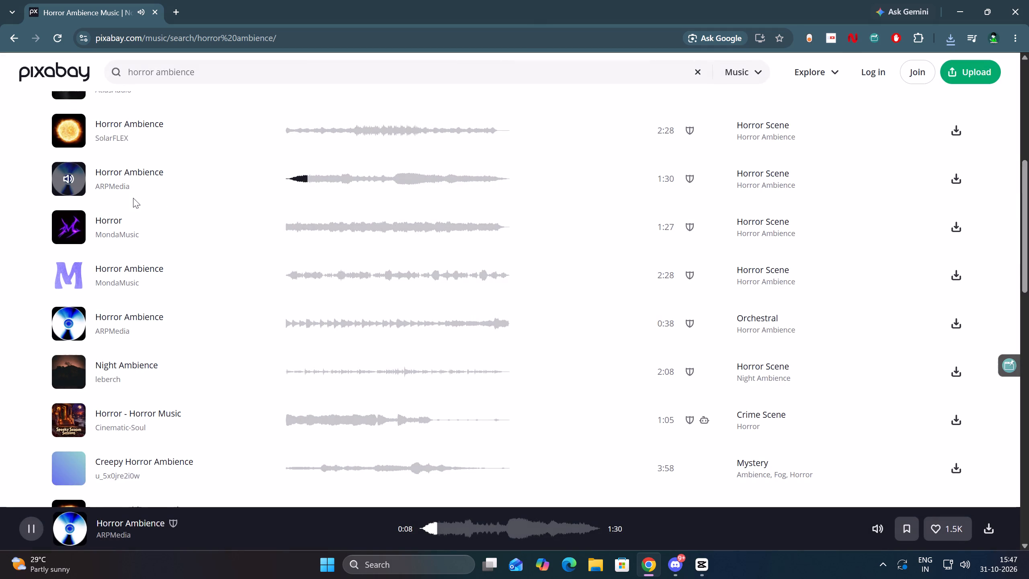
# Preview MondaMusic's Horror and Horror Ambience tracks, and download the 2:28 Horror Ambience one.
pyautogui.click(74, 223)
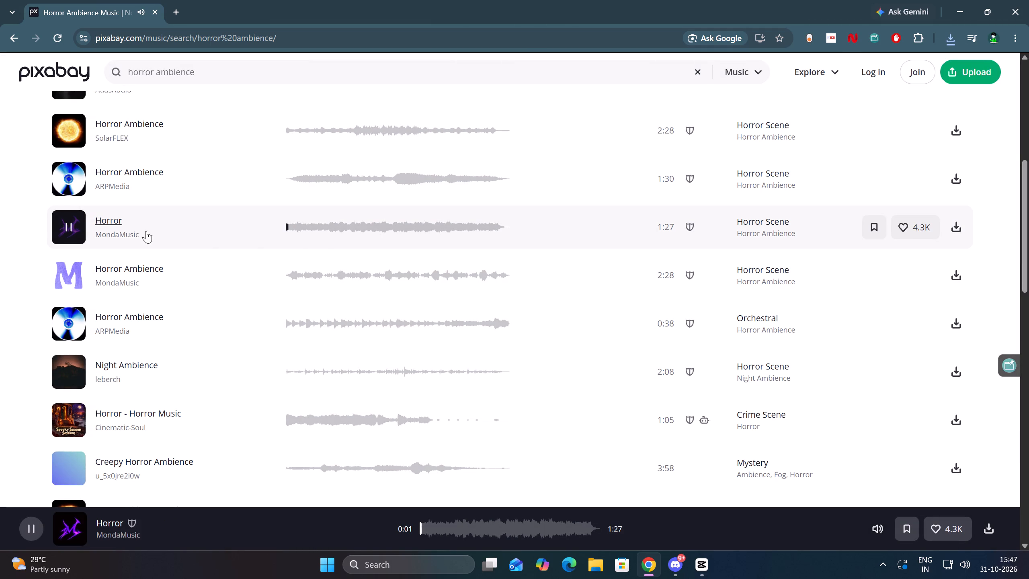
pyautogui.click(339, 231)
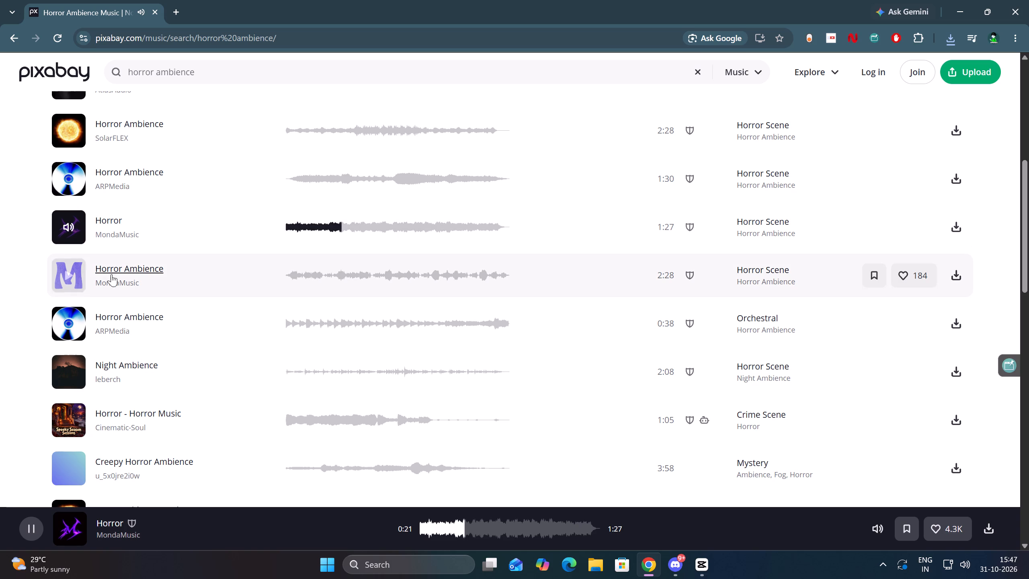
pyautogui.click(70, 271)
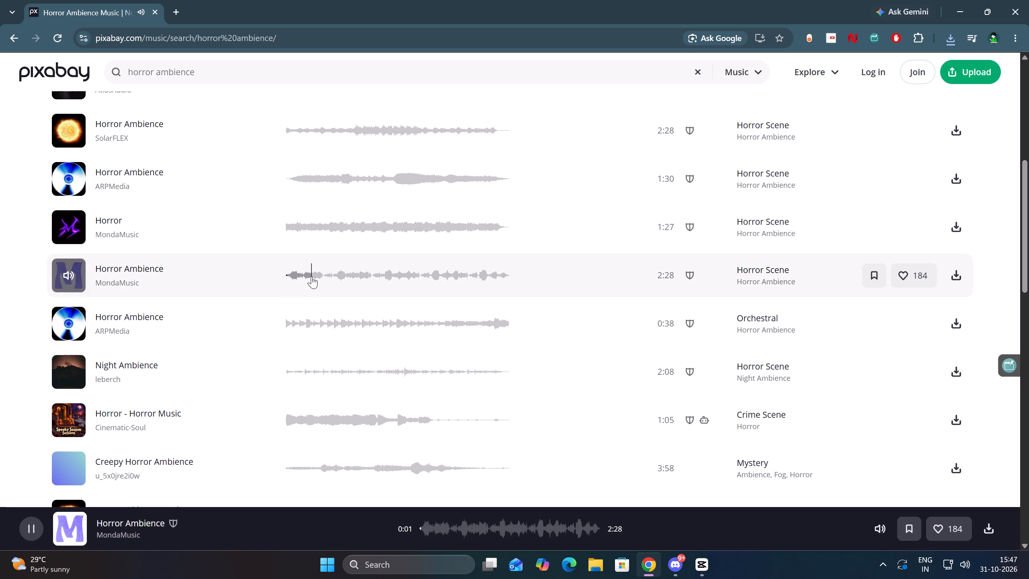
pyautogui.click(957, 277)
pyautogui.click(77, 319)
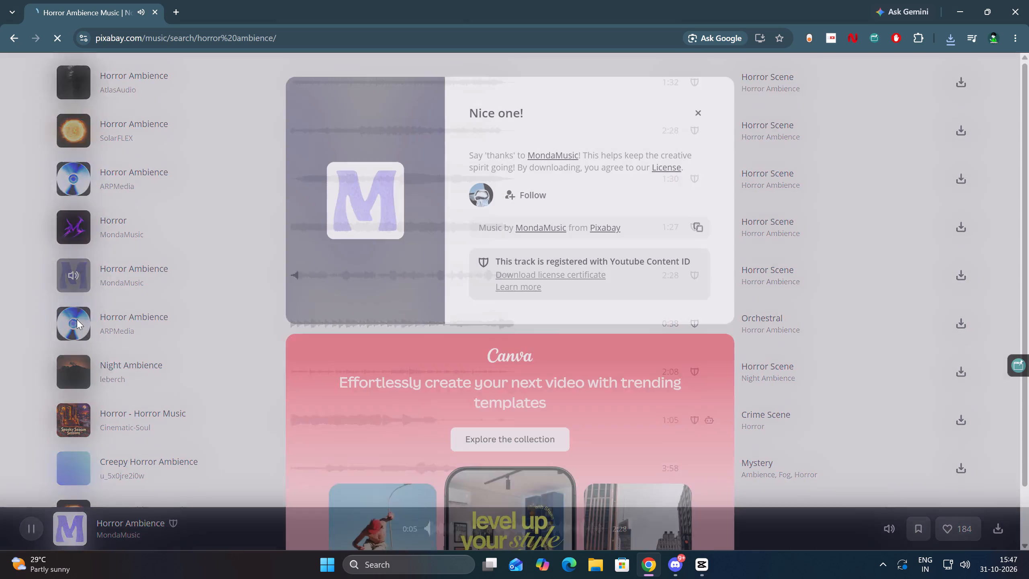
pyautogui.click(701, 113)
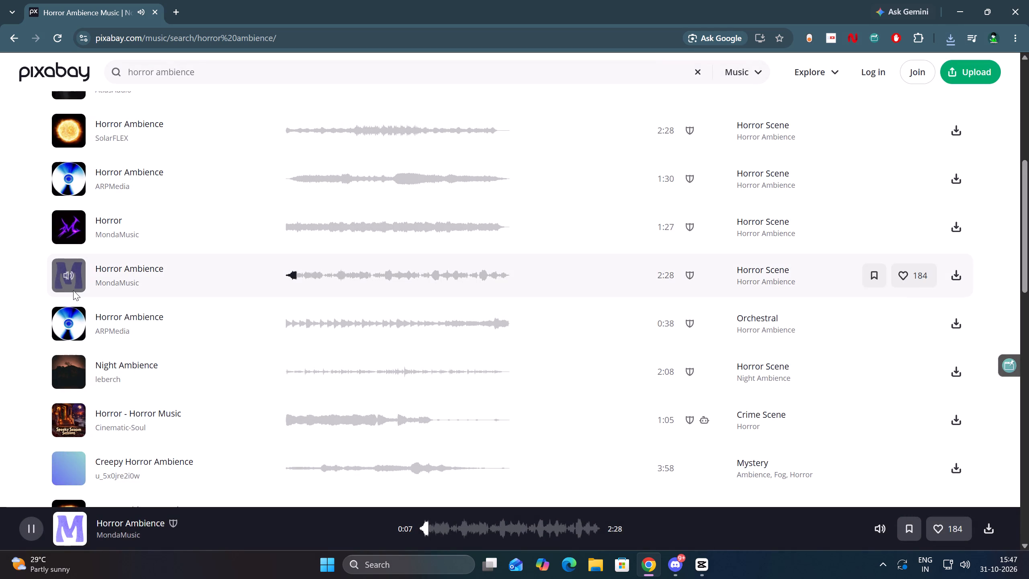
# Preview the 0:38 Horror Ambience track by ARPMedia, Night Ambience by leberch, and Horror - Horror Music by Cinematic-Soul.
pyautogui.click(64, 323)
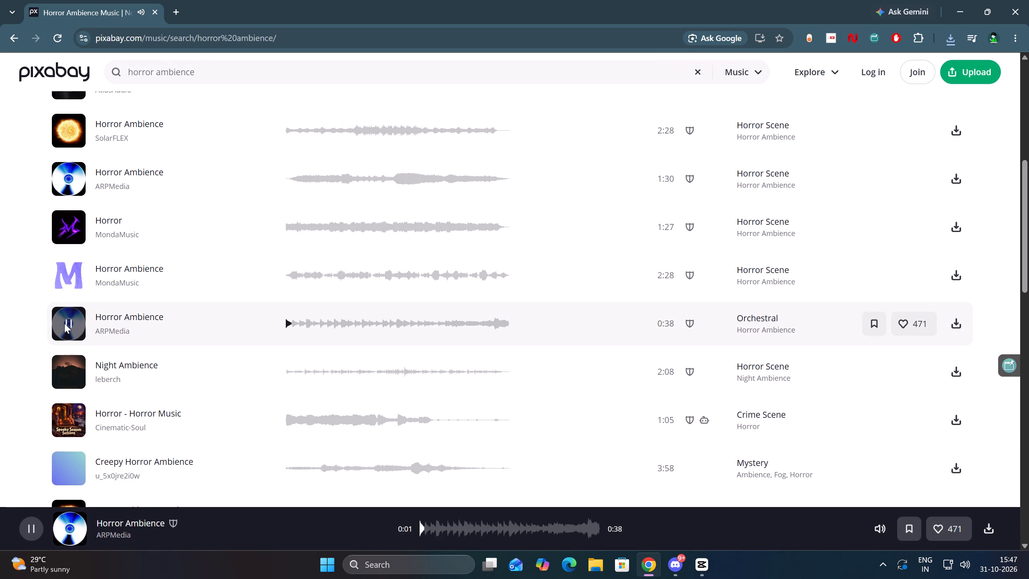
pyautogui.click(67, 370)
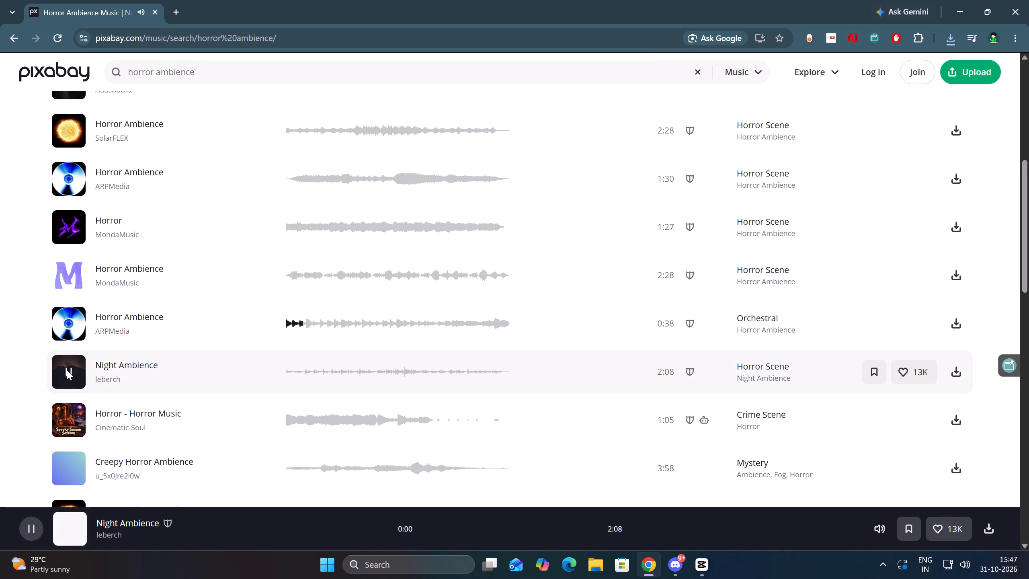
pyautogui.scroll(-2, 70, 365)
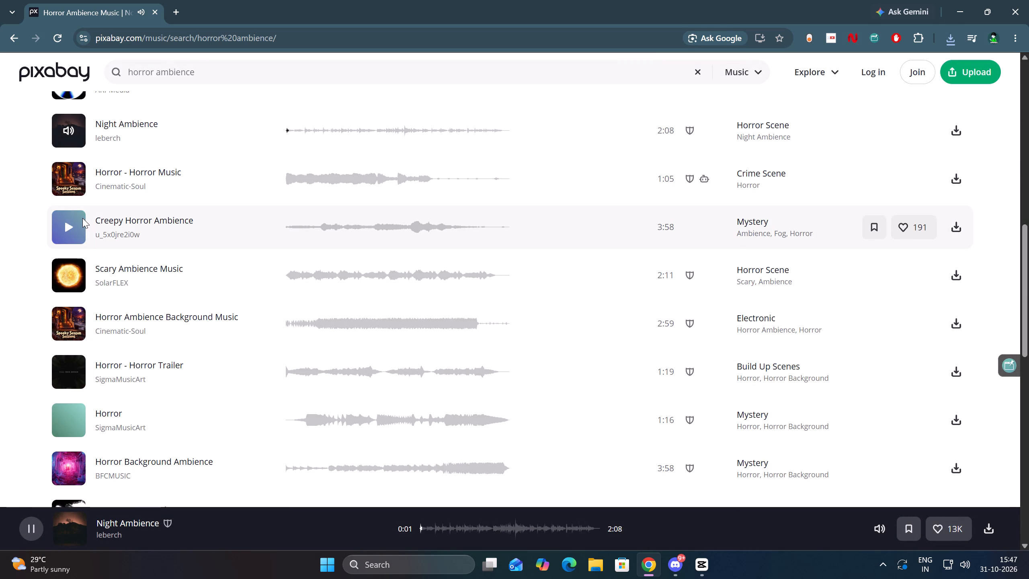
pyautogui.scroll(1, 285, 191)
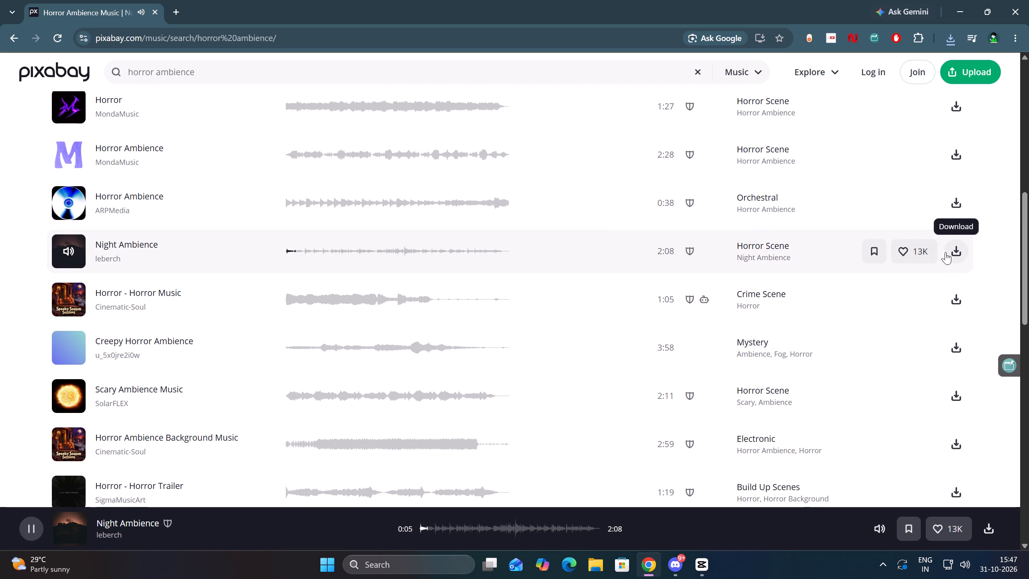
pyautogui.click(71, 297)
# Search Pixabay music for horror ambience for day time.
pyautogui.scroll(7, 234, 285)
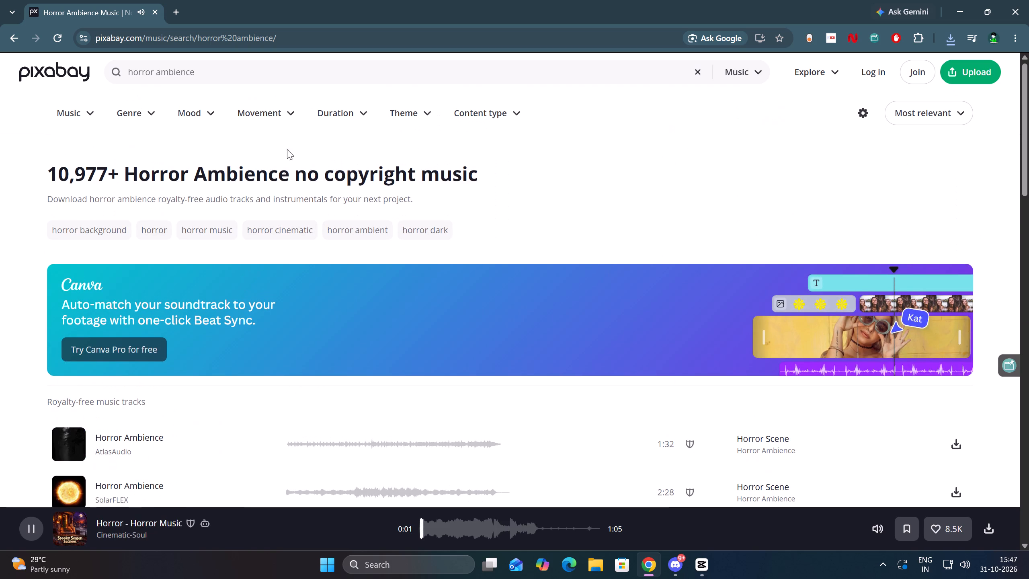
pyautogui.click(246, 75)
pyautogui.press('space')
pyautogui.write('for day time')
pyautogui.press('Return')
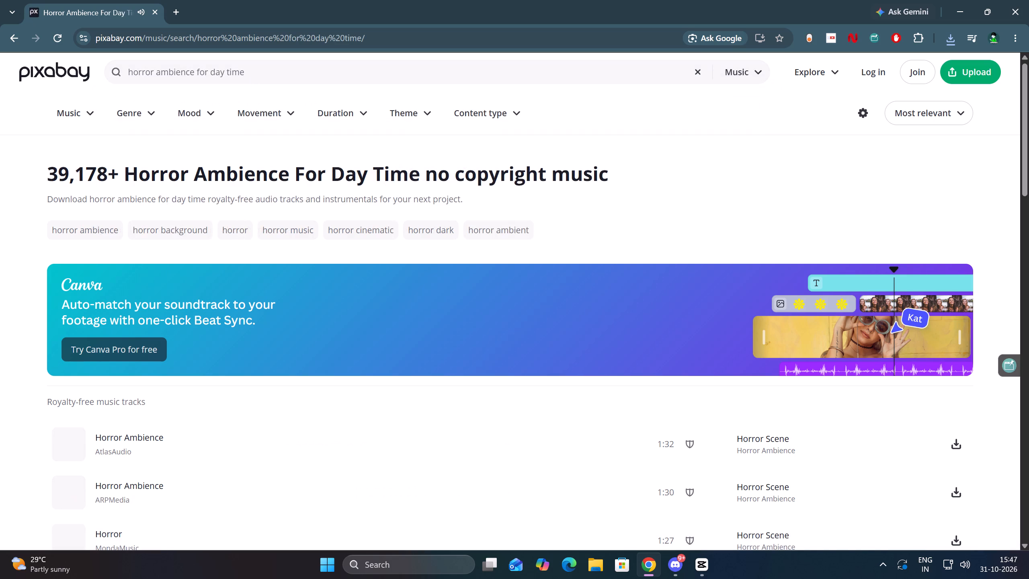
# Preview AtlasAudio and Cinematic-Soul tracks from the results, and download Cinematic-Soul's Horror Trailer - Background Music.
pyautogui.scroll(-2, 342, 393)
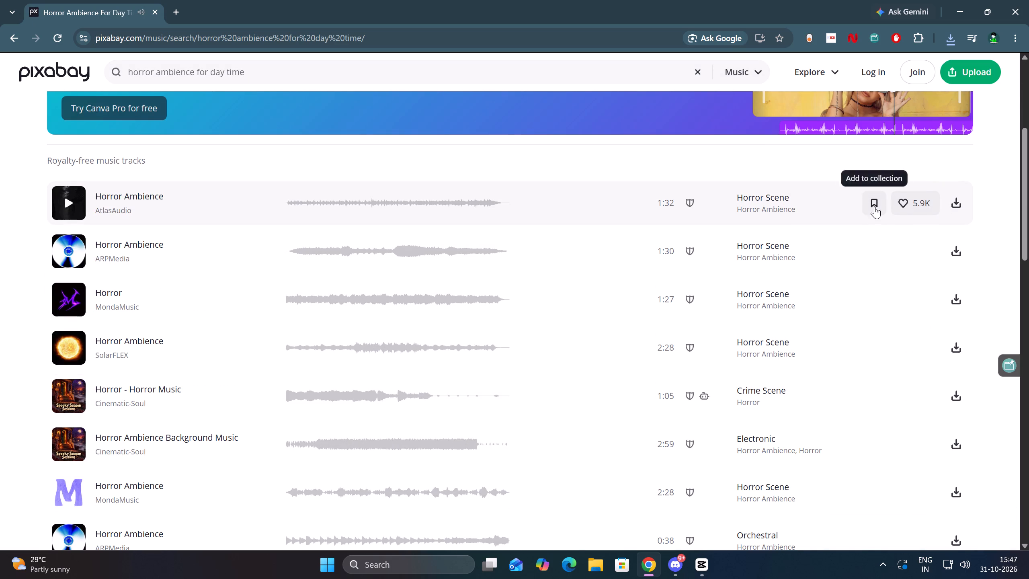
pyautogui.click(68, 200)
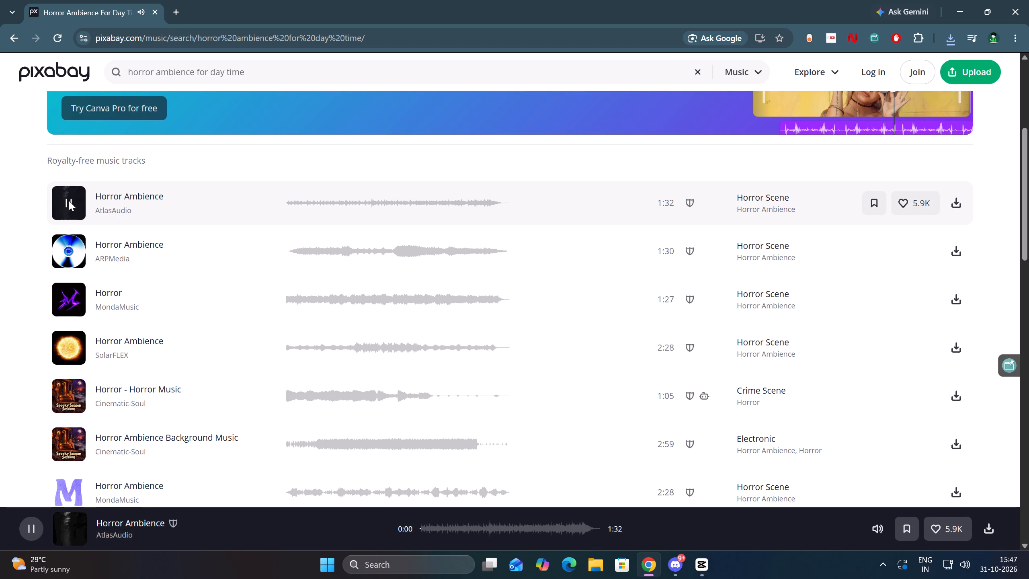
pyautogui.scroll(-3, 107, 287)
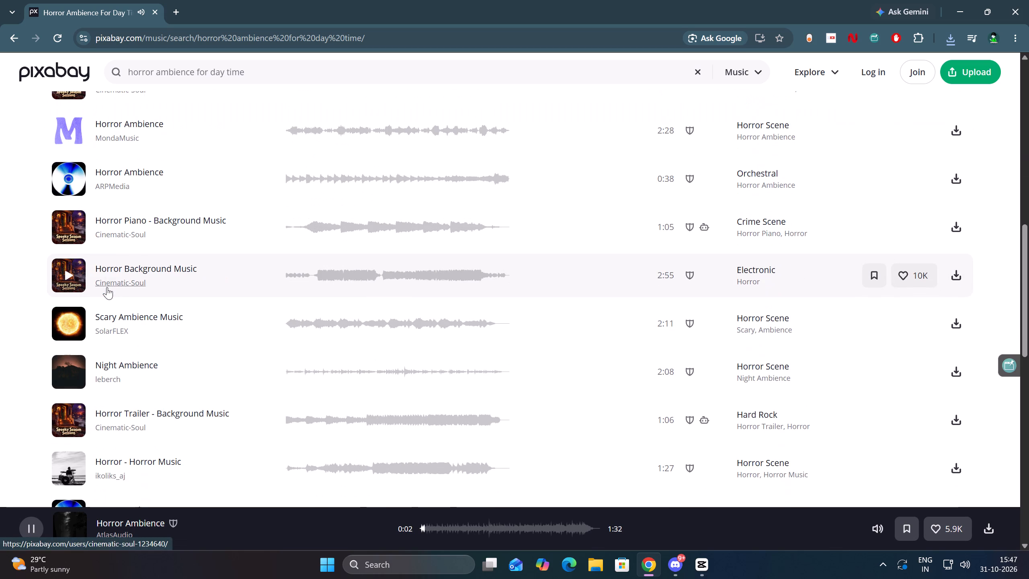
pyautogui.click(68, 273)
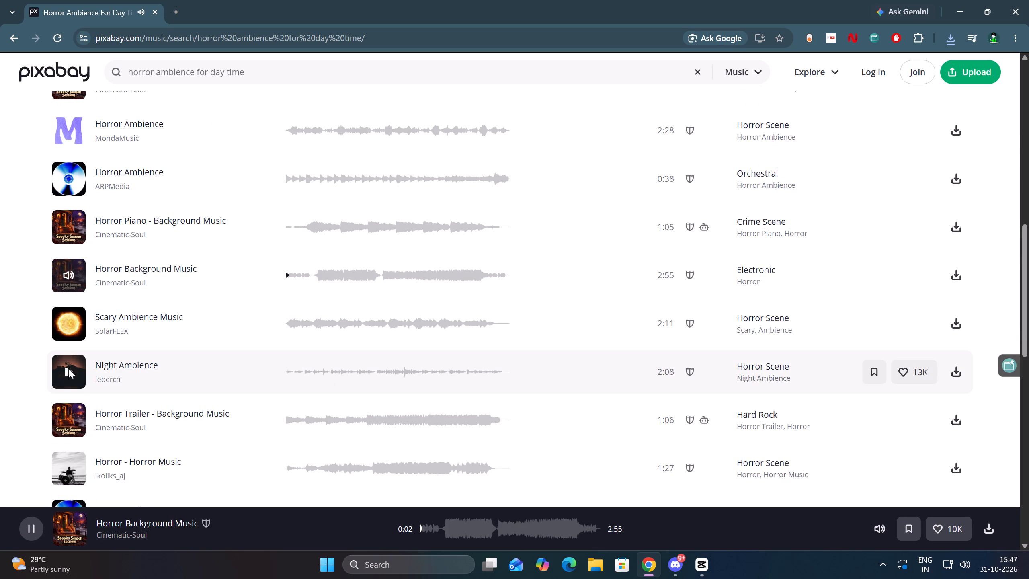
pyautogui.click(64, 423)
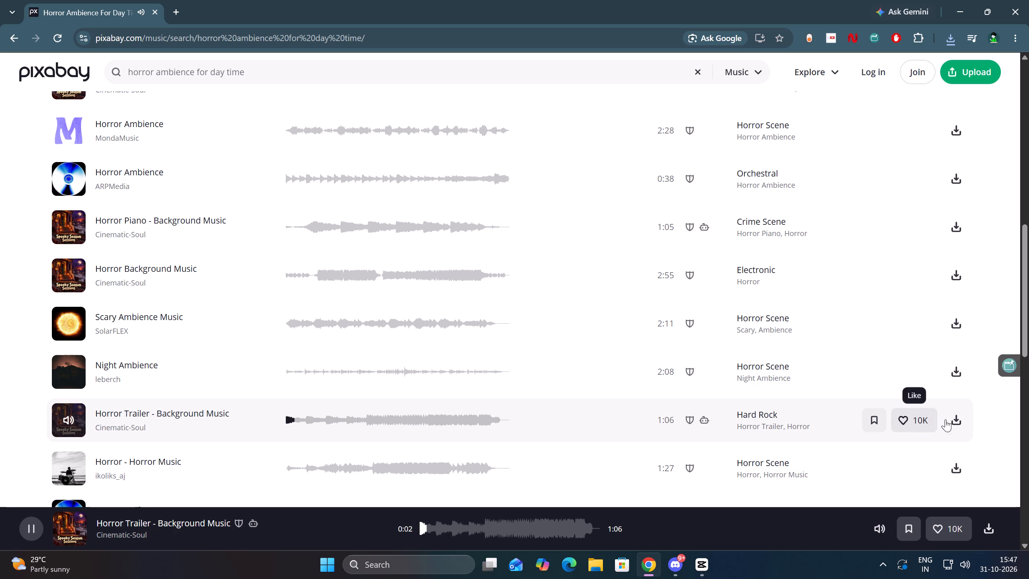
pyautogui.click(959, 419)
# Switch to CapCut, play the gameplay from 00:00:46:14, and return the playhead to 00:00:46:14.
pyautogui.click(965, 0)
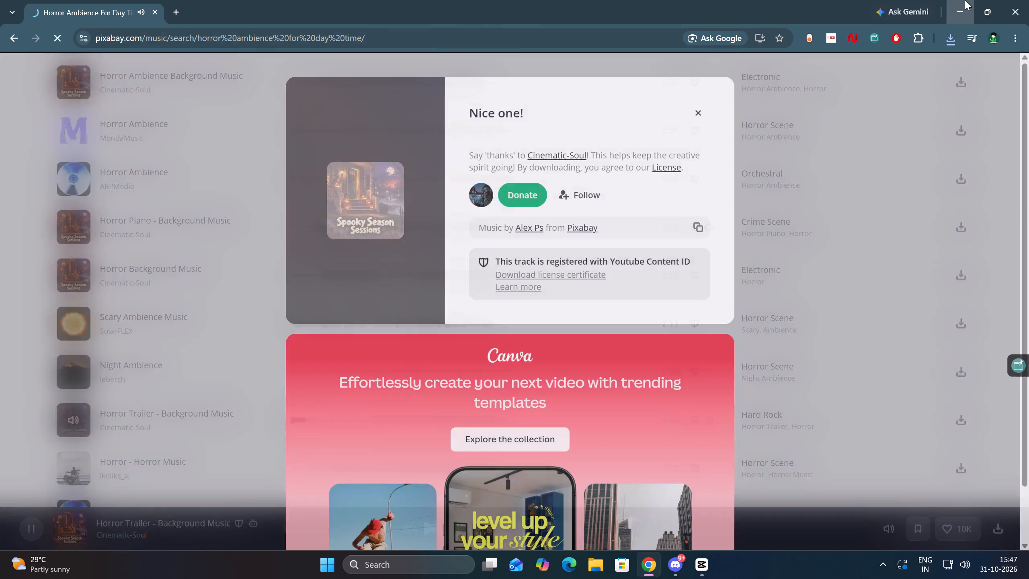
pyautogui.click(462, 347)
pyautogui.moveTo(462, 347); pyautogui.dragTo(408, 358)
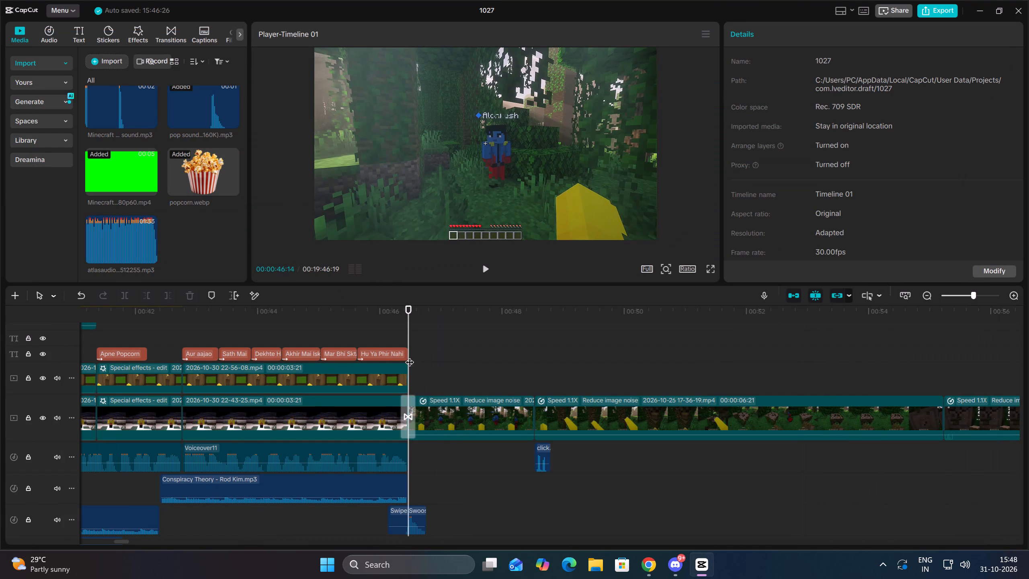
pyautogui.click(486, 268)
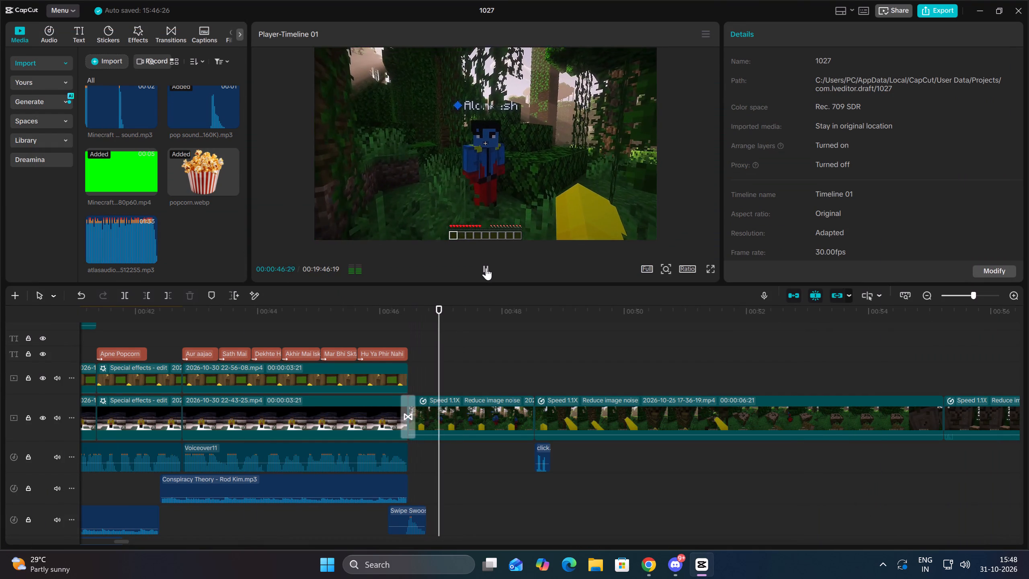
pyautogui.click(478, 367)
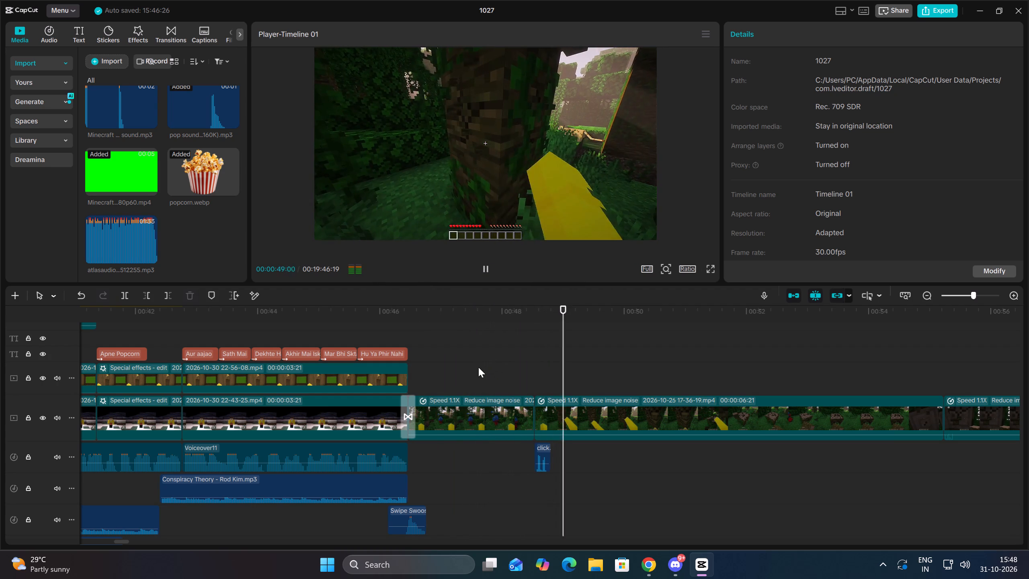
pyautogui.moveTo(478, 367); pyautogui.dragTo(408, 383)
# Import the four downloaded cinematic-soul, mondamusic, arpmedia and solarflex horror tracks from Downloads into the project media.
pyautogui.click(102, 69)
pyautogui.click(118, 59)
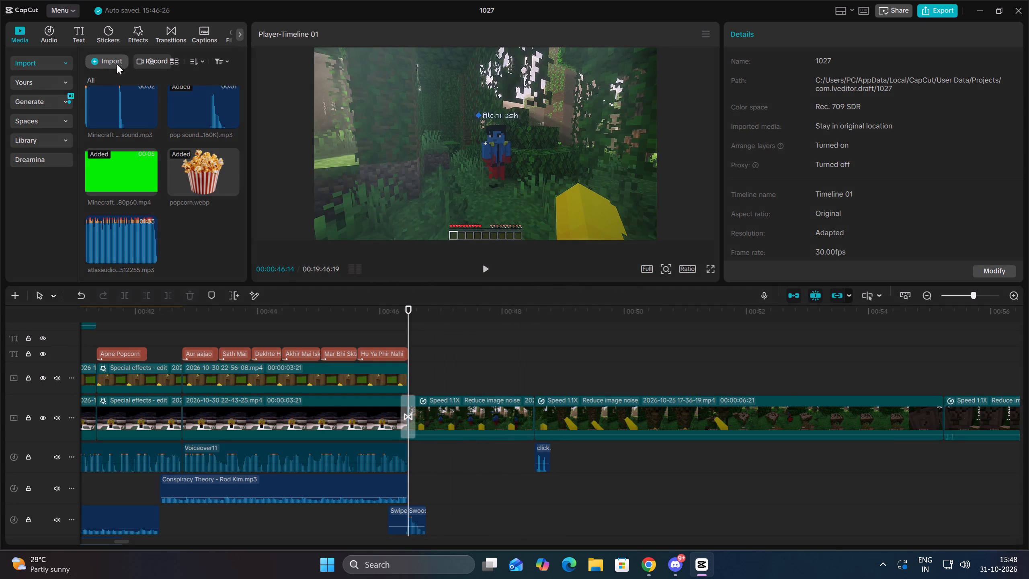
pyautogui.click(124, 84)
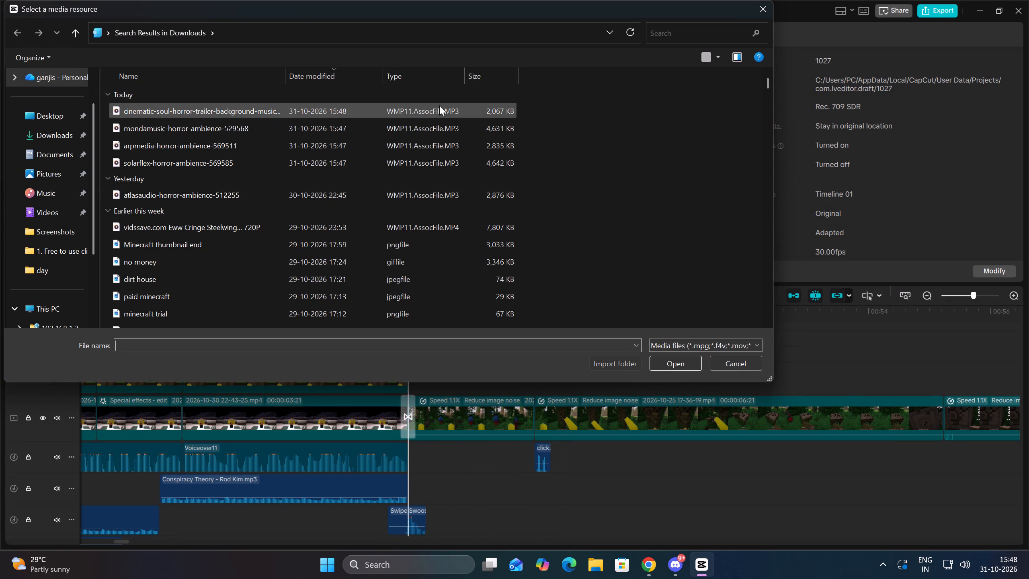
pyautogui.moveTo(523, 107); pyautogui.dragTo(456, 180)
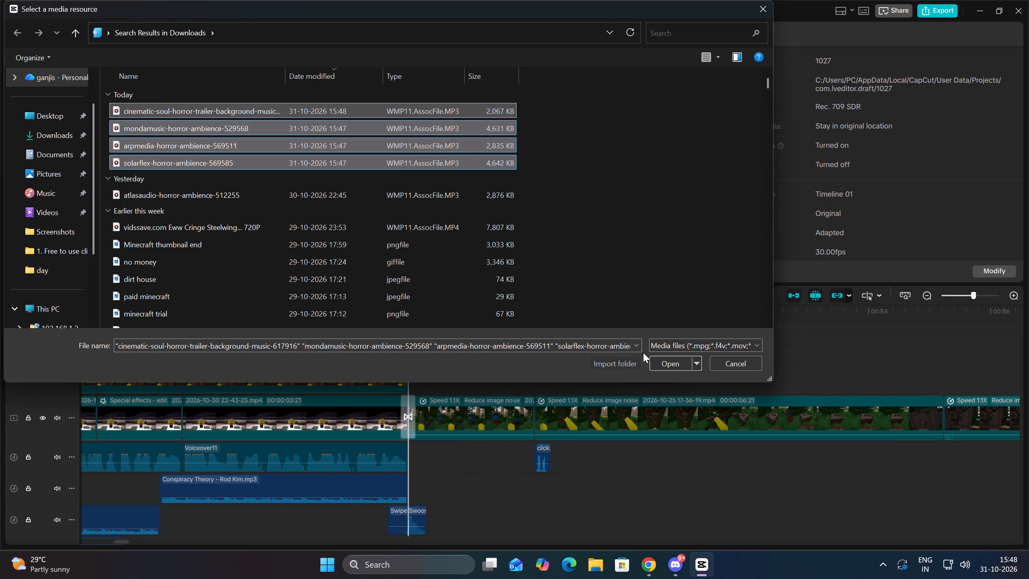
pyautogui.click(669, 361)
# Switch to Chrome and close its window.
pyautogui.click(657, 568)
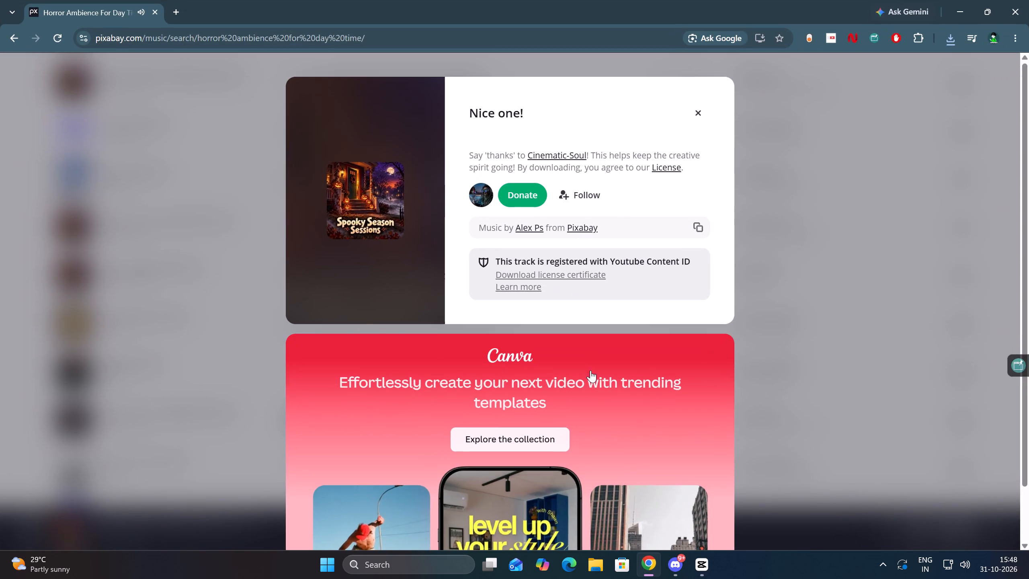
pyautogui.click(1028, 0)
# Preview the imported cinematic-soul and arpmedia tracks in the media library.
pyautogui.click(191, 116)
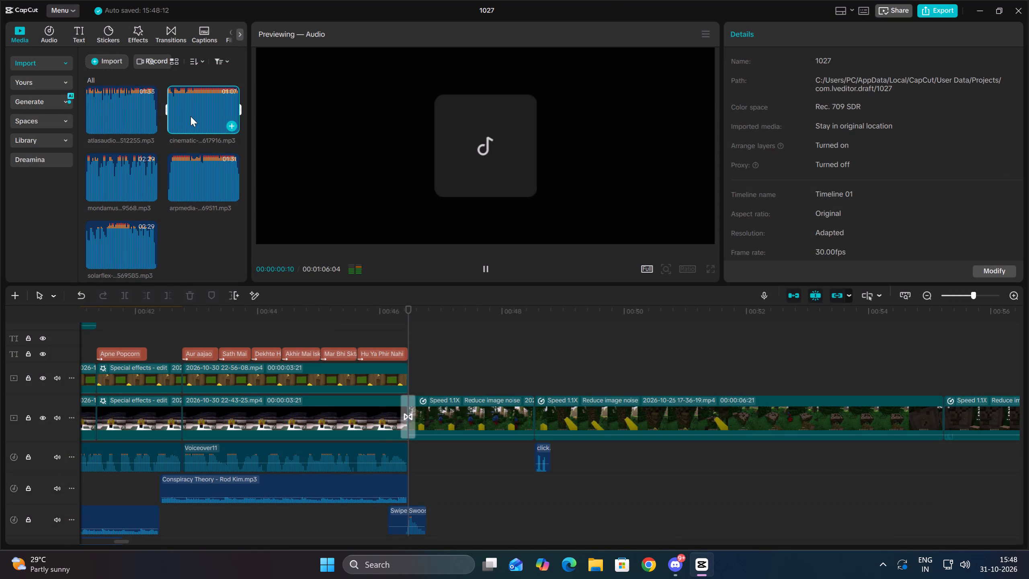
pyautogui.scroll(-7, 402, 468)
pyautogui.click(188, 196)
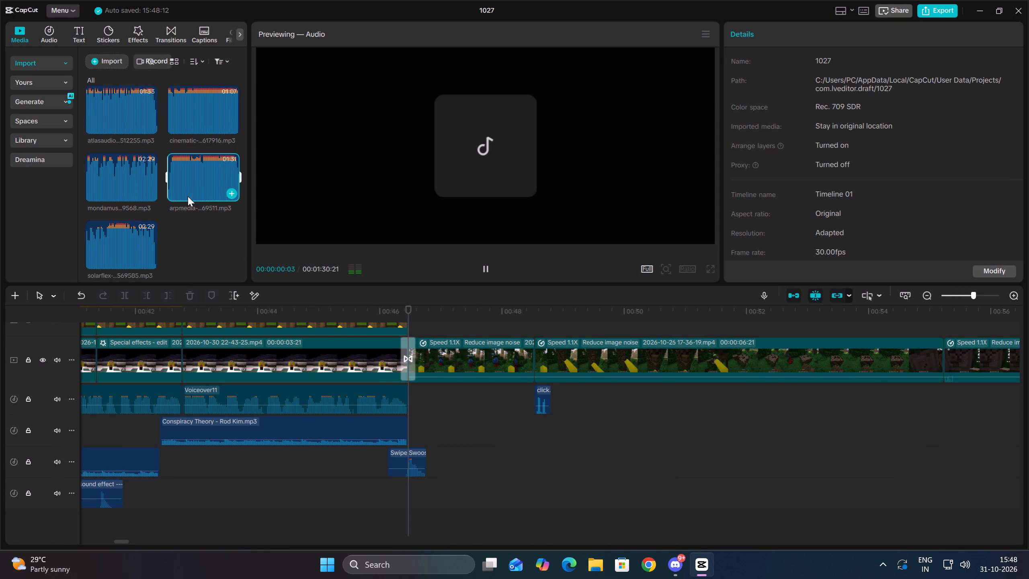
pyautogui.scroll(2, 108, 170)
pyautogui.scroll(-2, 116, 183)
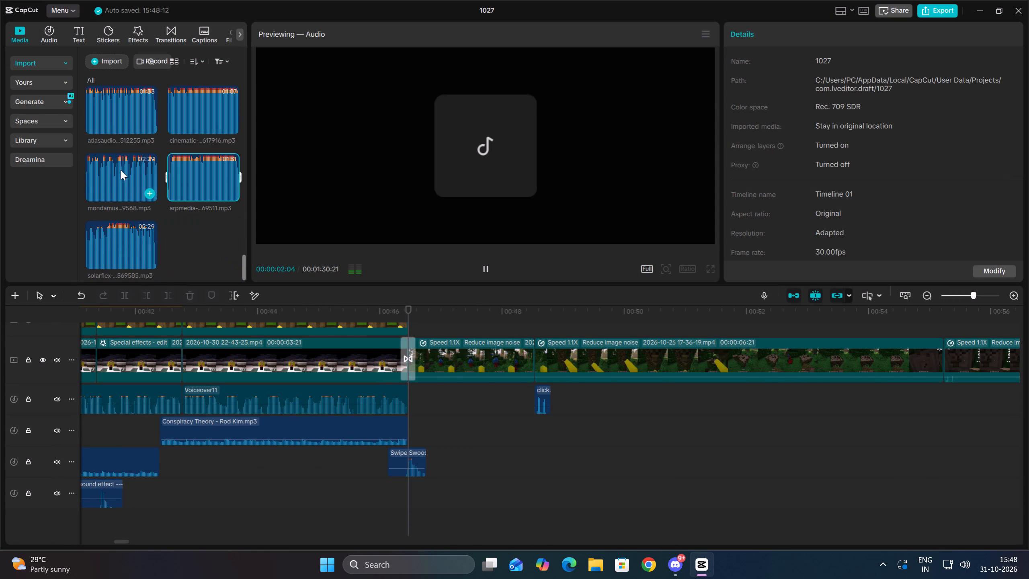
# Place the arpmedia horror ambience track on a lower audio track at 00:00:46:14 with its volume at -17.0 dB.
pyautogui.moveTo(207, 180); pyautogui.dragTo(238, 247)
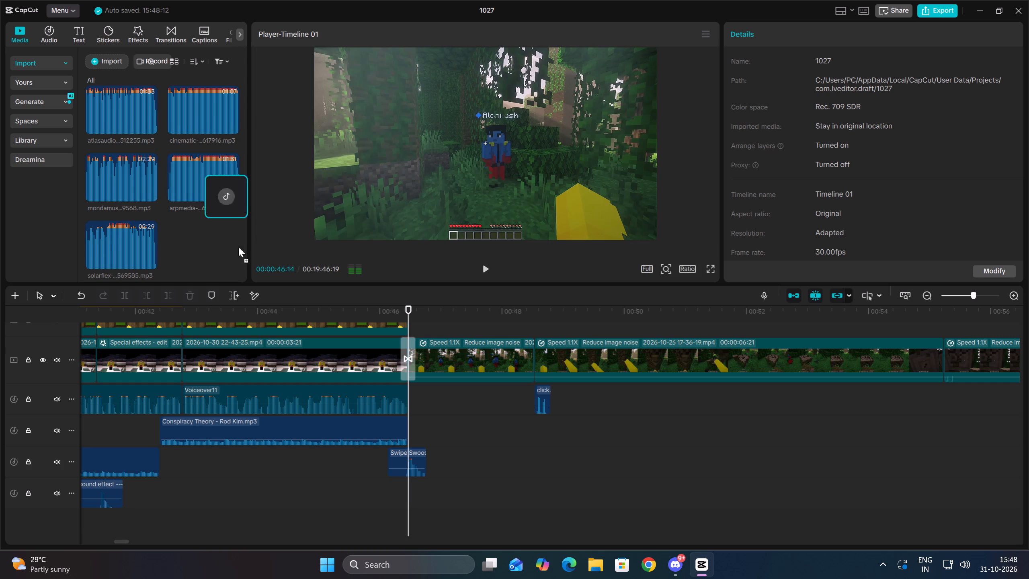
pyautogui.moveTo(238, 247); pyautogui.dragTo(408, 498)
pyautogui.moveTo(874, 90); pyautogui.dragTo(869, 92)
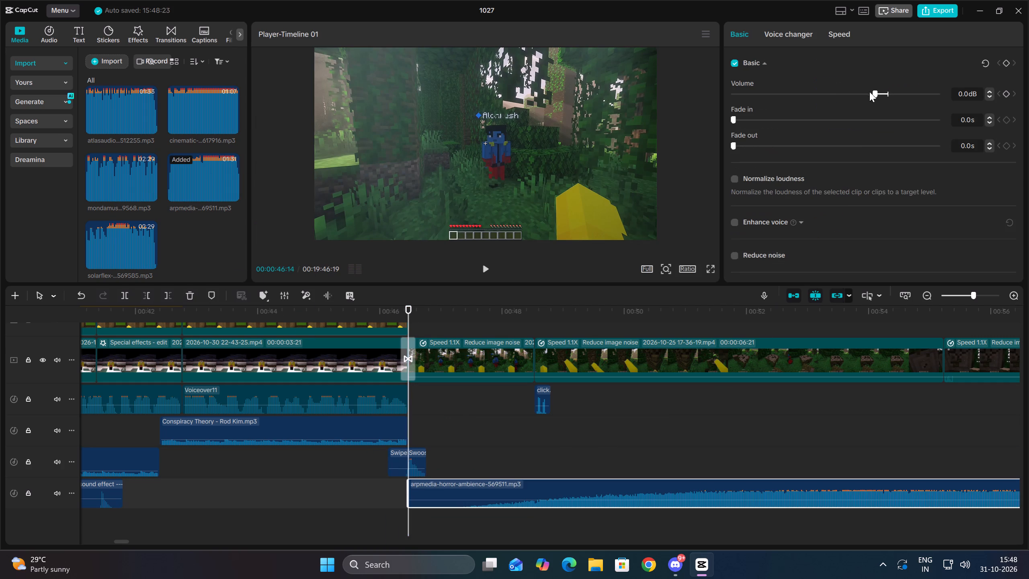
pyautogui.moveTo(869, 92); pyautogui.dragTo(841, 99)
# Shift the arpmedia horror ambience clip earlier and trim off the part before 00:00:46:14.
pyautogui.moveTo(687, 489); pyautogui.dragTo(464, 499)
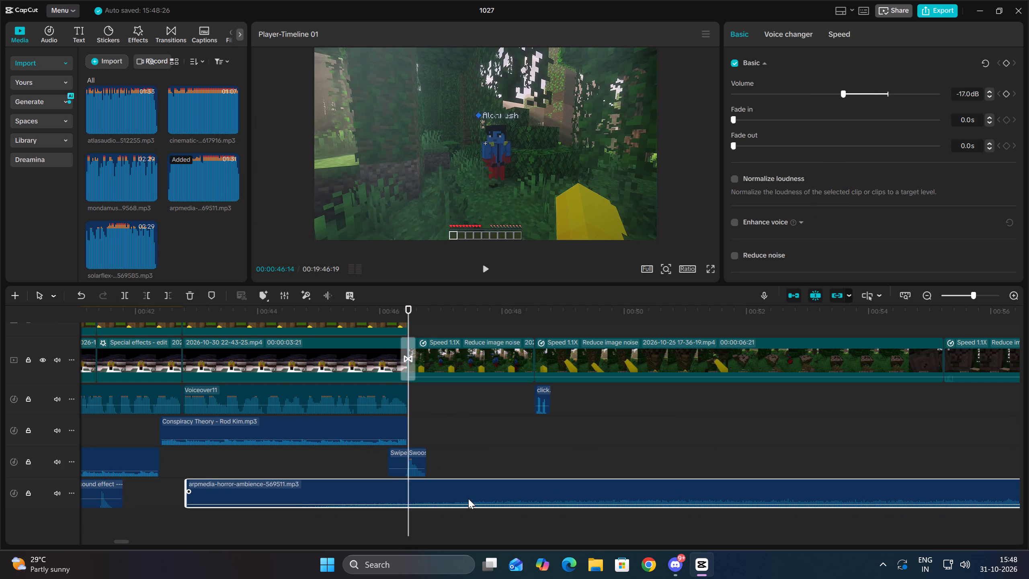
pyautogui.press('space')
pyautogui.press('Up')
pyautogui.press('Up')
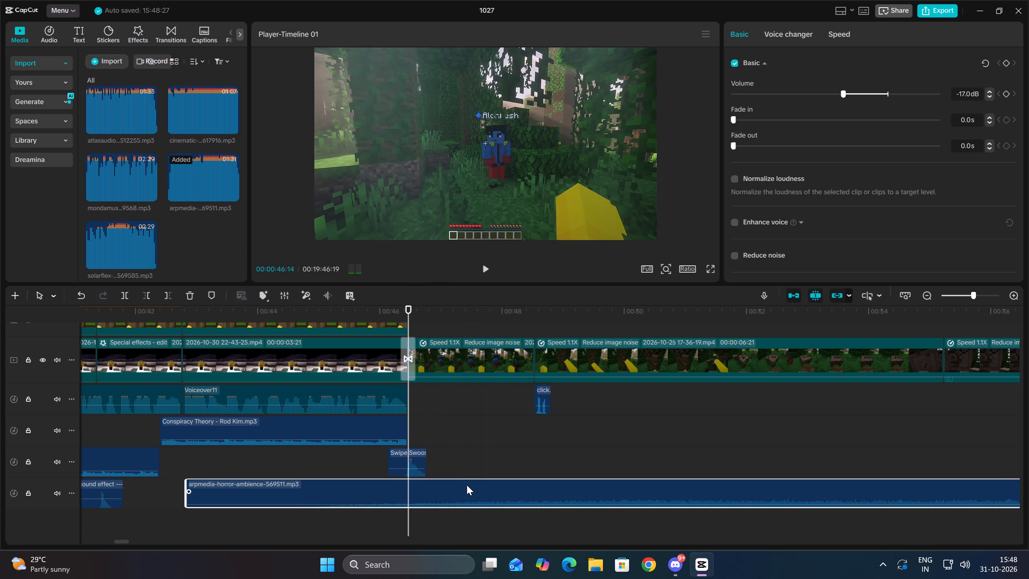
pyautogui.click(152, 298)
# Play the gameplay with the ambience music from 00:00:46:14 and set the arpmedia clip's volume to -18.2 dB.
pyautogui.press('space')
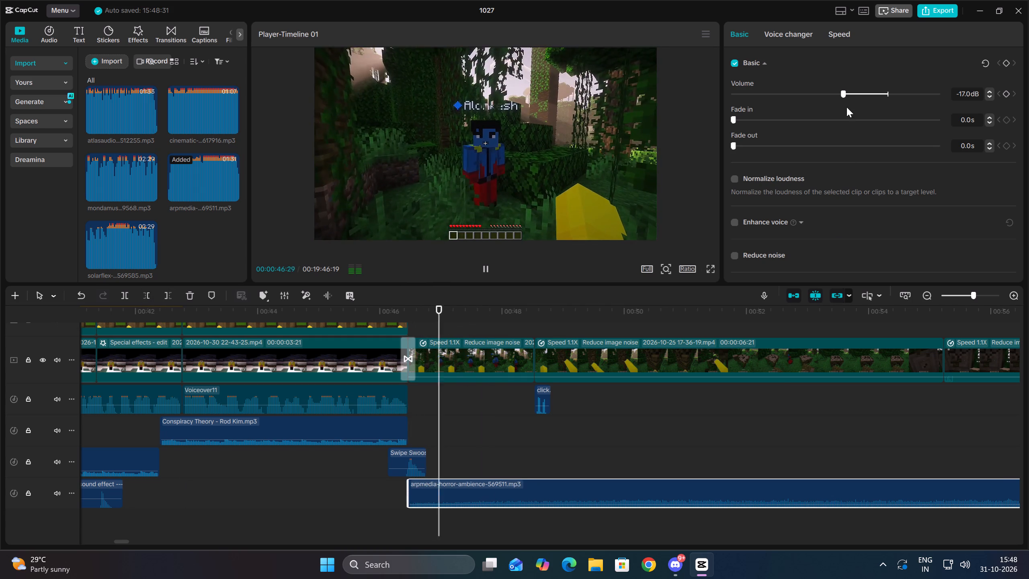
pyautogui.click(838, 95)
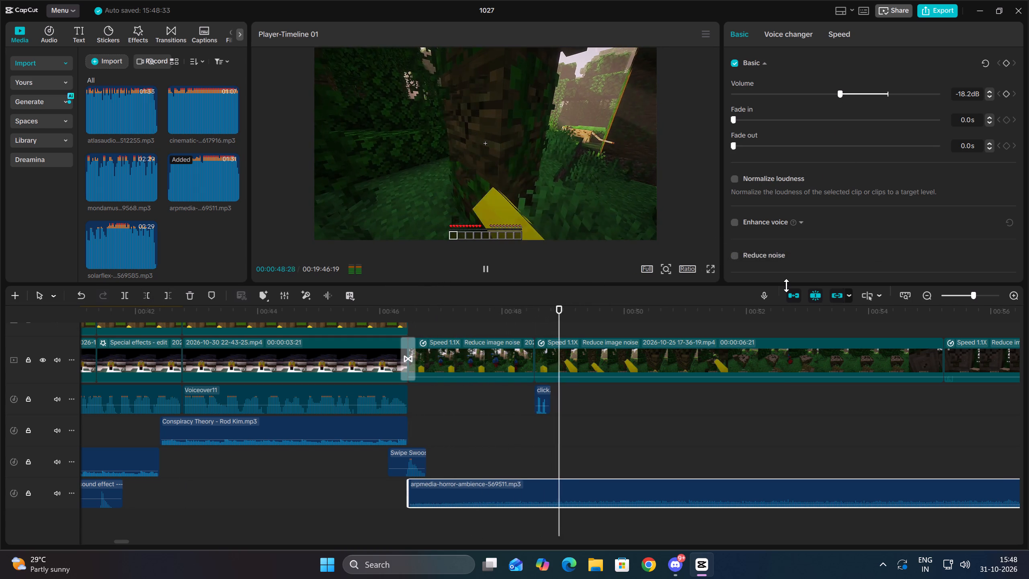
pyautogui.scroll(5, 862, 400)
pyautogui.doubleClick(923, 297)
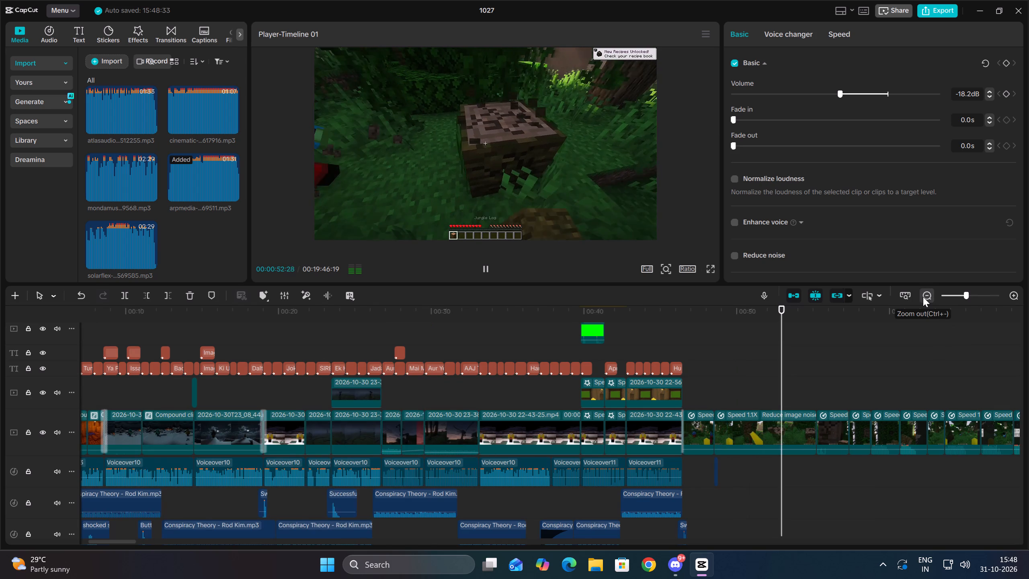
pyautogui.click(923, 297)
pyautogui.click(1014, 295)
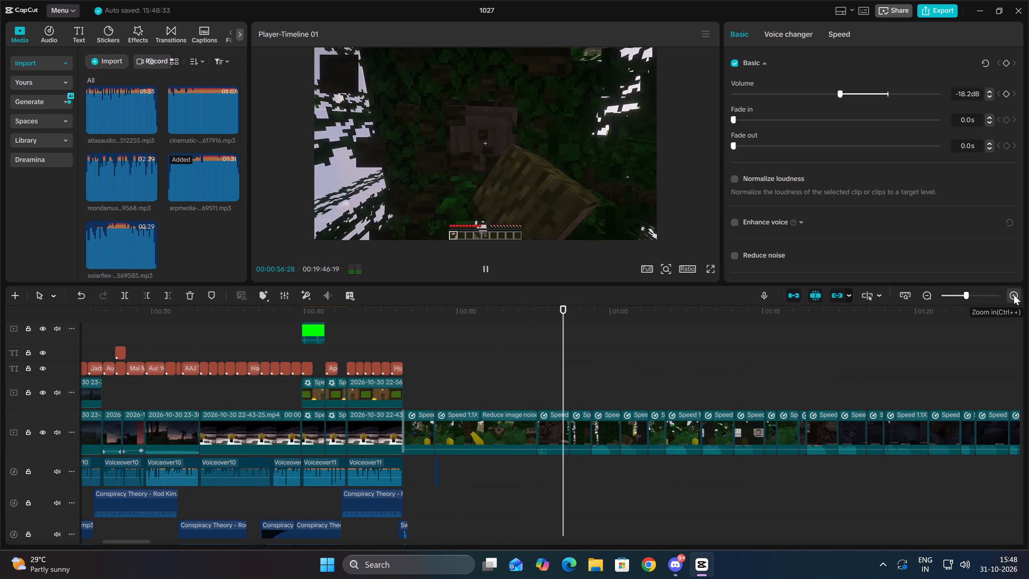
# Play the gameplay with the ambience music again from about 00:00:48:16, with the timeline enlarged, to check the clips that follow.
pyautogui.click(566, 486)
pyautogui.moveTo(566, 483); pyautogui.dragTo(573, 483)
pyautogui.click(503, 376)
pyautogui.moveTo(503, 376); pyautogui.dragTo(433, 381)
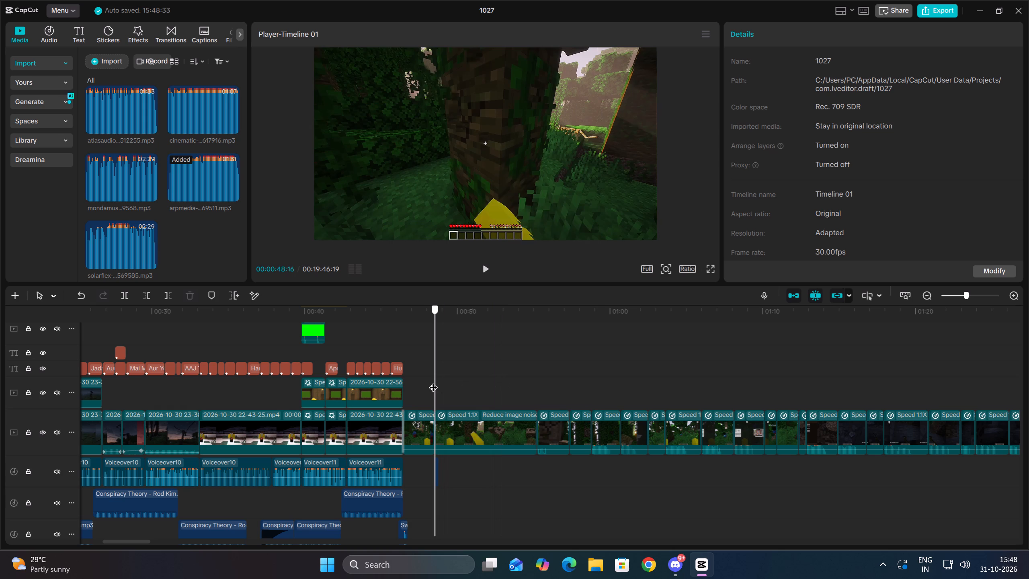
pyautogui.moveTo(433, 381); pyautogui.dragTo(432, 381)
pyautogui.press('space')
pyautogui.doubleClick(1013, 297)
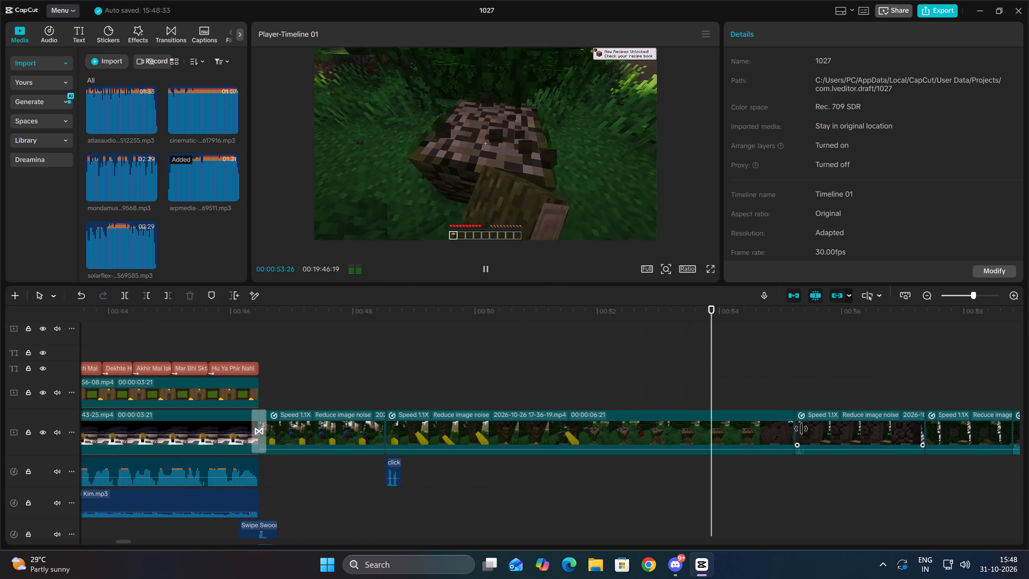
pyautogui.press('space')
# Add a Transform keyframe at the start of the gameplay clip beginning at 00:00:55:07.
pyautogui.click(833, 437)
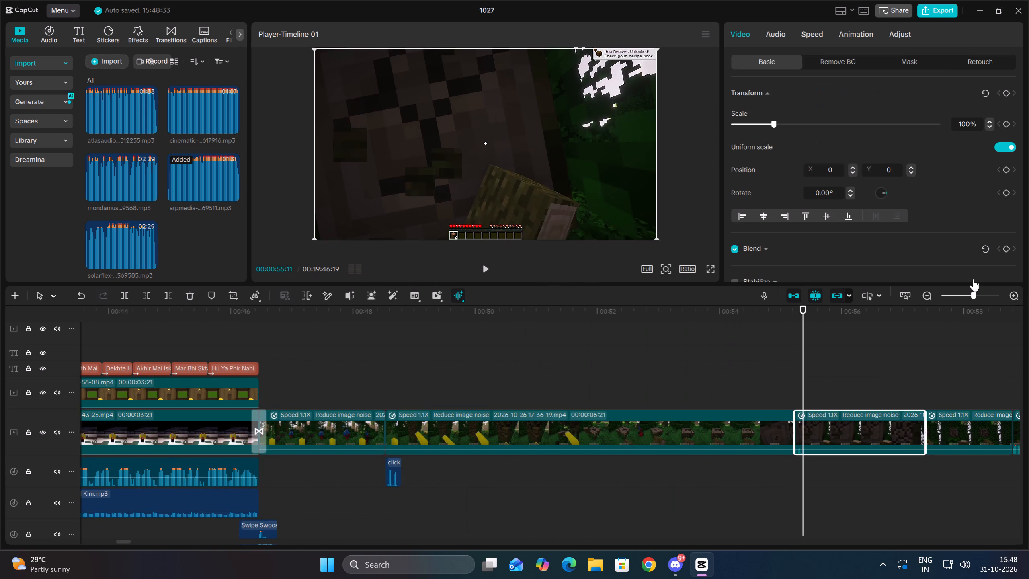
pyautogui.press('Up')
pyautogui.click(1010, 93)
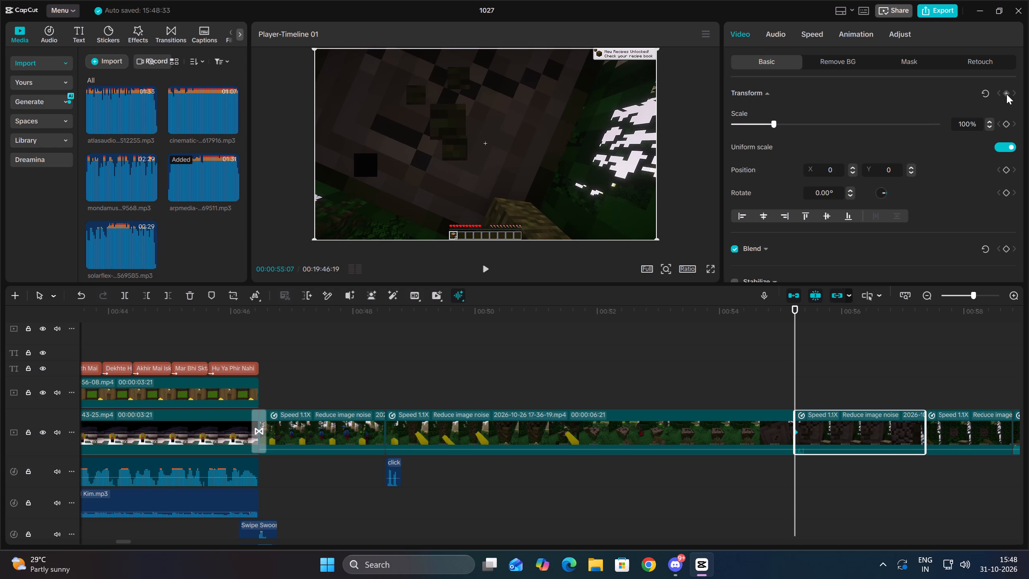
pyautogui.press('space')
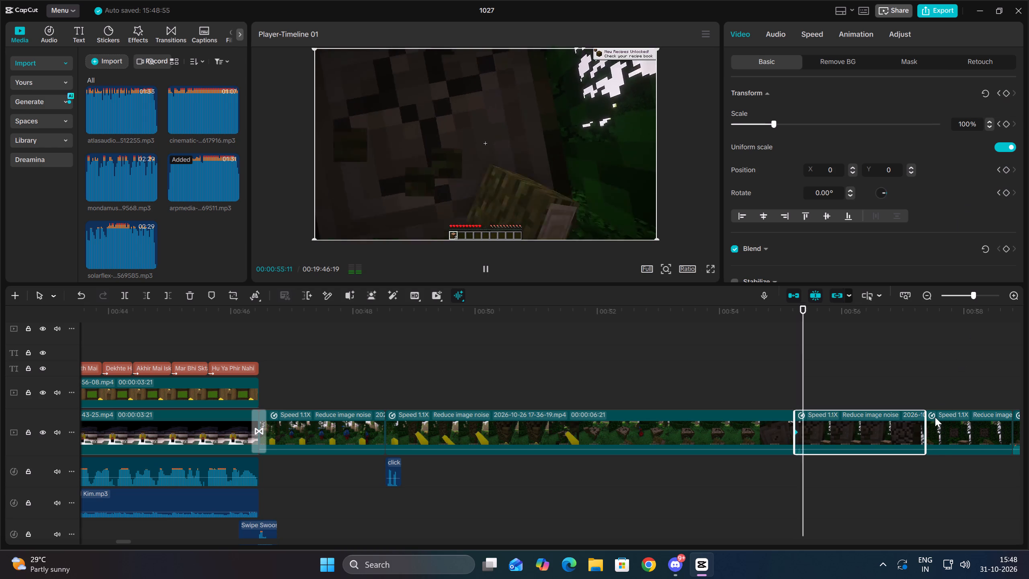
pyautogui.press('Up')
# Split the arpmedia ambience at 00:00:55:07 and remove its part running to the end of the gameplay clip that starts at 00:00:57:11.
pyautogui.scroll(-5, 853, 502)
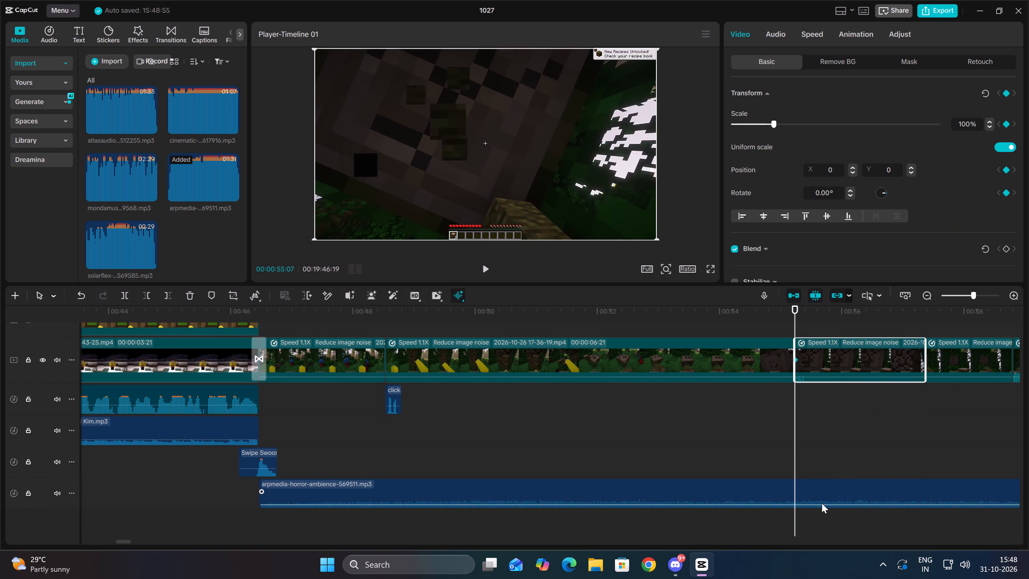
pyautogui.click(825, 490)
pyautogui.click(129, 299)
pyautogui.press('Down')
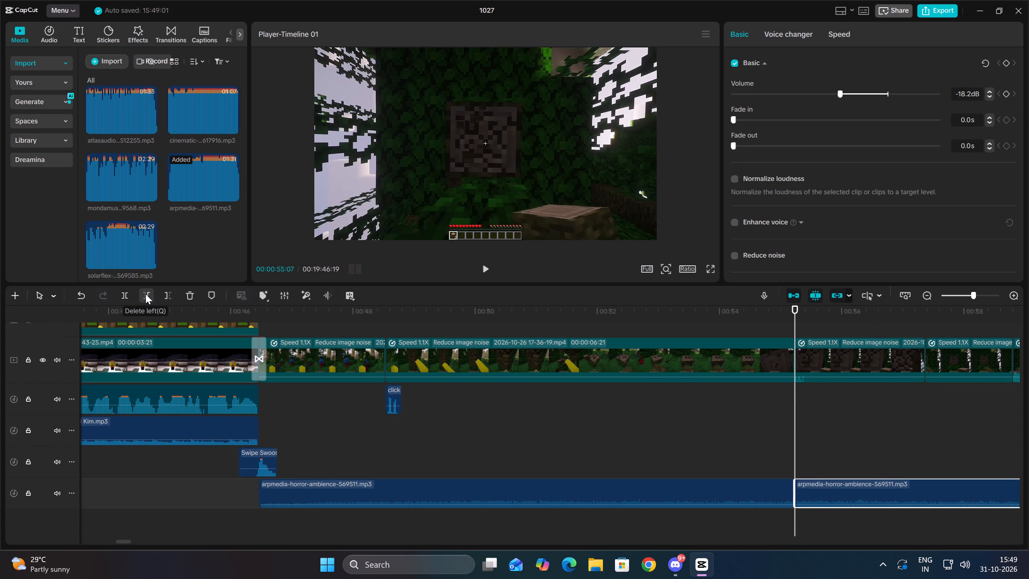
pyautogui.press('Down')
pyautogui.click(146, 294)
pyautogui.moveTo(882, 409); pyautogui.dragTo(877, 410)
pyautogui.press('Up')
pyautogui.press('Up')
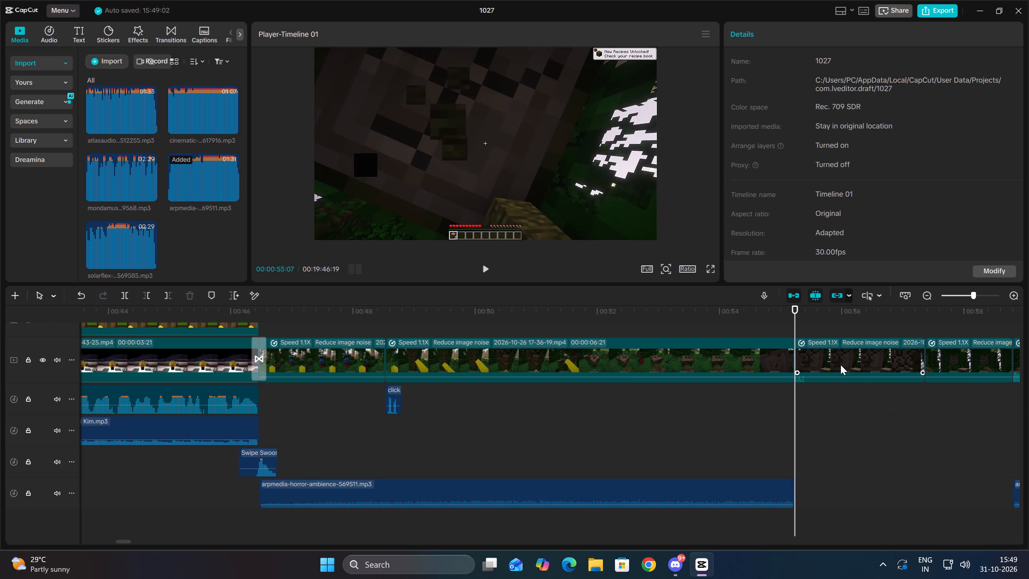
# Add Transform keyframes at 00:00:57:11 and 00:00:57:19 on the tree-block clip and reduce its scale below 100% at the second one.
pyautogui.click(840, 365)
pyautogui.press('space')
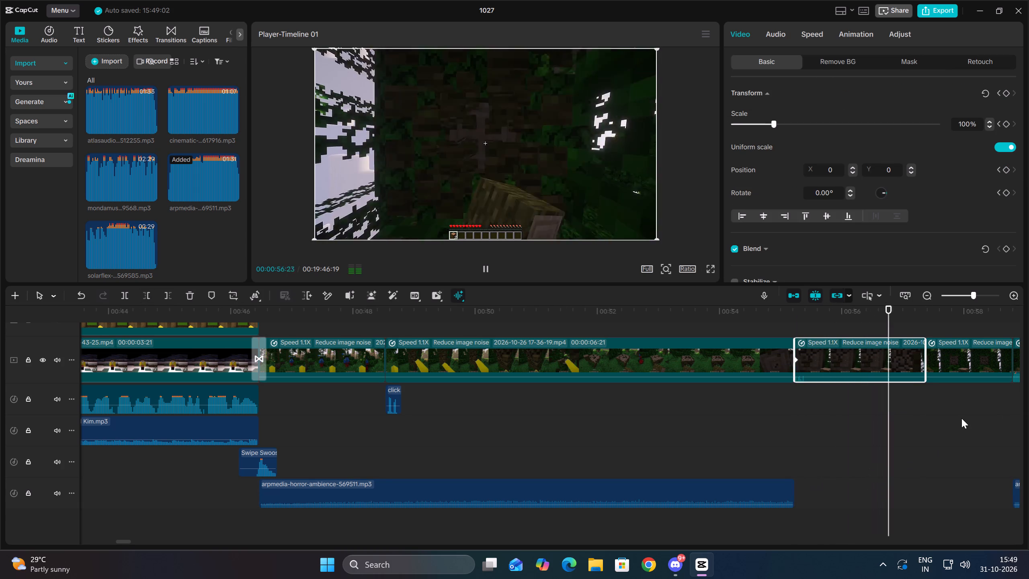
pyautogui.click(952, 361)
pyautogui.press('Up')
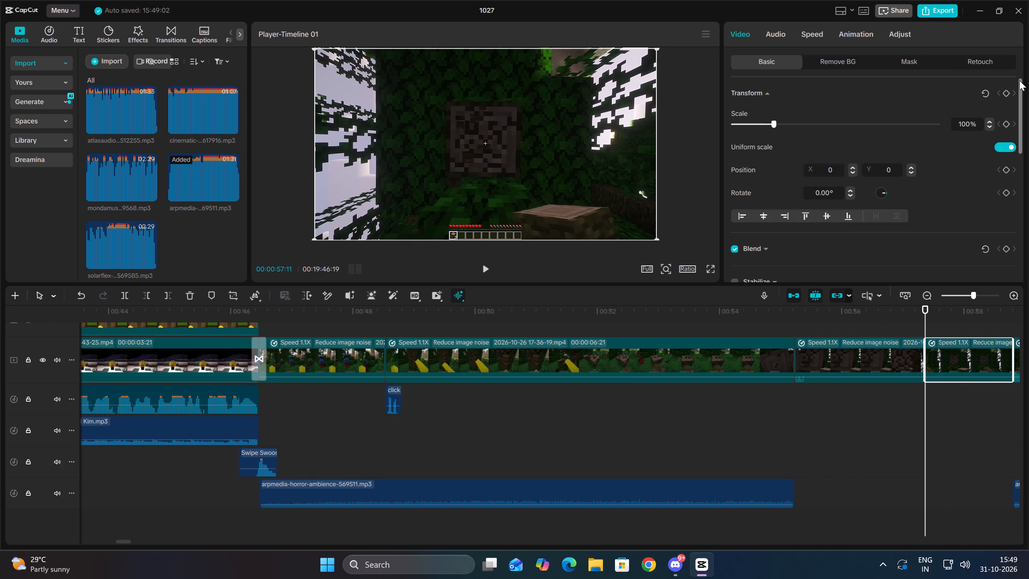
pyautogui.click(1009, 92)
pyautogui.press('space')
pyautogui.press('space')
pyautogui.click(1009, 92)
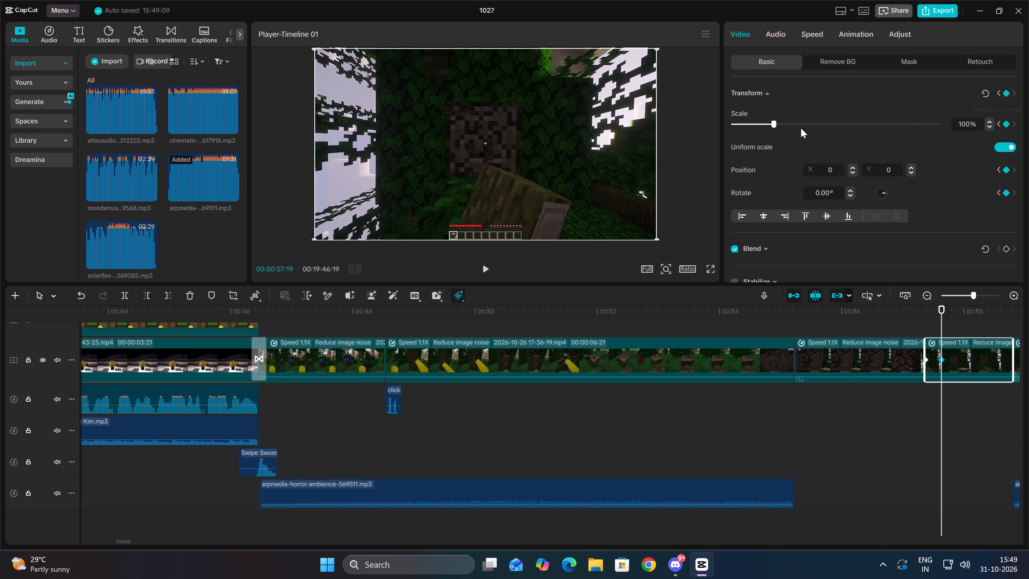
pyautogui.moveTo(778, 122); pyautogui.dragTo(763, 121)
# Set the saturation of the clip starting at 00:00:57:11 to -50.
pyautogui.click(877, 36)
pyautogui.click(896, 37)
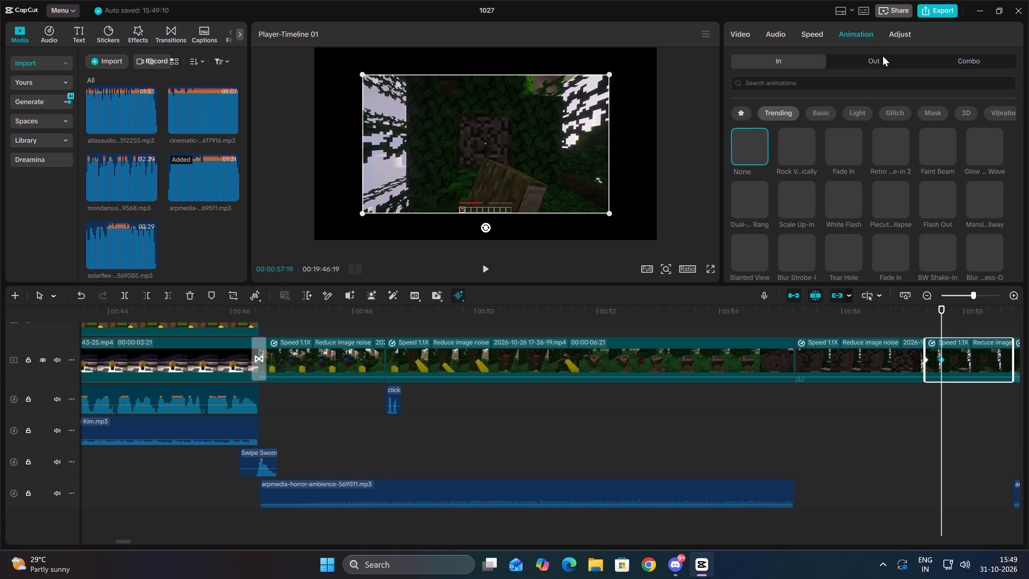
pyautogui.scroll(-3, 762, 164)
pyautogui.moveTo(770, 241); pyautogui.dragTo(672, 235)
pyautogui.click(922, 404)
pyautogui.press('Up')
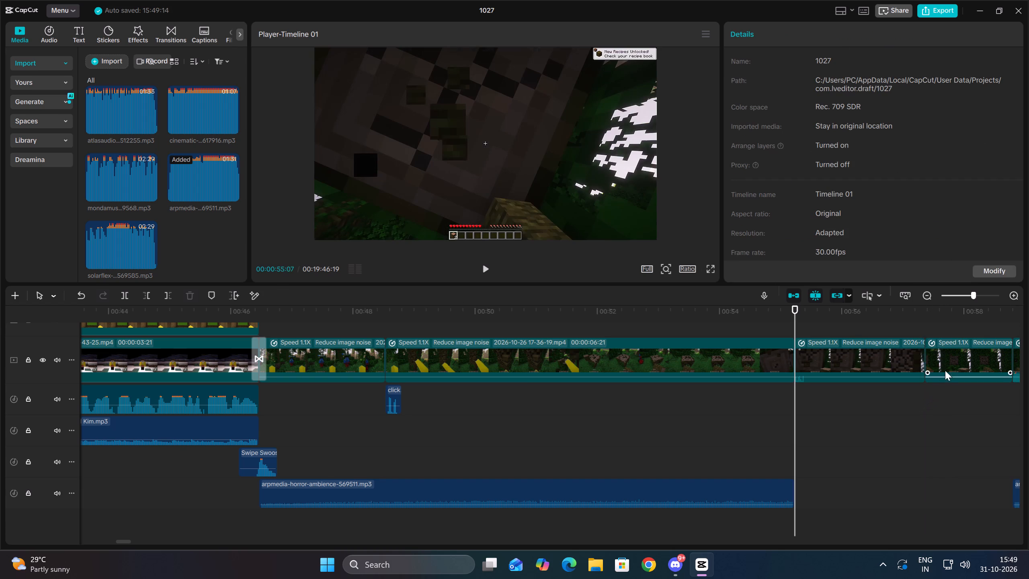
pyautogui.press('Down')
# Keyframe the clip's saturation from 0 at 00:00:57:11 to -50 at 00:00:57:19.
pyautogui.click(952, 358)
pyautogui.press('space')
pyautogui.press('Up')
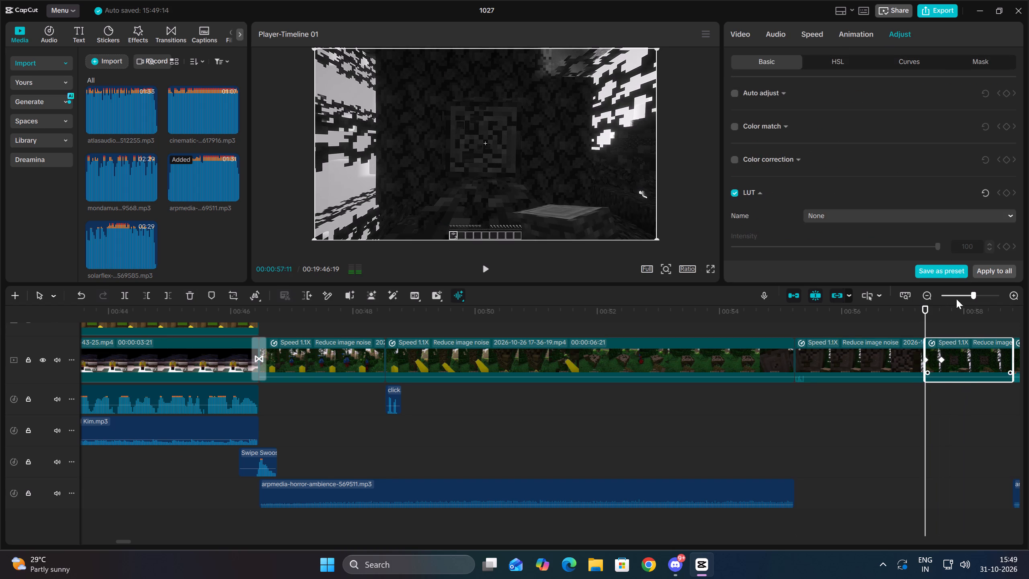
pyautogui.scroll(-3, 862, 194)
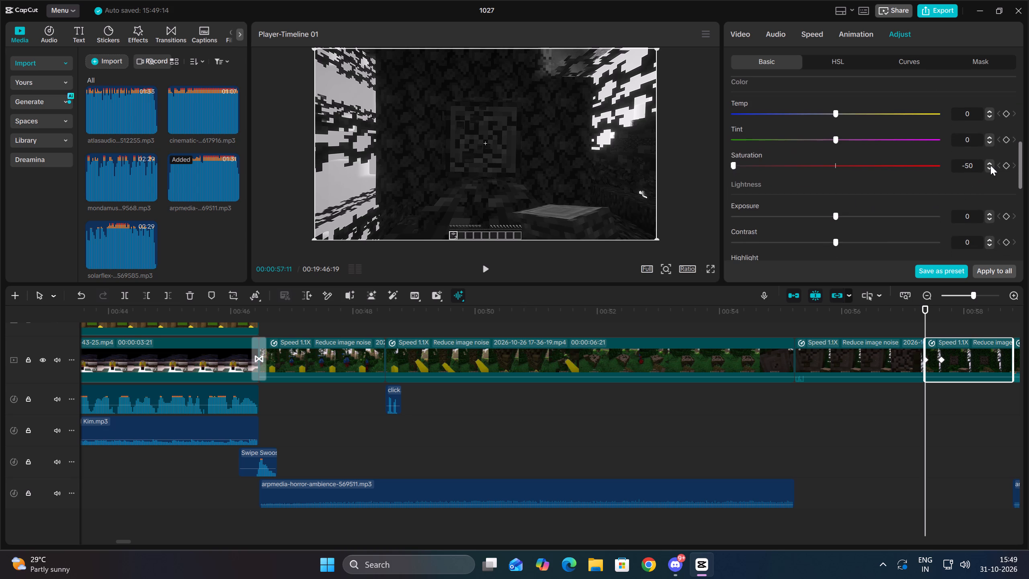
pyautogui.click(1004, 163)
pyautogui.click(831, 168)
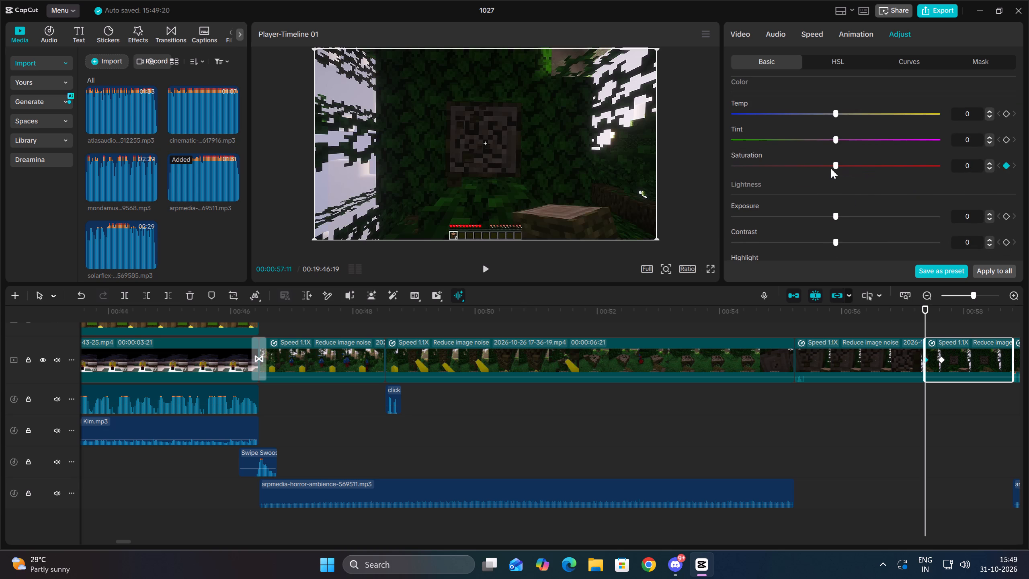
pyautogui.click(943, 360)
pyautogui.click(1005, 161)
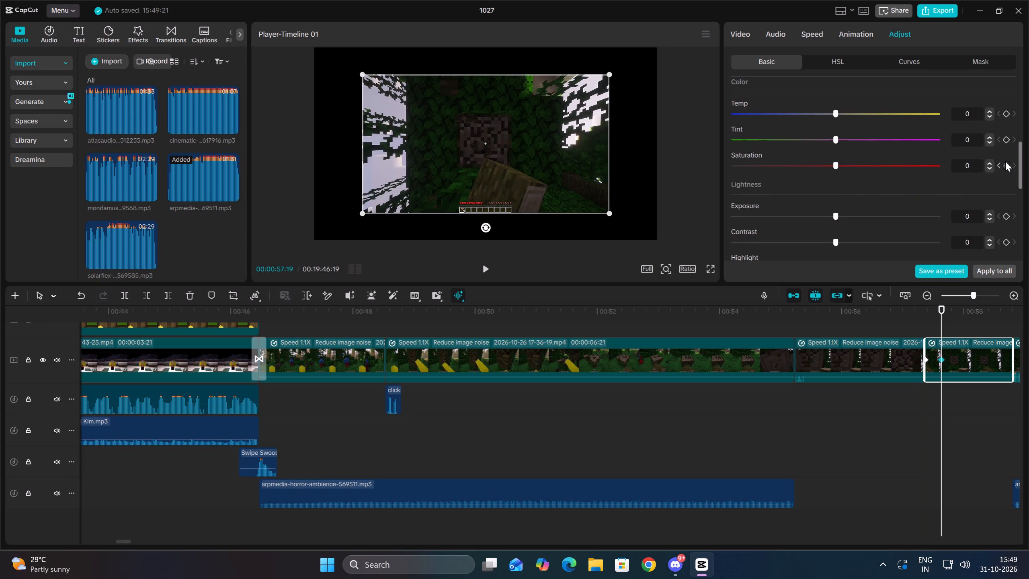
pyautogui.moveTo(817, 164); pyautogui.dragTo(709, 164)
# Search the Downloads folder for "fart" and import the no-copyright fart sound effect into the media library.
pyautogui.click(924, 415)
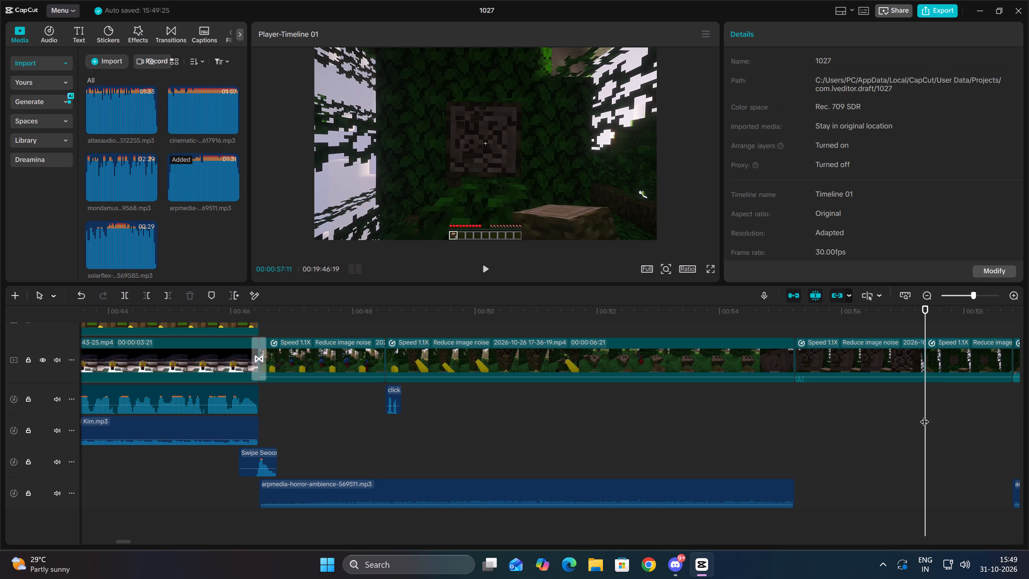
pyautogui.click(105, 58)
pyautogui.click(124, 82)
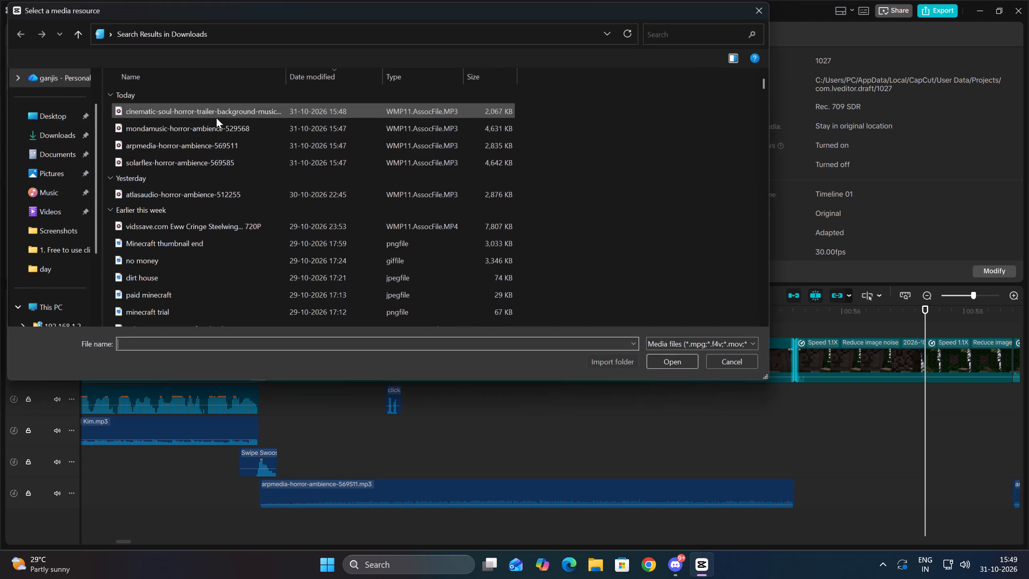
pyautogui.press('BackSpace')
pyautogui.moveTo(687, 23); pyautogui.dragTo(686, 27)
pyautogui.click(687, 36)
pyautogui.write('fartt')
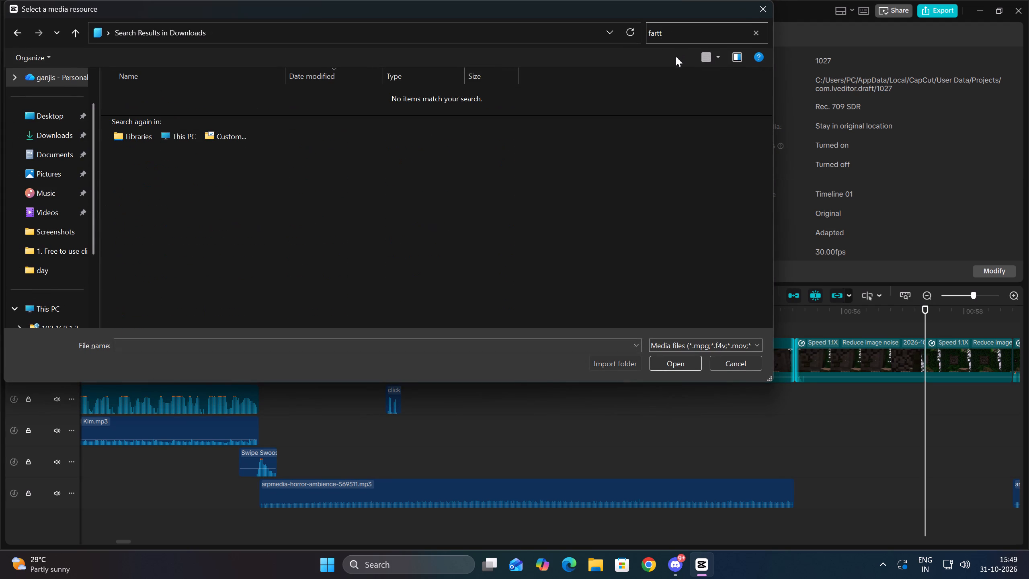
pyautogui.press('BackSpace')
pyautogui.click(355, 114)
pyautogui.click(666, 364)
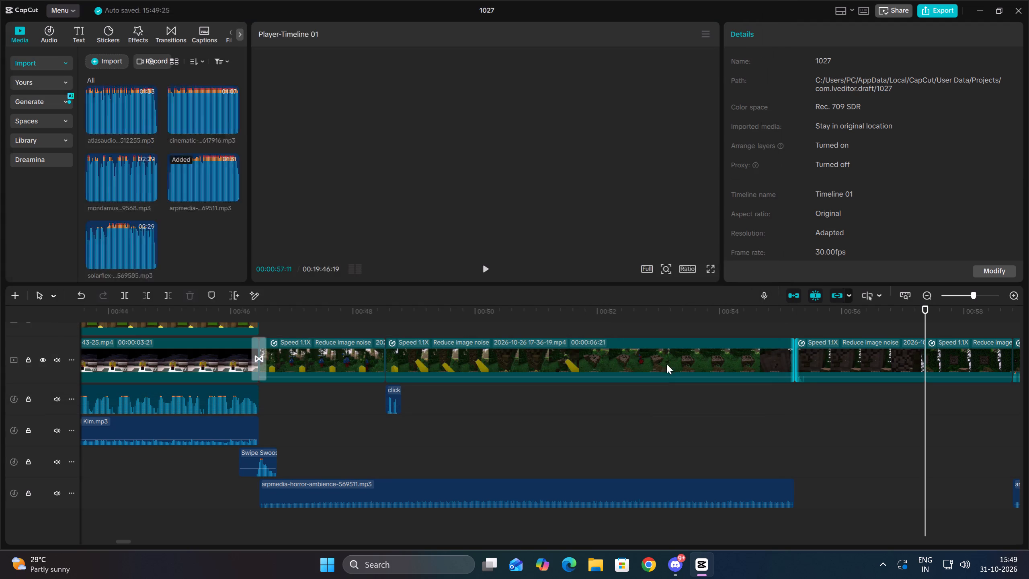
# Place the fart sound effect on an audio track above the ambience so its audible part falls right after 00:00:57:11.
pyautogui.scroll(-7, 666, 364)
pyautogui.moveTo(222, 250); pyautogui.dragTo(816, 429)
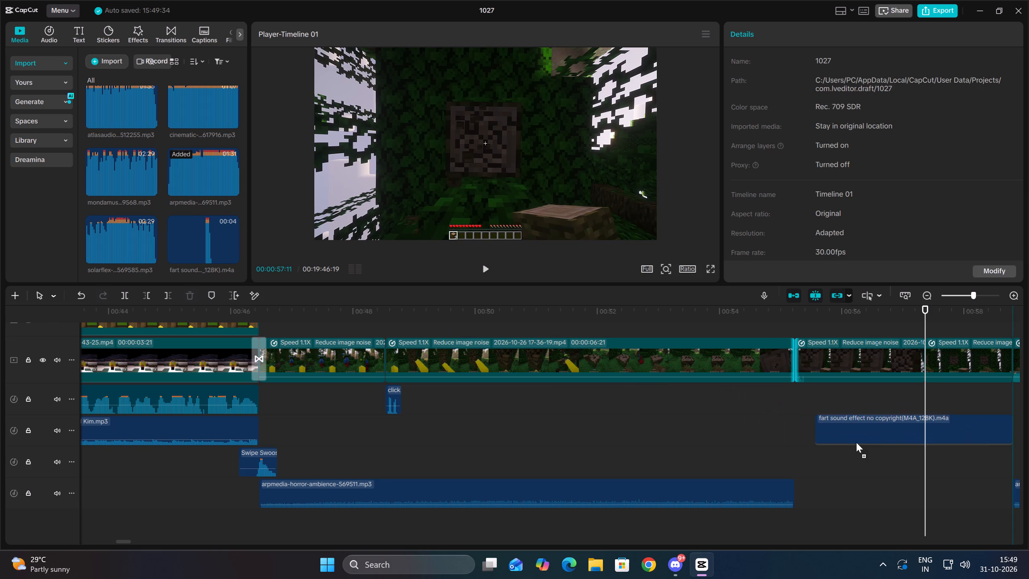
pyautogui.click(904, 427)
pyautogui.moveTo(907, 429); pyautogui.dragTo(916, 431)
# Set the fart sound effect's volume to -7.2 dB and play the video from 00:00:57:11.
pyautogui.moveTo(883, 96); pyautogui.dragTo(864, 99)
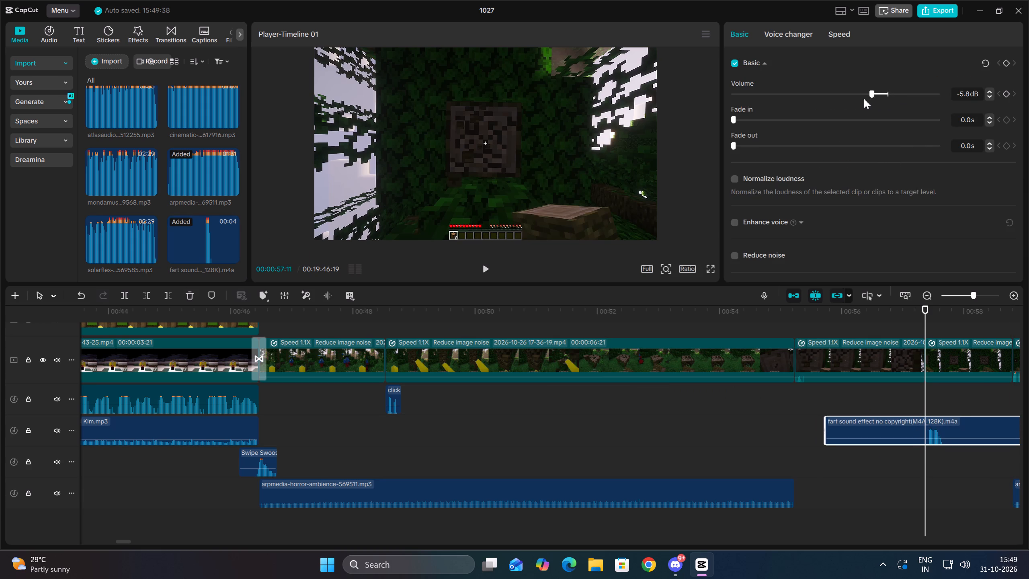
pyautogui.moveTo(864, 99); pyautogui.dragTo(851, 113)
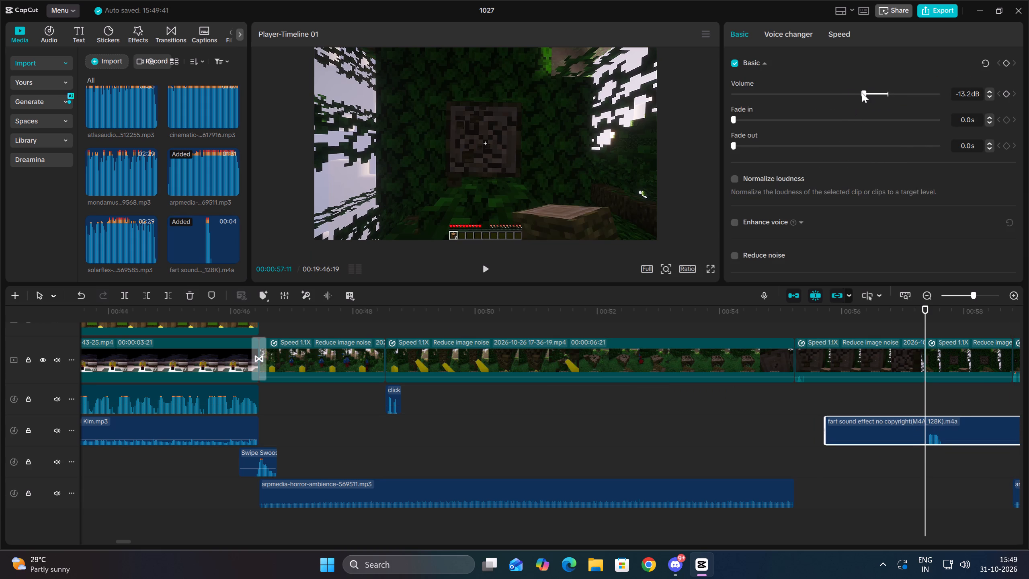
pyautogui.click(862, 92)
pyautogui.click(862, 92)
pyautogui.moveTo(862, 92); pyautogui.dragTo(866, 92)
pyautogui.press('space')
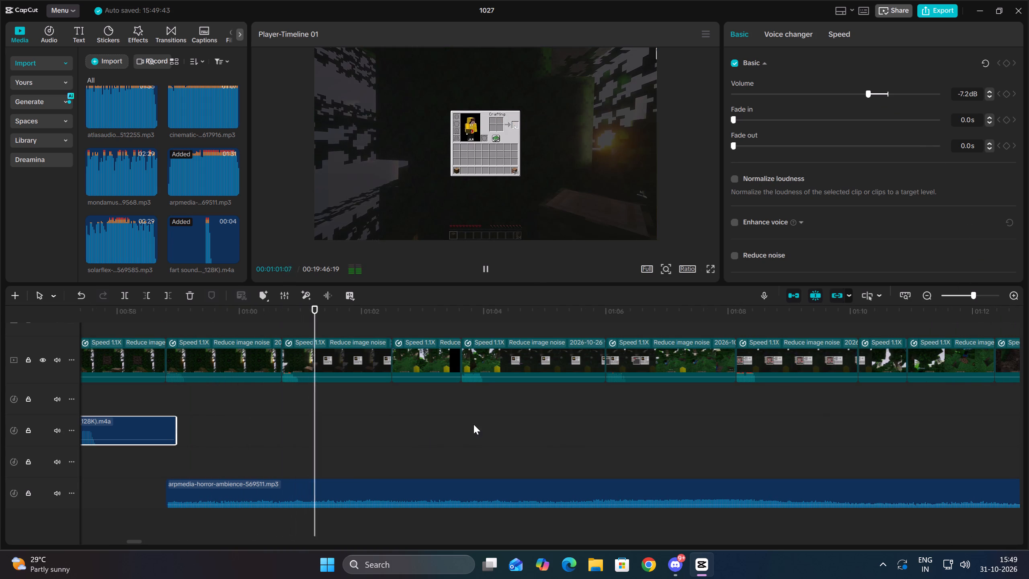
# Keyframe the crafting clip's scale from 100% at 00:01:00:21 to 190% at 00:01:01:01 and play it back.
pyautogui.click(328, 349)
pyautogui.press('Up')
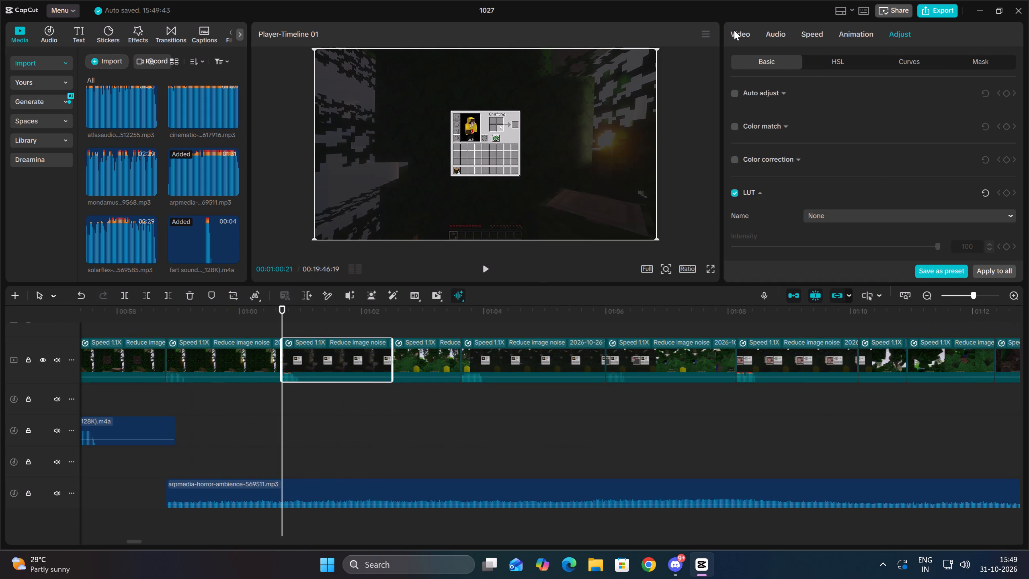
pyautogui.click(734, 30)
pyautogui.click(1010, 92)
pyautogui.press('space')
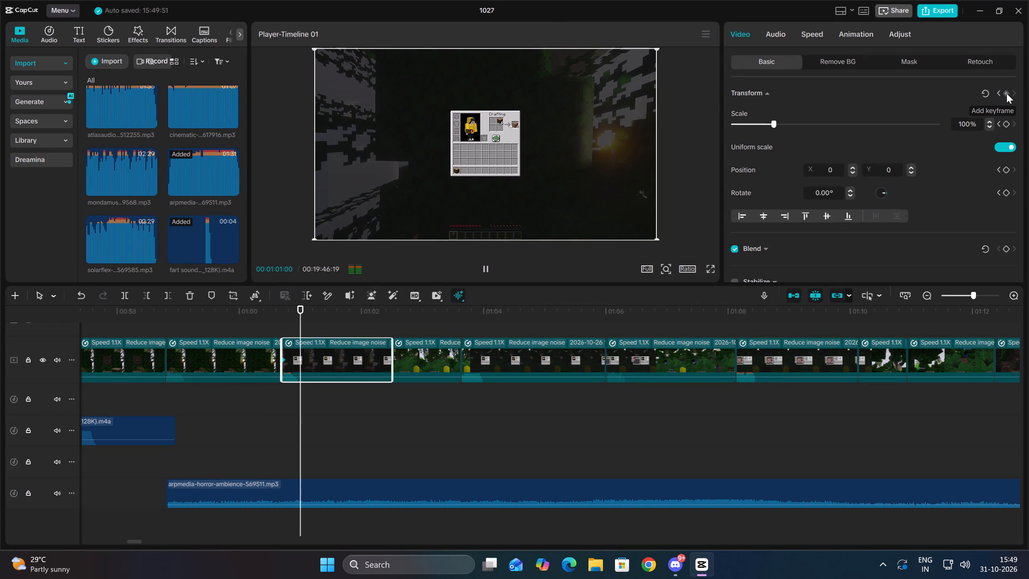
pyautogui.press('space')
pyautogui.click(1006, 93)
pyautogui.moveTo(779, 121); pyautogui.dragTo(811, 129)
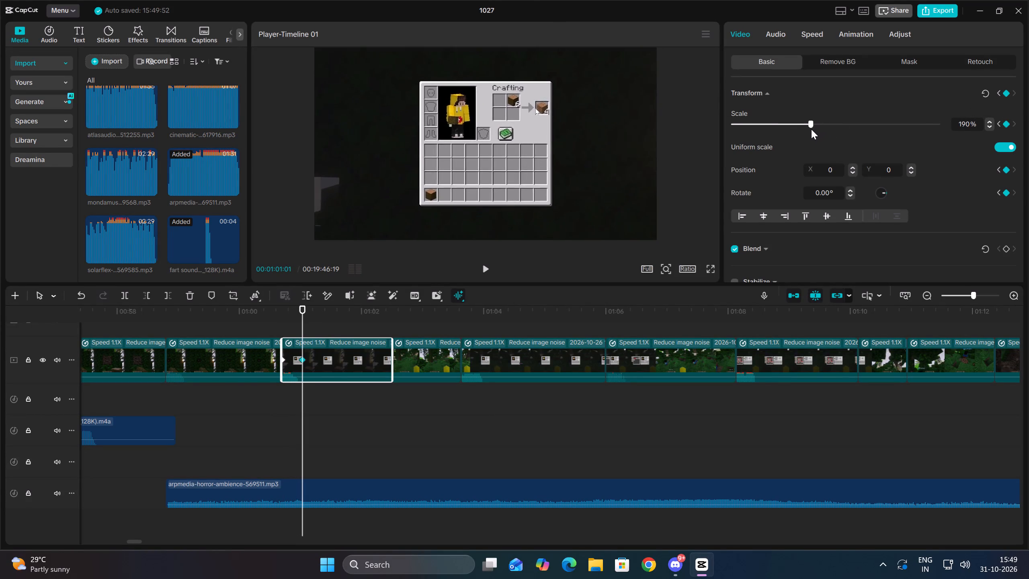
pyautogui.press('Up')
pyautogui.press('space')
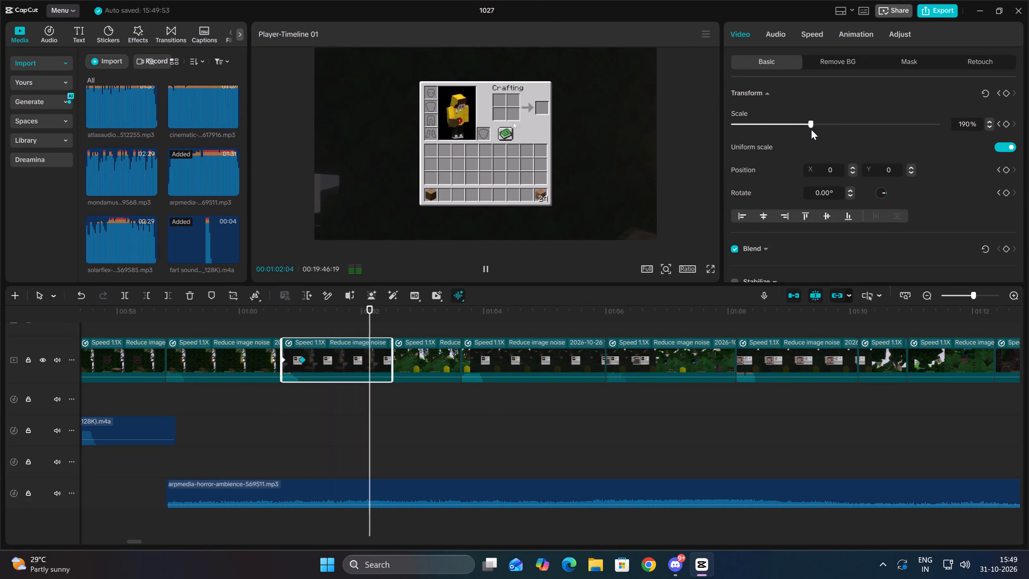
pyautogui.press('space')
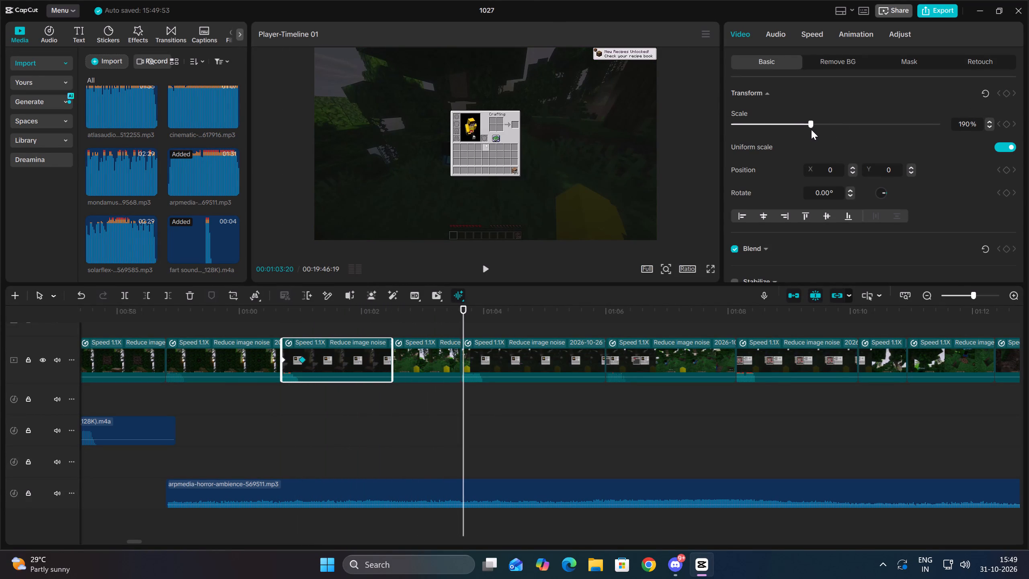
# Split the arpmedia ambience at 00:01:02:15 and remove its part under the short forest clip starting there.
pyautogui.press('Up')
pyautogui.press('Up')
pyautogui.click(542, 486)
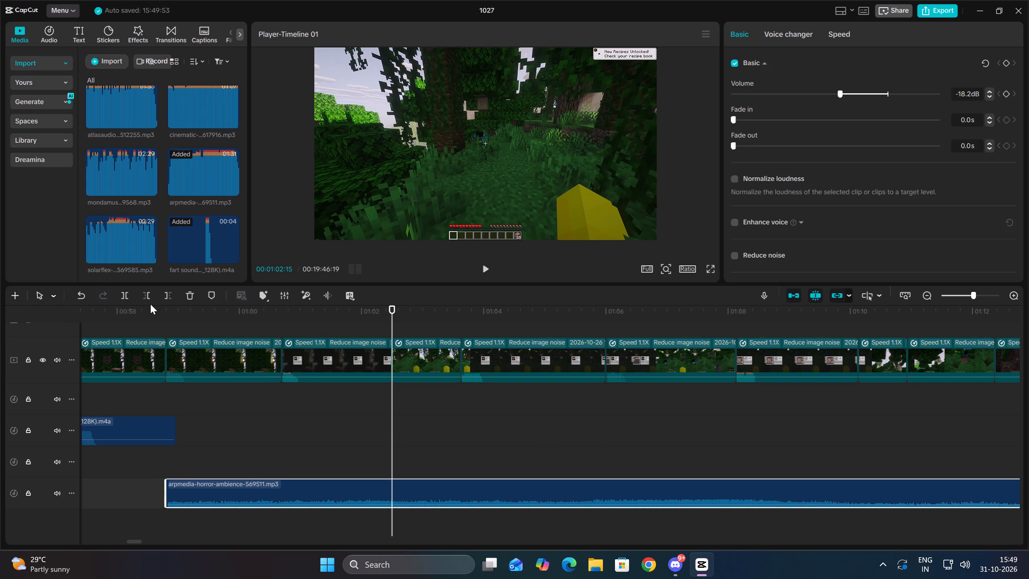
pyautogui.click(127, 295)
pyautogui.press('Down')
pyautogui.click(148, 295)
pyautogui.press('Up')
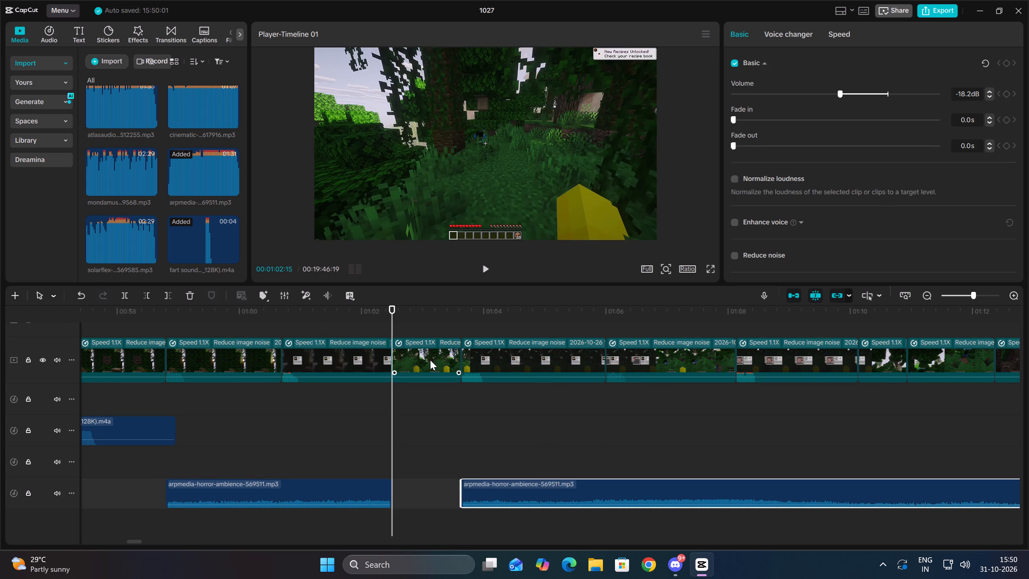
# Keyframe the short forest clip's scale from 100% at 00:01:02:15 to 156% at 00:01:02:22 and play it back.
pyautogui.click(430, 360)
pyautogui.click(1010, 94)
pyautogui.press('space')
pyautogui.press('space')
pyautogui.click(1010, 94)
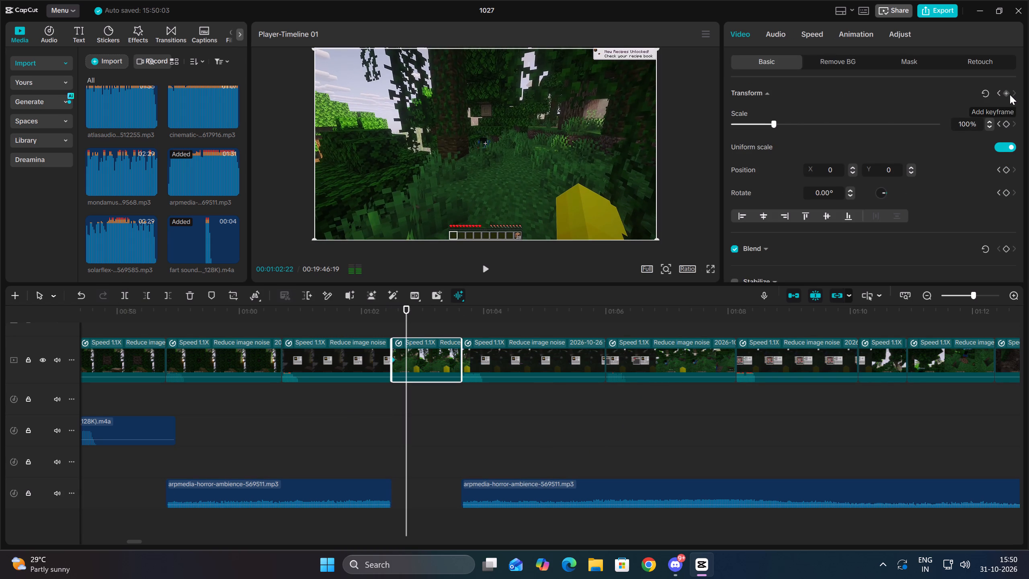
pyautogui.moveTo(793, 122); pyautogui.dragTo(797, 122)
pyautogui.press('Up')
pyautogui.press('space')
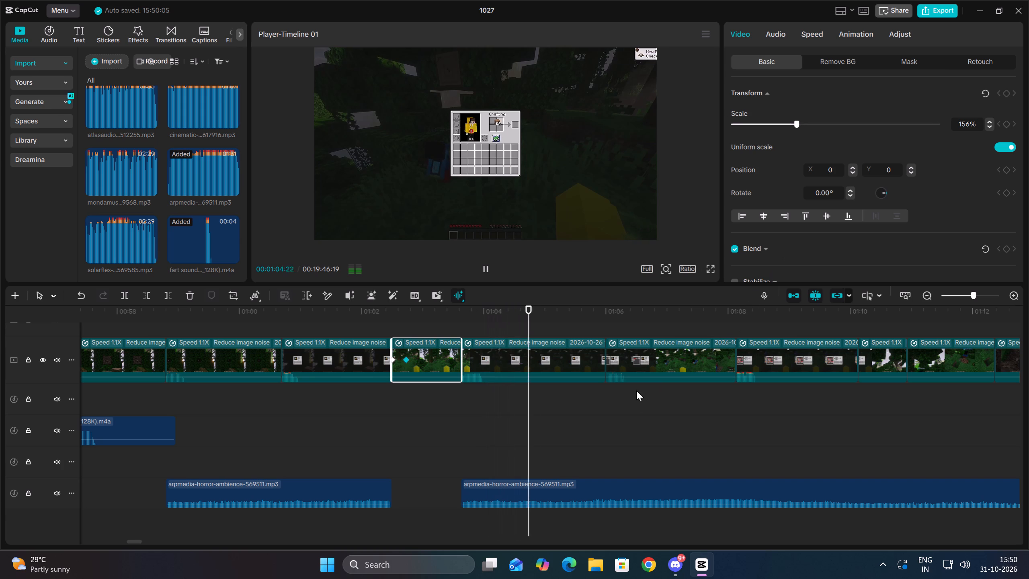
# Split the arpmedia ambience at 00:01:06:00, remove its part under the clip starting there, and play on from the next cut.
pyautogui.click(638, 499)
pyautogui.press('Up')
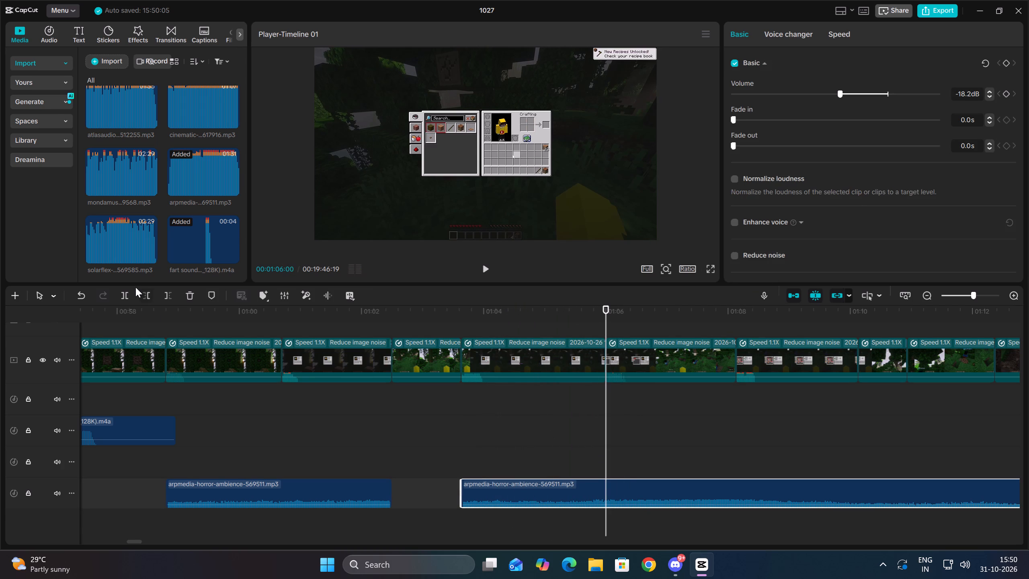
pyautogui.click(128, 293)
pyautogui.press('Down')
pyautogui.click(145, 298)
pyautogui.press('space')
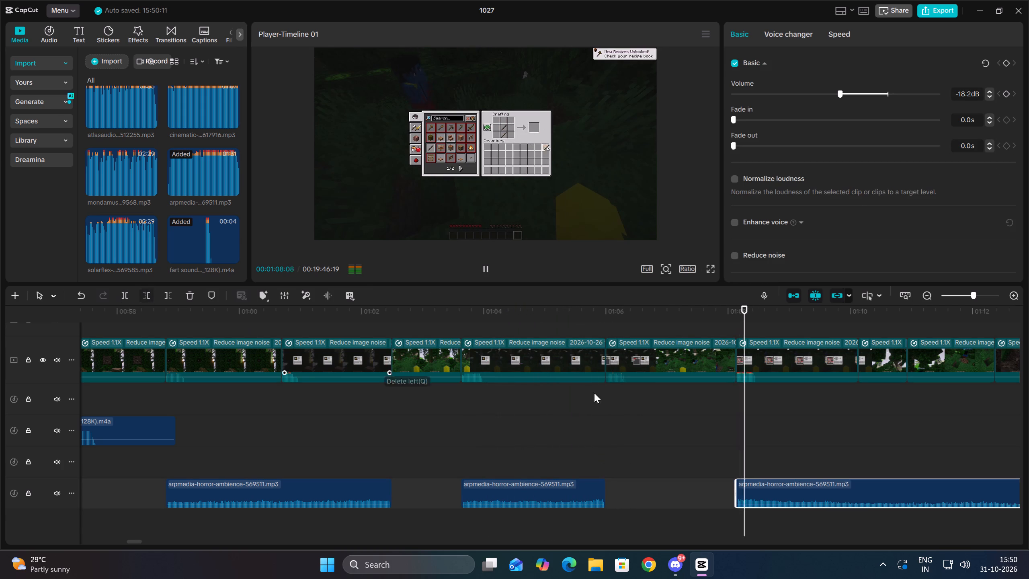
# Play back, then split the arpmedia ambience at 00:01:14:28 and remove its part under the clip starting there.
pyautogui.press('Up')
pyautogui.press('Up')
pyautogui.press('space')
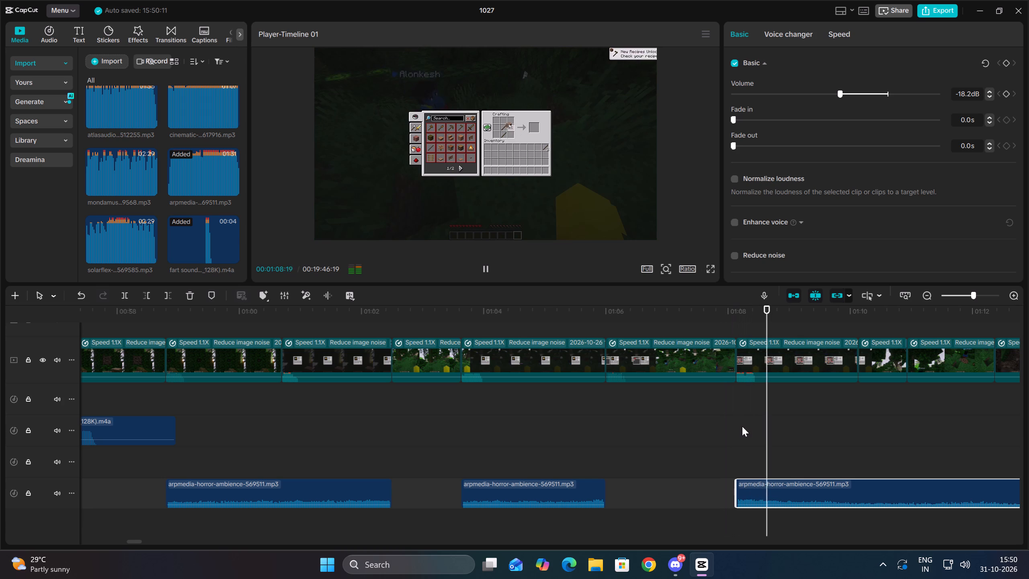
pyautogui.press('space')
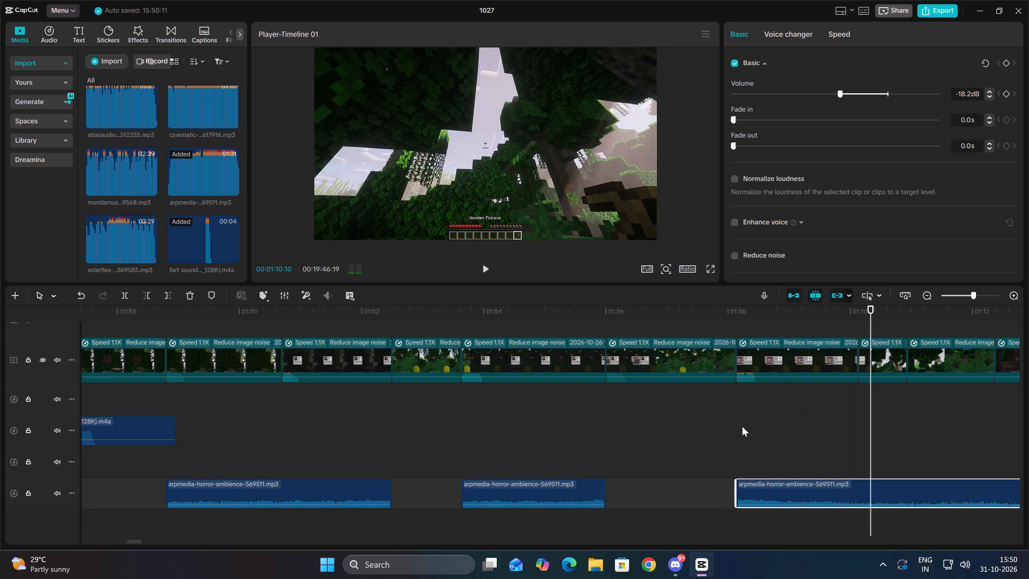
pyautogui.press('space')
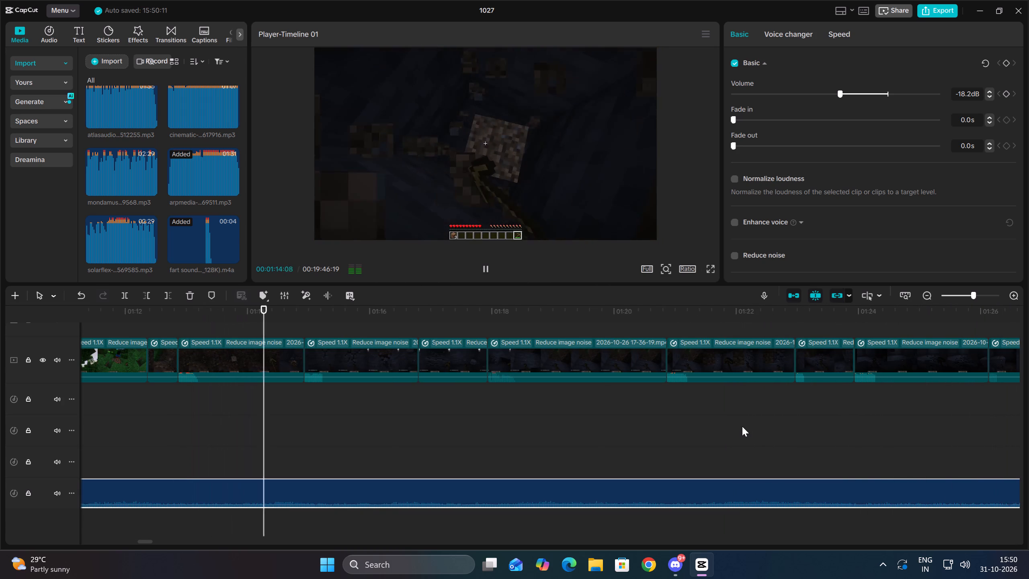
pyautogui.press('Up')
pyautogui.click(123, 300)
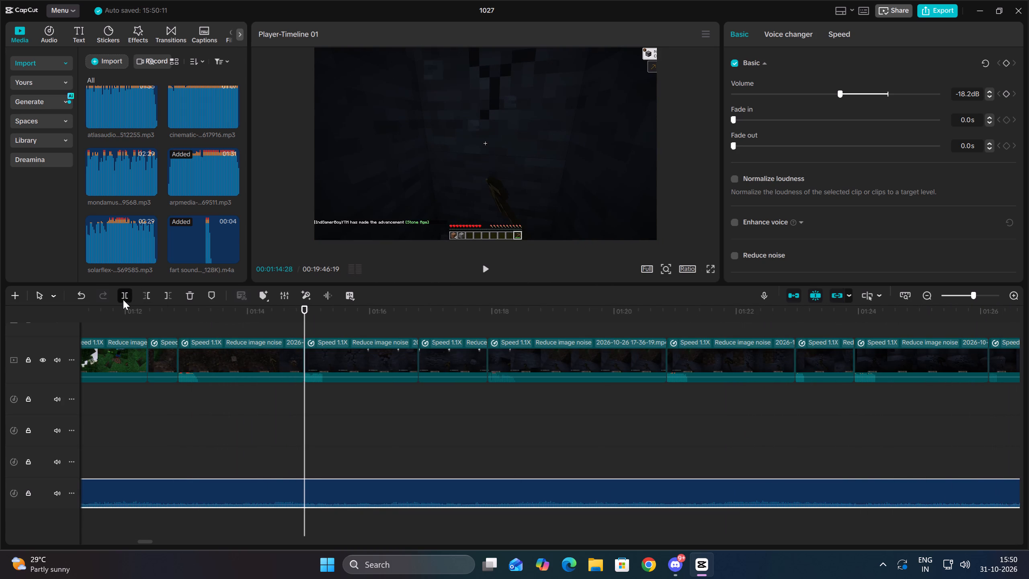
pyautogui.press('Down')
pyautogui.click(143, 294)
pyautogui.press('space')
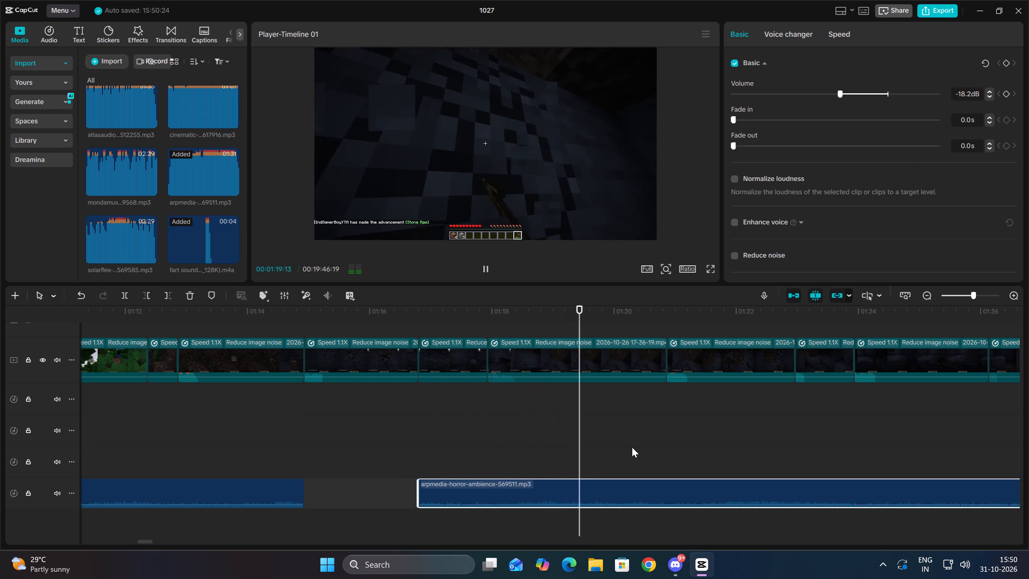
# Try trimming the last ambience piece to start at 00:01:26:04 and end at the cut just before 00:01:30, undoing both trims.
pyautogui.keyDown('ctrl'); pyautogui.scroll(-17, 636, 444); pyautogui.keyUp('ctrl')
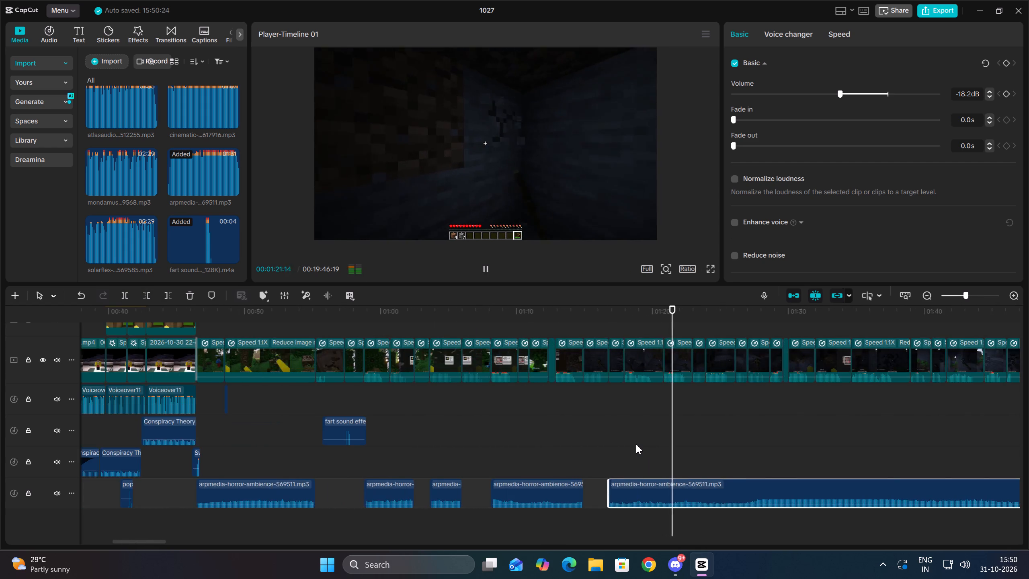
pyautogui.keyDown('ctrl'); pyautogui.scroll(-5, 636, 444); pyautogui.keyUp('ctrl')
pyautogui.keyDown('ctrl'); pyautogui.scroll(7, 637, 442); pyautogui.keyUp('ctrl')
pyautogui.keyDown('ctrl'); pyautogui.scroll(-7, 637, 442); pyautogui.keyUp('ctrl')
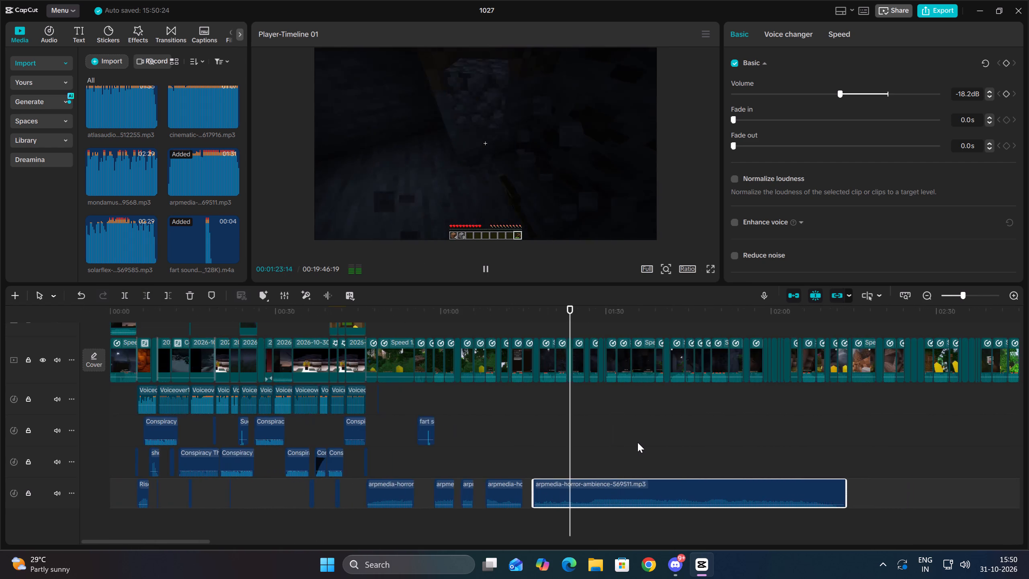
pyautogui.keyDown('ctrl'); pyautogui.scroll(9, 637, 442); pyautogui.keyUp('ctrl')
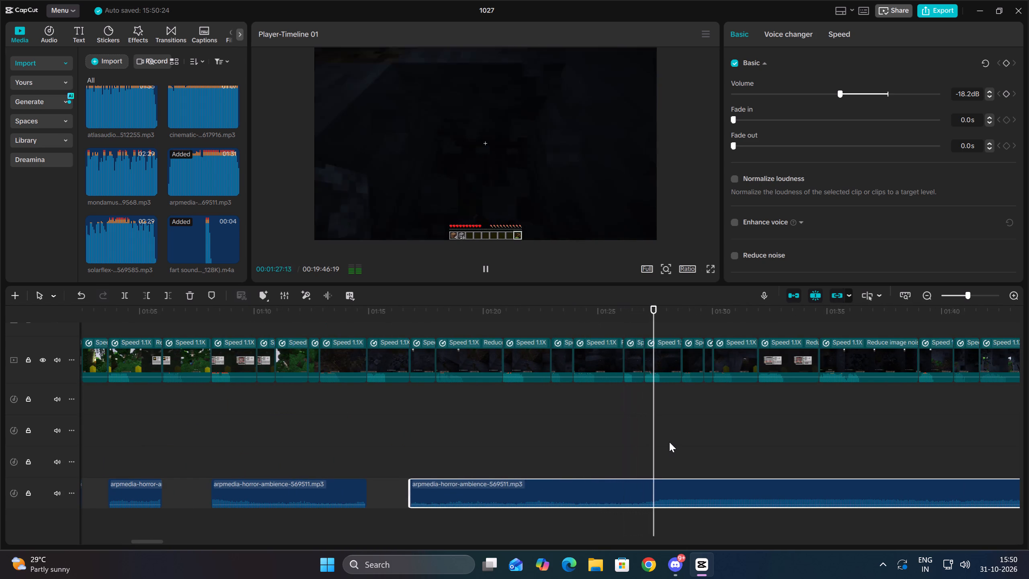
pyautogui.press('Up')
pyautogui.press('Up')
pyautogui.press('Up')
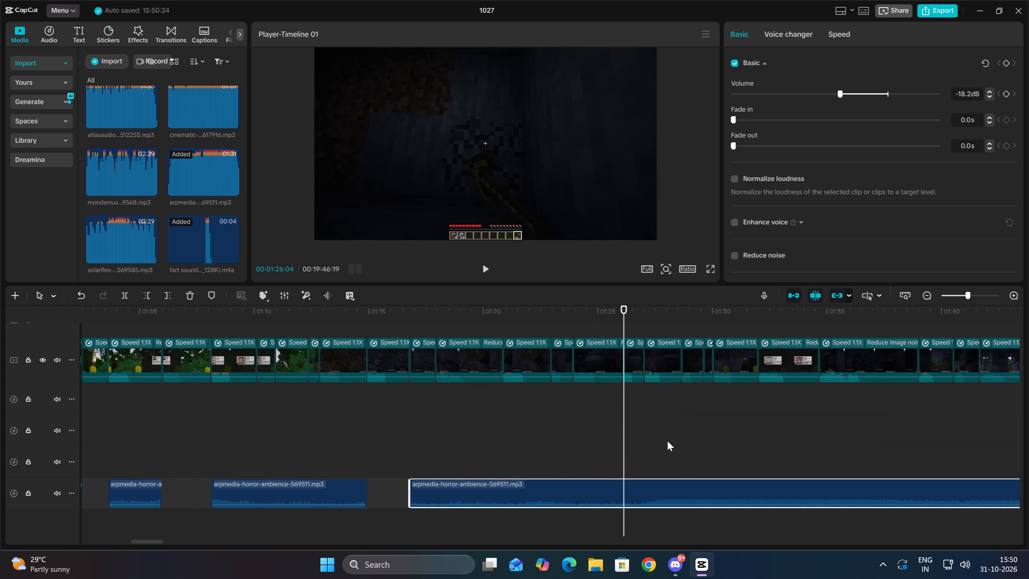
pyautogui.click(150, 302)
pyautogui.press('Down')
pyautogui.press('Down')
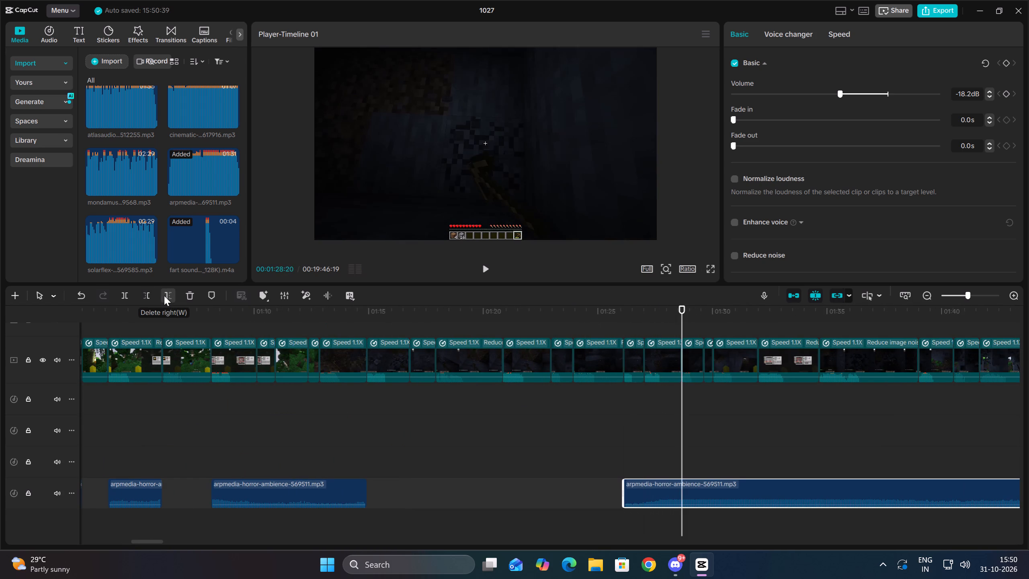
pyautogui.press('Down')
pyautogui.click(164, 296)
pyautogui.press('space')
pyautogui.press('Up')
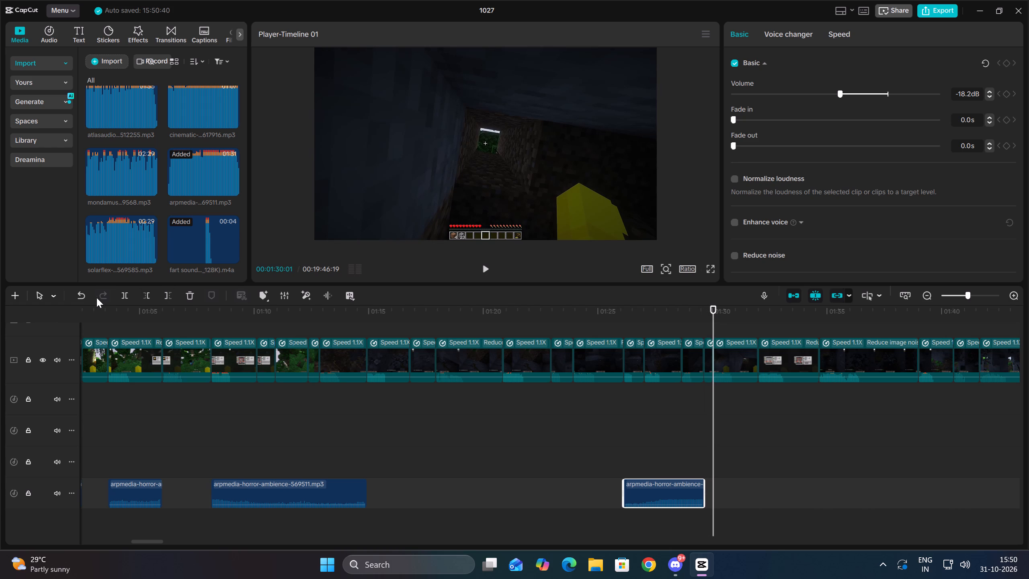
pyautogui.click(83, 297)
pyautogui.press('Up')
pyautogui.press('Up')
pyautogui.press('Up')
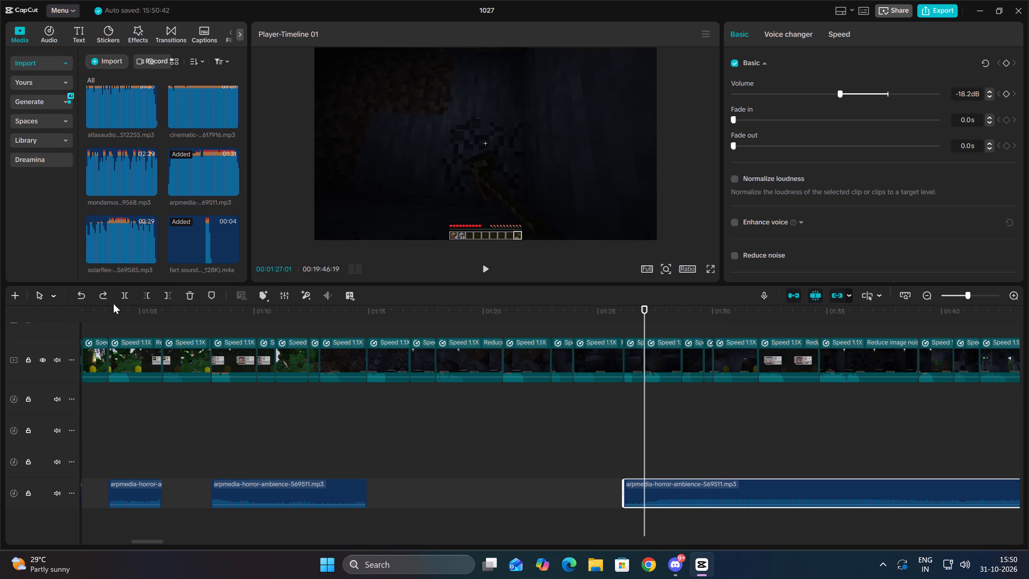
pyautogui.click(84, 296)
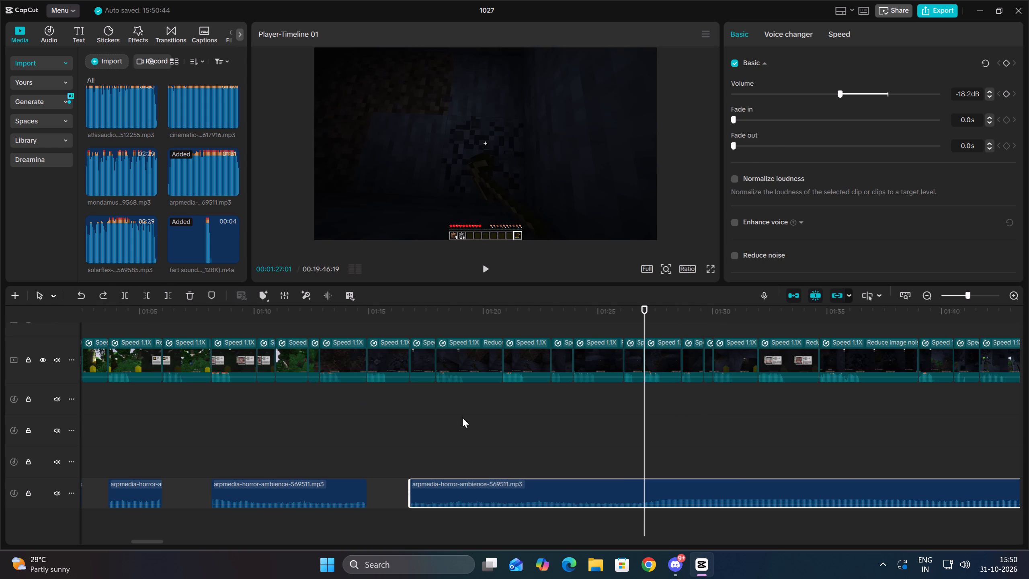
# Split the last arpmedia ambience piece at about 00:01:26:04, remove the part up to about 00:01:29, and play from 00:01:28:20.
pyautogui.click(409, 428)
pyautogui.press('space')
pyautogui.click(458, 484)
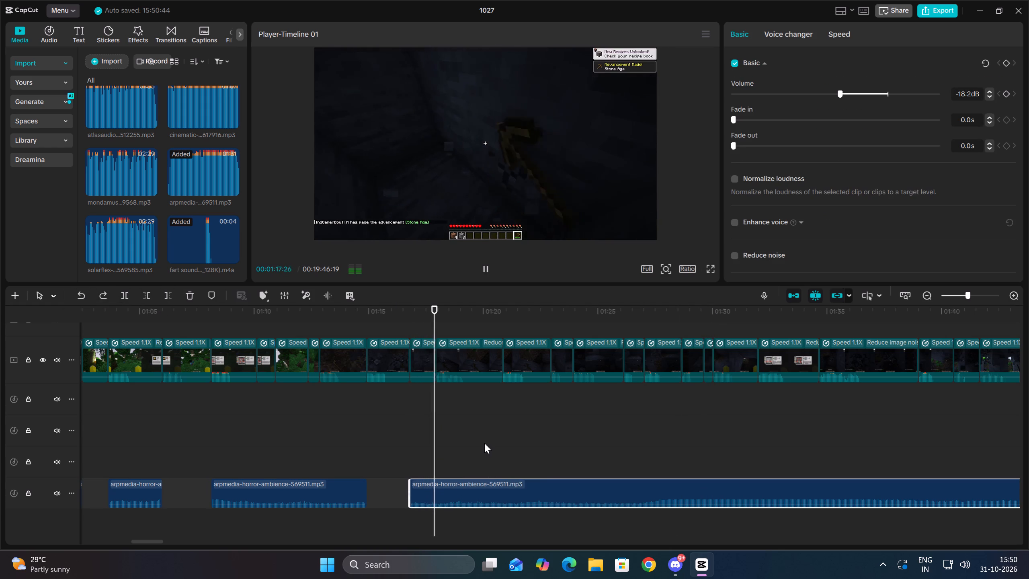
pyautogui.press('Down')
pyautogui.press('Down')
pyautogui.press('space')
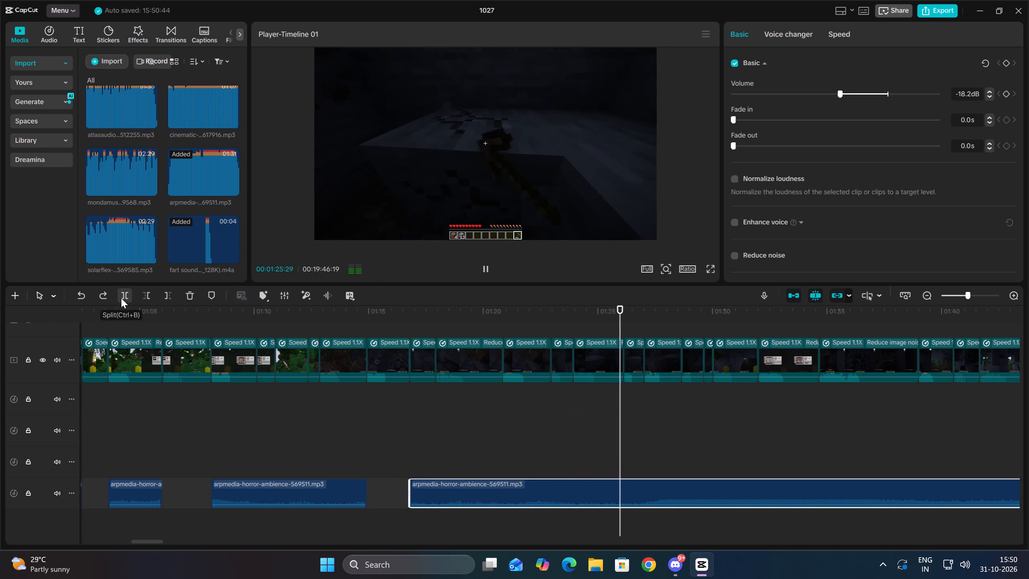
pyautogui.press('space')
pyautogui.click(121, 298)
pyautogui.press('space')
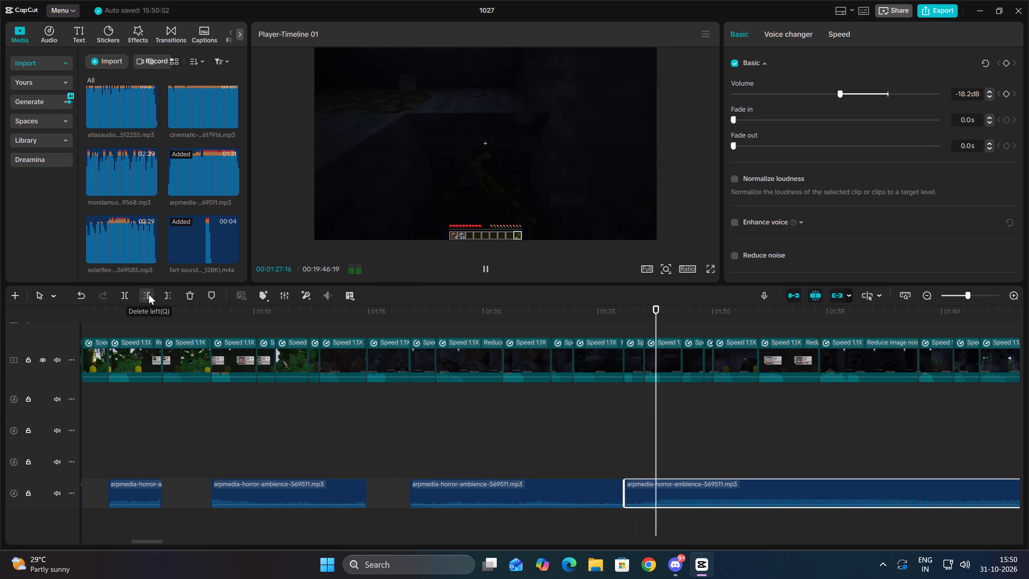
pyautogui.click(149, 294)
pyautogui.press('Up')
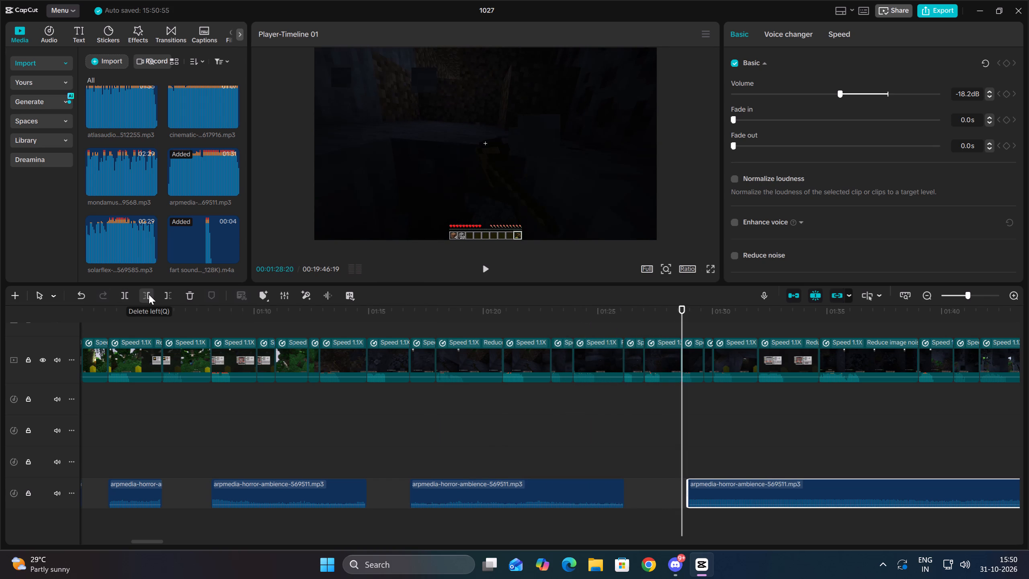
pyautogui.press('space')
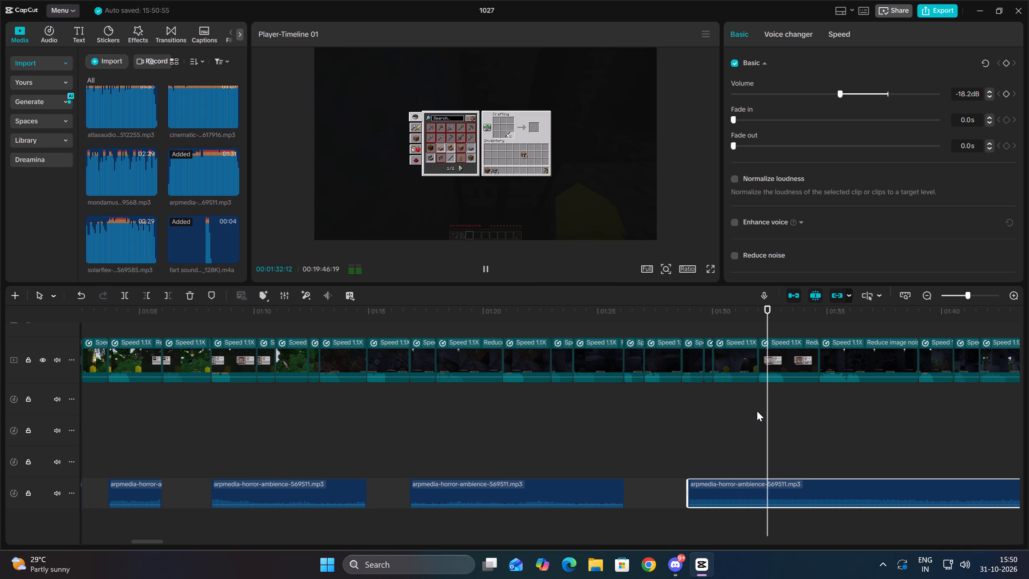
# Lower the volume of the last arpmedia ambience piece to -22.9 dB.
pyautogui.moveTo(835, 97); pyautogui.dragTo(827, 99)
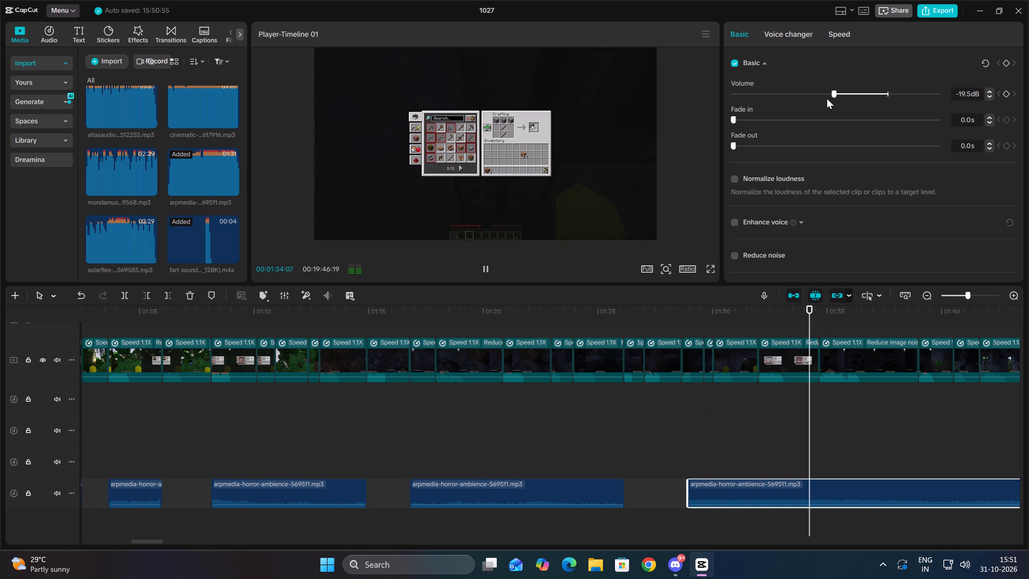
pyautogui.moveTo(827, 99); pyautogui.dragTo(823, 100)
pyautogui.click(826, 94)
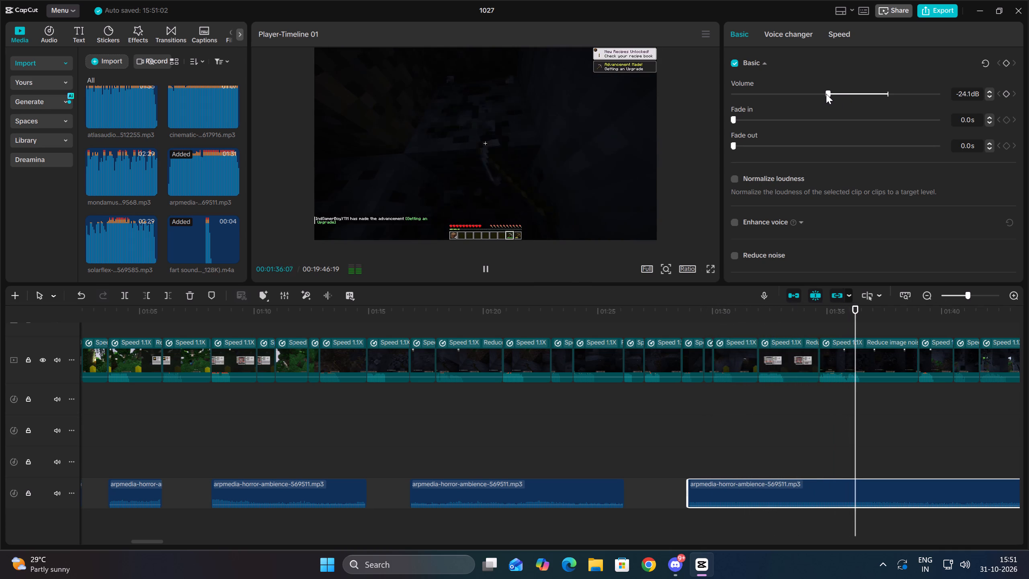
# Review the ambience pieces and silent gaps by playing to about 00:02:04, and replay the gameplay from about 00:00:46.
pyautogui.click(923, 288)
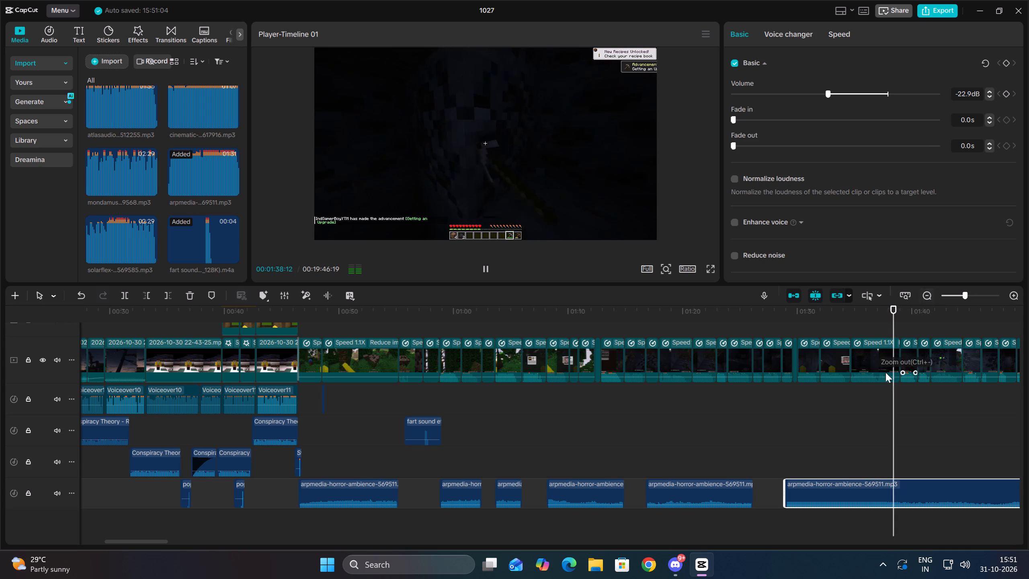
pyautogui.keyDown('ctrl'); pyautogui.scroll(-6, 876, 432); pyautogui.keyUp('ctrl')
pyautogui.keyDown('ctrl'); pyautogui.scroll(5, 787, 431); pyautogui.keyUp('ctrl')
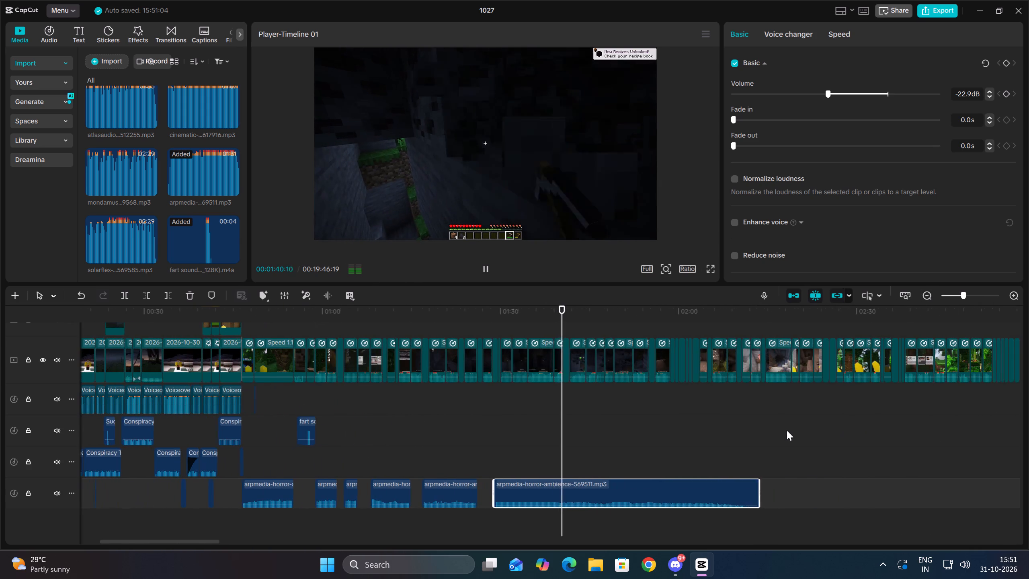
pyautogui.keyDown('ctrl'); pyautogui.scroll(1, 787, 430); pyautogui.keyUp('ctrl')
pyautogui.keyDown('ctrl'); pyautogui.scroll(-2, 787, 430); pyautogui.keyUp('ctrl')
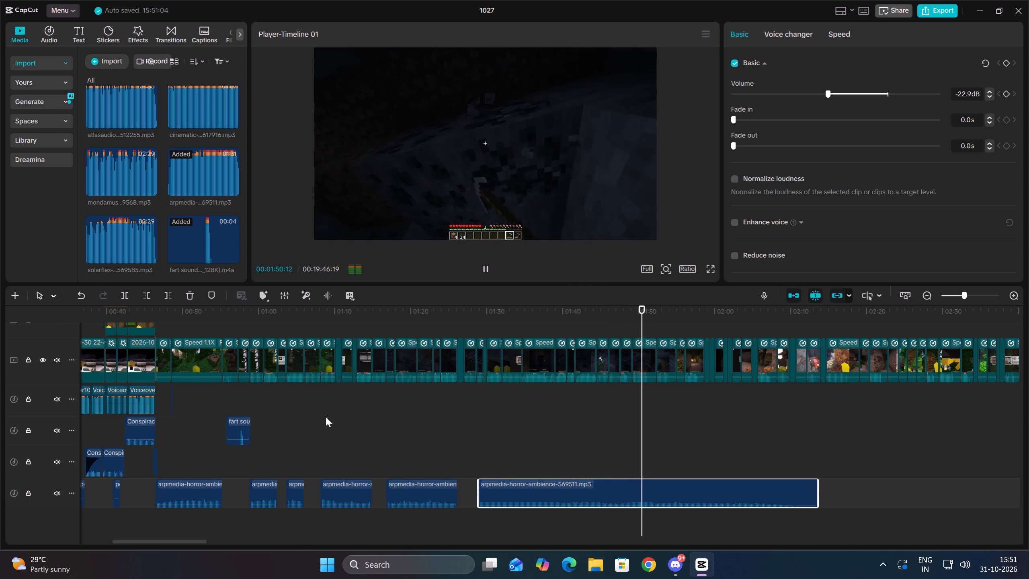
pyautogui.scroll(3, 326, 417)
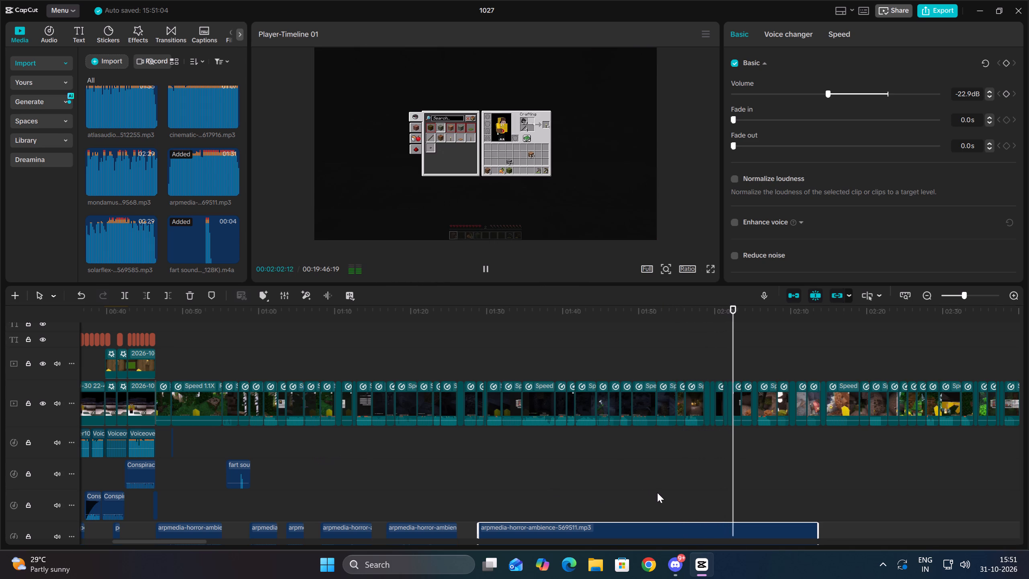
pyautogui.click(389, 461)
pyautogui.moveTo(389, 461); pyautogui.dragTo(155, 460)
pyautogui.press('space')
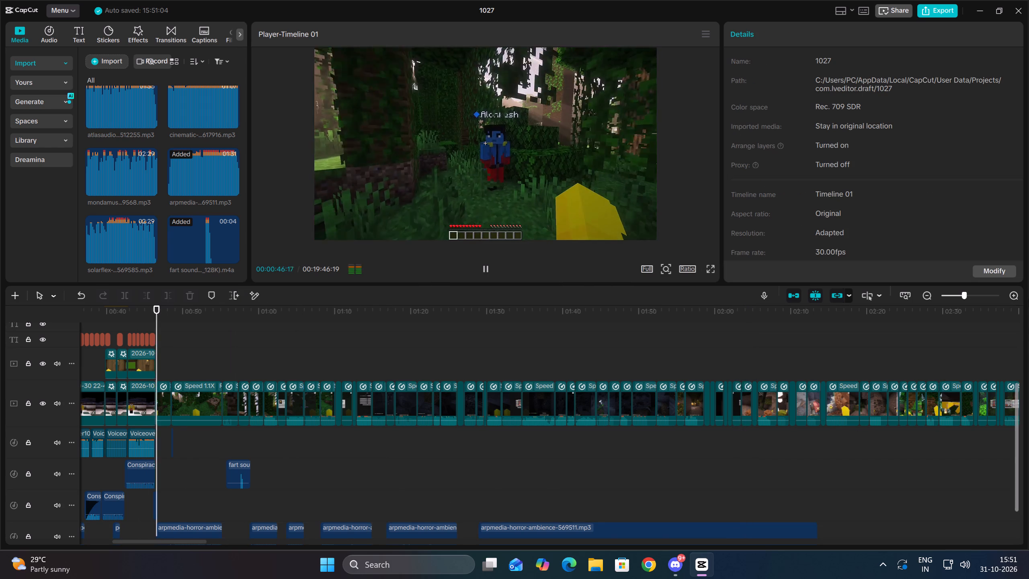
pyautogui.tripleClick(1013, 295)
pyautogui.click(1013, 295)
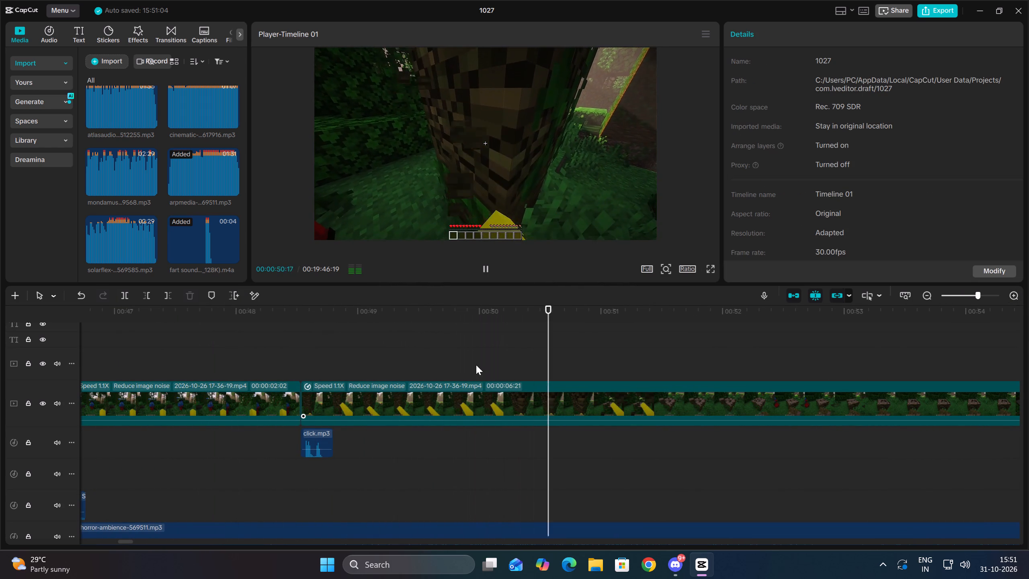
pyautogui.press('space')
# Search Downloads for "hit" and import the "Minecraft hit sound" audio file.
pyautogui.click(119, 62)
pyautogui.click(128, 88)
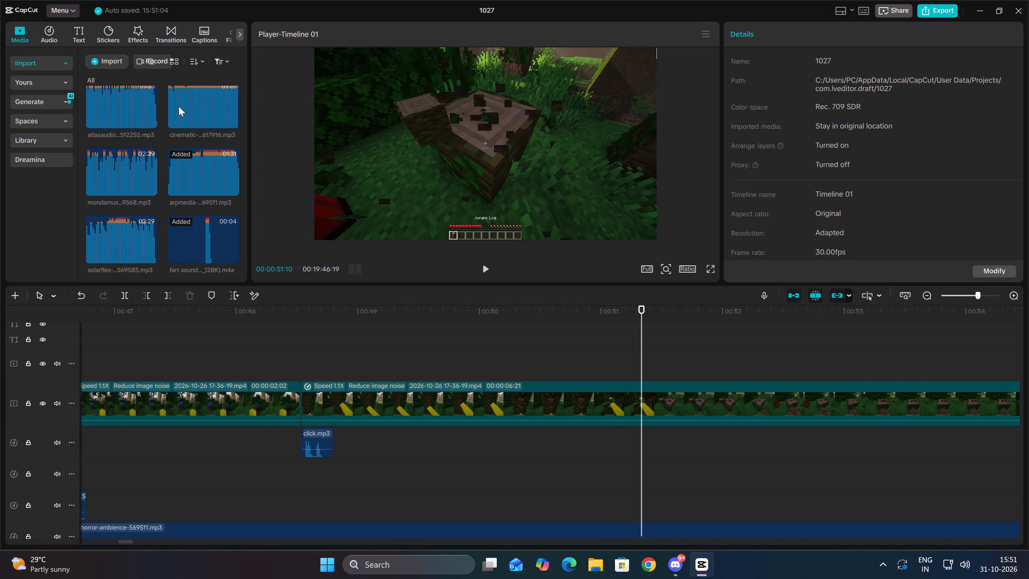
pyautogui.press('BackSpace')
pyautogui.write('hit')
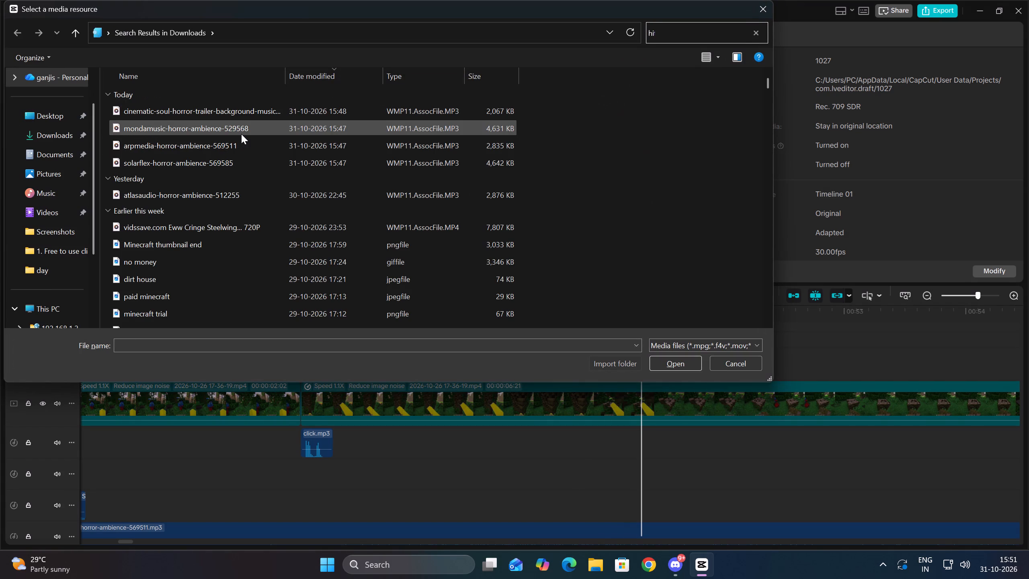
pyautogui.click(229, 178)
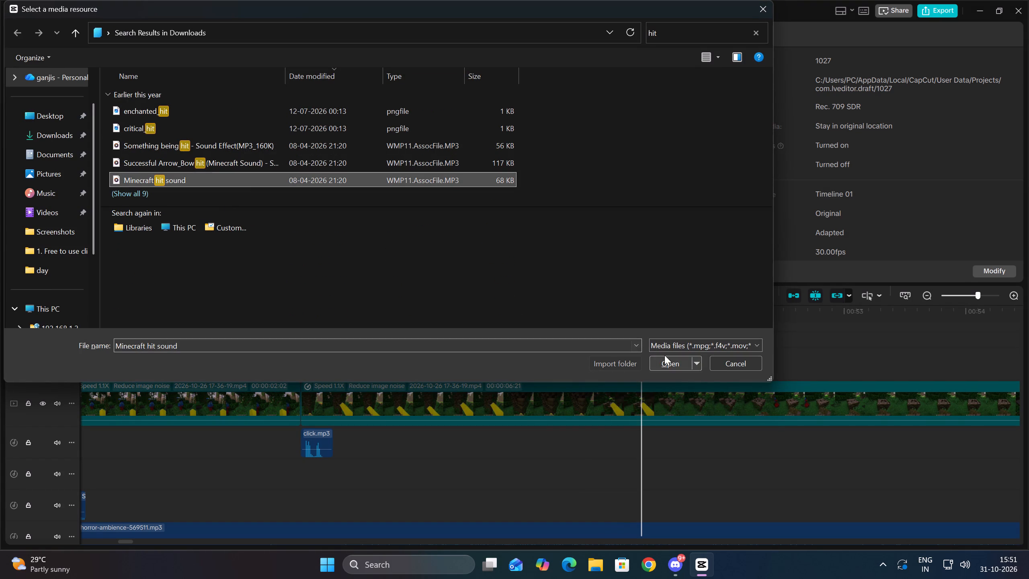
pyautogui.click(664, 355)
pyautogui.click(664, 366)
# Preview the Minecraft hit sound, place it on the track above the ambience at about 00:00:51:17, and play it with the video.
pyautogui.click(479, 272)
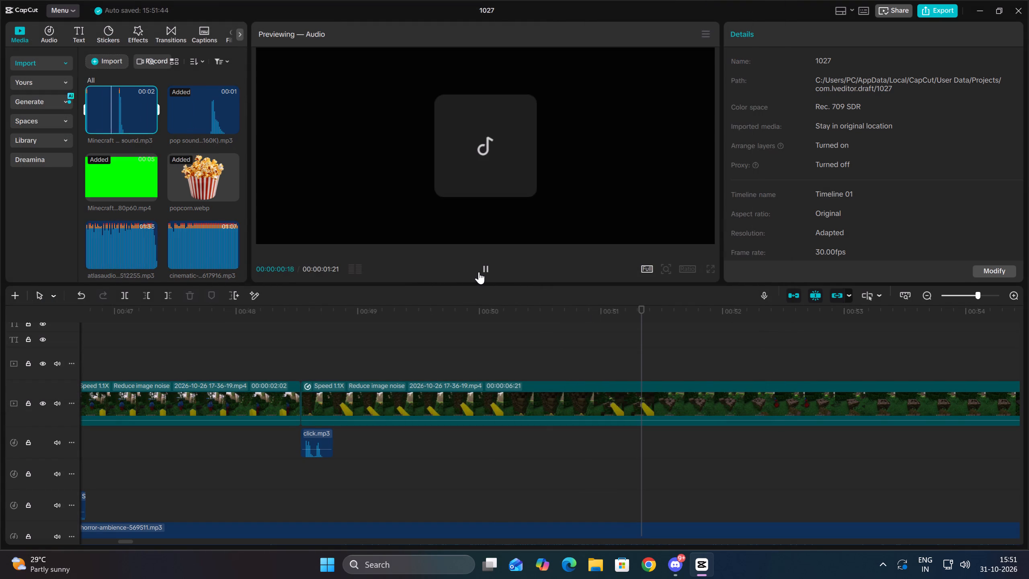
pyautogui.click(479, 272)
pyautogui.moveTo(123, 112); pyautogui.dragTo(670, 478)
pyautogui.click(486, 271)
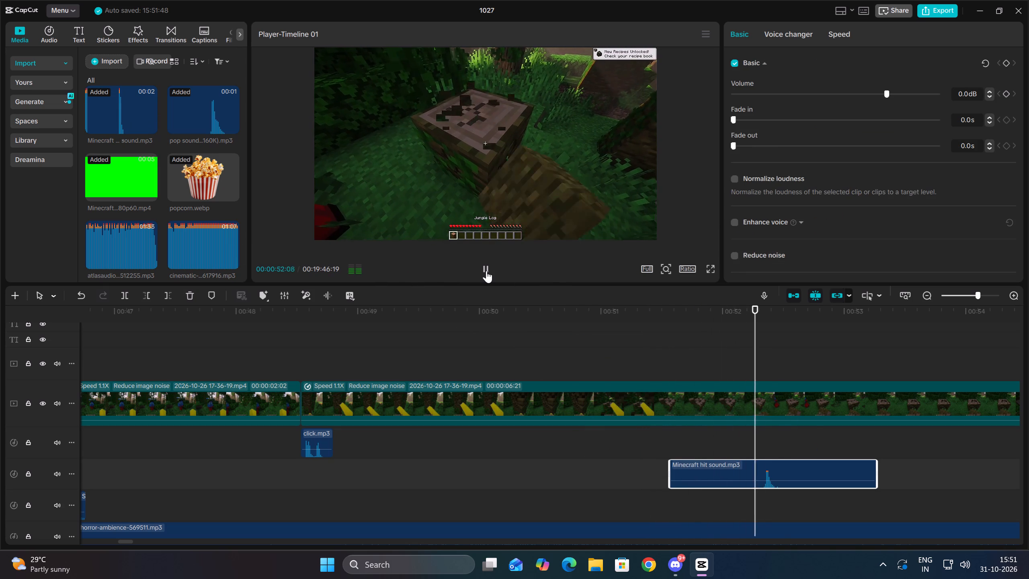
pyautogui.click(486, 271)
# Set the Minecraft hit sound's volume to -4.1 dB and play the video from 00:00:52:10.
pyautogui.click(768, 438)
pyautogui.moveTo(767, 438); pyautogui.dragTo(763, 439)
pyautogui.click(784, 475)
pyautogui.doubleClick(878, 88)
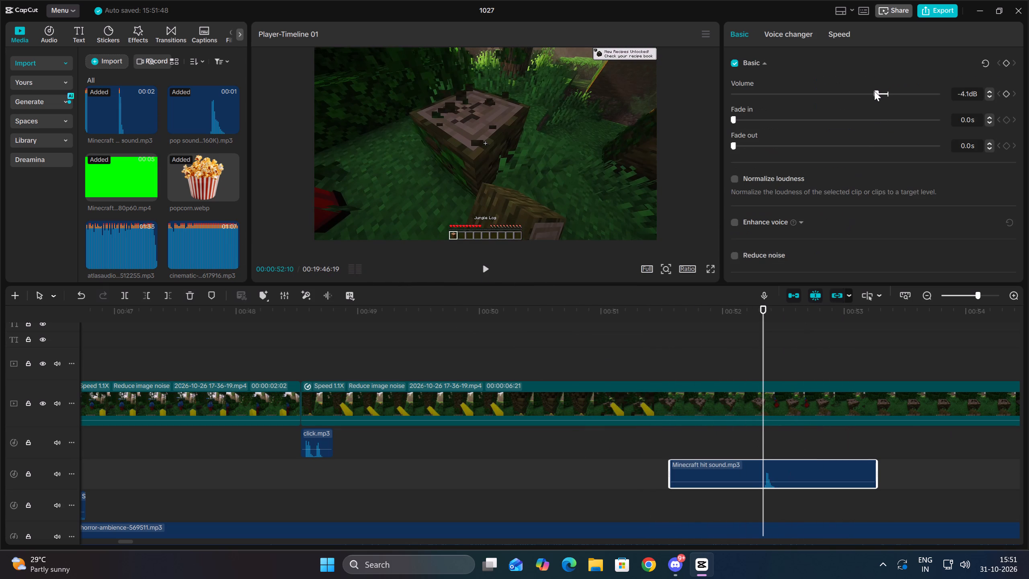
pyautogui.press('space')
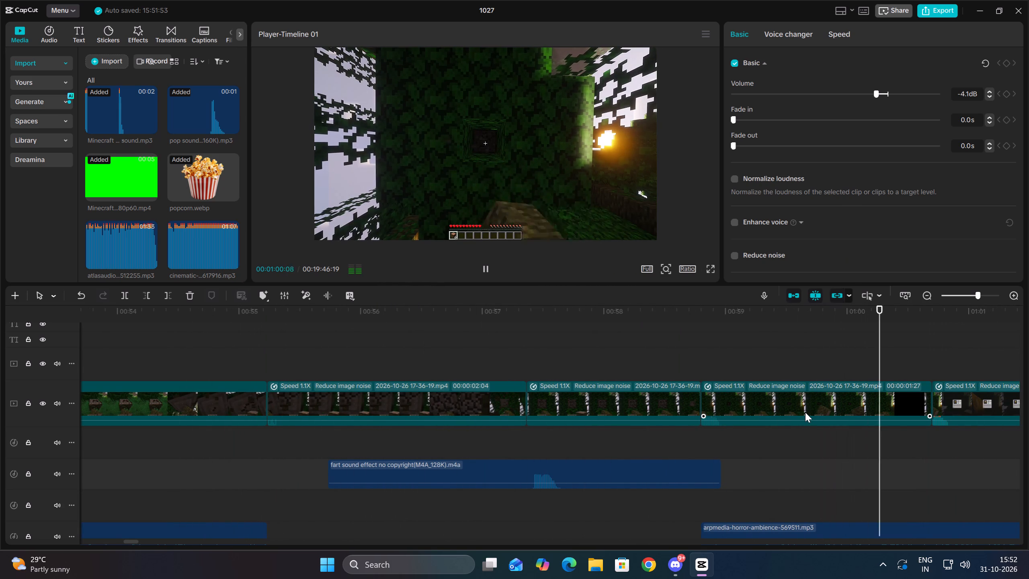
# Replay the gameplay around 00:00:59 and return to the start of that clip at 00:00:58:24.
pyautogui.press('Up')
pyautogui.press('space')
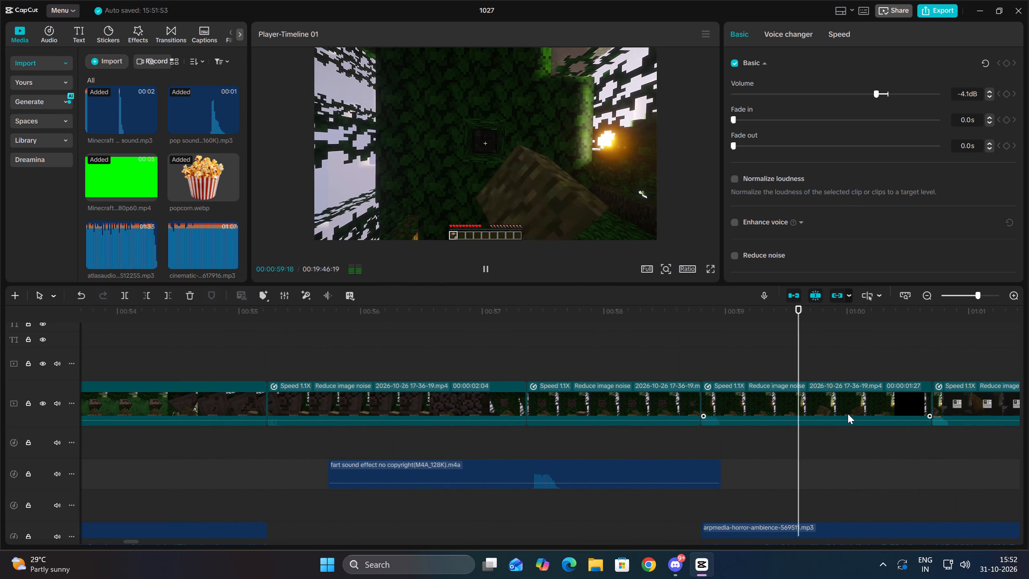
pyautogui.press('Up')
pyautogui.press('Up')
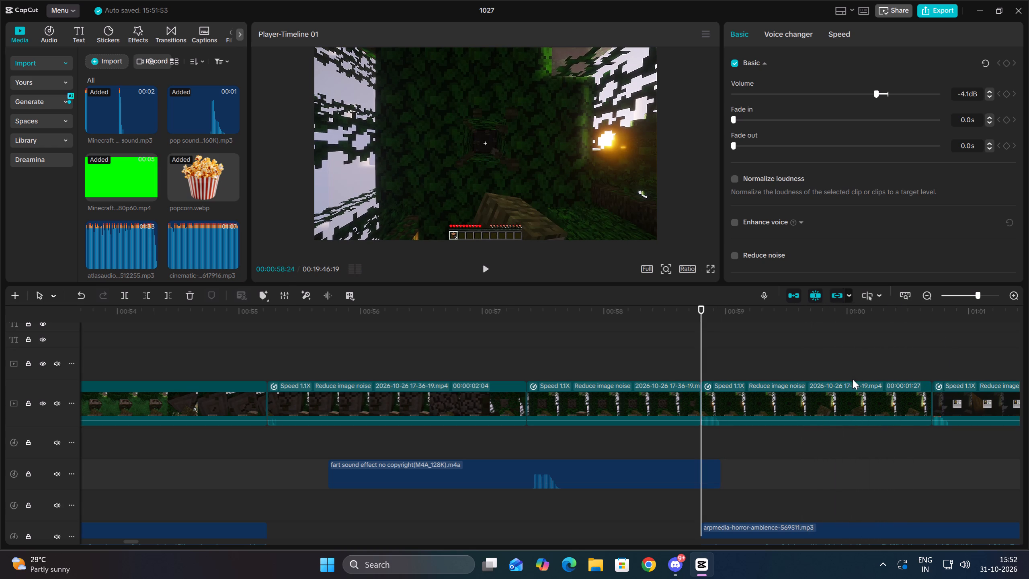
pyautogui.scroll(3, 736, 365)
# Switch to Chrome, search Google for "siren head png", and save the Chicken Gun Wiki Siren Head image to Downloads.
pyautogui.click(644, 561)
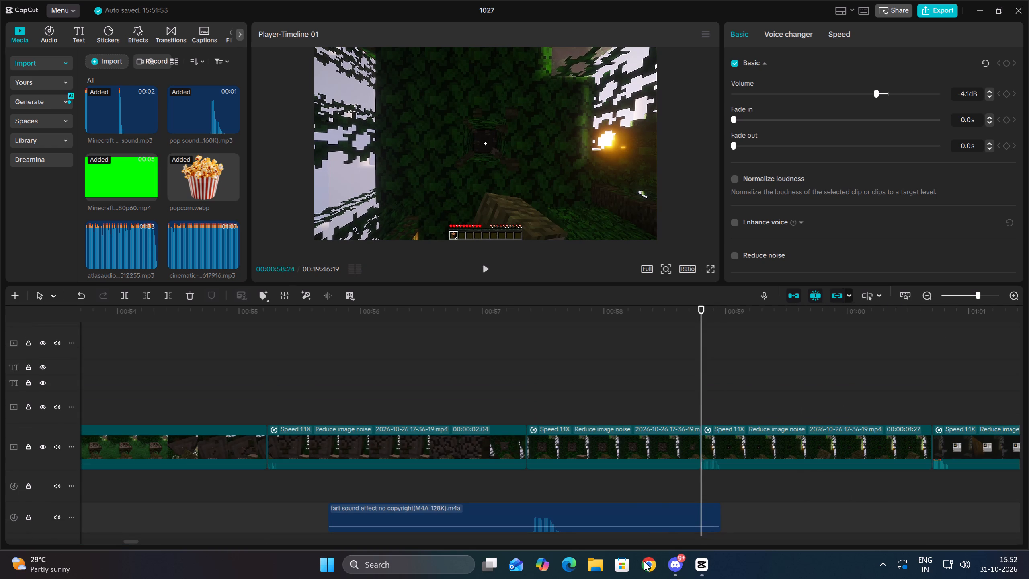
pyautogui.click(426, 263)
pyautogui.click(447, 215)
pyautogui.write('siren head png')
pyautogui.press('Return')
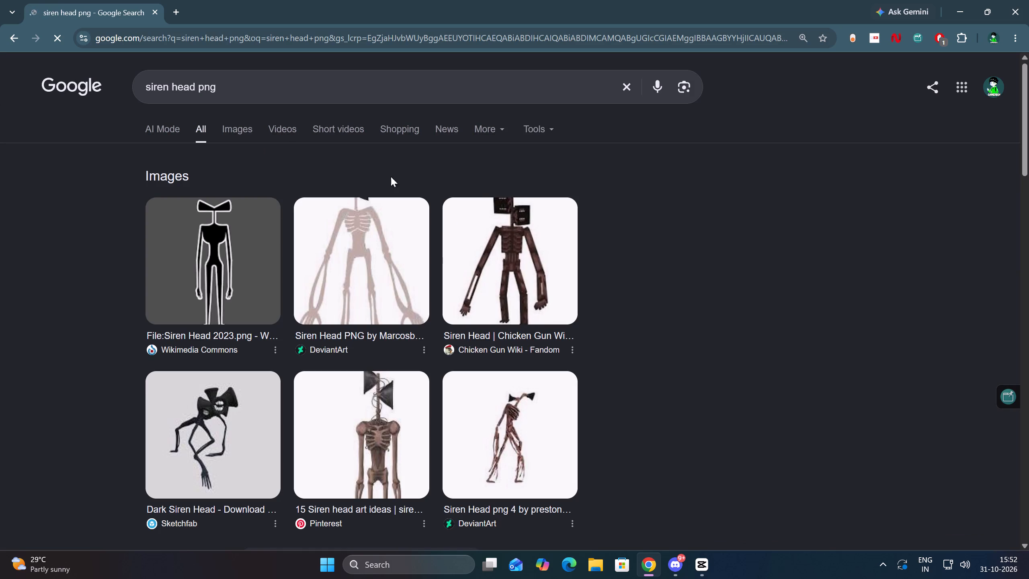
pyautogui.click(533, 246)
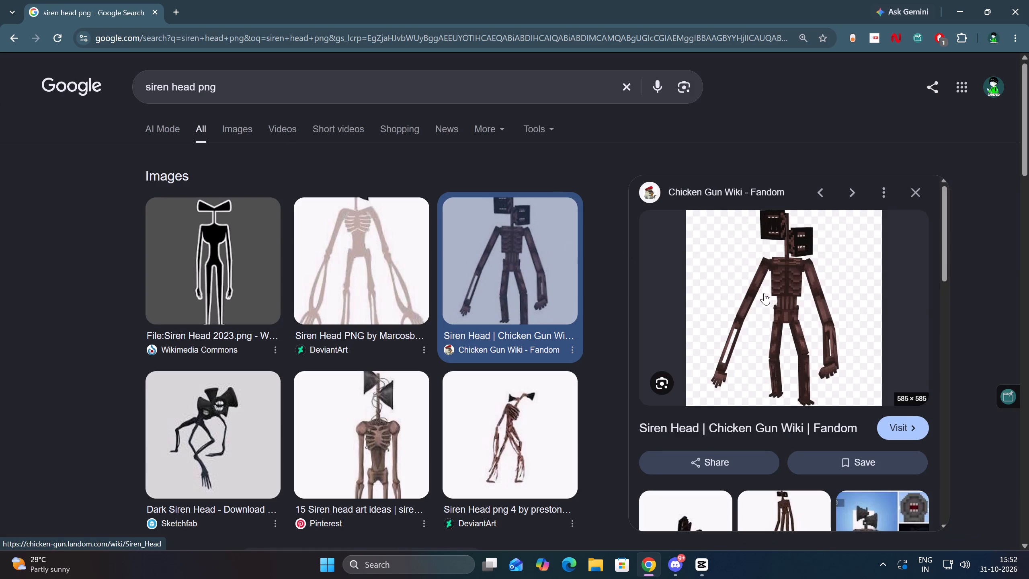
pyautogui.rightClick(764, 292)
pyautogui.click(809, 413)
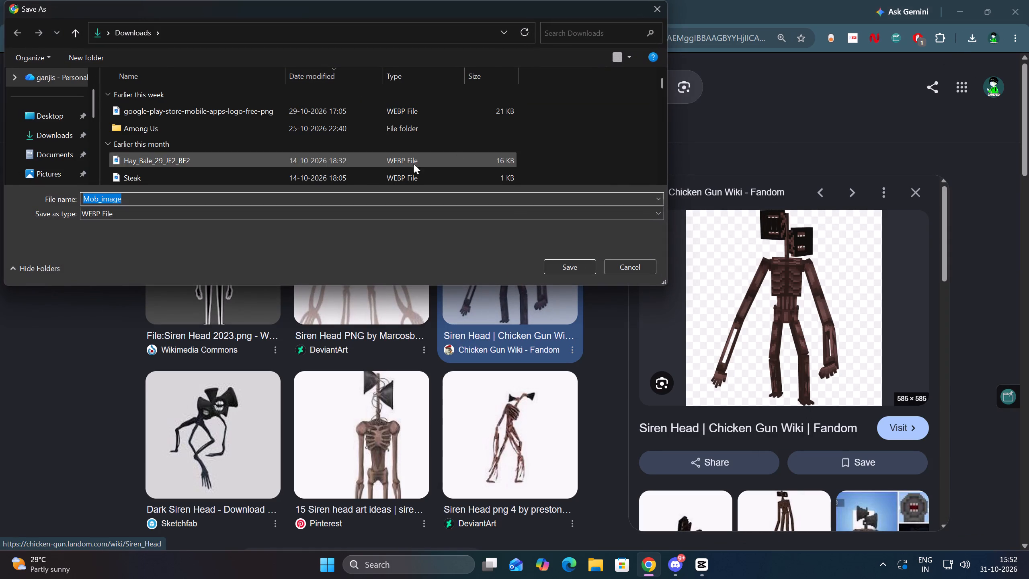
pyautogui.click(574, 274)
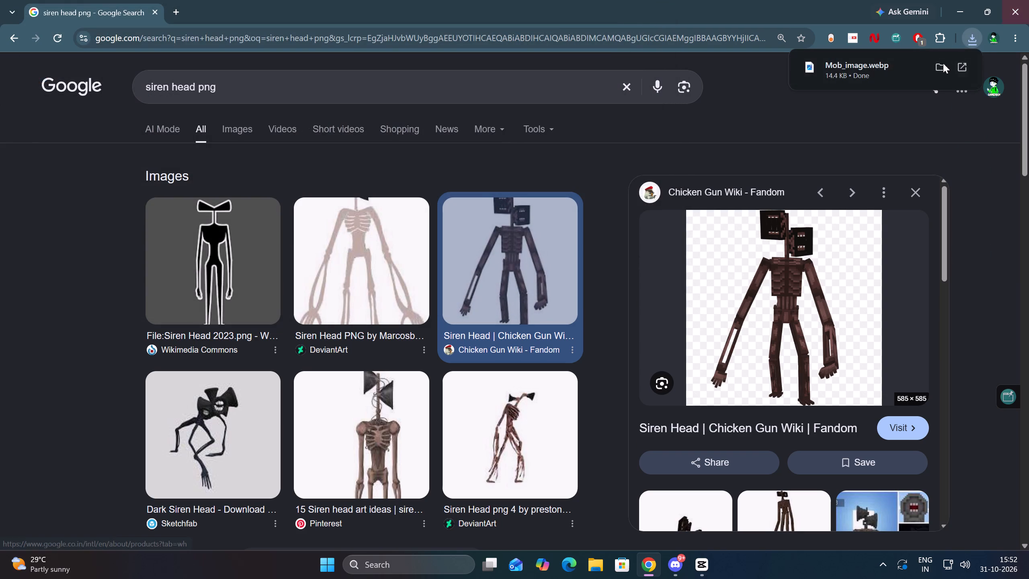
# Import the downloaded Siren Head image into the CapCut project and place it on the track above the gameplay at 00:00:58:24.
pyautogui.click(934, 61)
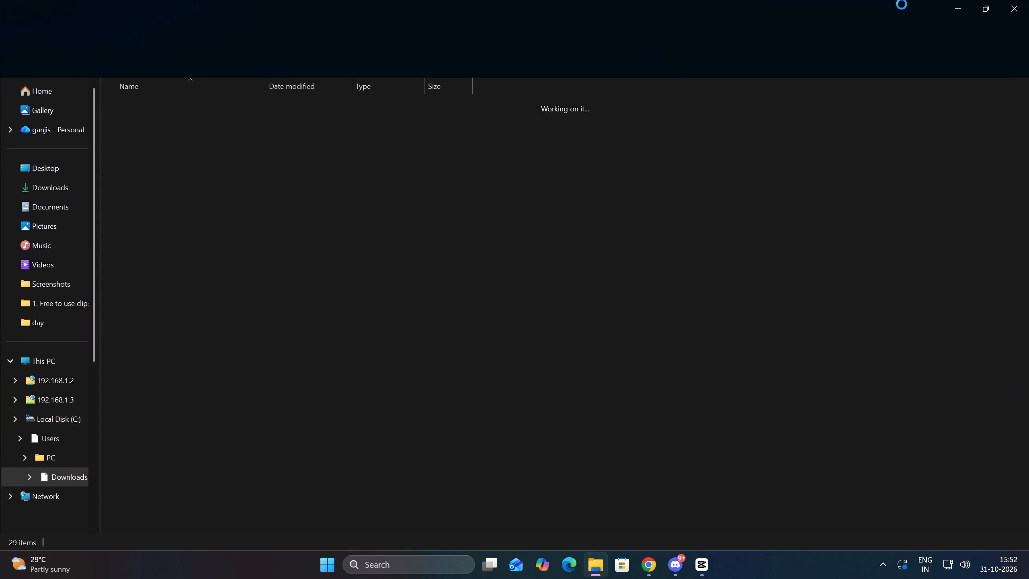
pyautogui.moveTo(883, 0); pyautogui.dragTo(890, 57)
pyautogui.click(954, 9)
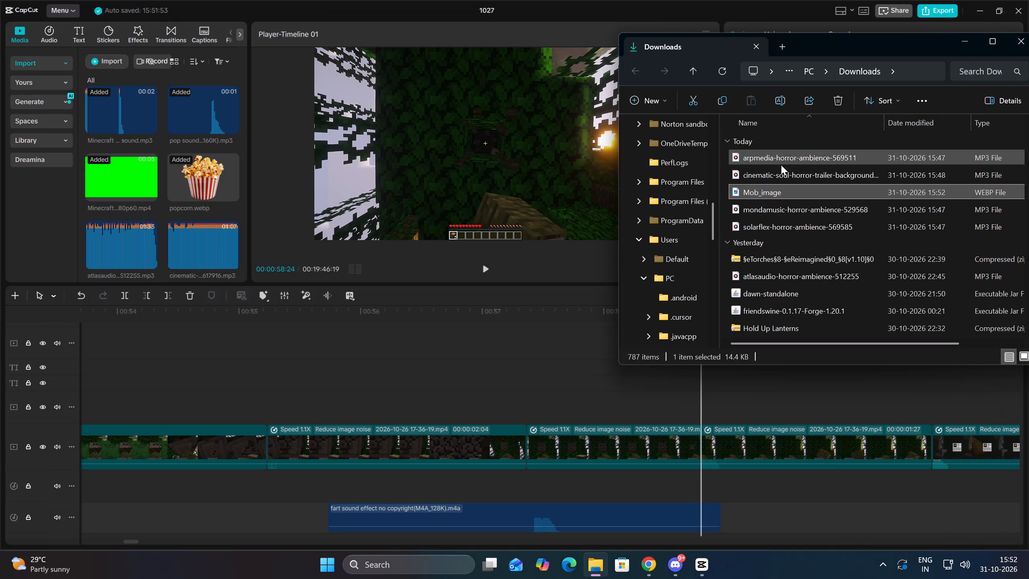
pyautogui.moveTo(763, 190); pyautogui.dragTo(240, 207)
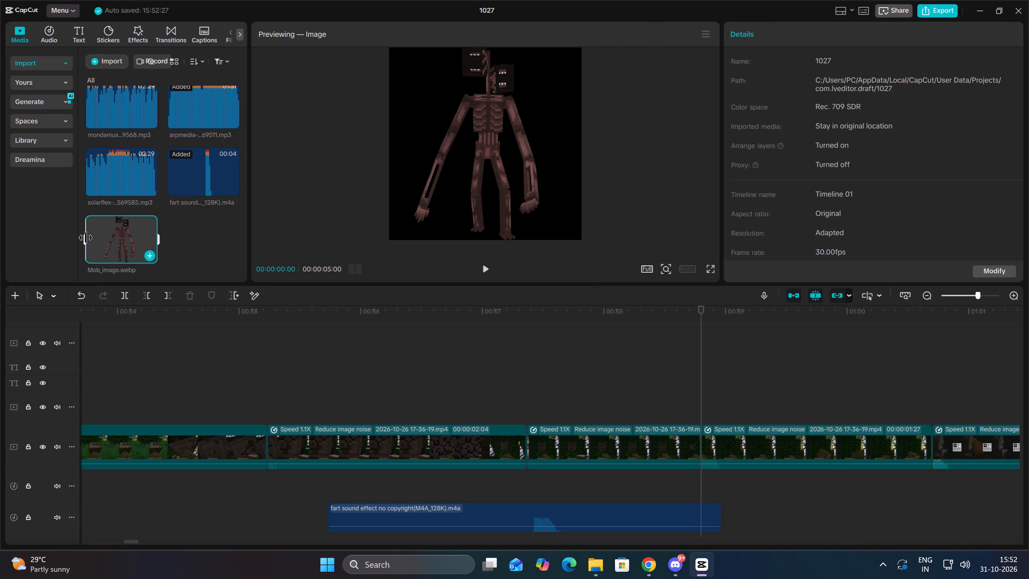
pyautogui.moveTo(90, 235); pyautogui.dragTo(699, 406)
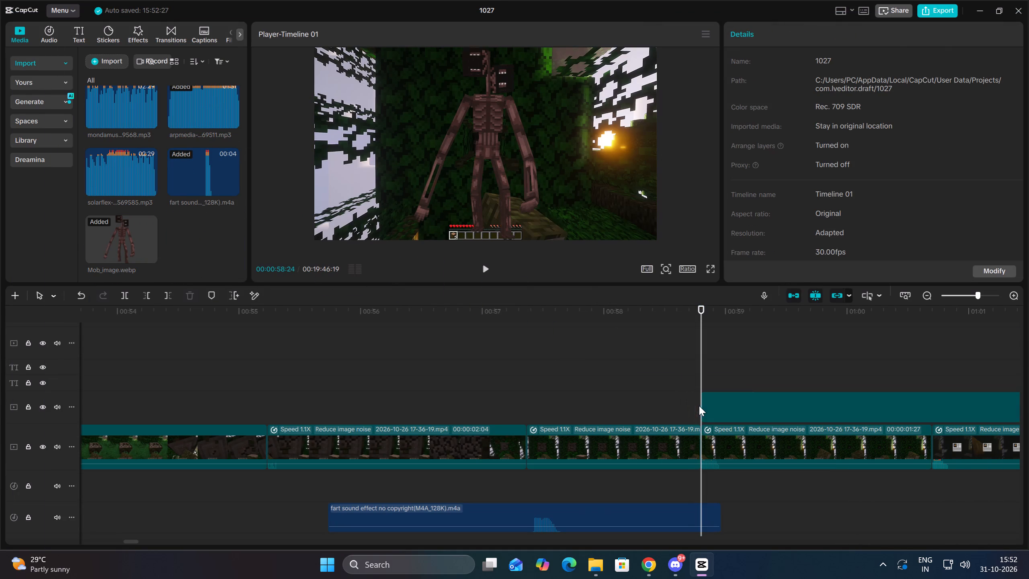
# Trim the end of the Siren Head image to the end of the gameplay clip beneath it, at 00:01:00:21.
pyautogui.press('space')
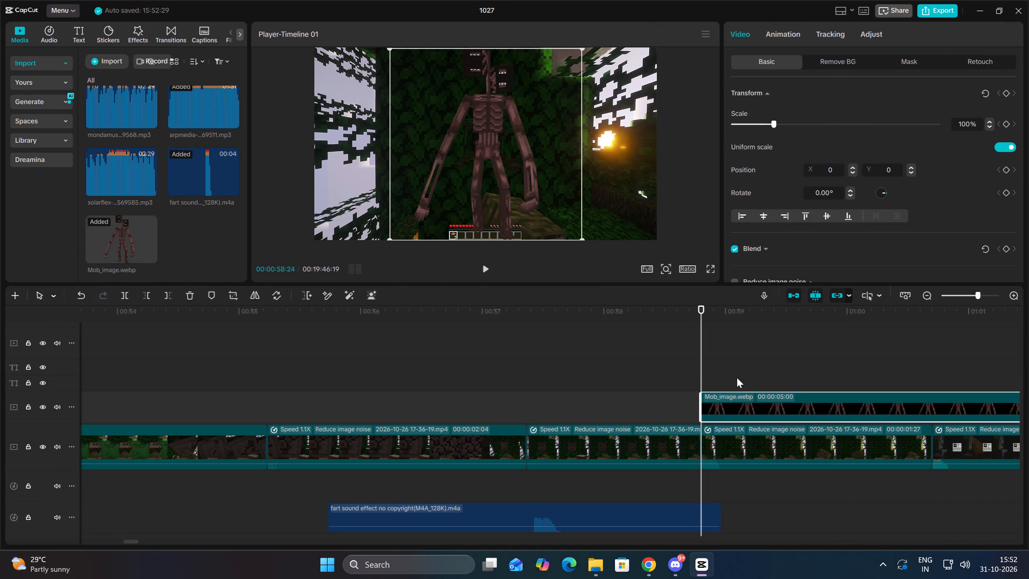
pyautogui.click(732, 377)
pyautogui.press('Up')
pyautogui.click(738, 407)
pyautogui.press('Up')
pyautogui.press('space')
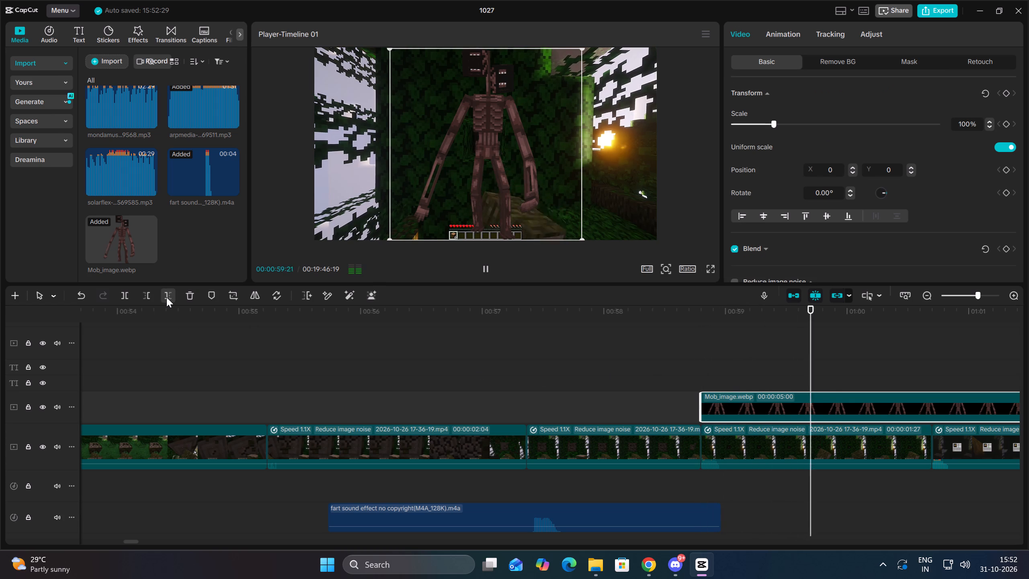
pyautogui.press('Up')
pyautogui.click(166, 297)
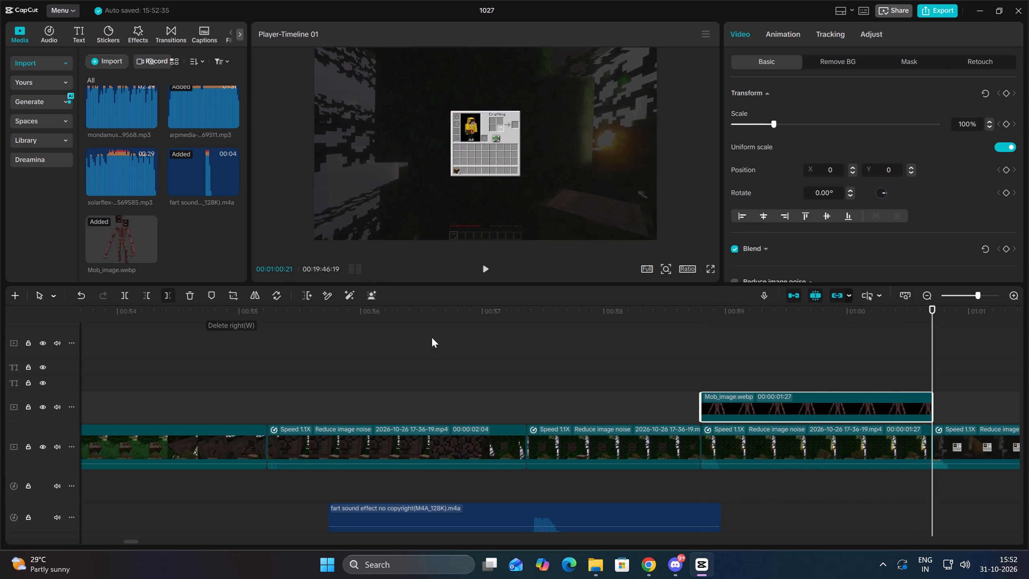
# Keyframe the Siren Head image's transform from 14% scale at 00:00:58:24 to 100% at 00:00:59:01, and play the zoom.
pyautogui.press('Up')
pyautogui.press('Up')
pyautogui.scroll(-1, 932, 176)
pyautogui.scroll(2, 933, 170)
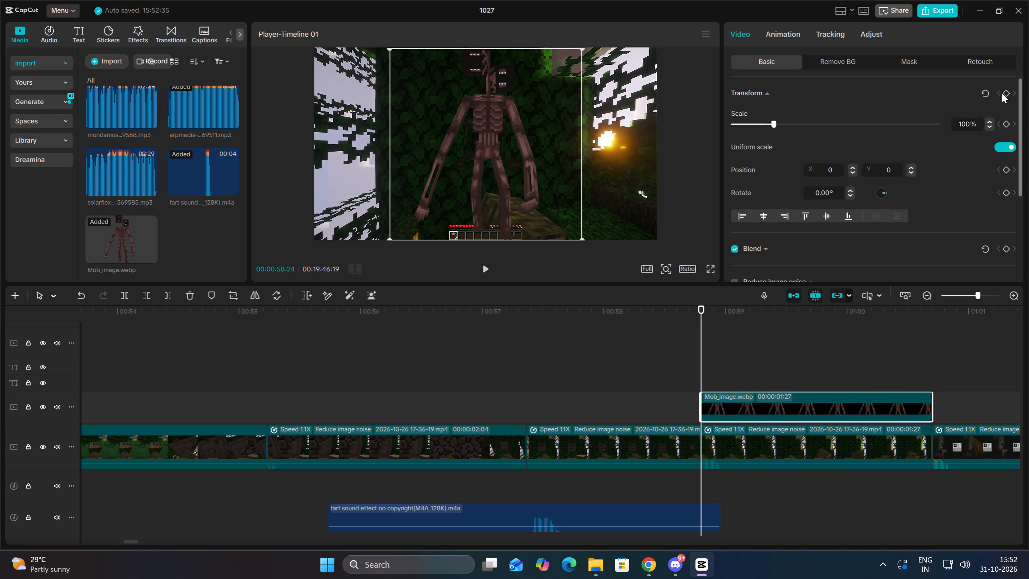
pyautogui.click(1002, 93)
pyautogui.click(1007, 95)
pyautogui.press('space')
pyautogui.press('space')
pyautogui.click(1007, 95)
pyautogui.press('Up')
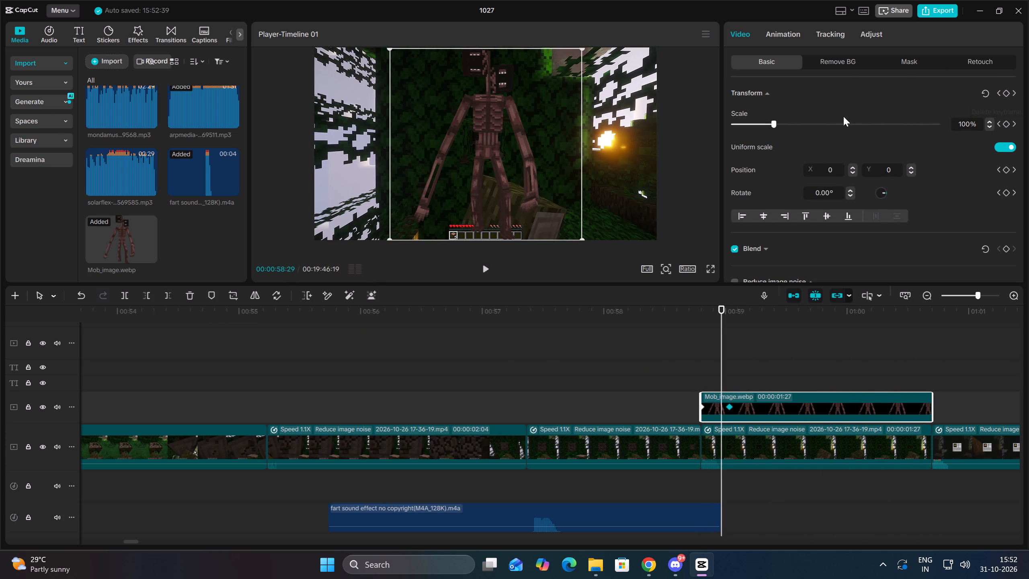
pyautogui.press('Up')
pyautogui.moveTo(769, 121); pyautogui.dragTo(739, 121)
pyautogui.press('space')
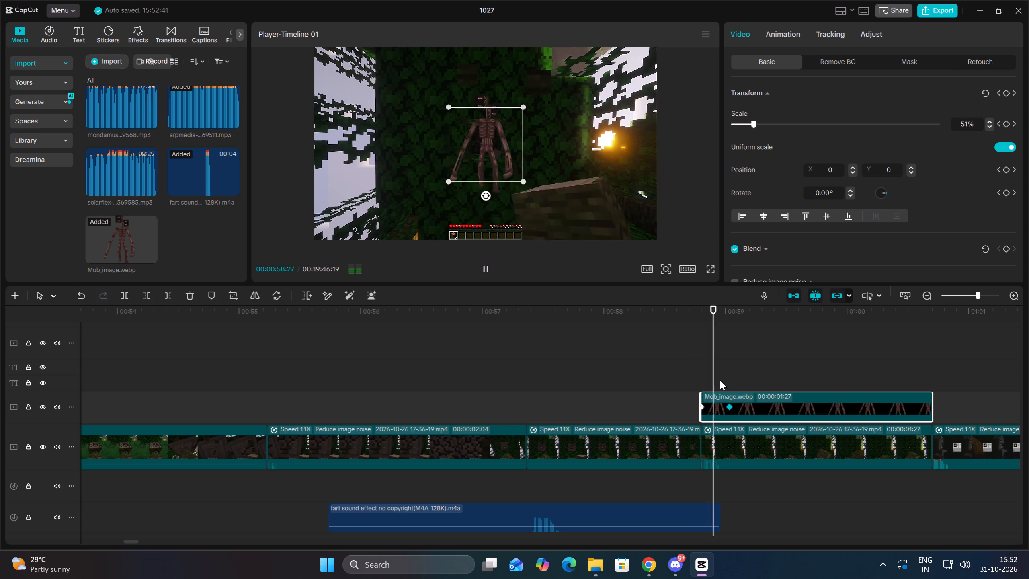
pyautogui.press('space')
# Move the 100% keyframe to 00:00:58:29, set the image's scale to 53% at 00:00:58:26, and play the zoom.
pyautogui.moveTo(727, 415); pyautogui.dragTo(728, 411)
pyautogui.moveTo(726, 406); pyautogui.dragTo(718, 407)
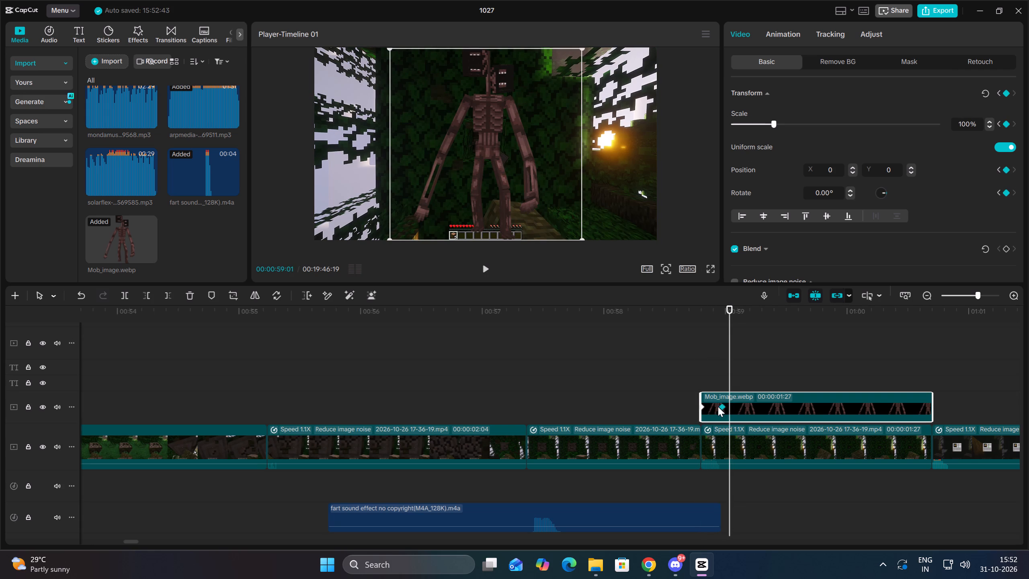
pyautogui.moveTo(718, 407); pyautogui.dragTo(711, 407)
pyautogui.click(711, 407)
pyautogui.moveTo(713, 406); pyautogui.dragTo(722, 403)
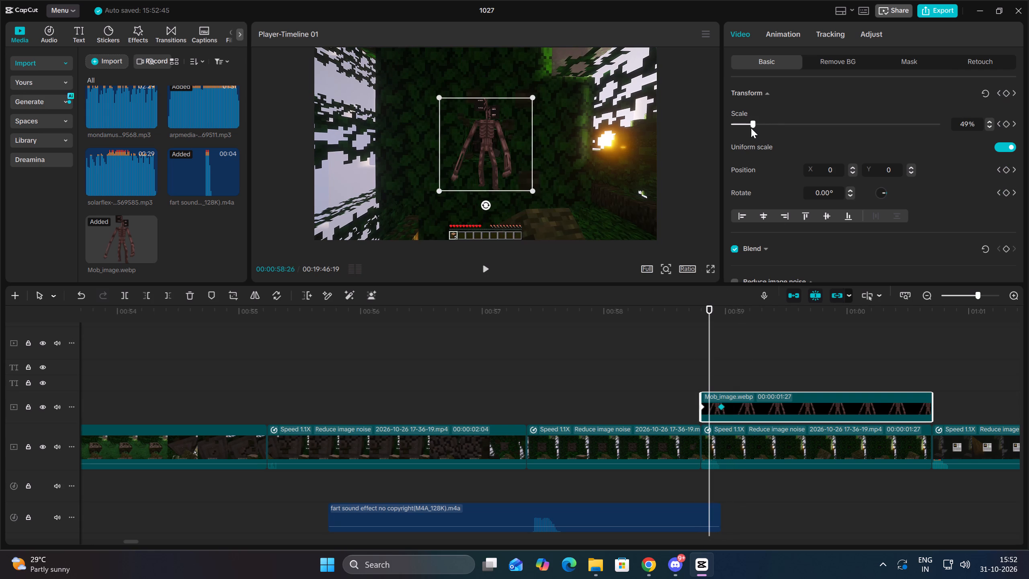
pyautogui.moveTo(749, 128); pyautogui.dragTo(755, 127)
pyautogui.press('Up')
pyautogui.press('space')
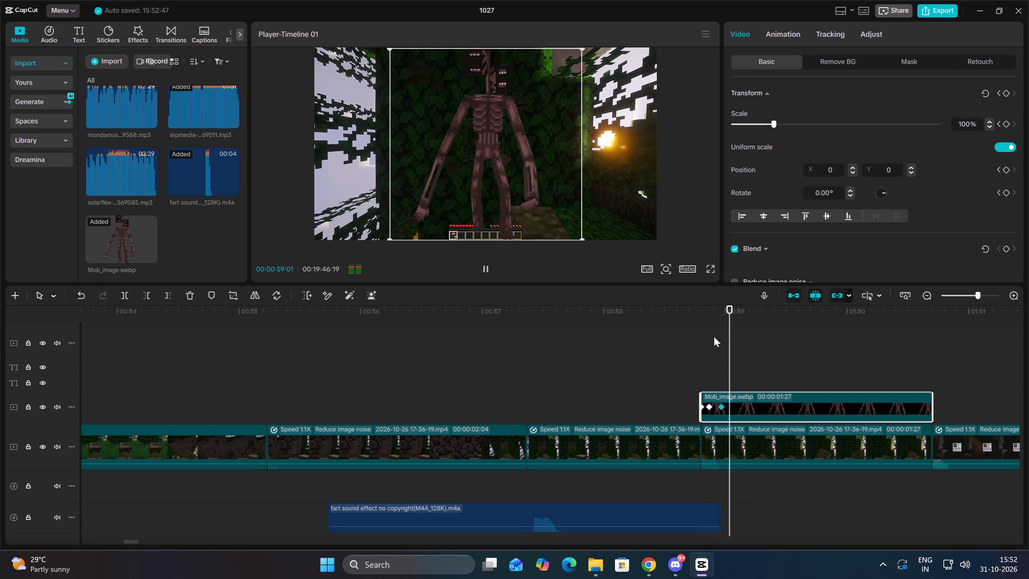
pyautogui.press('space')
# Delete the image's 100% keyframe at 00:00:58:29, move the 53% keyframe to that time, and play the zoom.
pyautogui.click(718, 406)
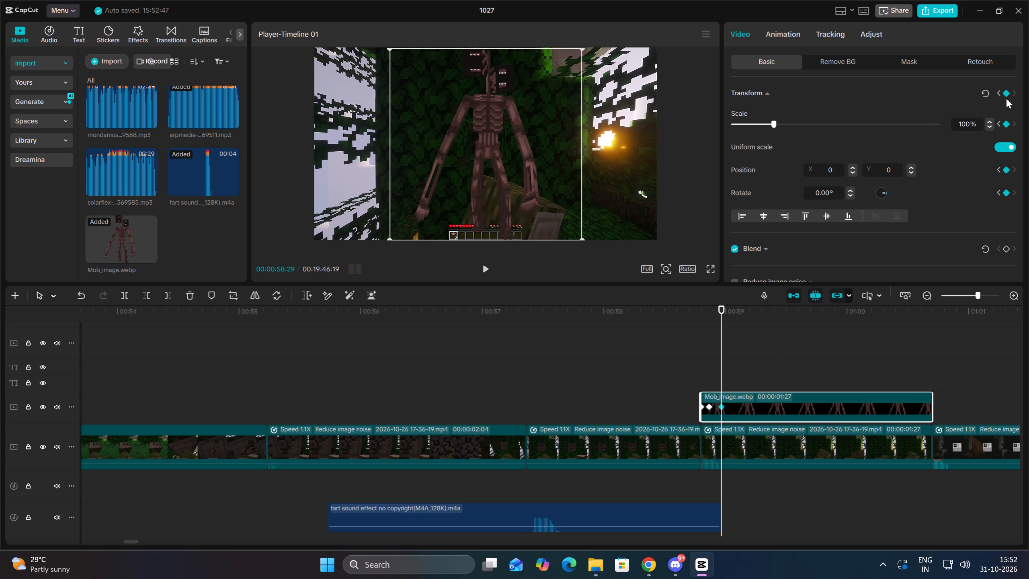
pyautogui.click(1006, 93)
pyautogui.press('Up')
pyautogui.press('space')
pyautogui.press('space')
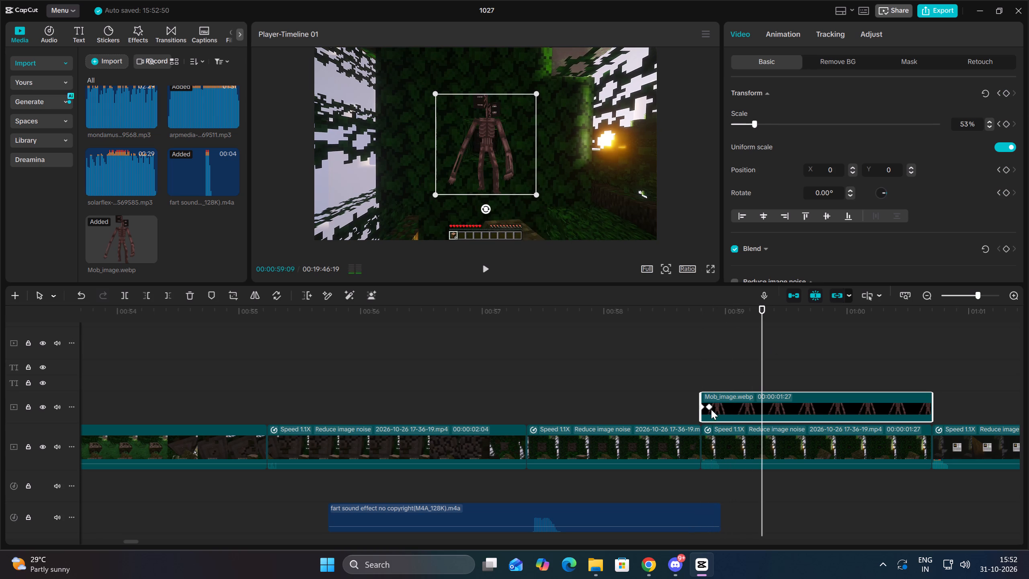
pyautogui.moveTo(711, 409); pyautogui.dragTo(723, 410)
pyautogui.press('Up')
pyautogui.press('space')
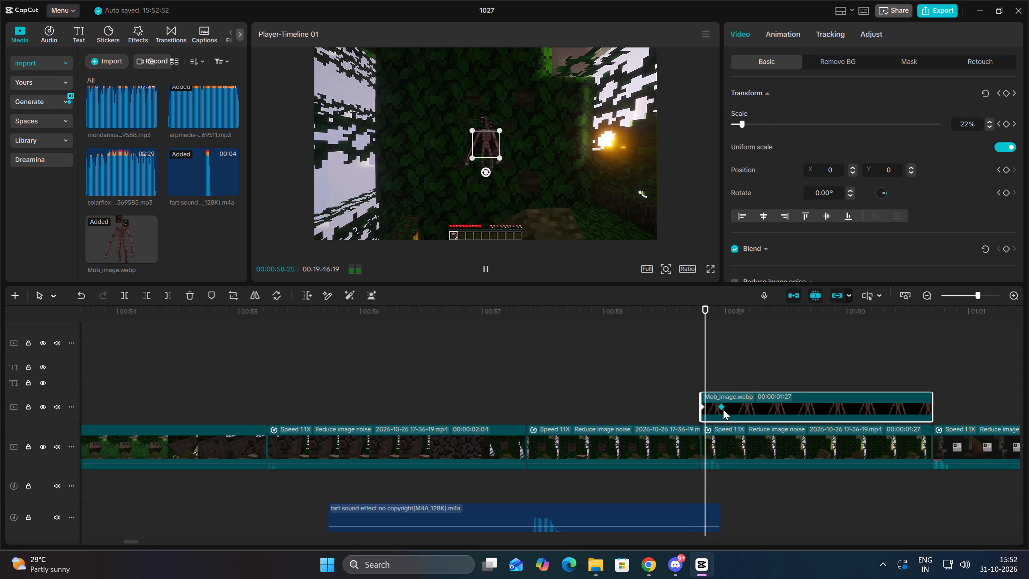
pyautogui.press('Up')
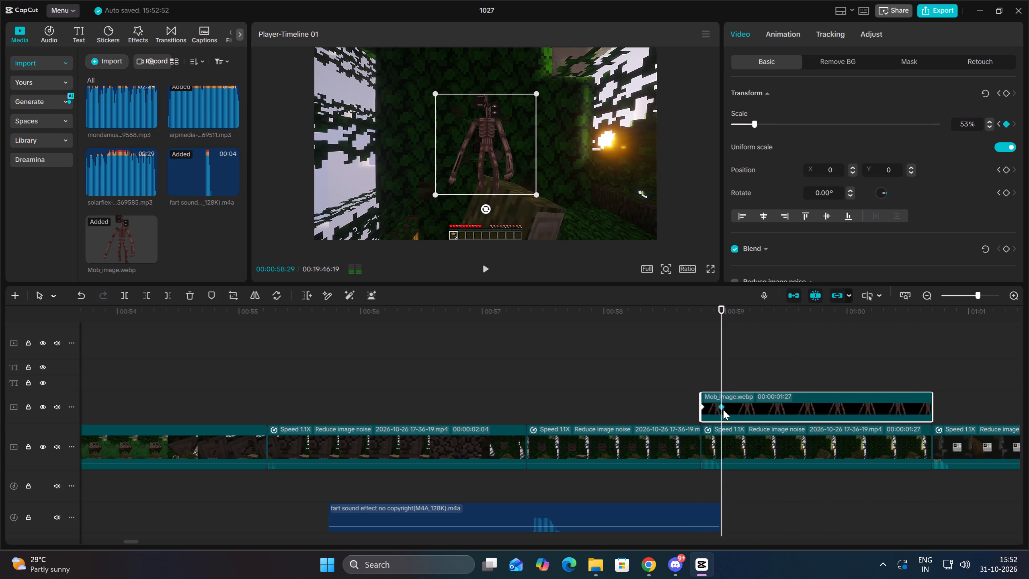
pyautogui.press('Up')
# Apply the Classic video effect Blur to the gameplay clip beneath the Siren Head image, set it to 39, and play it.
pyautogui.click(131, 33)
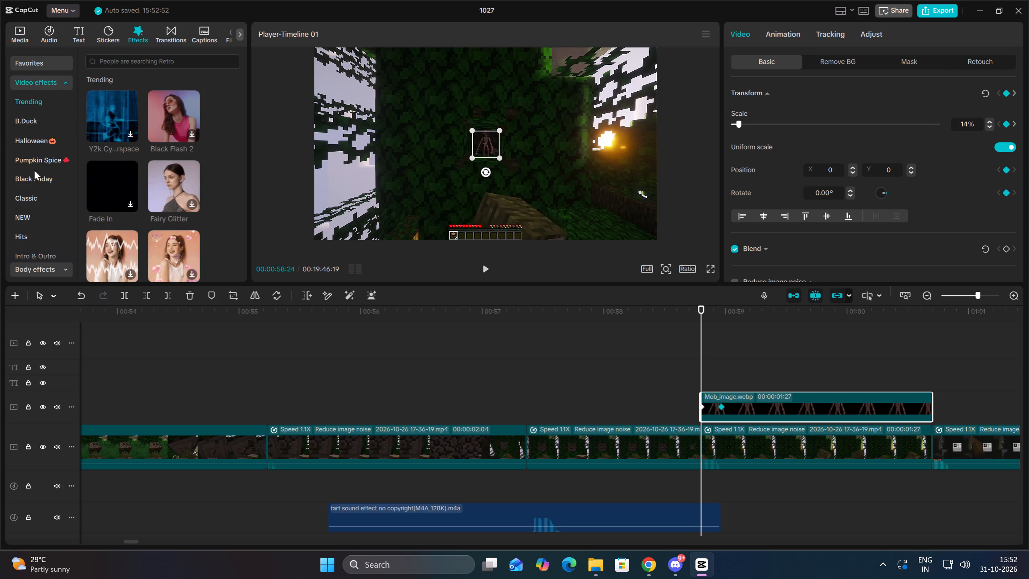
pyautogui.click(31, 202)
pyautogui.scroll(-2, 145, 175)
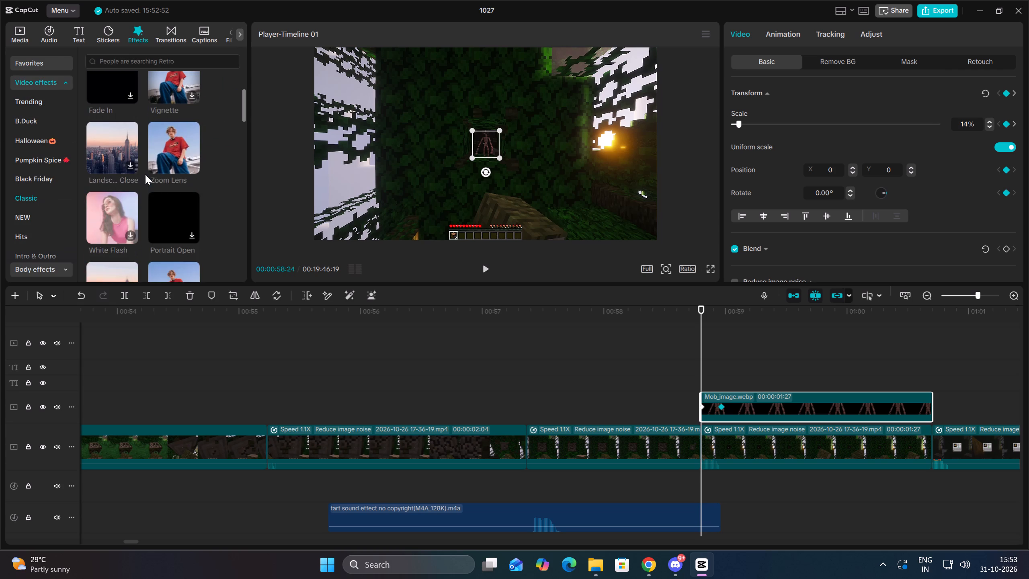
pyautogui.scroll(-4, 150, 175)
pyautogui.moveTo(166, 199); pyautogui.dragTo(724, 439)
pyautogui.moveTo(843, 136); pyautogui.dragTo(850, 136)
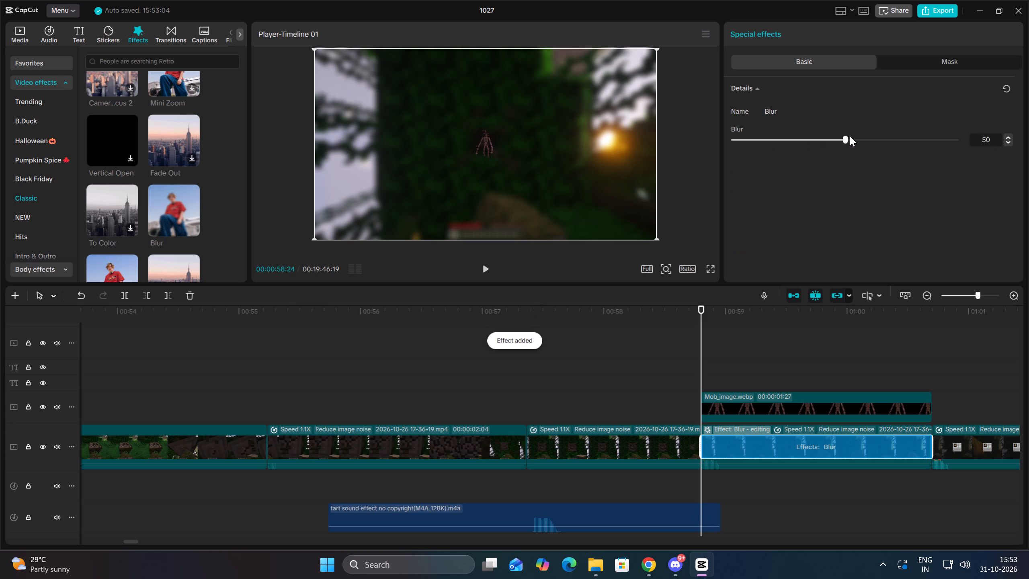
pyautogui.moveTo(850, 136); pyautogui.dragTo(821, 140)
pyautogui.click(675, 352)
pyautogui.press('space')
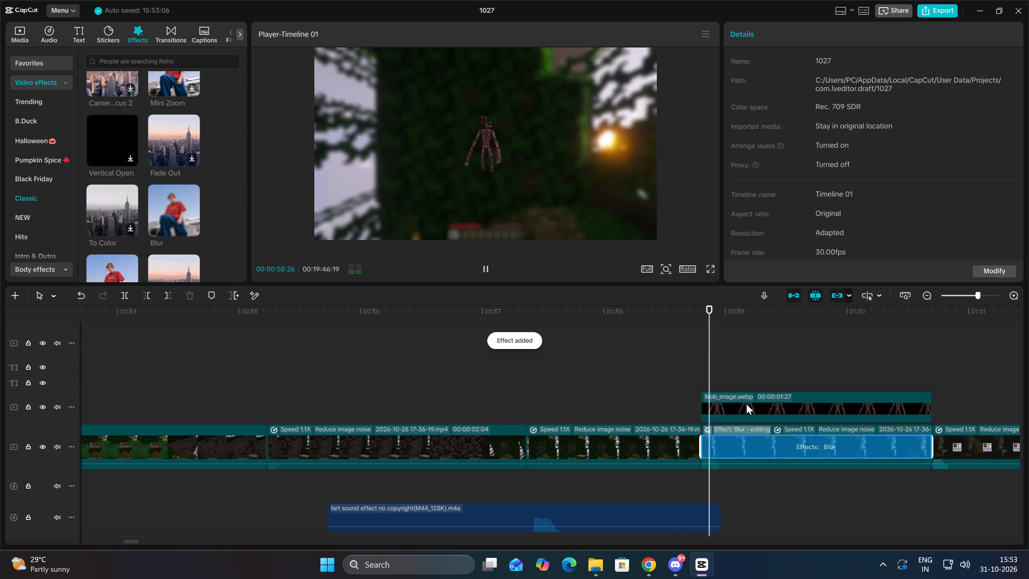
pyautogui.press('Up')
# Set the Siren Head image's scale to 79% at its 00:00:58:29 keyframe and play the zoom.
pyautogui.click(762, 403)
pyautogui.click(720, 410)
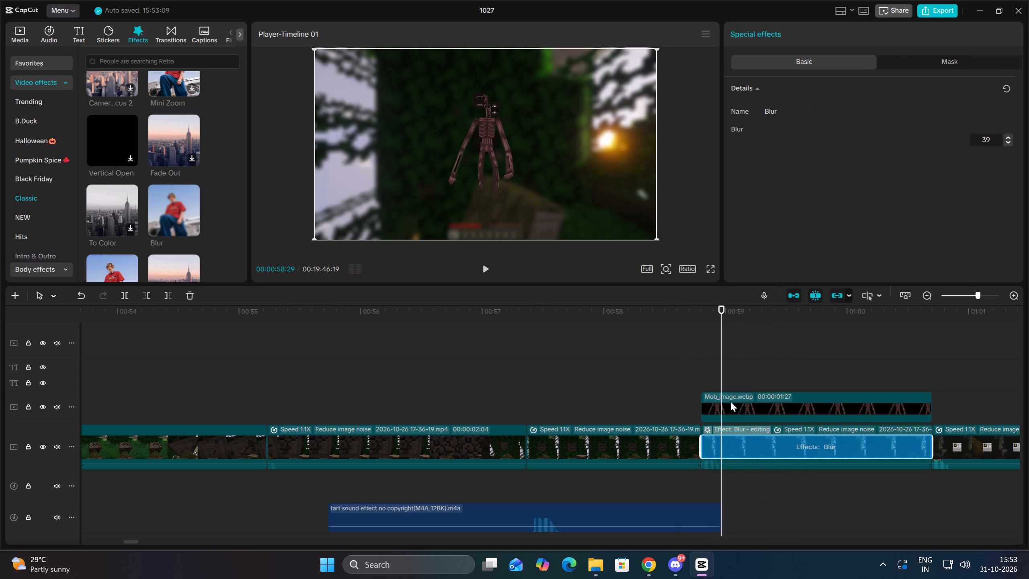
pyautogui.click(726, 400)
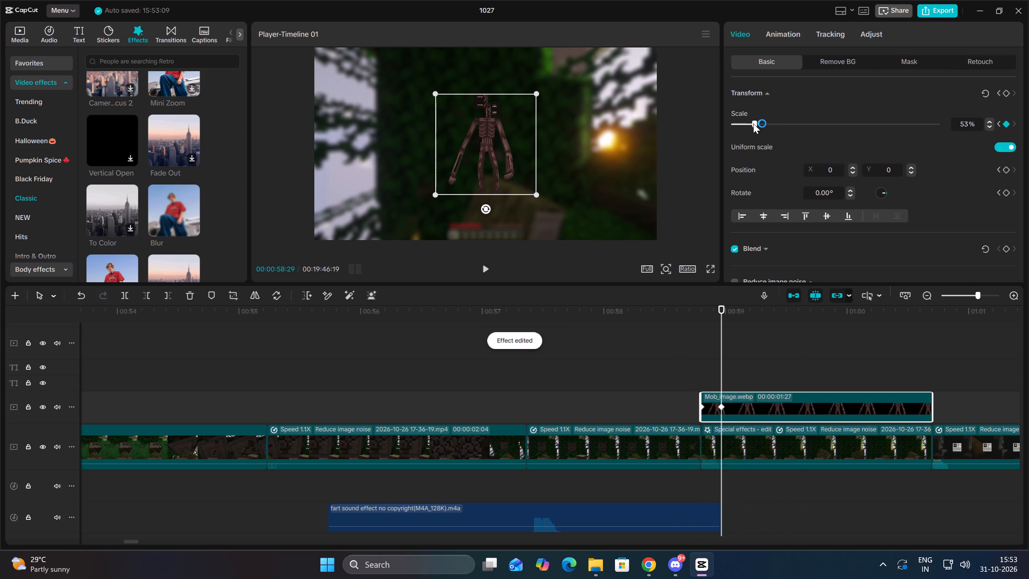
pyautogui.moveTo(753, 123); pyautogui.dragTo(764, 125)
pyautogui.press('Up')
pyautogui.press('space')
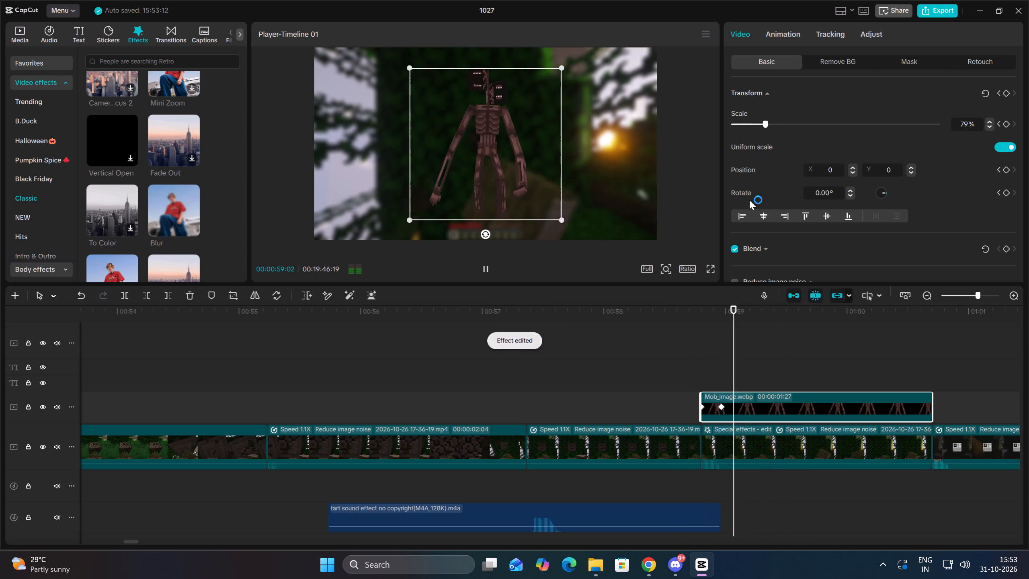
pyautogui.press('Up')
pyautogui.press('Up')
# Trim the end of the fart sound effect to 00:00:58:24.
pyautogui.click(685, 513)
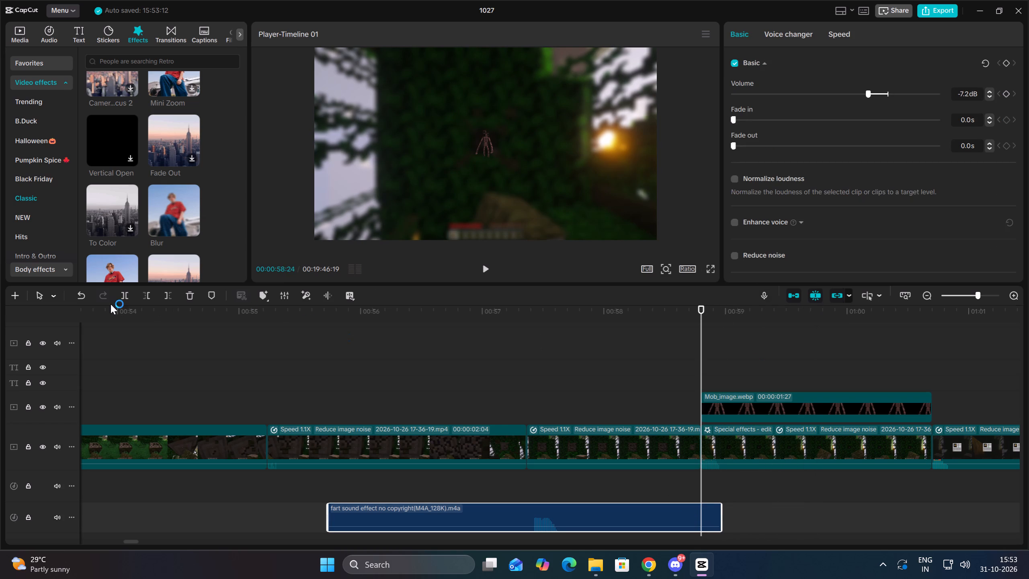
pyautogui.click(159, 298)
pyautogui.click(170, 295)
# Import the "pop sound effect ---- Fact video pop sound" file and place it with its pop at the Siren Head image's start at 00:00:58:24.
pyautogui.click(21, 38)
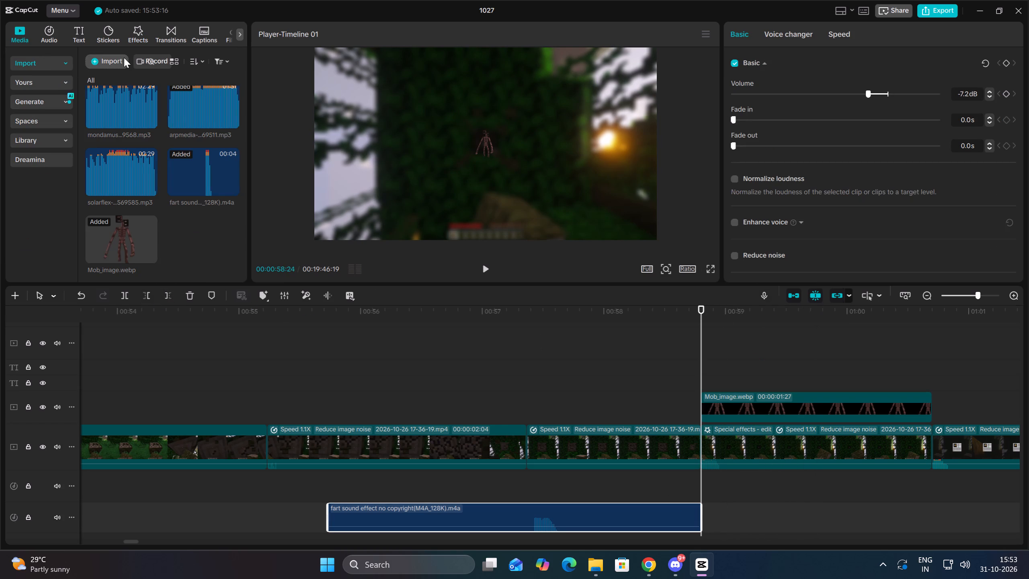
pyautogui.click(123, 60)
pyautogui.click(130, 82)
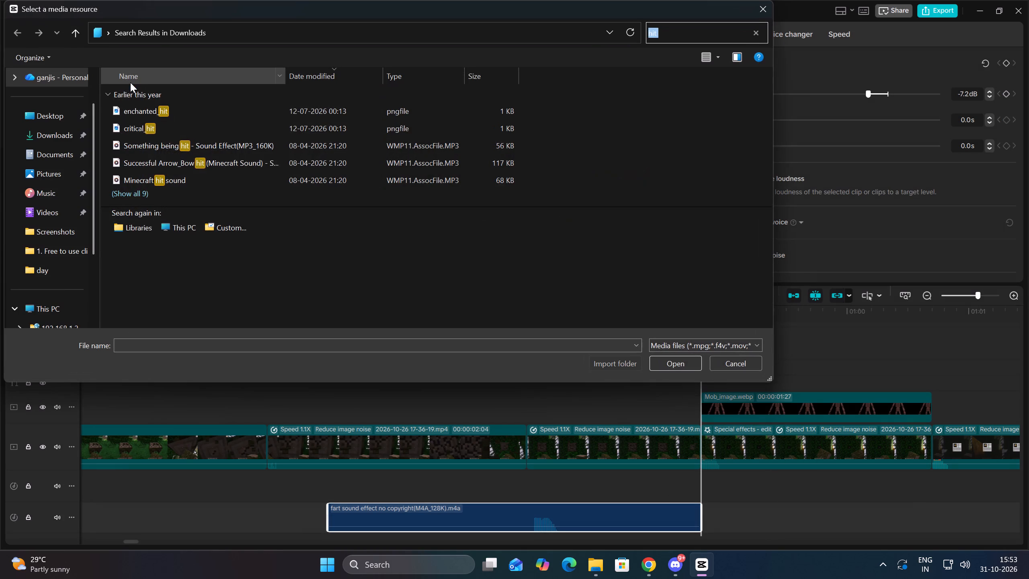
pyautogui.press('BackSpace')
pyautogui.write('pop')
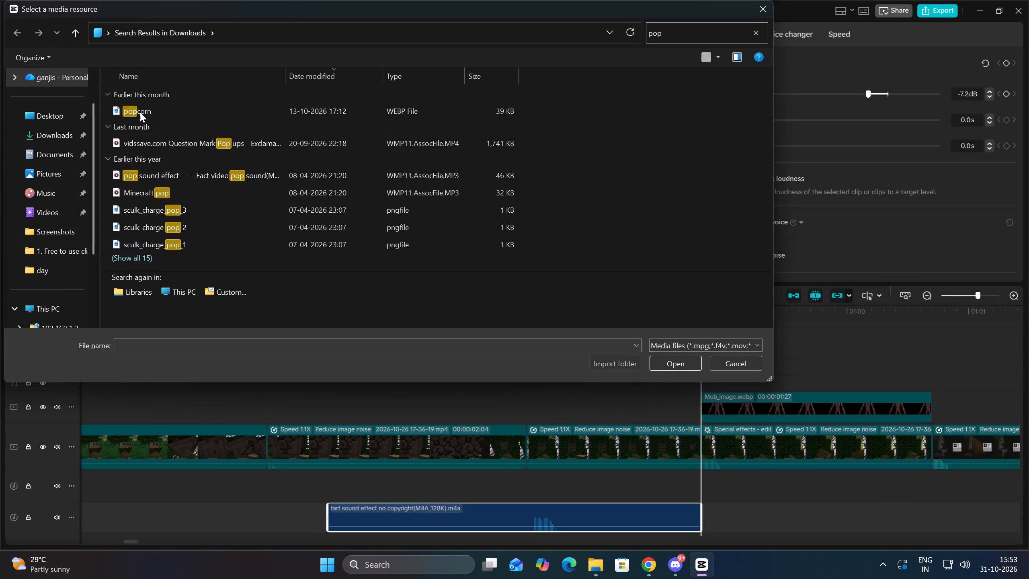
pyautogui.click(162, 171)
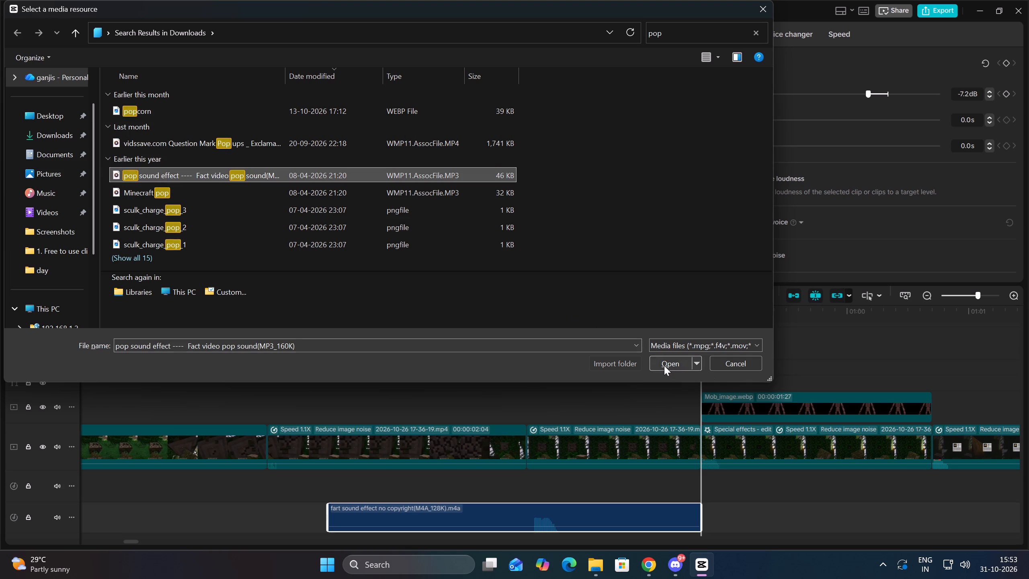
pyautogui.click(664, 365)
pyautogui.scroll(-7, 664, 384)
pyautogui.moveTo(218, 116); pyautogui.dragTo(630, 468)
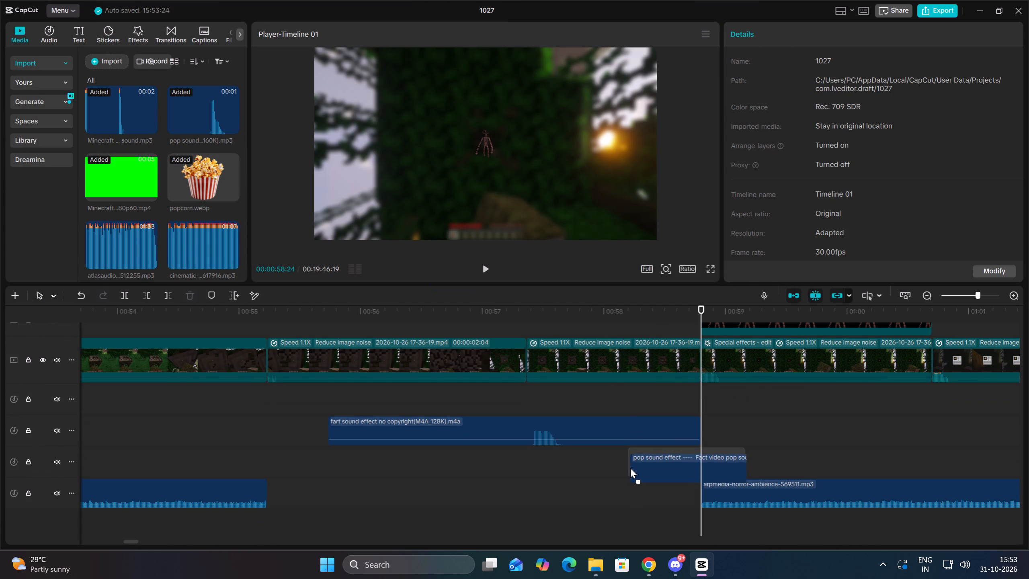
pyautogui.moveTo(630, 468); pyautogui.dragTo(632, 468)
# Set the pop sound effect's volume to 4.3 dB, play the edit, and return to the cut at 00:01:02:15.
pyautogui.click(713, 459)
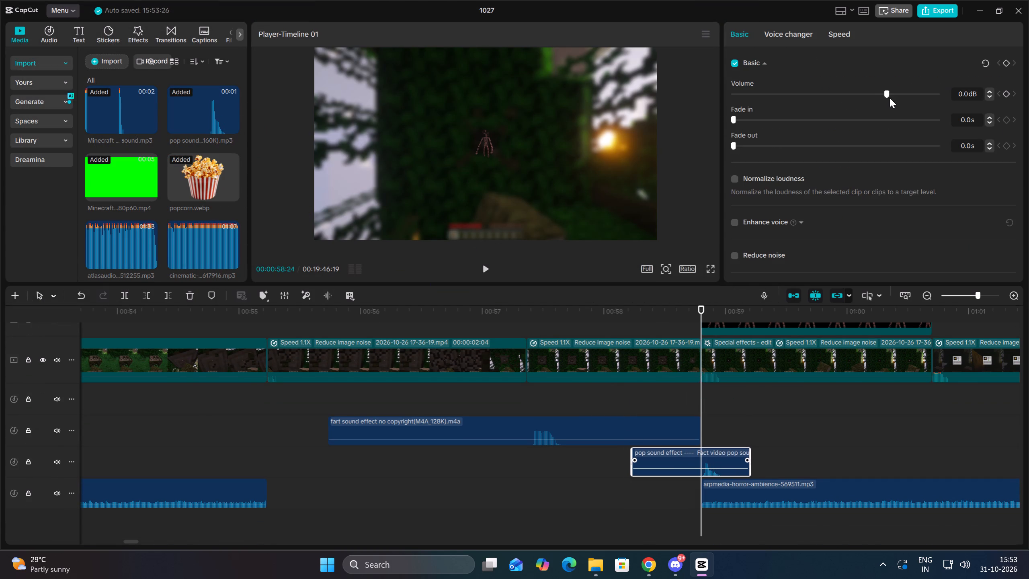
pyautogui.click(893, 94)
pyautogui.press('space')
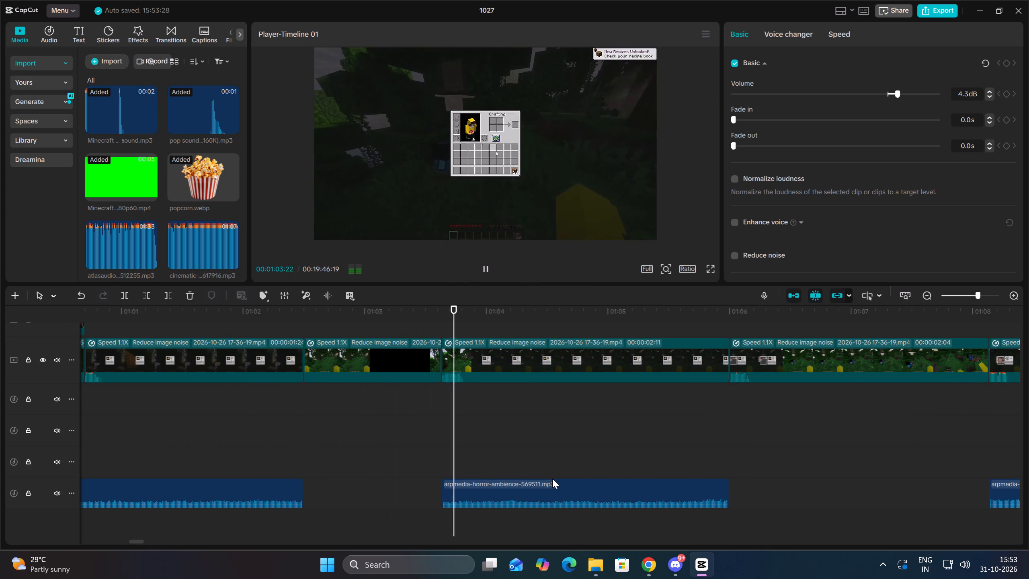
pyautogui.press('Up')
pyautogui.press('Up')
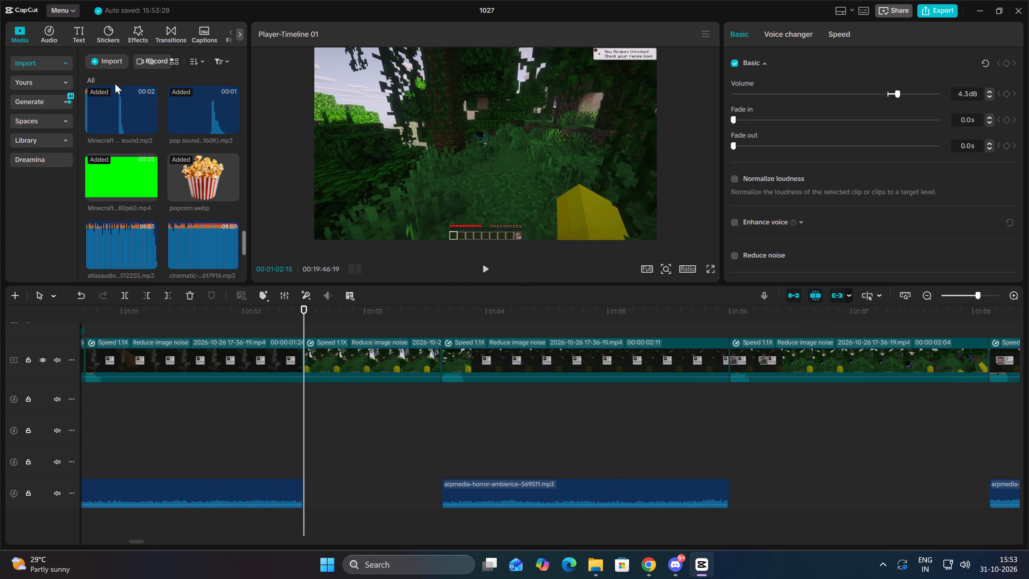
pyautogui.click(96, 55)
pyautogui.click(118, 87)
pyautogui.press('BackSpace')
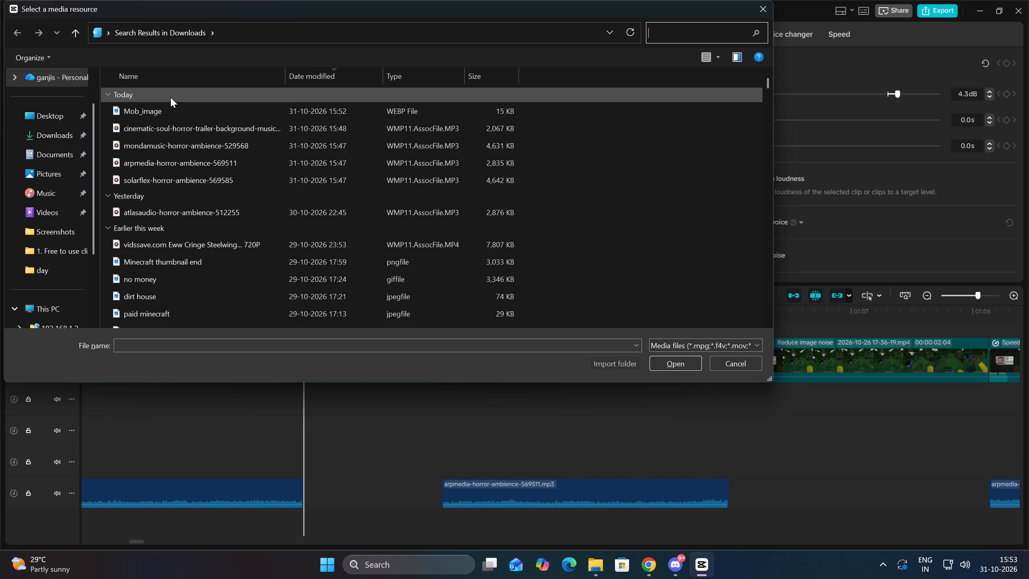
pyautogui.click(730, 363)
# Add the imported Button_Plate Click (Minecraft Sound) to the second audio track, with its click at the 00:01:02:15 cut.
pyautogui.scroll(-6, 202, 209)
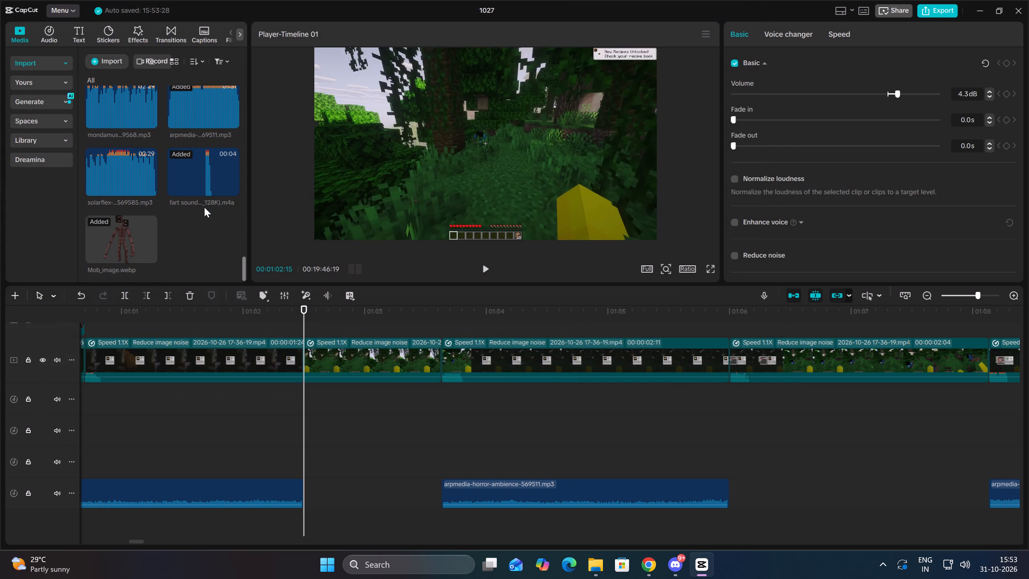
pyautogui.scroll(-1, 204, 207)
pyautogui.scroll(5, 202, 207)
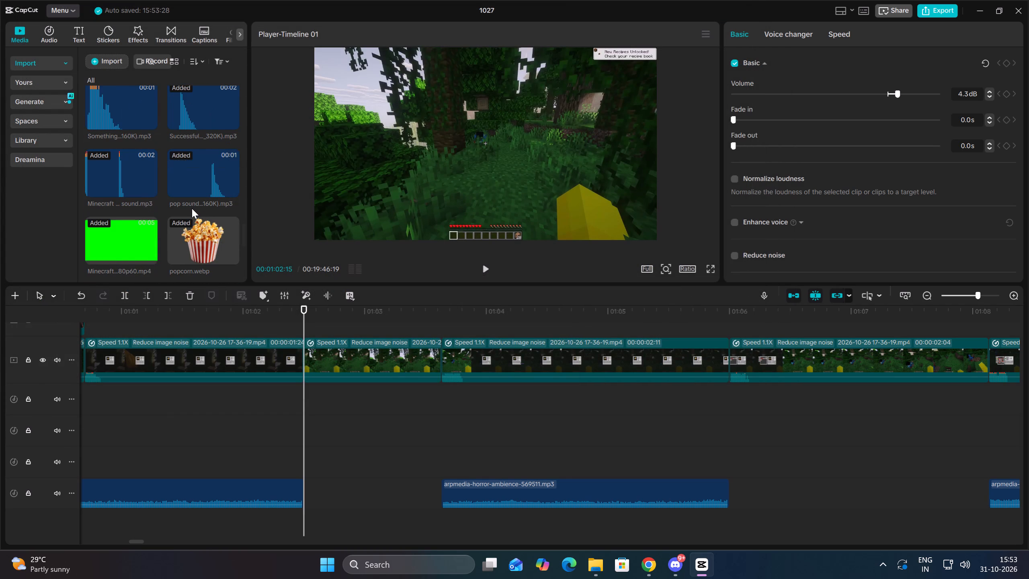
pyautogui.scroll(1, 192, 208)
pyautogui.click(99, 232)
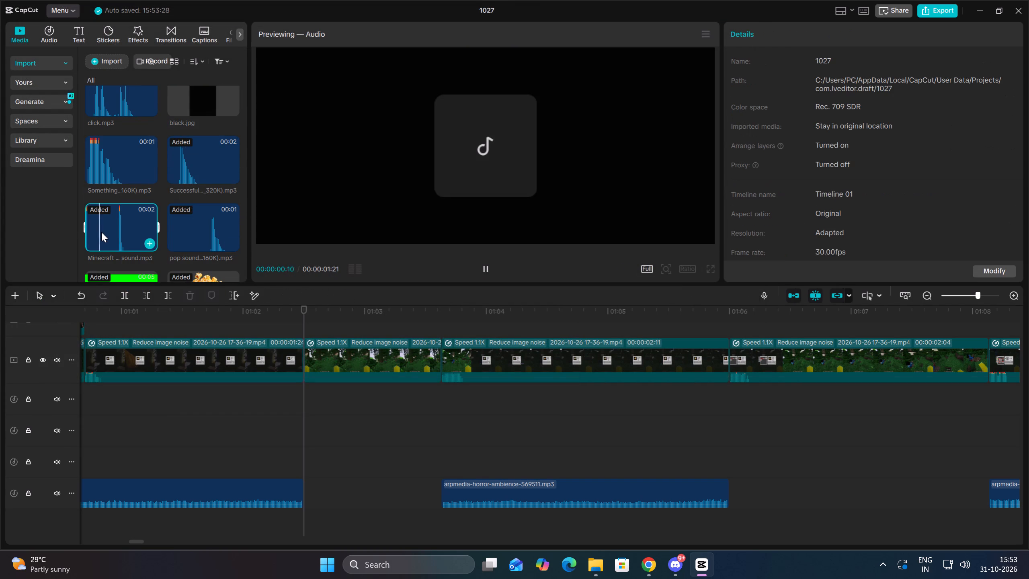
pyautogui.scroll(2, 123, 230)
pyautogui.scroll(1, 147, 201)
pyautogui.scroll(1, 148, 135)
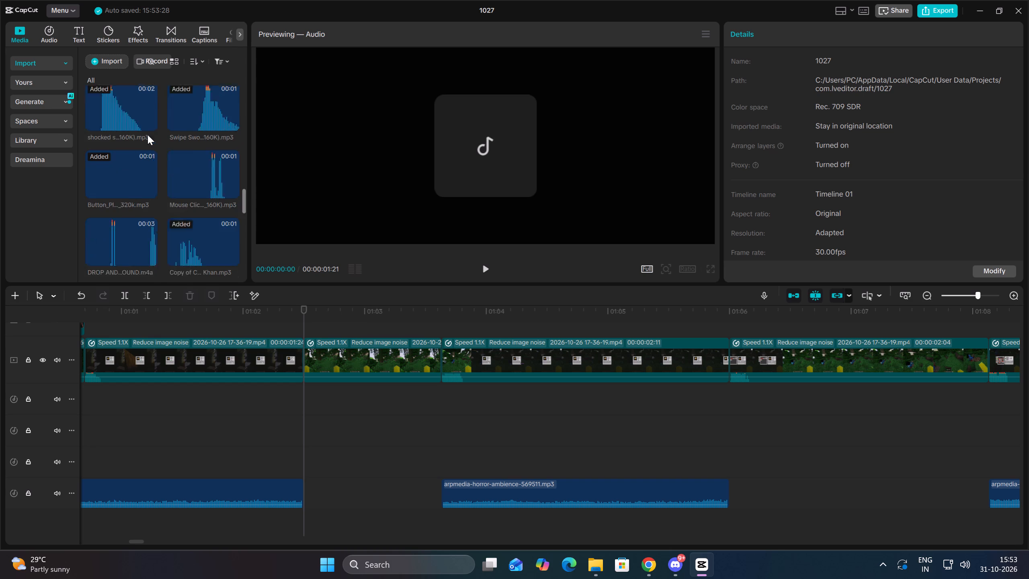
pyautogui.scroll(1, 148, 135)
pyautogui.scroll(-1, 125, 199)
pyautogui.moveTo(113, 170); pyautogui.dragTo(250, 384)
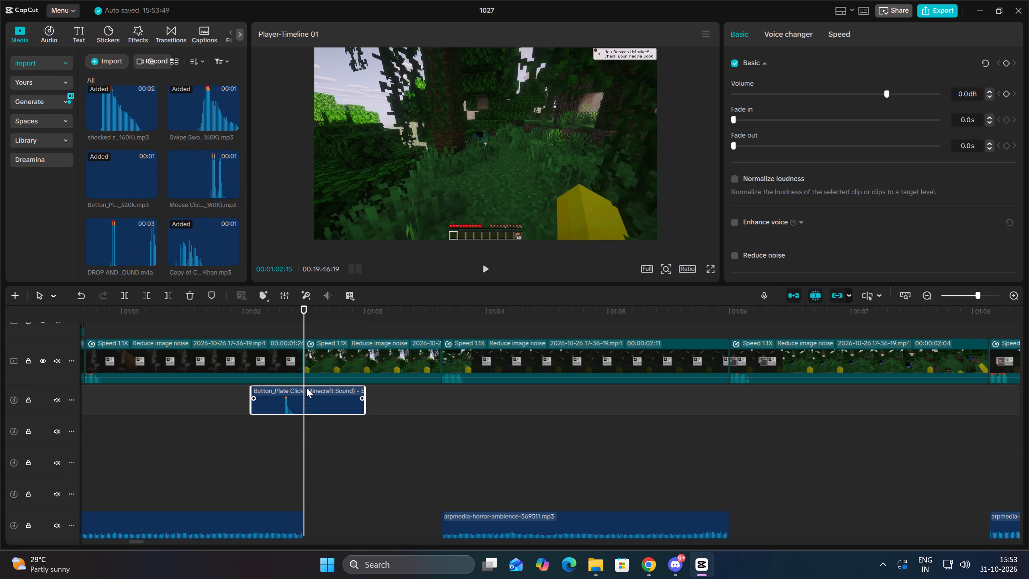
pyautogui.moveTo(312, 400); pyautogui.dragTo(335, 462)
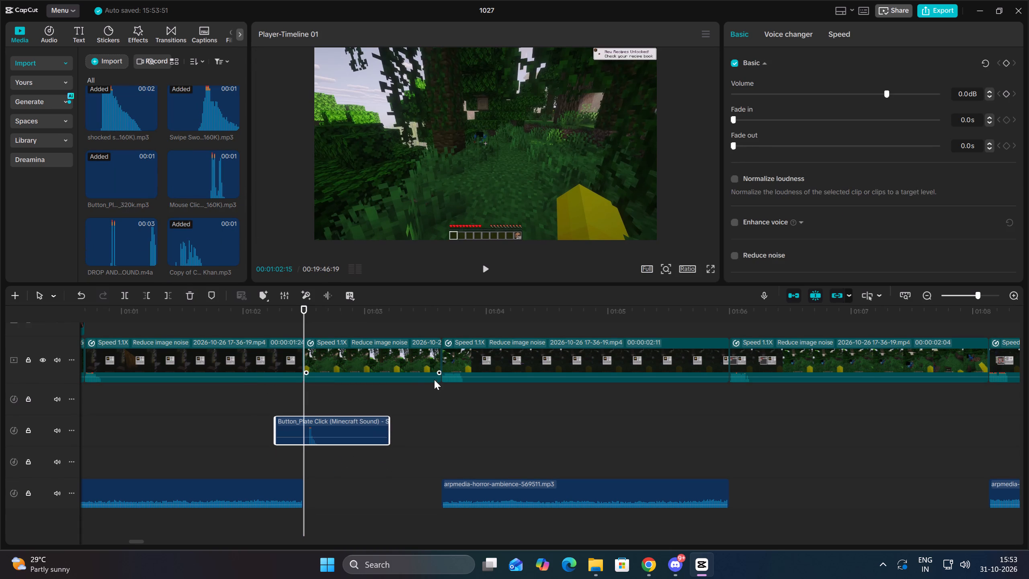
# Set the saturation of the gameplay clip starting at 00:01:02:15 to -50 and play it.
pyautogui.click(407, 365)
pyautogui.click(898, 35)
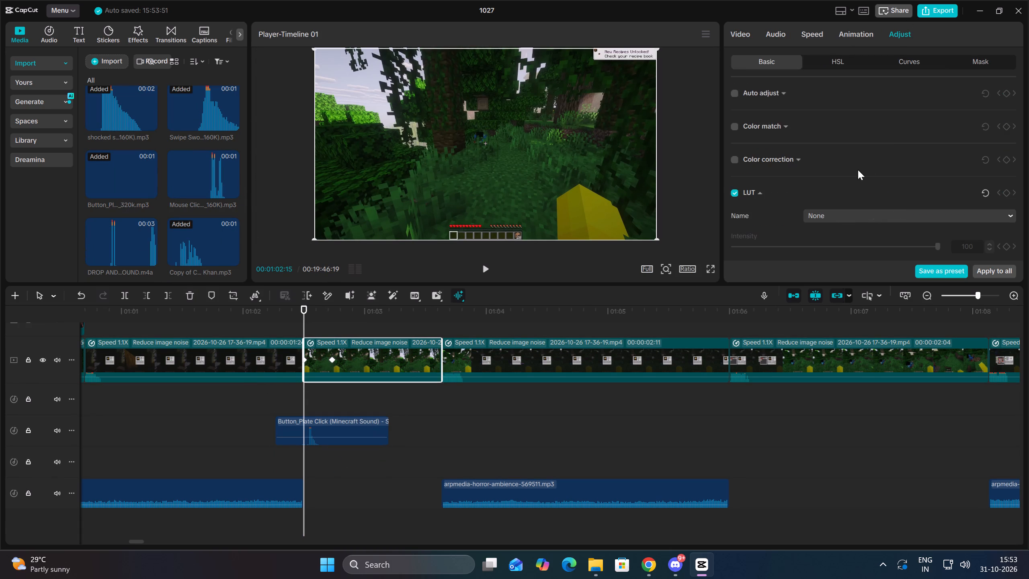
pyautogui.scroll(-2, 826, 181)
pyautogui.moveTo(791, 250); pyautogui.dragTo(787, 252)
pyautogui.moveTo(784, 255); pyautogui.dragTo(700, 261)
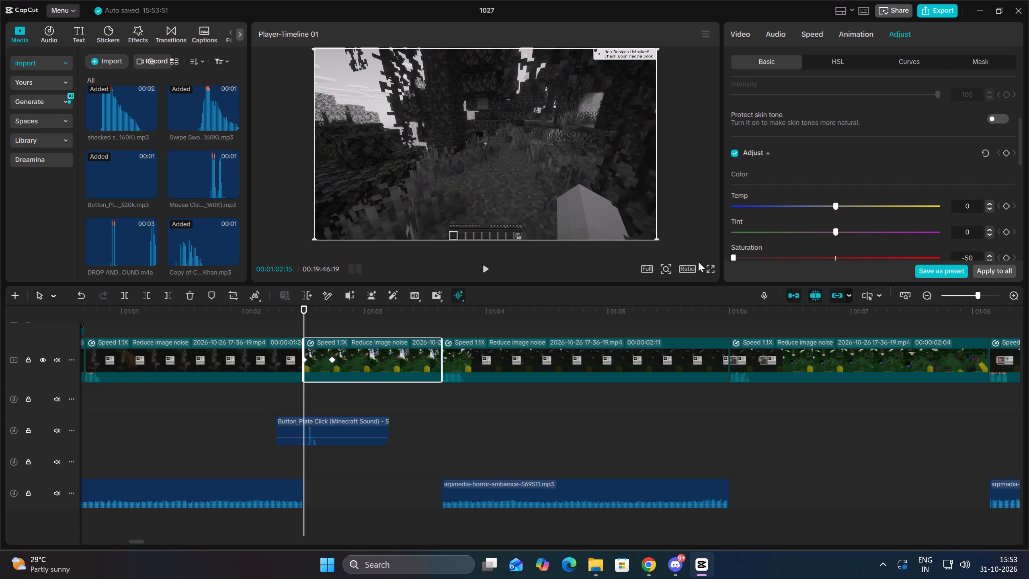
pyautogui.press('space')
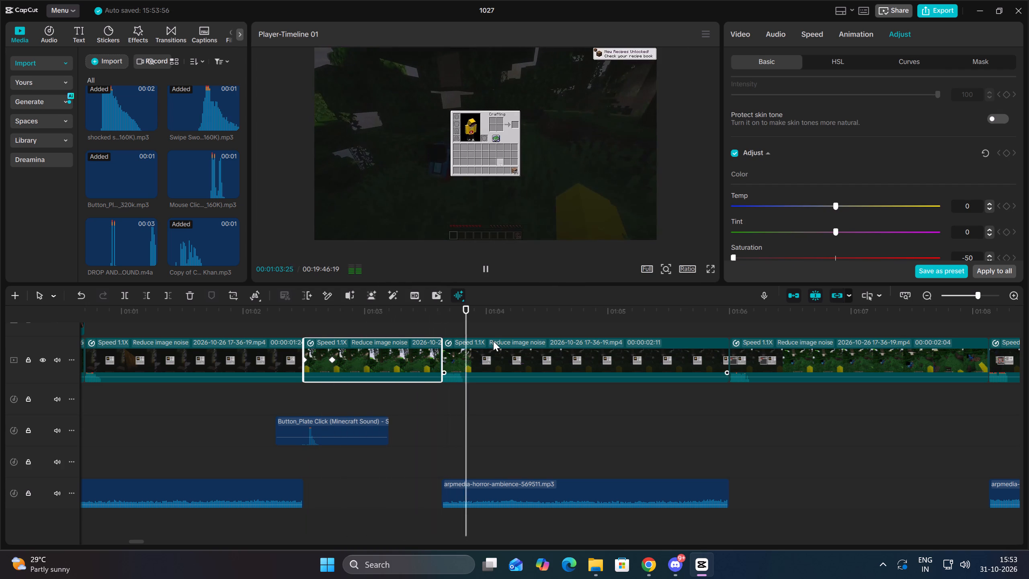
# Keyframe a zoom on the clip starting at 00:01:03:19, from 100% there to 200% at 00:01:03:26, and play it.
pyautogui.press('Up')
pyautogui.click(542, 363)
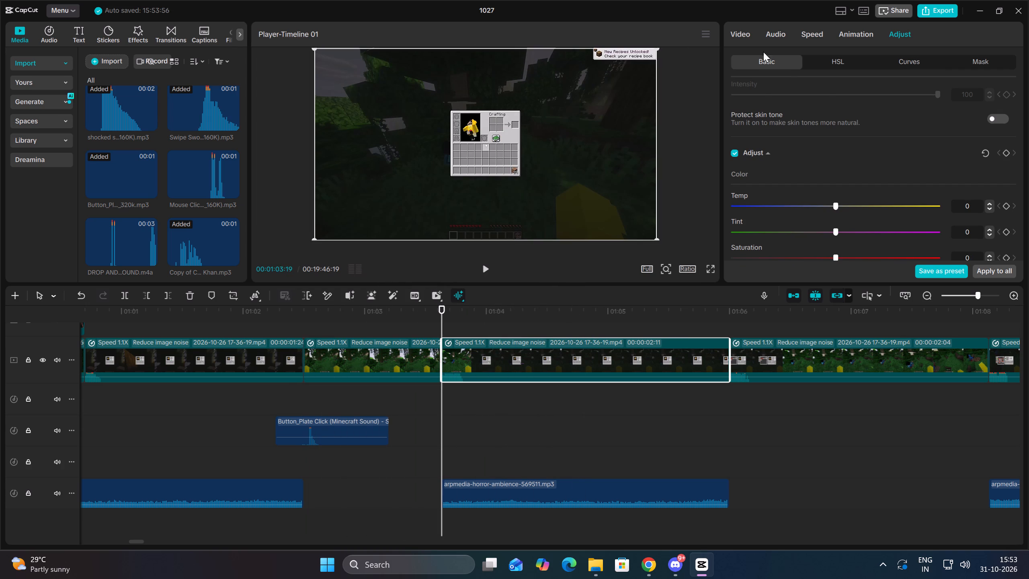
pyautogui.click(744, 31)
pyautogui.click(1009, 89)
pyautogui.press('space')
pyautogui.press('space')
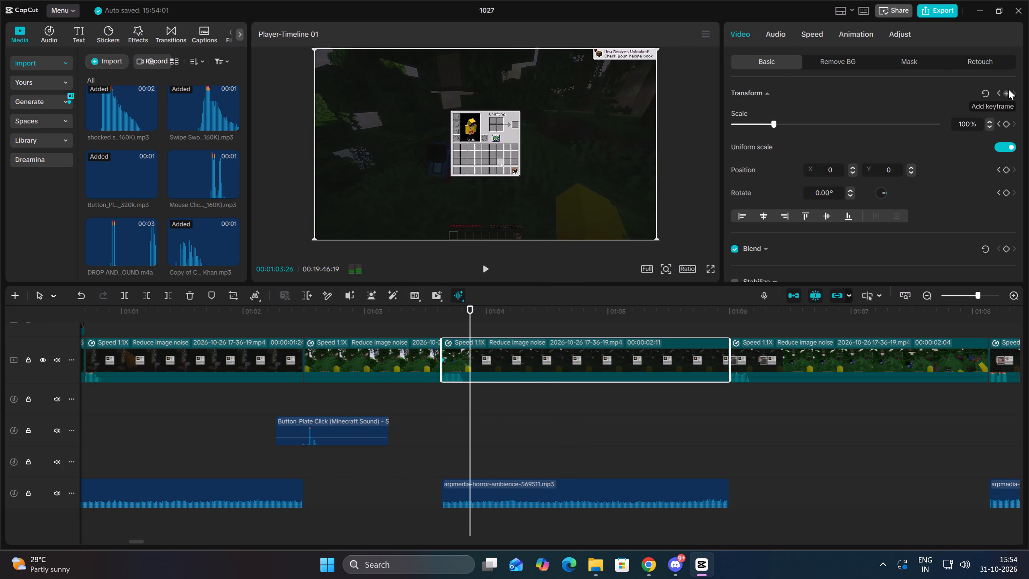
pyautogui.click(1009, 89)
pyautogui.moveTo(778, 122); pyautogui.dragTo(815, 119)
pyautogui.press('Up')
pyautogui.press('space')
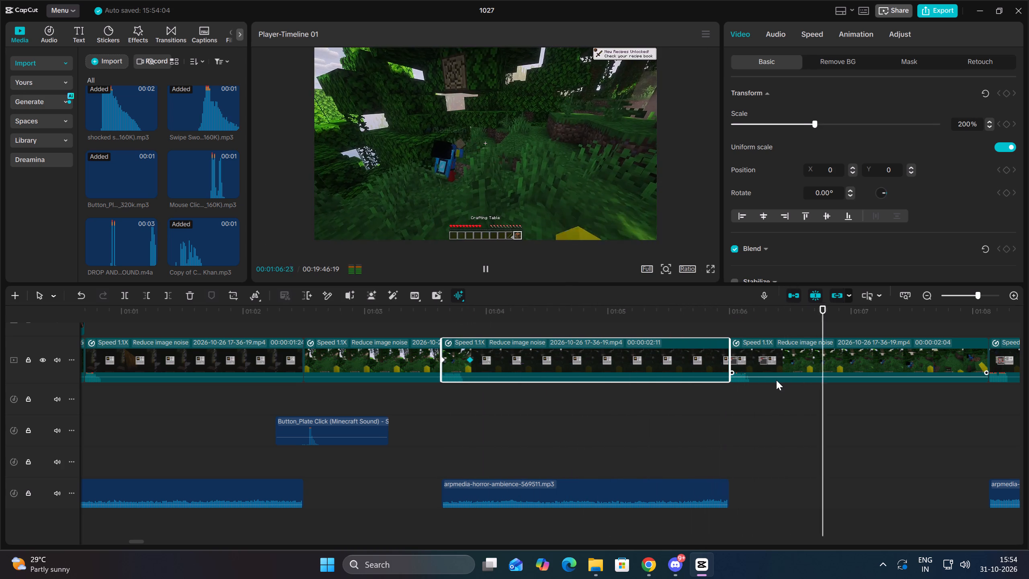
# Add the Minecraft hit sound to the second audio track with its hit just after the 00:01:06:00 cut, and play it.
pyautogui.press('Up')
pyautogui.scroll(-3, 170, 190)
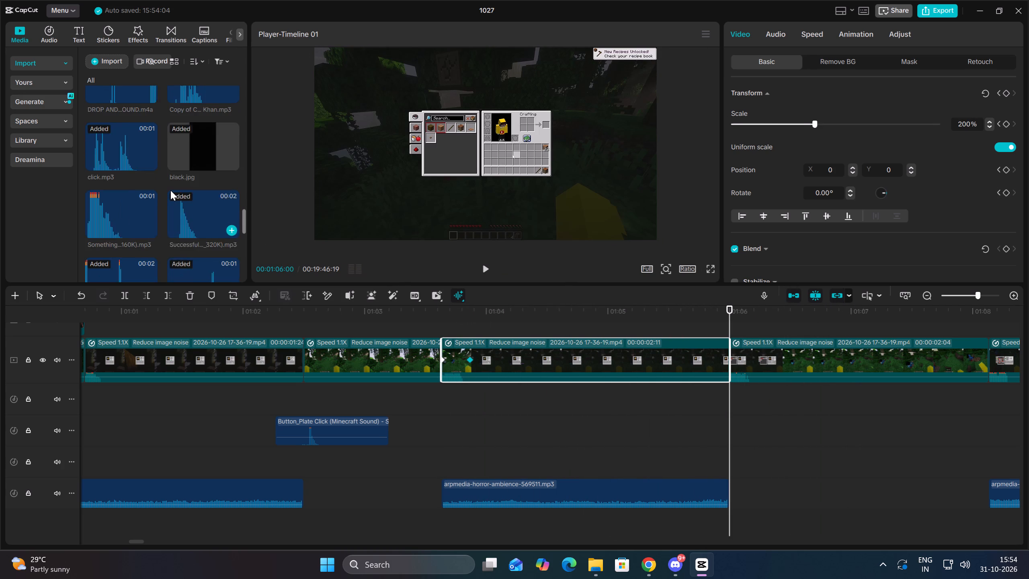
pyautogui.scroll(-1, 170, 190)
pyautogui.moveTo(112, 228); pyautogui.dragTo(654, 415)
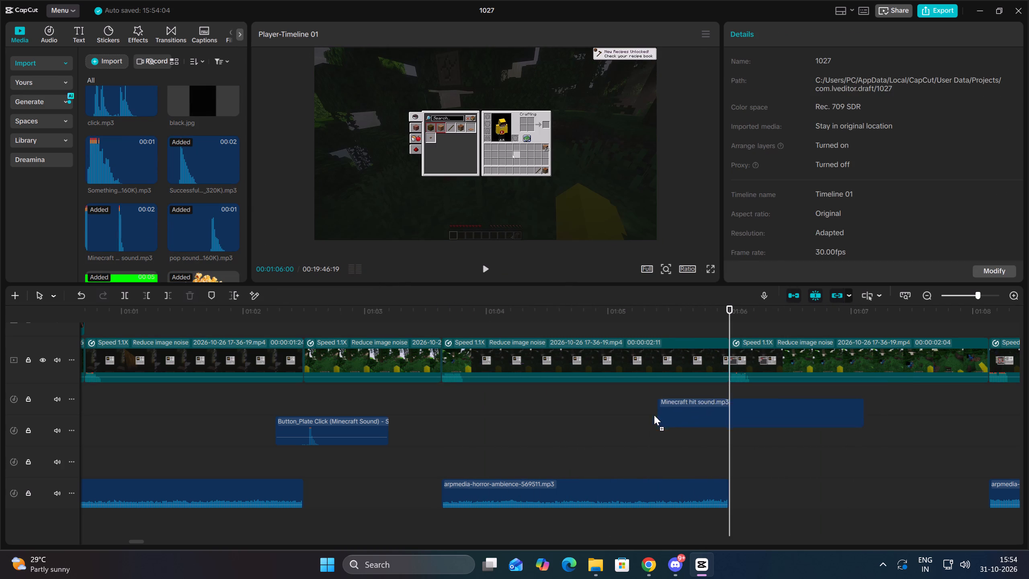
pyautogui.moveTo(654, 415); pyautogui.dragTo(656, 415)
pyautogui.moveTo(760, 402); pyautogui.dragTo(765, 463)
pyautogui.press('space')
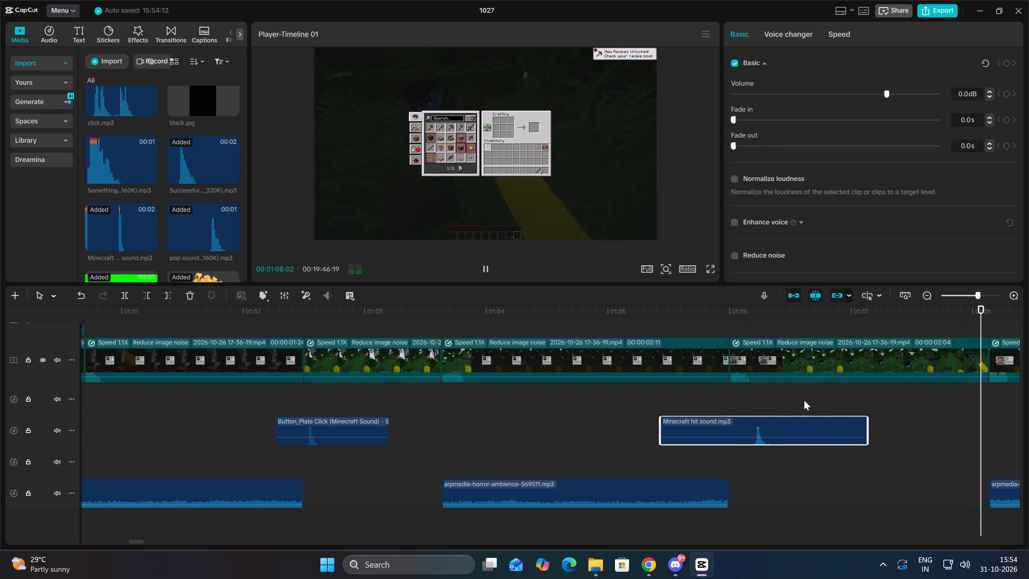
# Review the gameplay from about 00:01:08 through the dark cave section to about 00:01:25, replaying the part around 00:01:13.
pyautogui.click(927, 296)
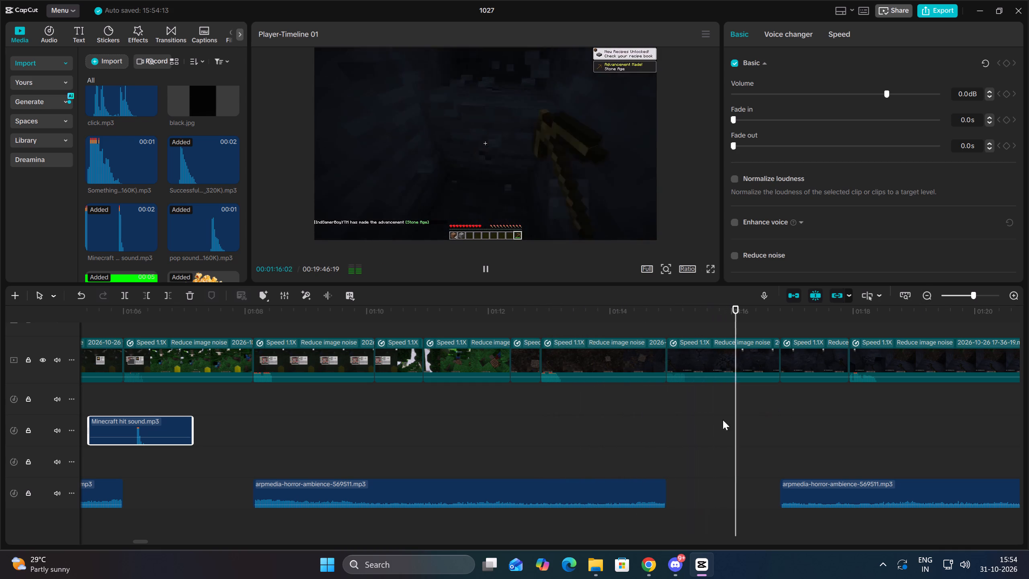
pyautogui.click(566, 413)
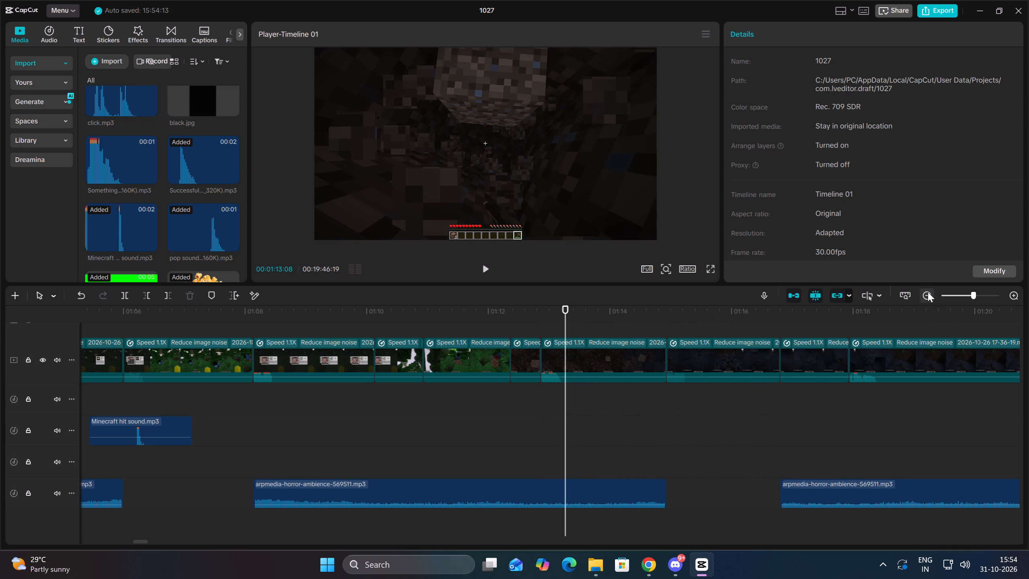
pyautogui.tripleClick(928, 292)
pyautogui.tripleClick(928, 292)
pyautogui.doubleClick(928, 292)
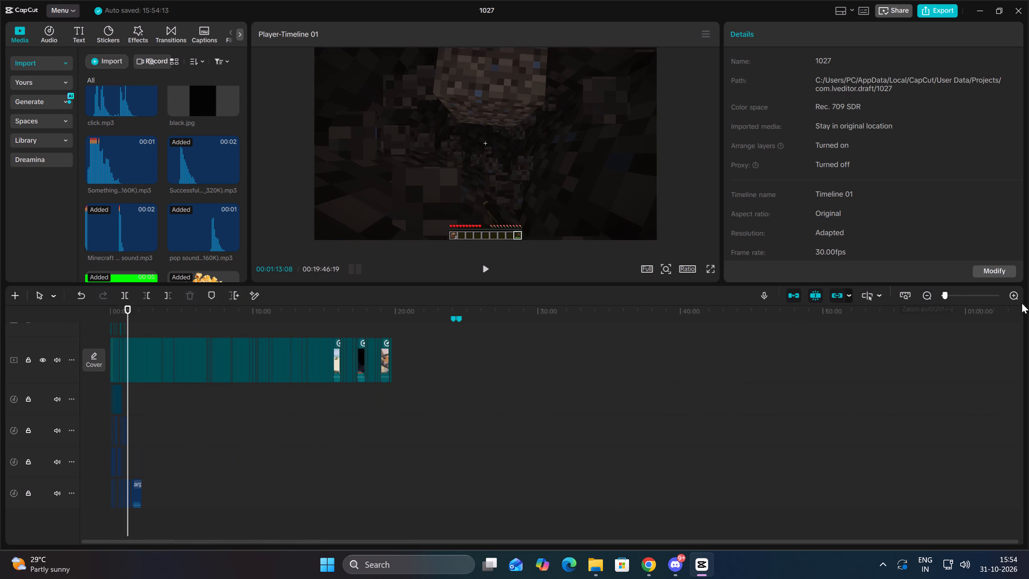
pyautogui.tripleClick(1016, 298)
pyautogui.tripleClick(1016, 298)
pyautogui.tripleClick(1016, 298)
pyautogui.click(1016, 298)
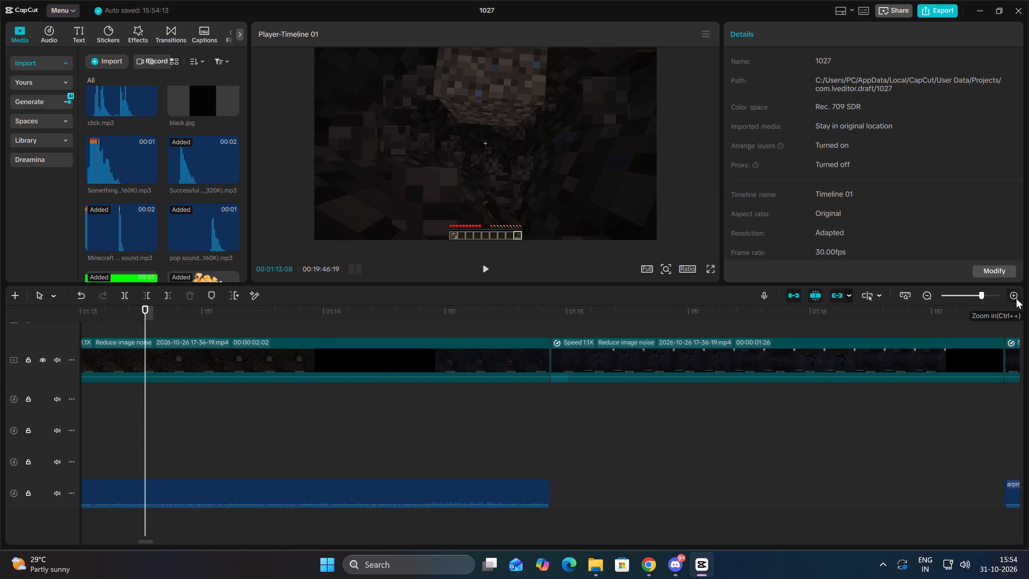
pyautogui.press('Up')
pyautogui.press('space')
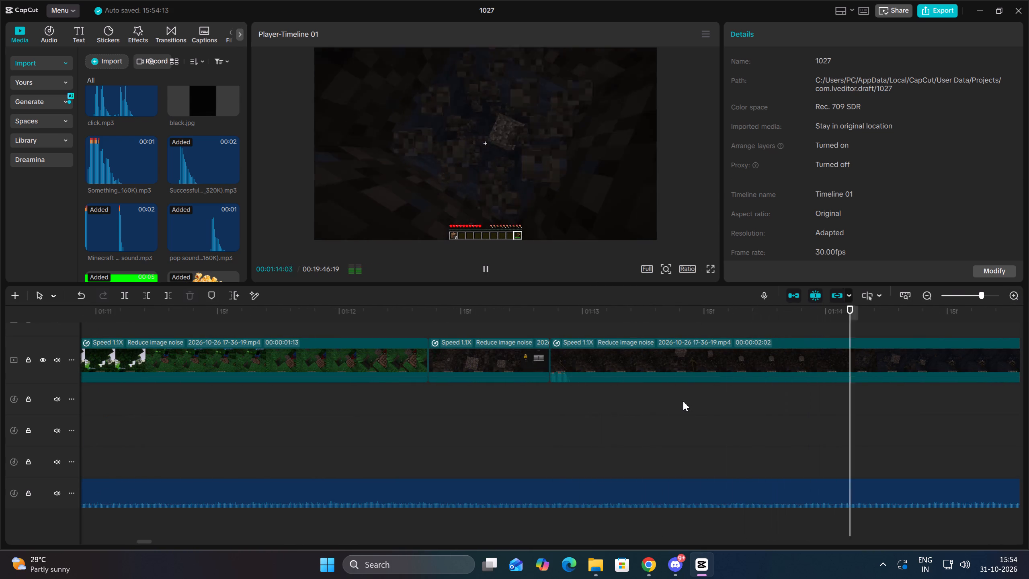
pyautogui.press('Up')
pyautogui.press('Up')
pyautogui.press('space')
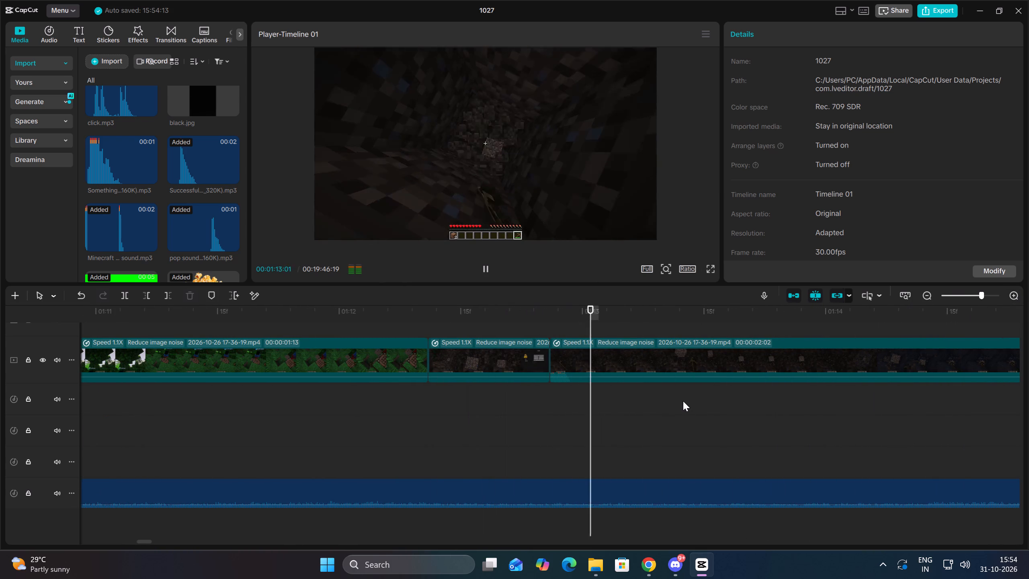
pyautogui.click(929, 297)
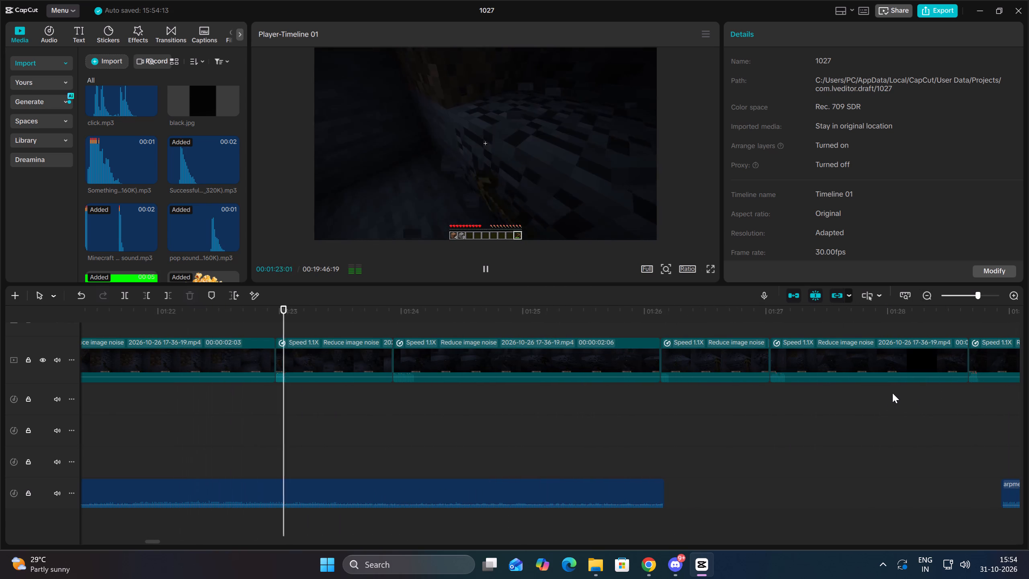
# Keyframe a zoom on the crafting-table clip starting at 00:01:32:00, from 100% there to 164% at 00:01:32:19.
pyautogui.doubleClick(926, 294)
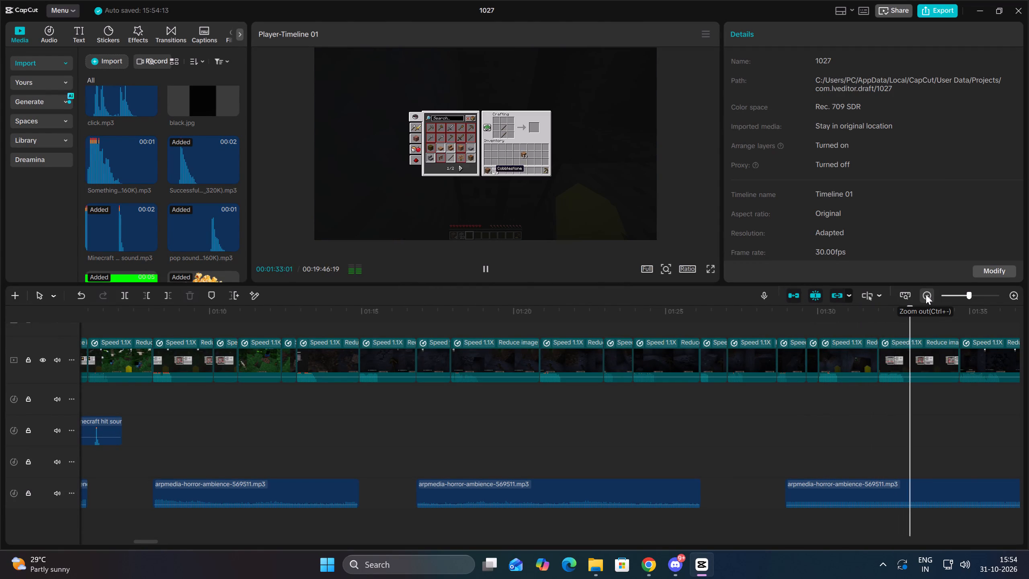
pyautogui.click(926, 294)
pyautogui.press('Up')
pyautogui.click(920, 363)
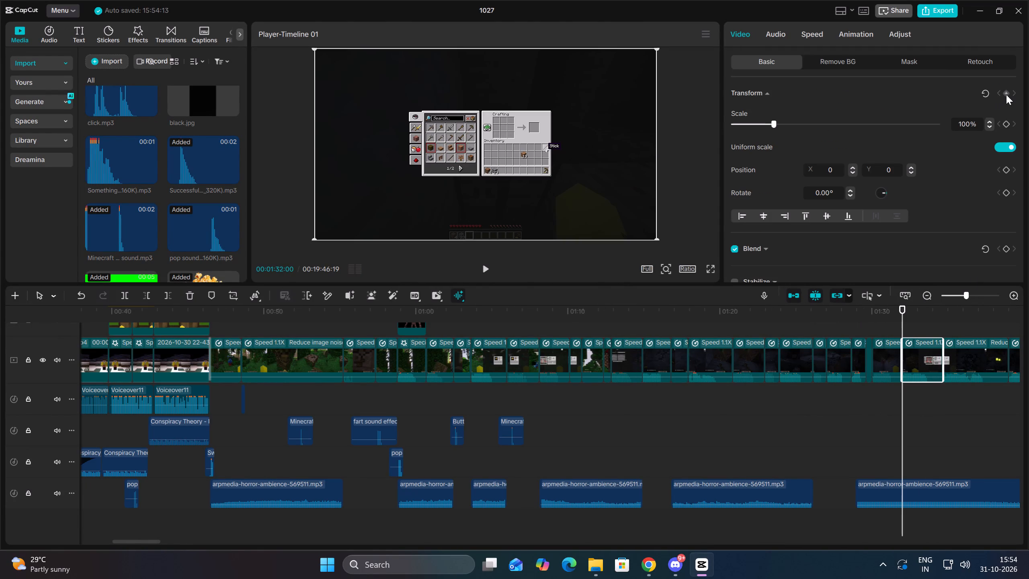
pyautogui.click(1006, 94)
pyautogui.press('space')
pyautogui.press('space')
pyautogui.click(1006, 94)
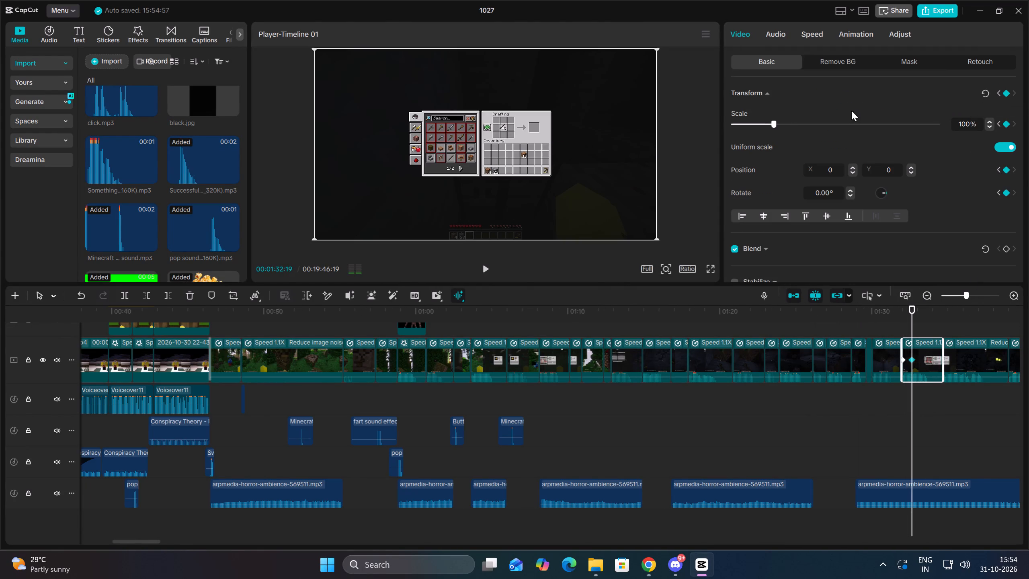
pyautogui.moveTo(773, 120); pyautogui.dragTo(801, 117)
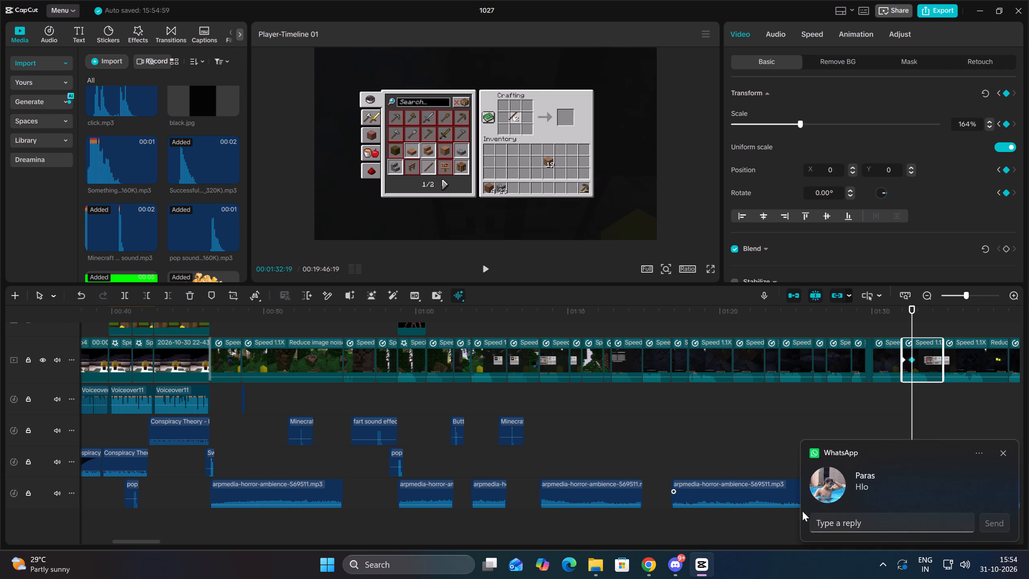
pyautogui.click(847, 516)
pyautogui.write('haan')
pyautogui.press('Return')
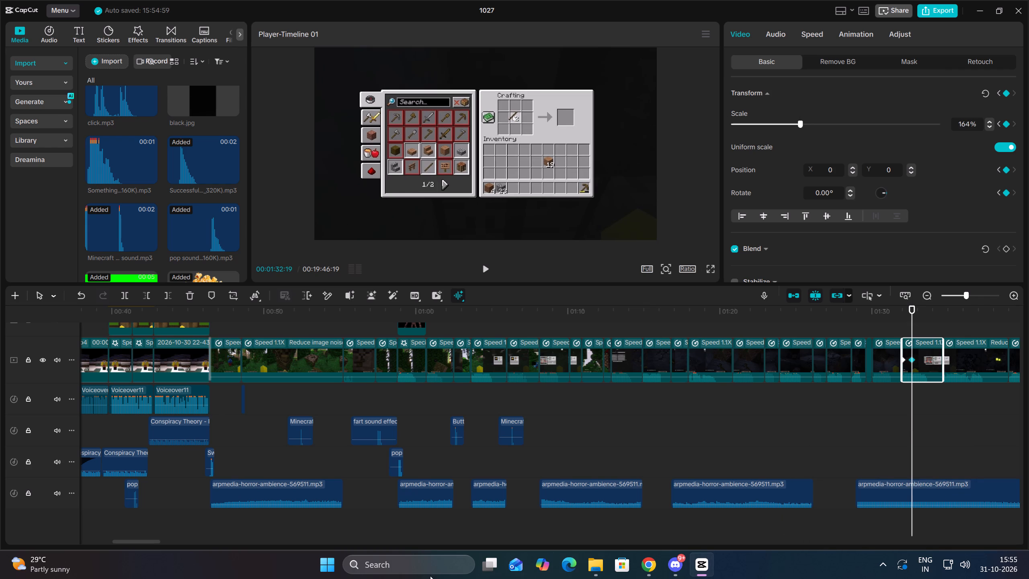
# Search the computer for "wha" to open the WhatsApp app.
pyautogui.click(424, 571)
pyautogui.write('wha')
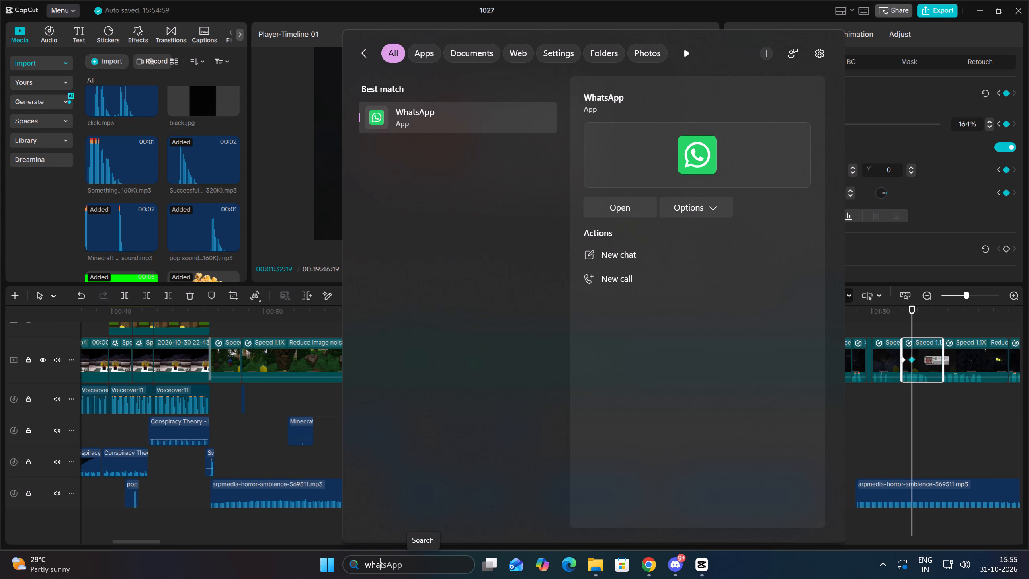
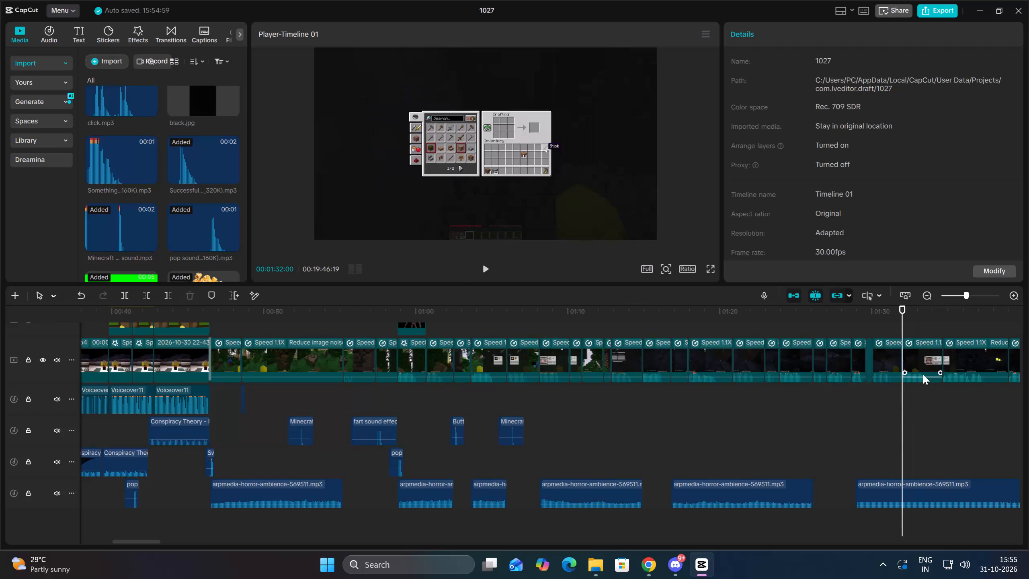
# Play the crafting-screen clip starting at 00:01:32:00 and apply the Classic video effect Blur to it.
pyautogui.click(922, 369)
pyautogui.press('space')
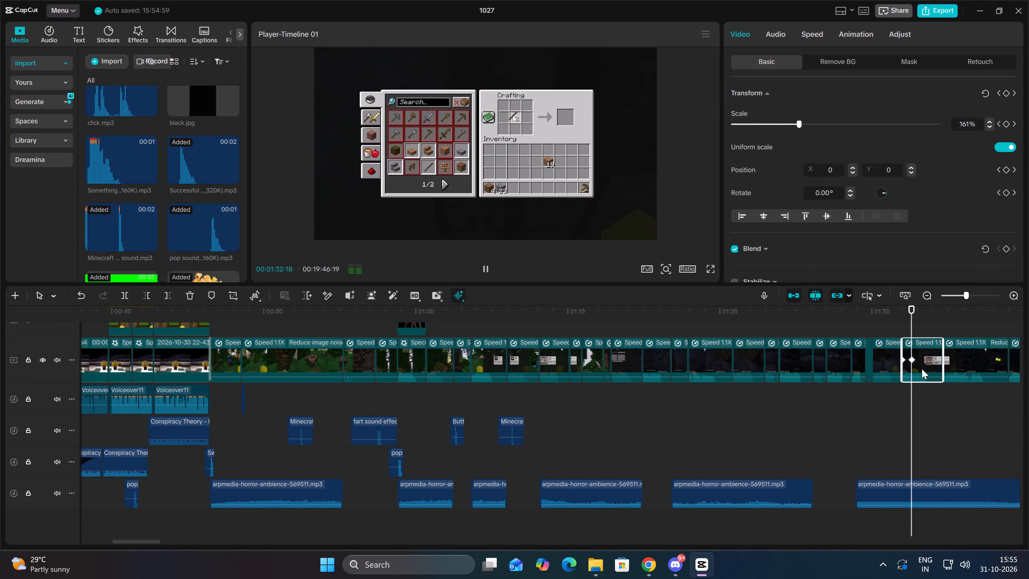
pyautogui.press('Up')
pyautogui.click(135, 34)
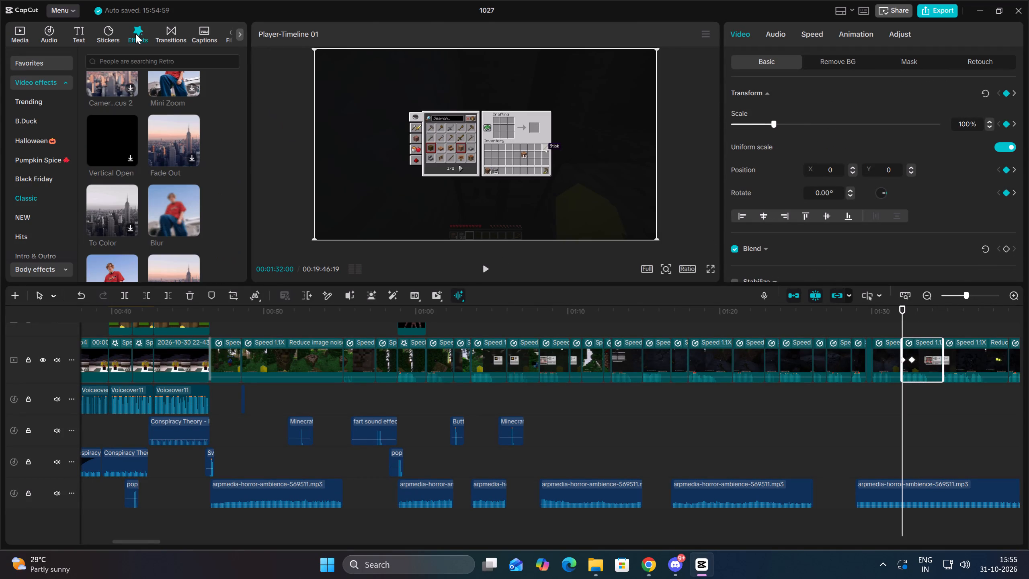
pyautogui.scroll(-1, 107, 218)
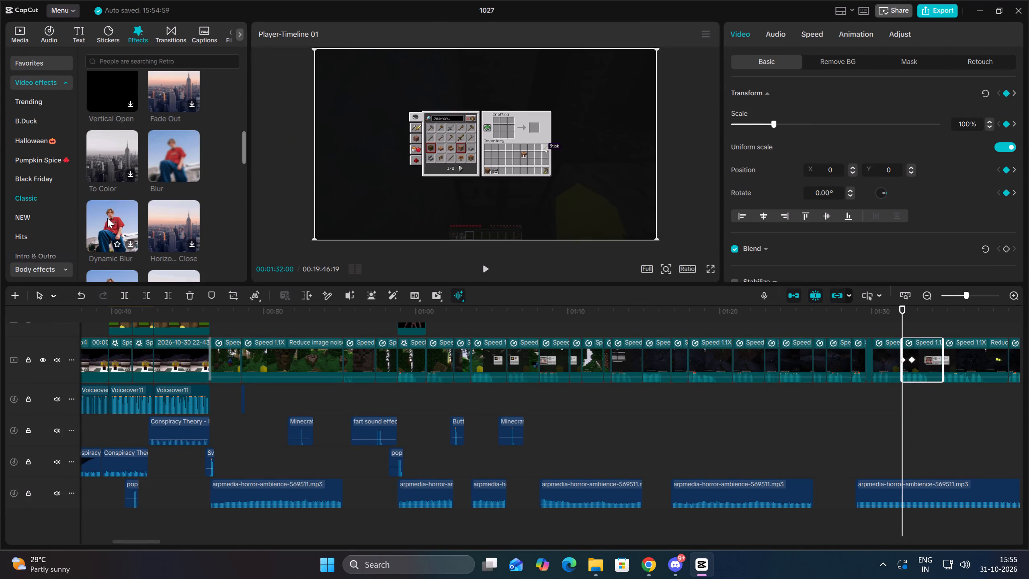
pyautogui.moveTo(178, 153); pyautogui.dragTo(916, 350)
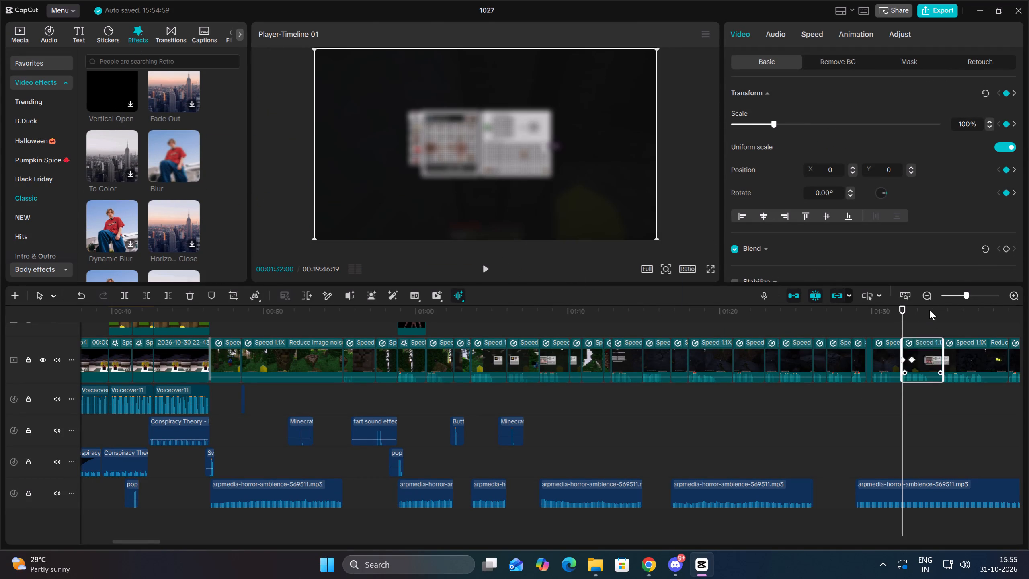
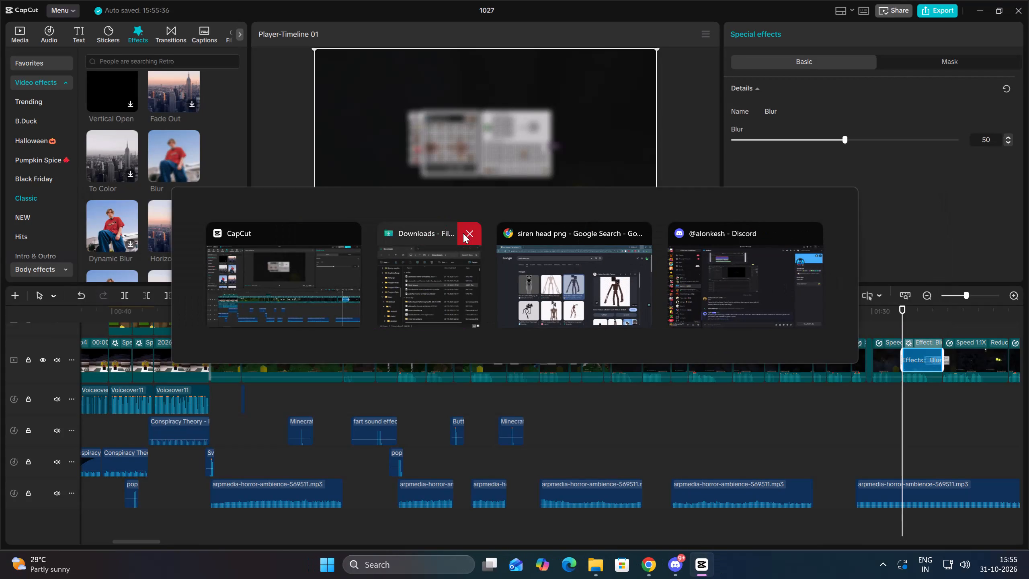
# Close the Downloads folder window and return to the CapCut timeline.
pyautogui.click(463, 233)
pyautogui.click(424, 281)
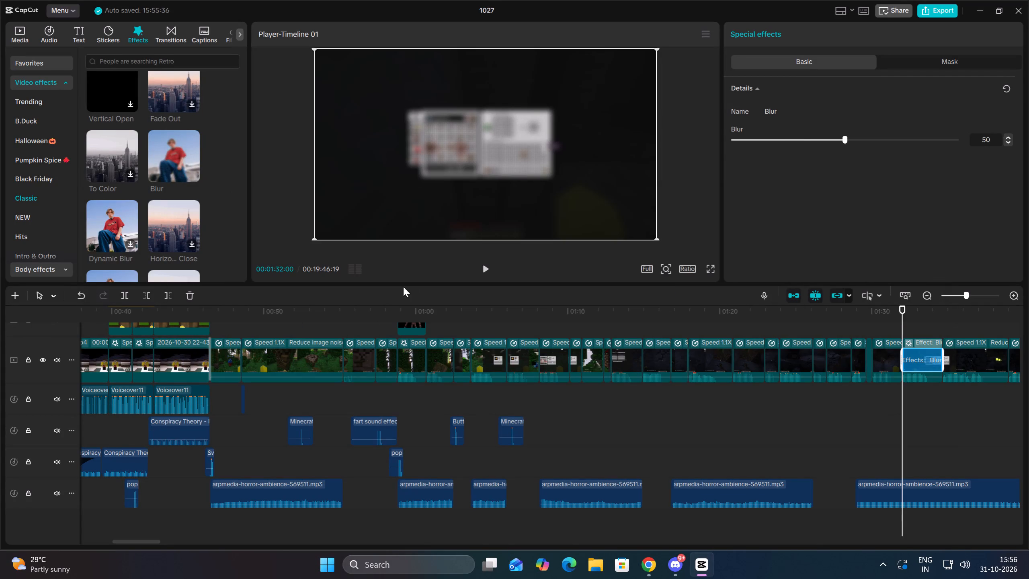
# Switch to Google Chrome and select the existing query text in the Google search box.
pyautogui.click(650, 568)
pyautogui.moveTo(281, 91); pyautogui.dragTo(157, 71)
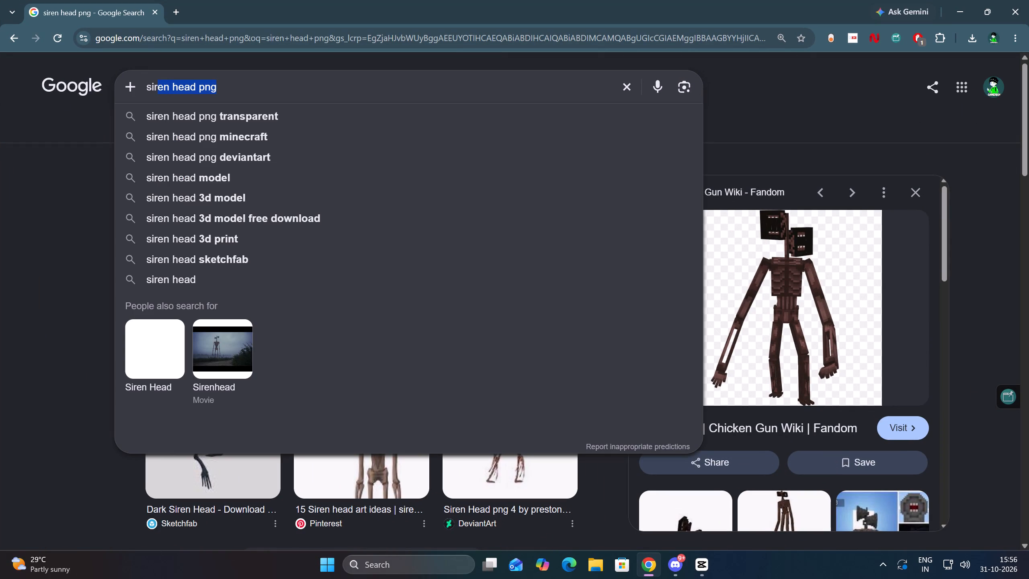
# Replace the previous Google search with one for "torch png minecraft".
pyautogui.press('BackSpace')
pyautogui.press('BackSpace')
pyautogui.press('BackSpace')
pyautogui.press('BackSpace')
pyautogui.press('BackSpace')
pyautogui.press('BackSpace')
pyautogui.press('BackSpace')
pyautogui.press('BackSpace')
pyautogui.press('BackSpace')
pyautogui.press('BackSpace')
pyautogui.write('torch p')
pyautogui.write('ng mie')
pyautogui.press('BackSpace')
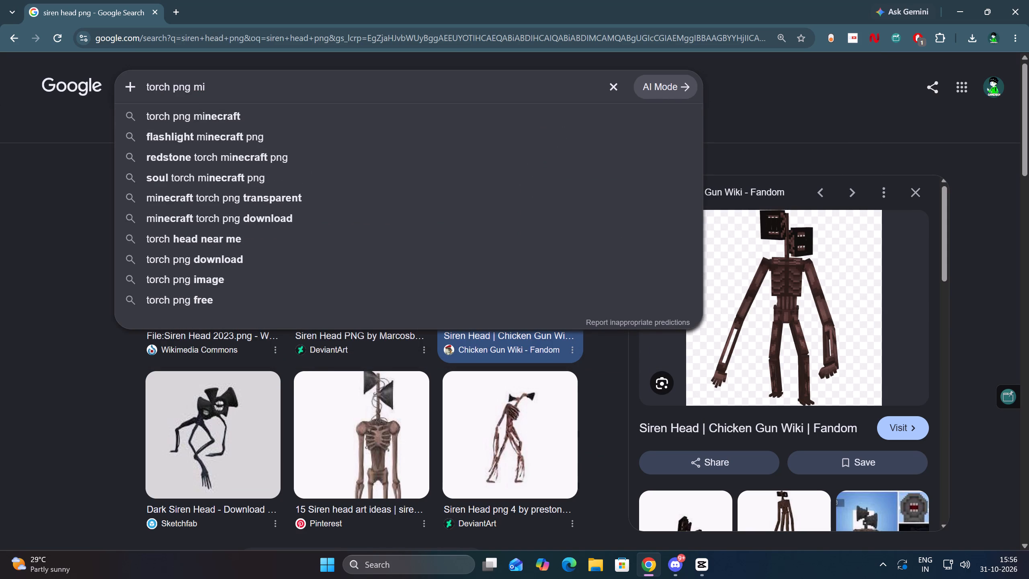
pyautogui.write('necraft')
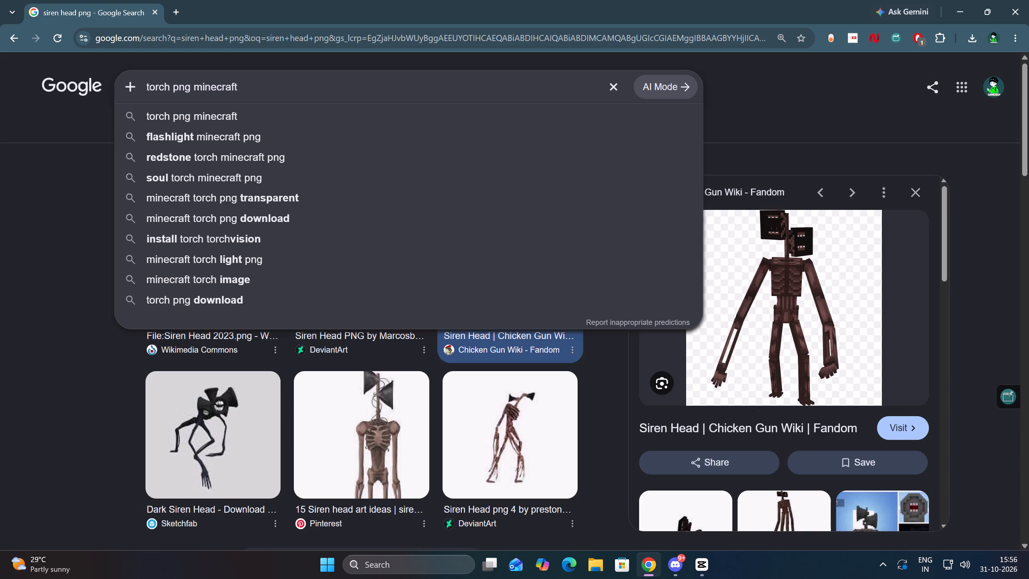
pyautogui.press('Return')
# Open the "Torch – Minecraft Wiki" image with the white background and save it to Downloads as Torch_Merch.
pyautogui.click(204, 257)
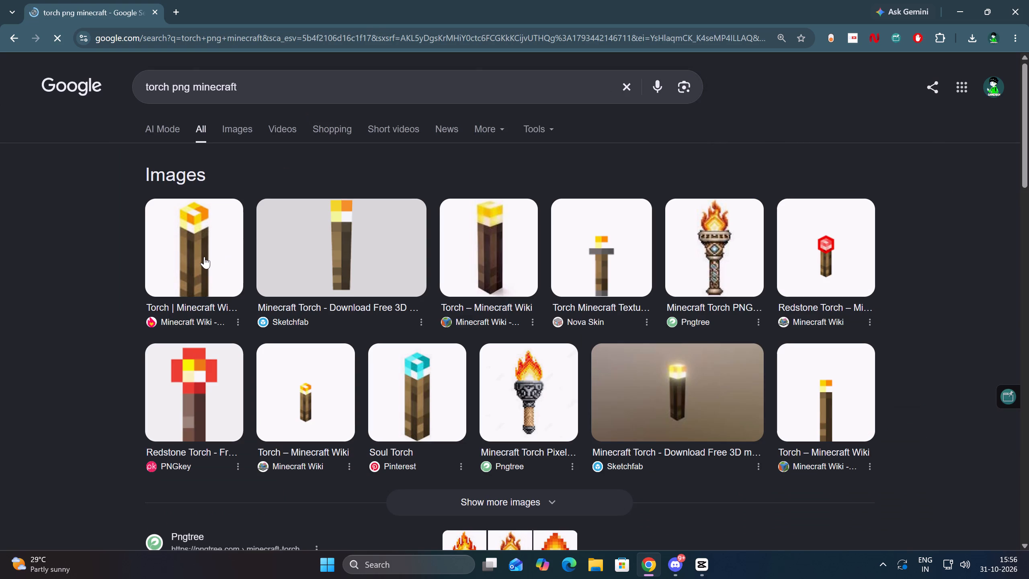
pyautogui.click(197, 232)
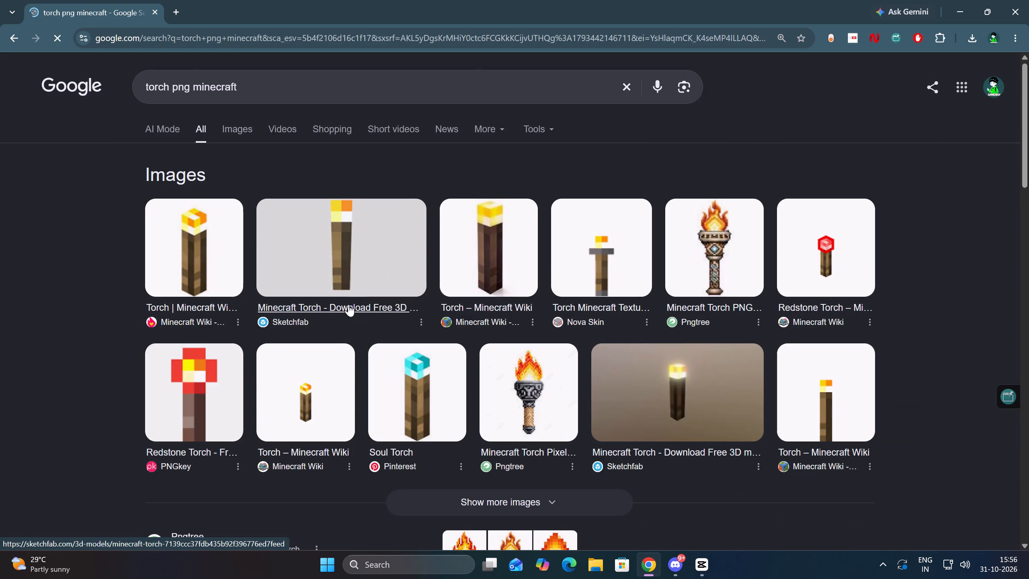
pyautogui.click(171, 261)
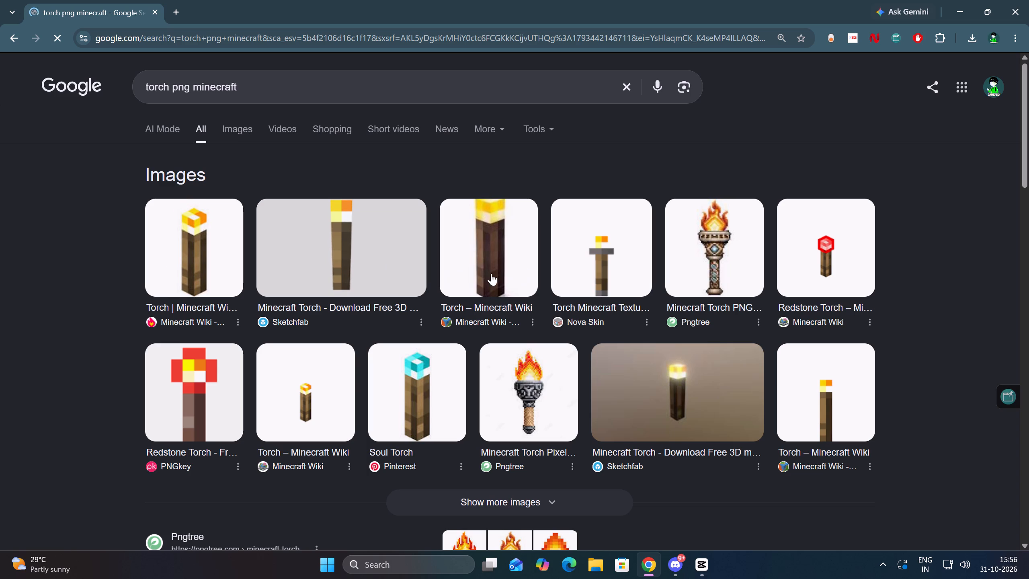
pyautogui.middleClick(486, 275)
pyautogui.middleClick(486, 275)
pyautogui.click(486, 275)
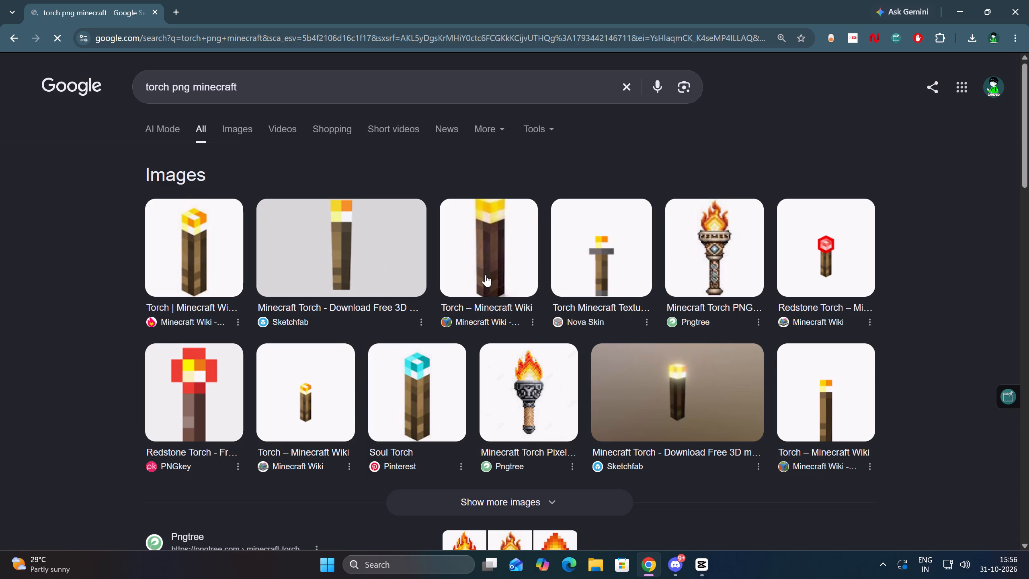
pyautogui.doubleClick(486, 275)
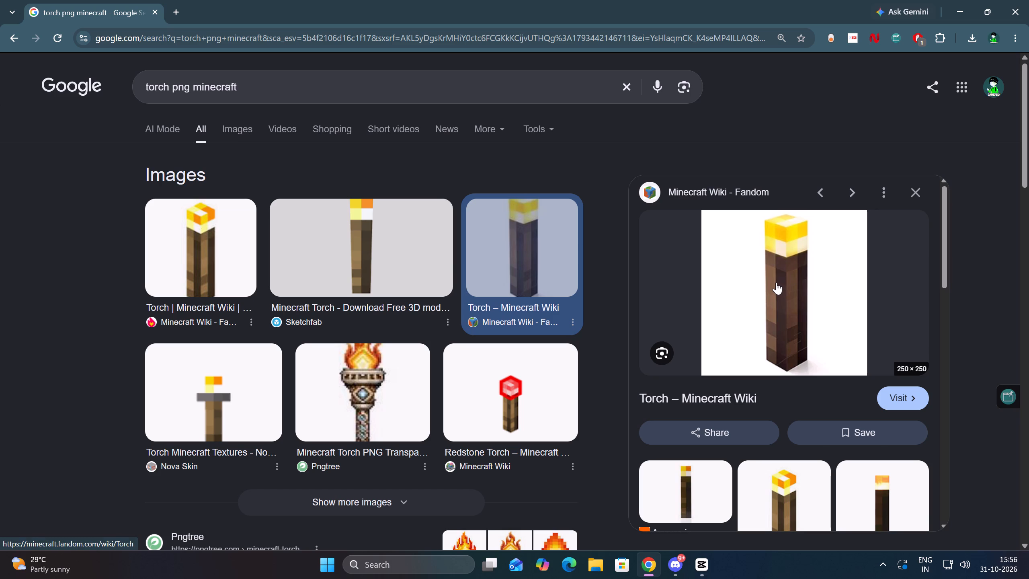
pyautogui.rightClick(776, 282)
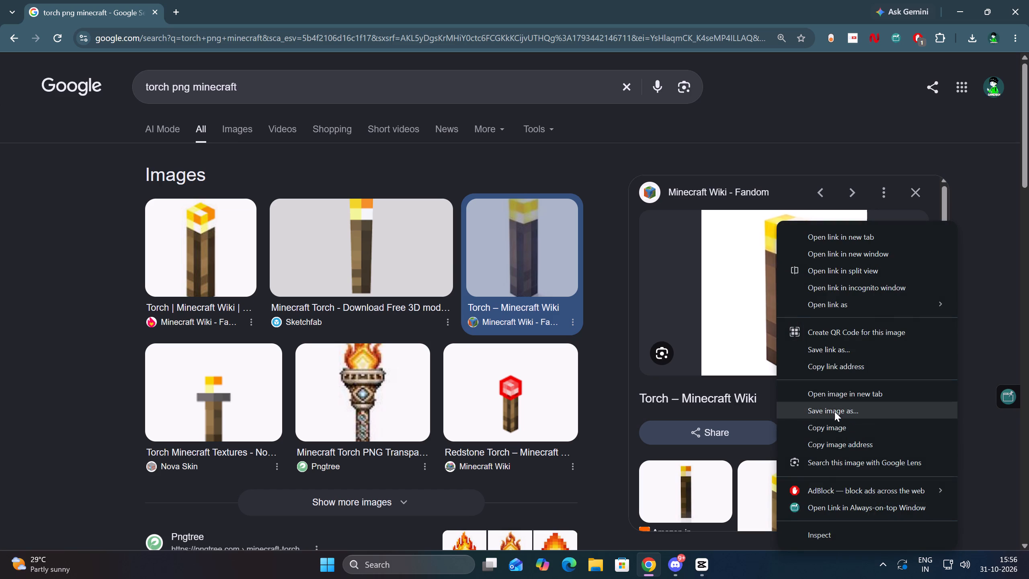
pyautogui.click(834, 411)
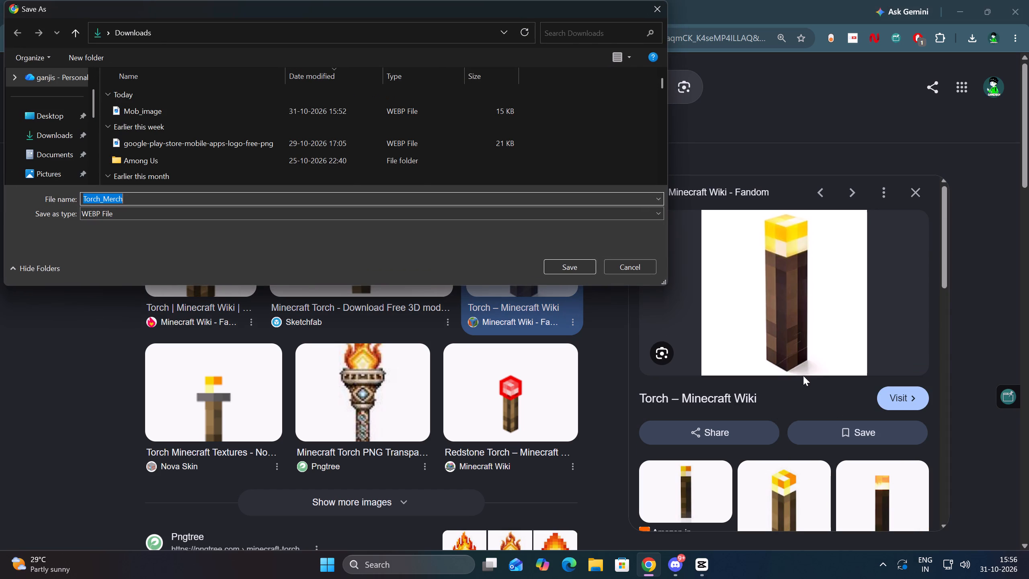
pyautogui.click(564, 273)
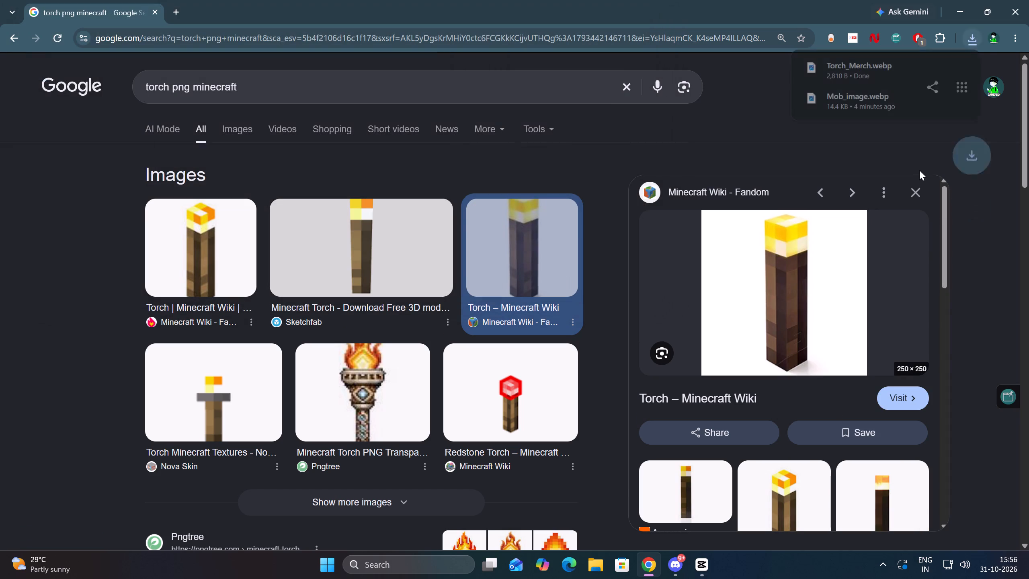
# Import the downloaded Torch_Merch image into the CapCut project's media.
pyautogui.click(937, 66)
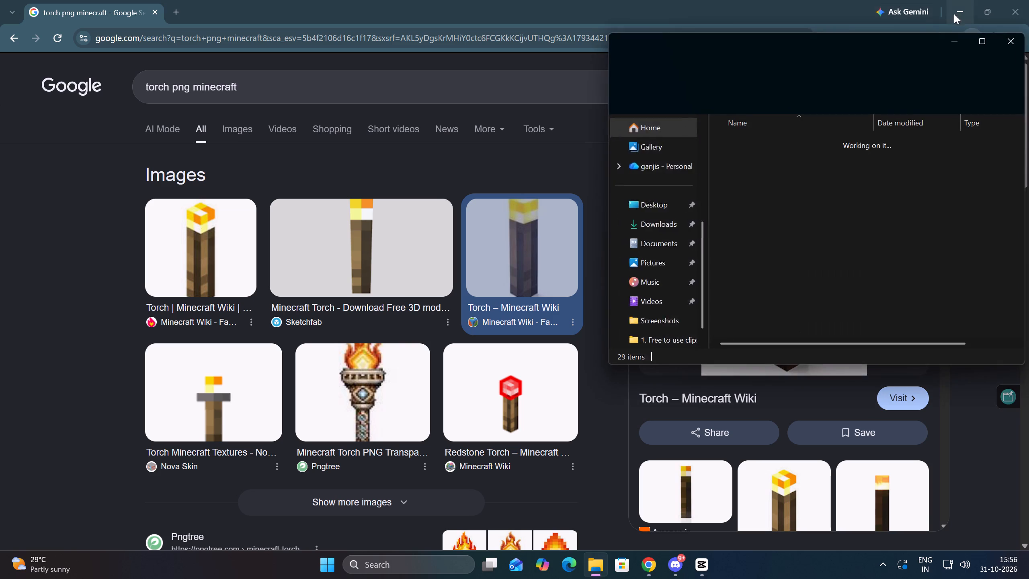
pyautogui.click(959, 1)
pyautogui.moveTo(795, 242); pyautogui.dragTo(376, 185)
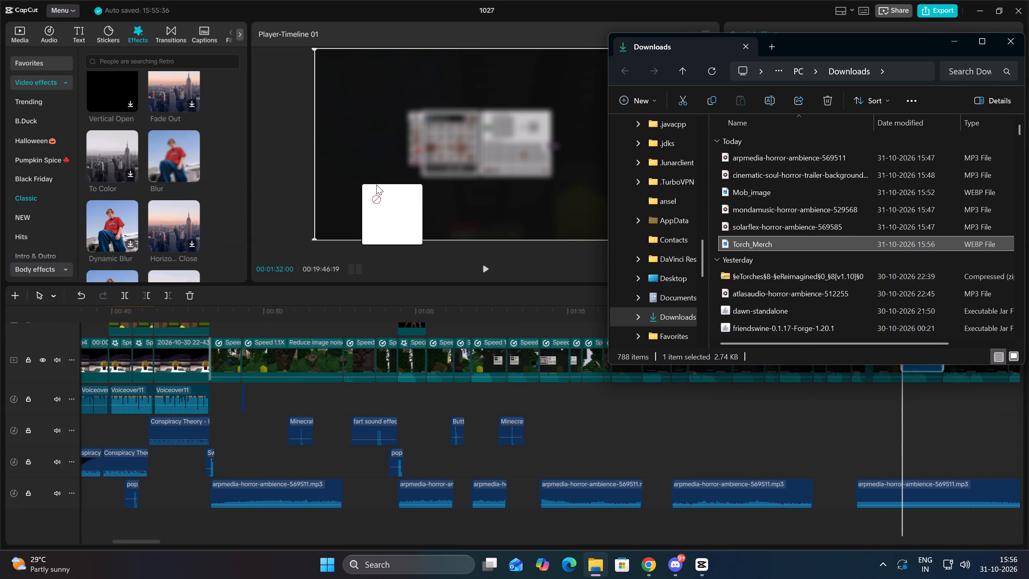
pyautogui.moveTo(376, 185); pyautogui.dragTo(749, 222)
pyautogui.click(39, 39)
pyautogui.click(12, 36)
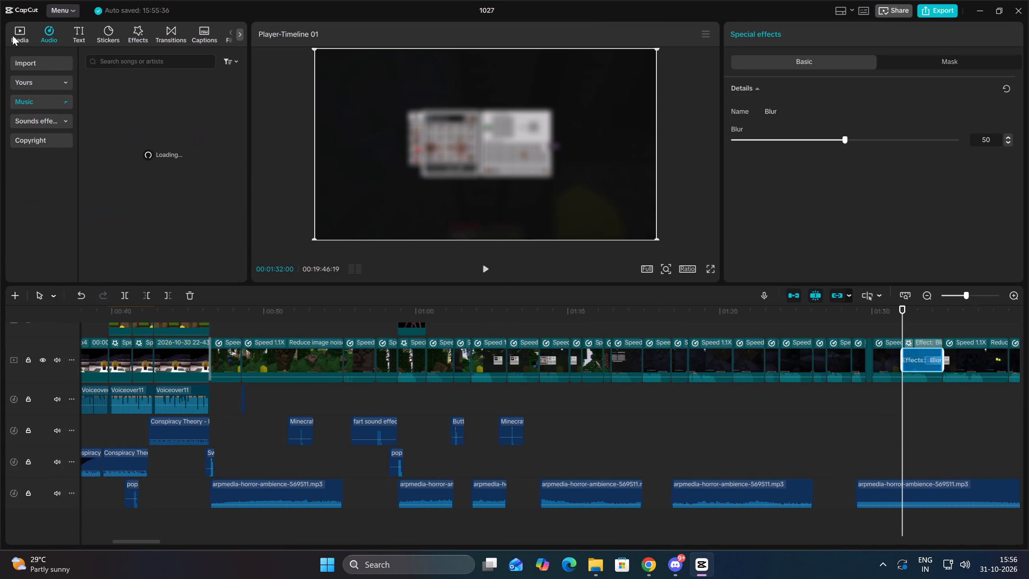
pyautogui.click(587, 567)
pyautogui.moveTo(787, 248); pyautogui.dragTo(484, 232)
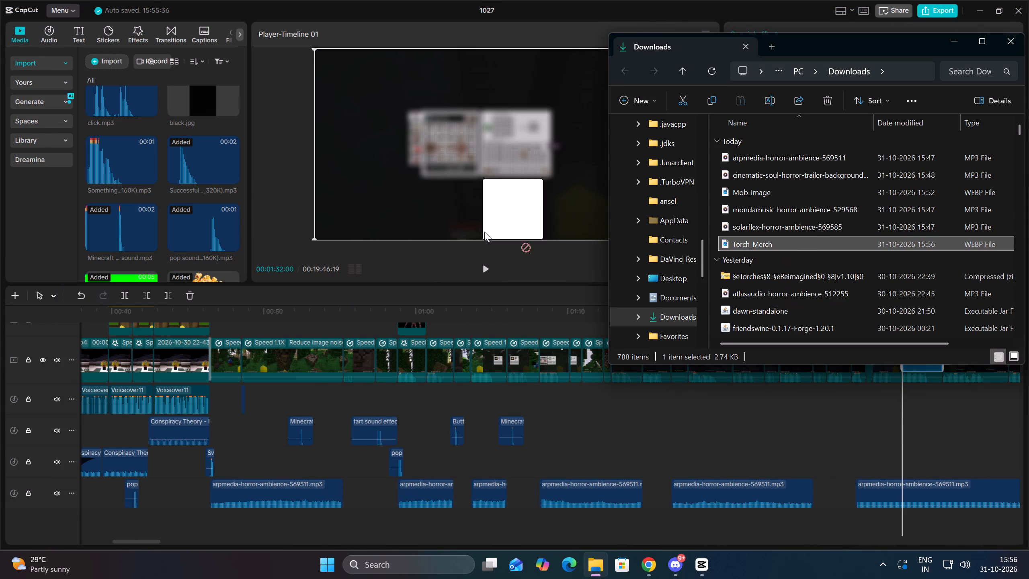
pyautogui.moveTo(484, 232); pyautogui.dragTo(223, 195)
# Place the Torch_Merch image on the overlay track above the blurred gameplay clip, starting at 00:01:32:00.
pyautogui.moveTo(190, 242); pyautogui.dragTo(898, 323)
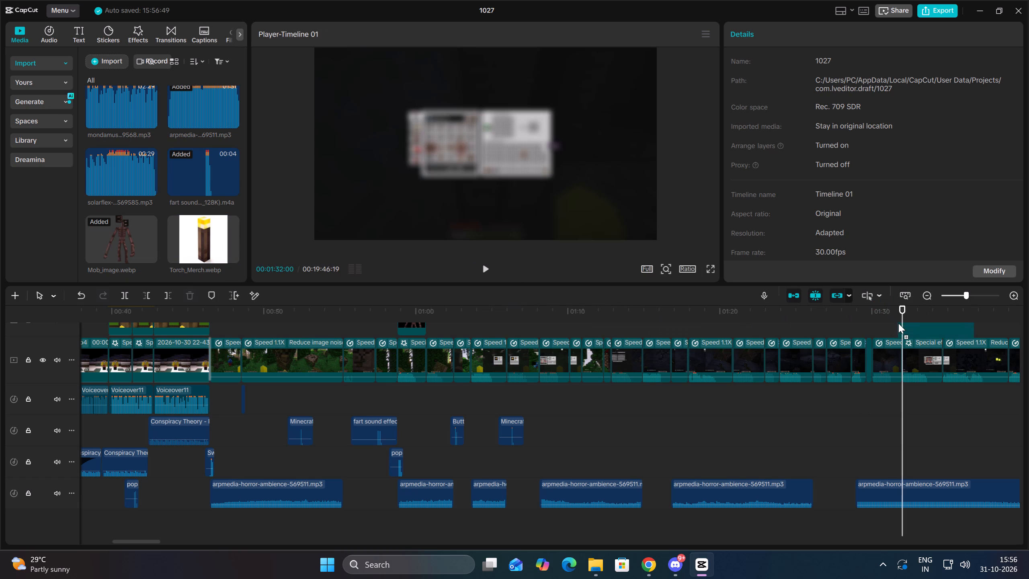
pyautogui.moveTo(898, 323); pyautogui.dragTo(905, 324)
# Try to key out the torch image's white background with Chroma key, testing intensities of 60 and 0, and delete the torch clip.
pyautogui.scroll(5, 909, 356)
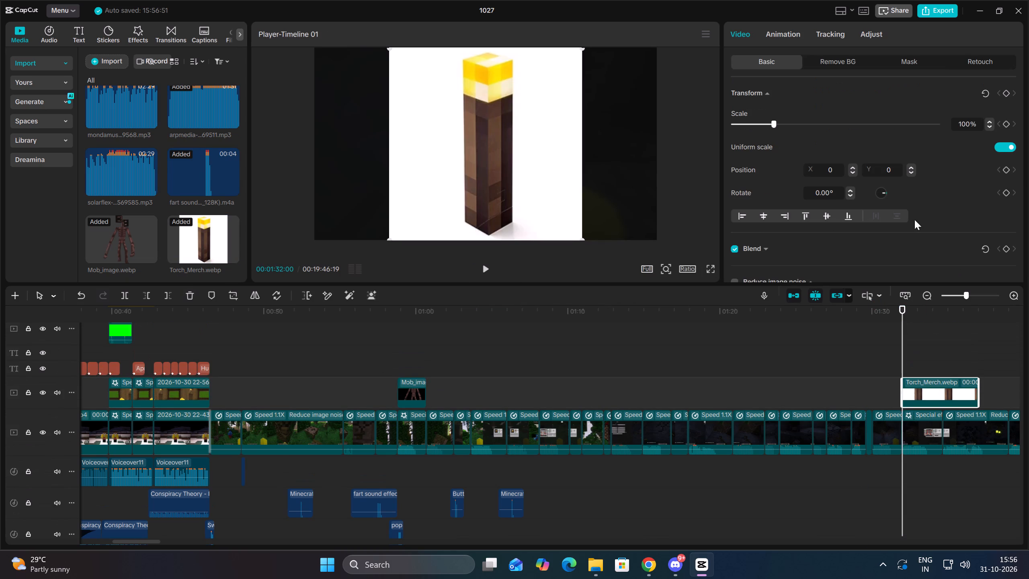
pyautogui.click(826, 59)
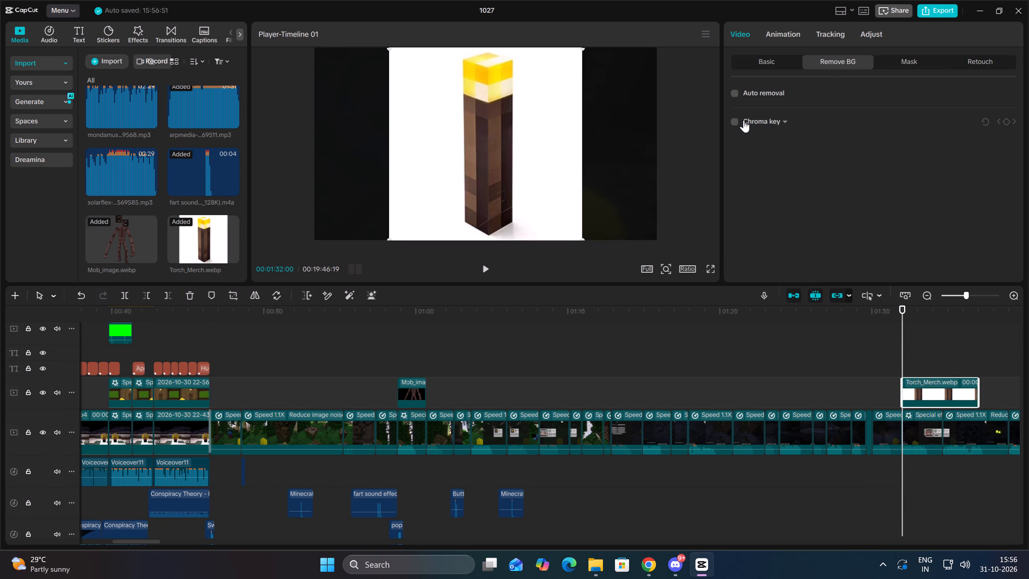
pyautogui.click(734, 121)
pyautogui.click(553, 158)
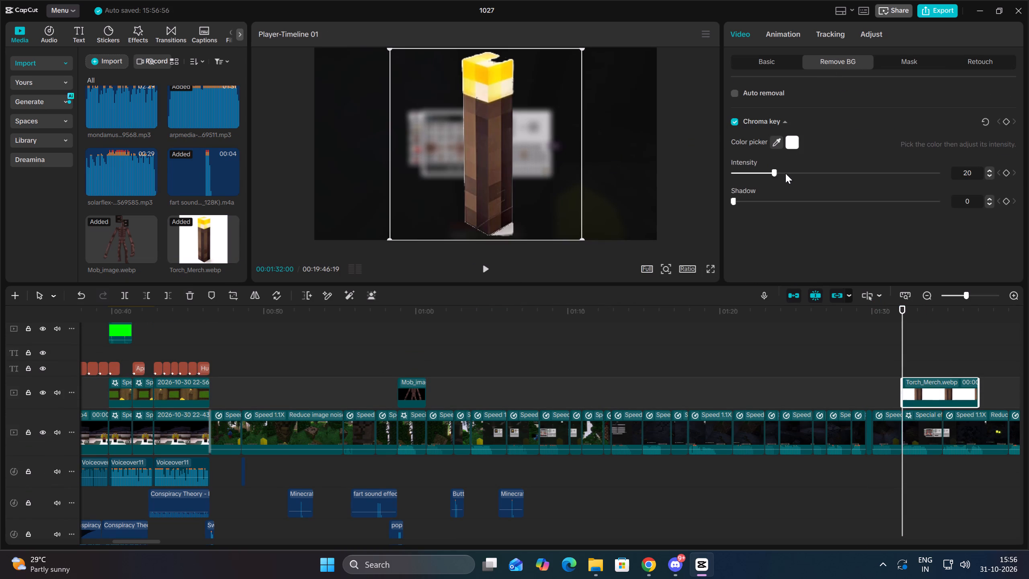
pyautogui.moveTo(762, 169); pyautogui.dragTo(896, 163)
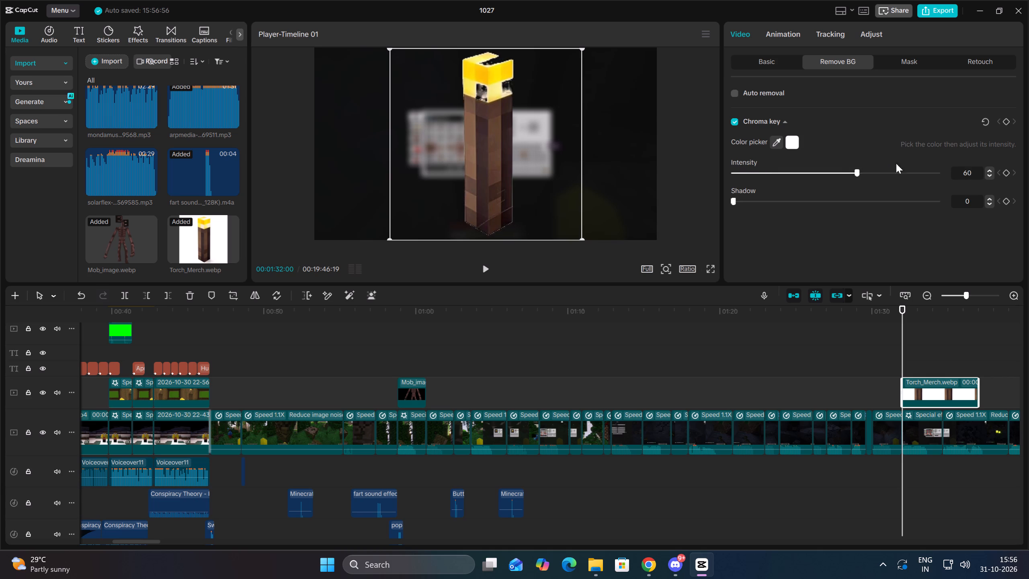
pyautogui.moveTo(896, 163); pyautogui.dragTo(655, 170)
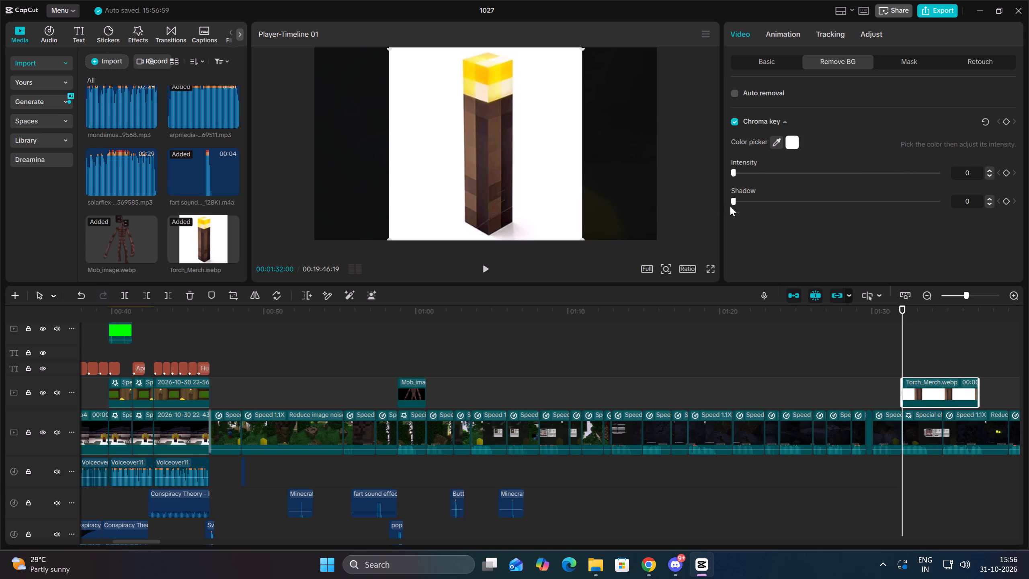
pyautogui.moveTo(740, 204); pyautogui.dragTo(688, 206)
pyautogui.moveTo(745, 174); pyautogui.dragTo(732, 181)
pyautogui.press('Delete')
# Back in Chrome, open the transparent "Torch | Minecraft Wiki | Fandom" image and save it to Downloads as Torches.
pyautogui.click(643, 576)
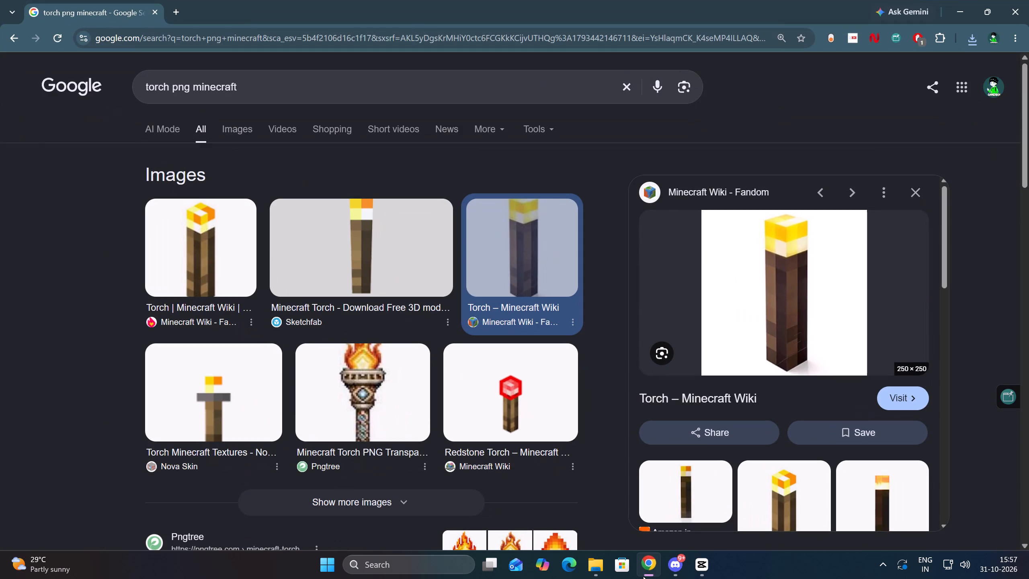
pyautogui.click(336, 250)
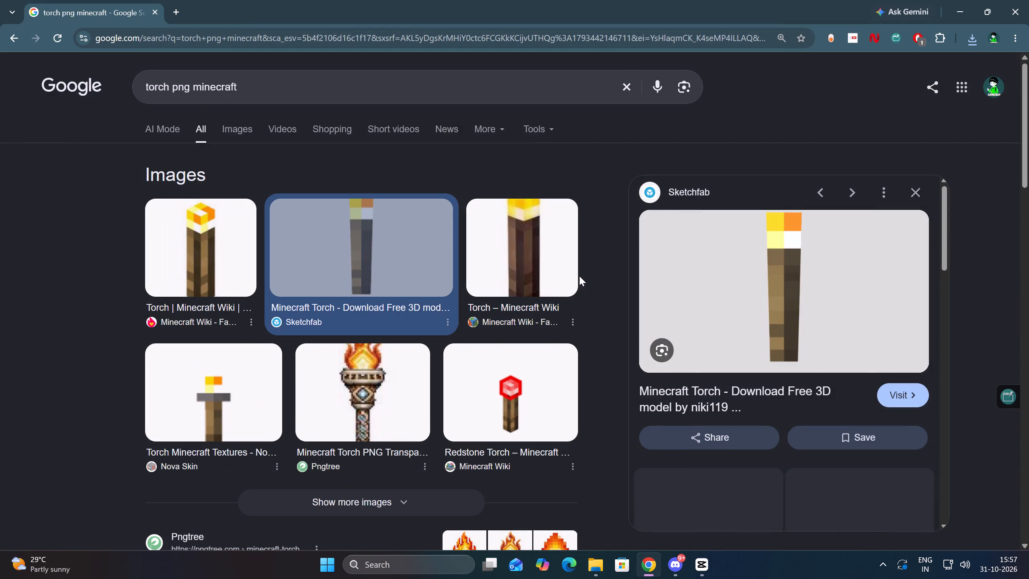
pyautogui.click(225, 254)
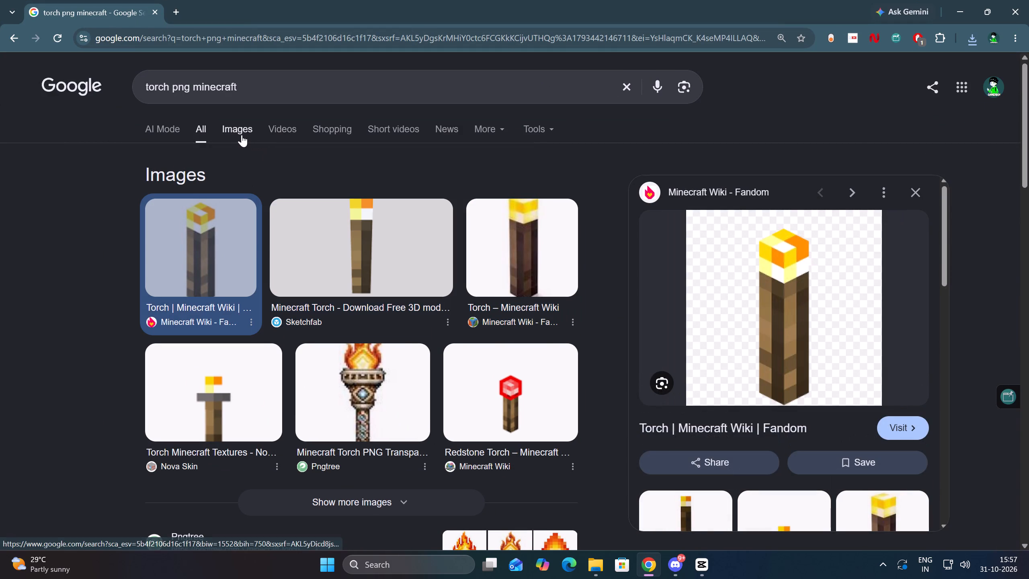
pyautogui.rightClick(709, 254)
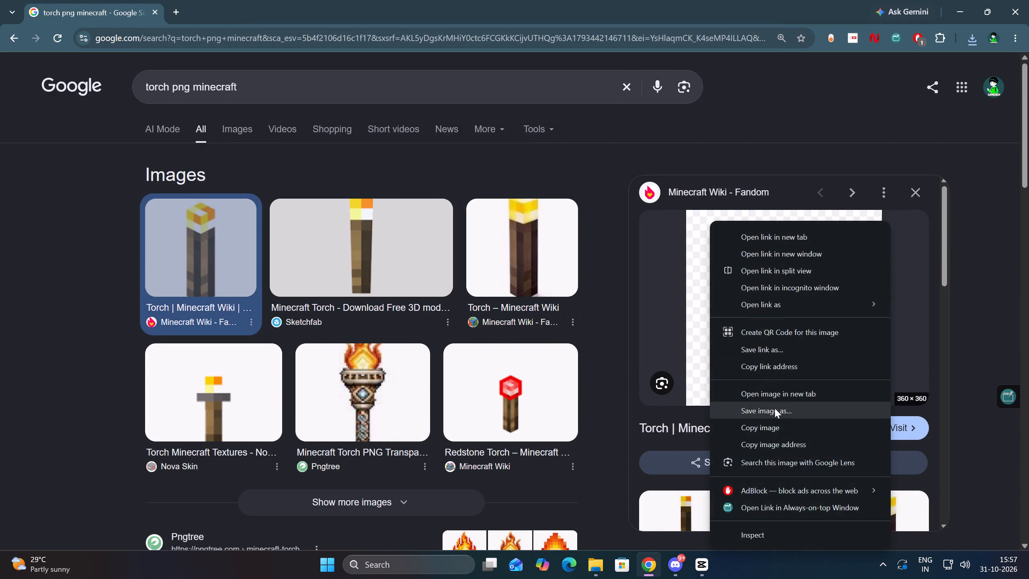
pyautogui.click(775, 411)
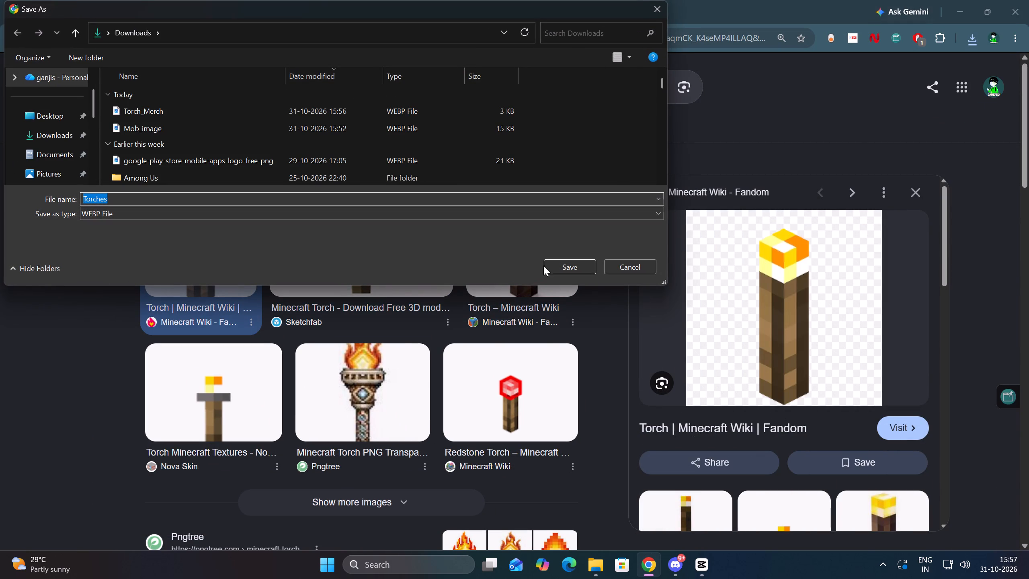
pyautogui.click(566, 264)
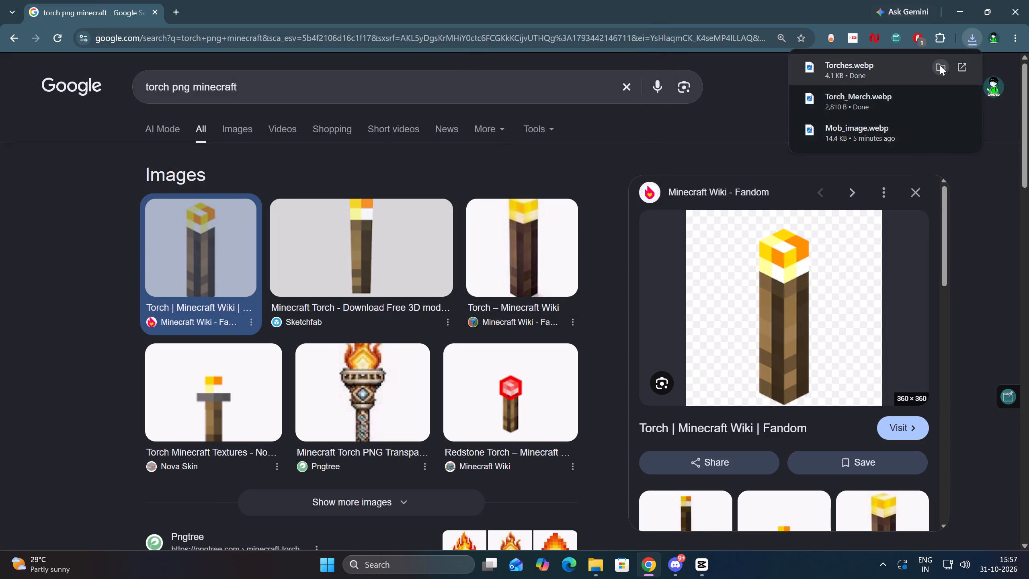
# Import the Torches image into the CapCut project and place it on the overlay track at 00:01:32:00.
pyautogui.click(940, 65)
pyautogui.click(951, 0)
pyautogui.moveTo(754, 284); pyautogui.dragTo(212, 231)
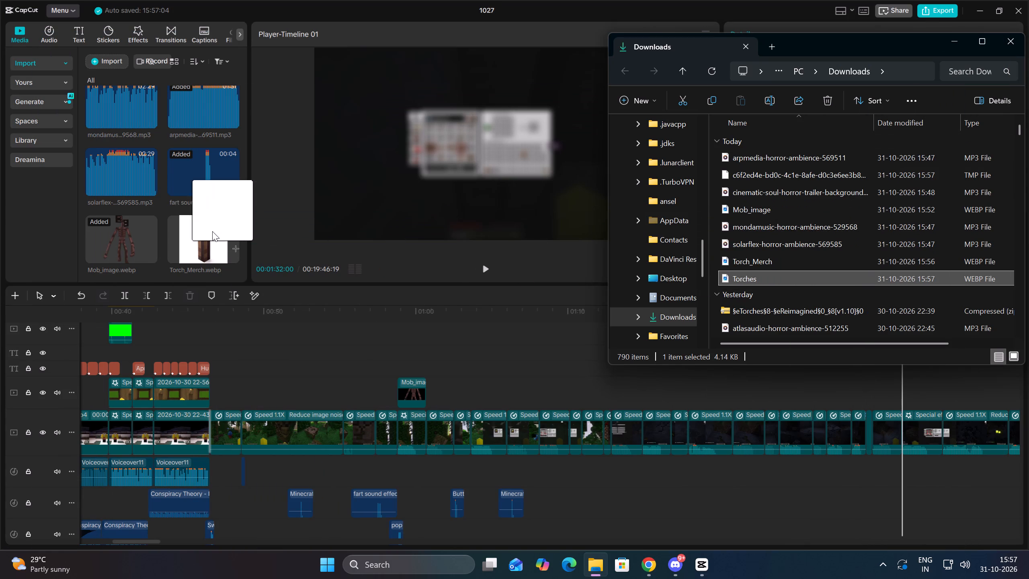
pyautogui.moveTo(212, 231); pyautogui.dragTo(211, 230)
pyautogui.moveTo(132, 233); pyautogui.dragTo(907, 392)
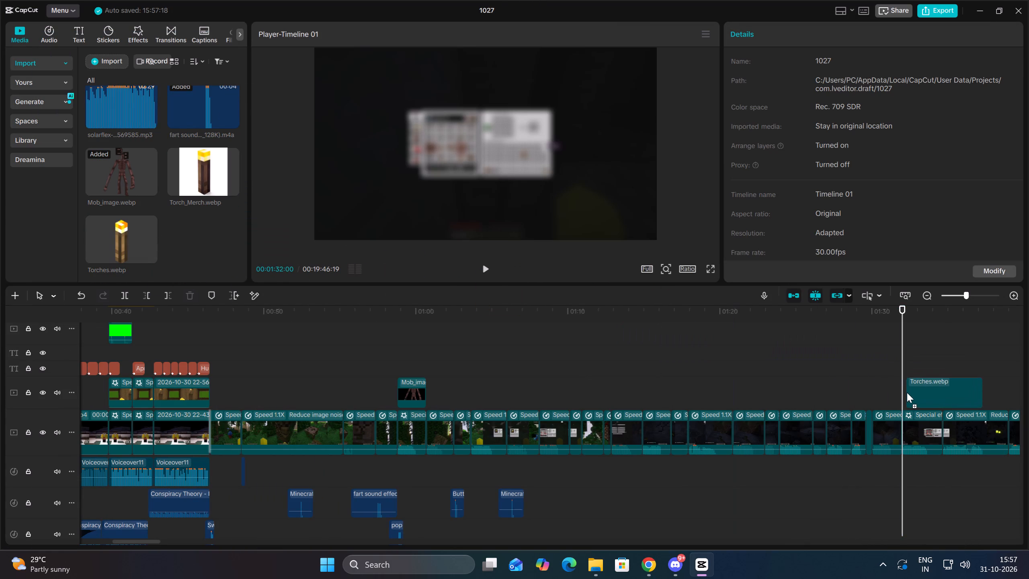
pyautogui.moveTo(907, 392); pyautogui.dragTo(902, 394)
# Trim the Torches clip to 00:00:02:20 so it ends with the blurred gameplay clip below it.
pyautogui.click(918, 388)
pyautogui.press('space')
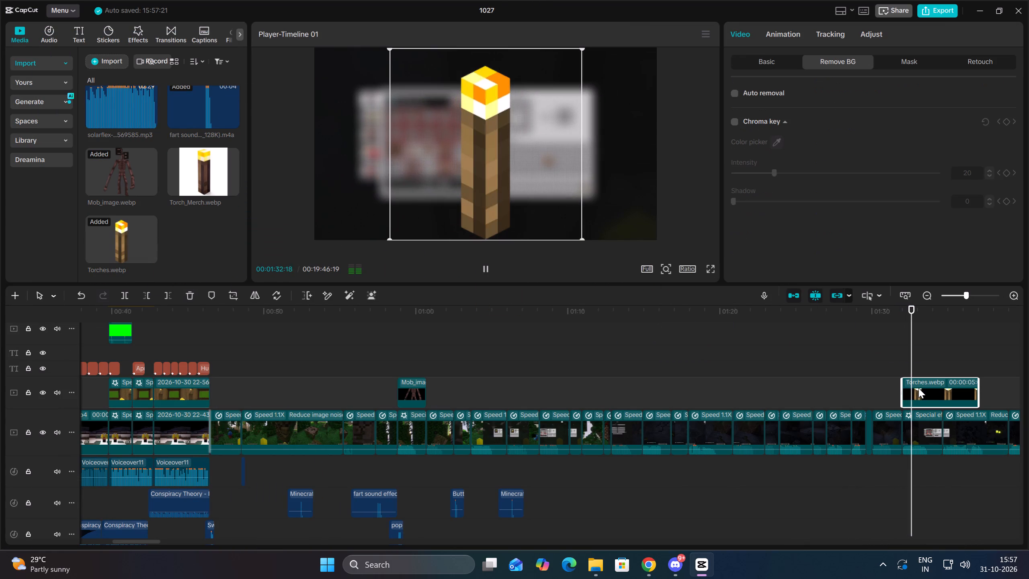
pyautogui.press('Up')
pyautogui.click(167, 298)
# Keyframe the Torches clip growing from a very small scale at 00:01:32:00 to 100% at 00:01:32:19, and play it.
pyautogui.press('Up')
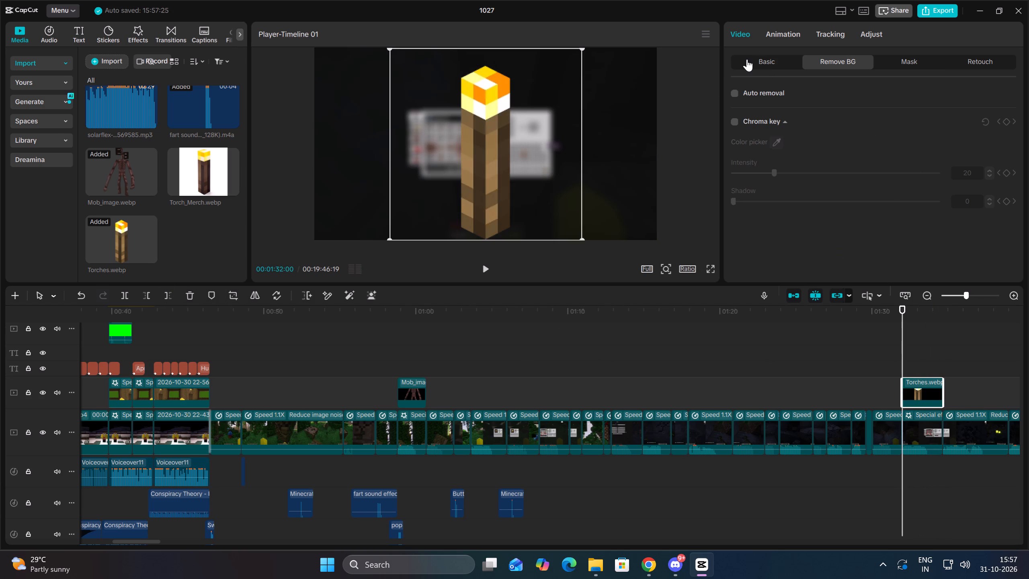
pyautogui.click(747, 59)
pyautogui.press('space')
pyautogui.press('space')
pyautogui.press('Up')
pyautogui.click(1007, 93)
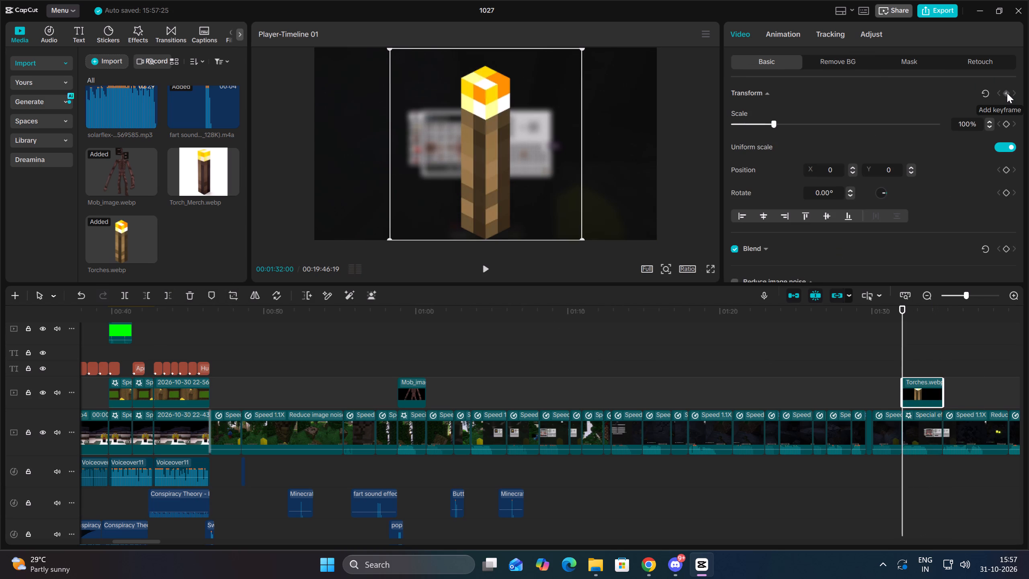
pyautogui.press('space')
pyautogui.press('space')
pyautogui.click(1007, 93)
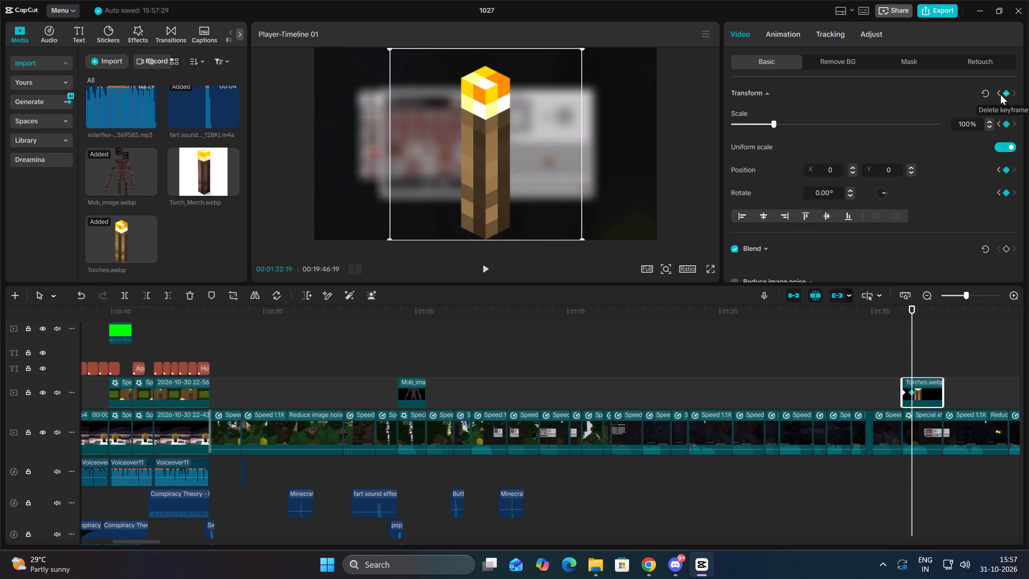
pyautogui.press('Up')
pyautogui.moveTo(749, 123); pyautogui.dragTo(735, 123)
pyautogui.press('space')
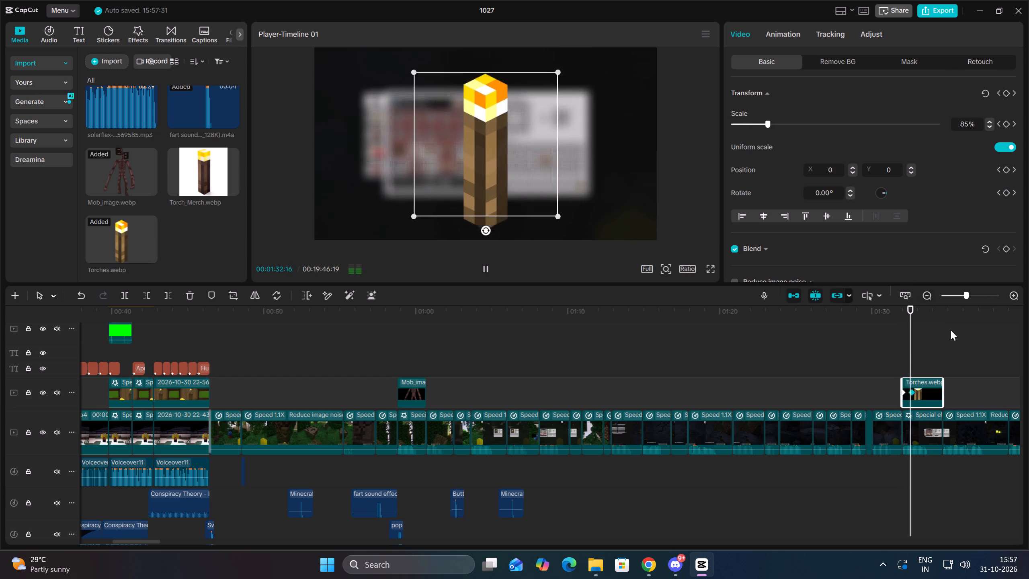
pyautogui.doubleClick(1013, 293)
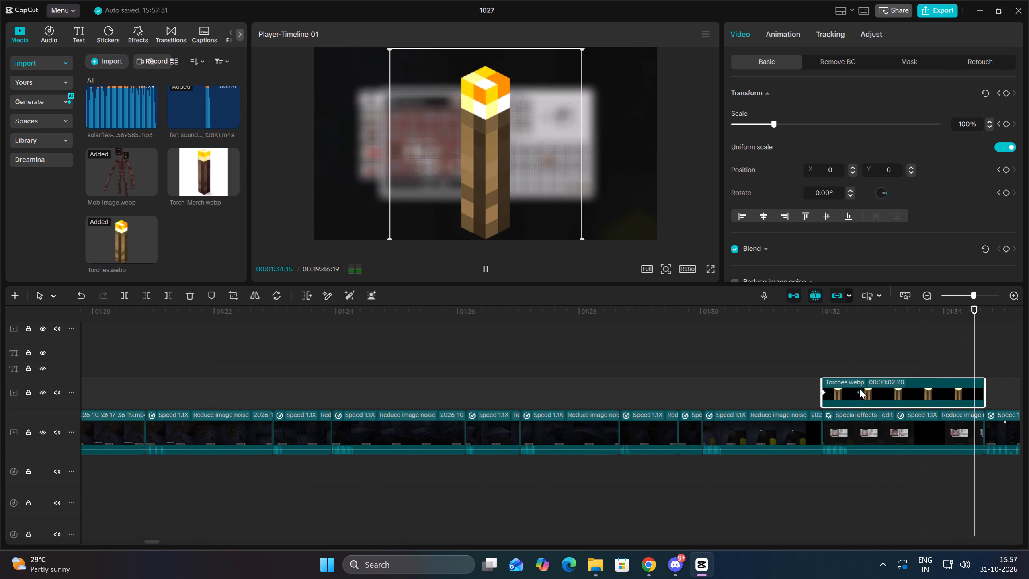
# Move the Torches clip's 100% scale keyframe earlier, to about 00:01:32:07, and play the faster growth.
pyautogui.click(859, 388)
pyautogui.moveTo(859, 392); pyautogui.dragTo(840, 390)
pyautogui.press('Up')
pyautogui.press('space')
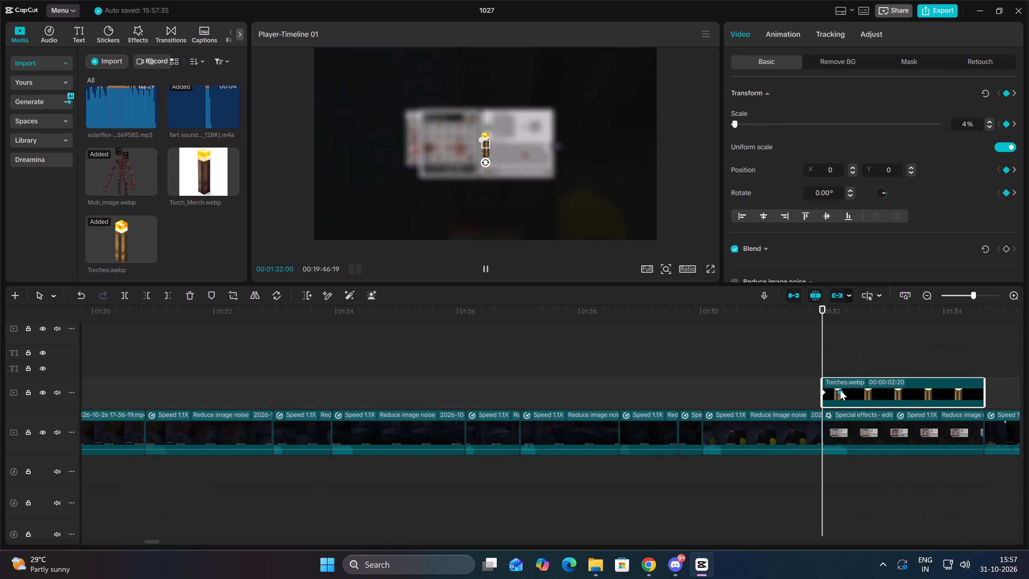
pyautogui.press('Up')
# Add the pop sound effect to the audio track starting just before the Torches clip, set its volume to 3.0 dB, and play it.
pyautogui.scroll(7, 196, 136)
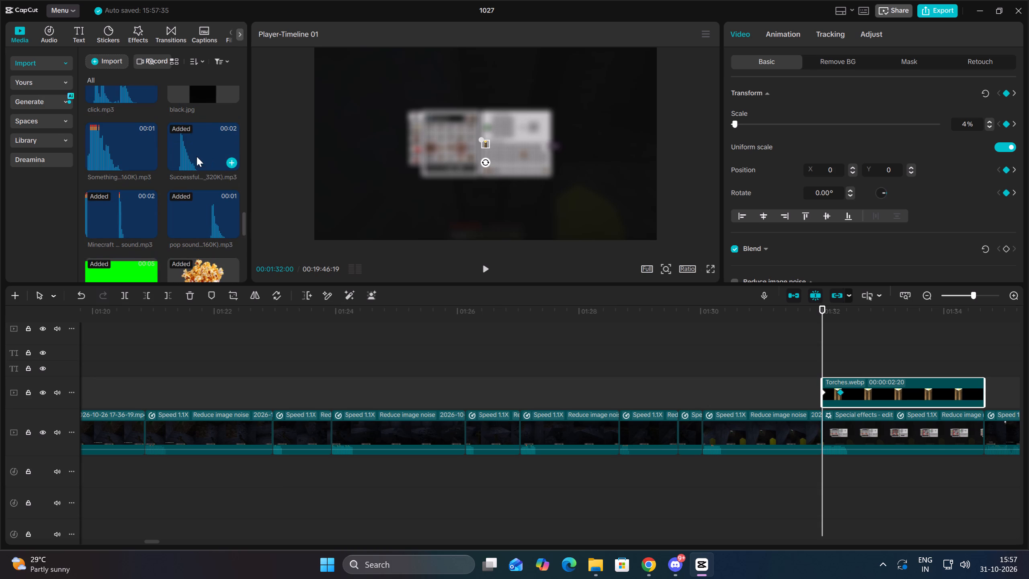
pyautogui.moveTo(199, 207); pyautogui.dragTo(786, 474)
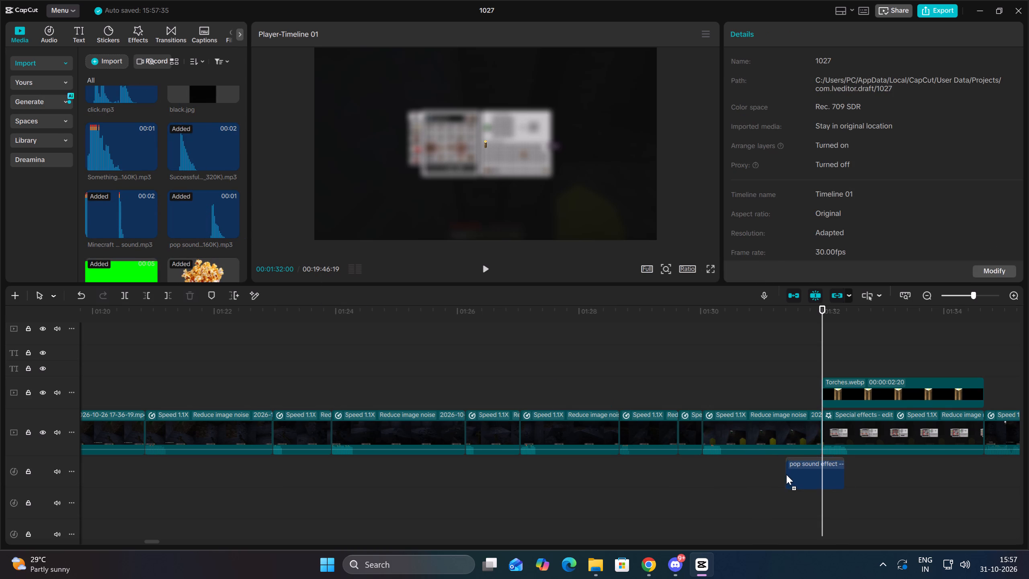
pyautogui.moveTo(808, 472); pyautogui.dragTo(814, 472)
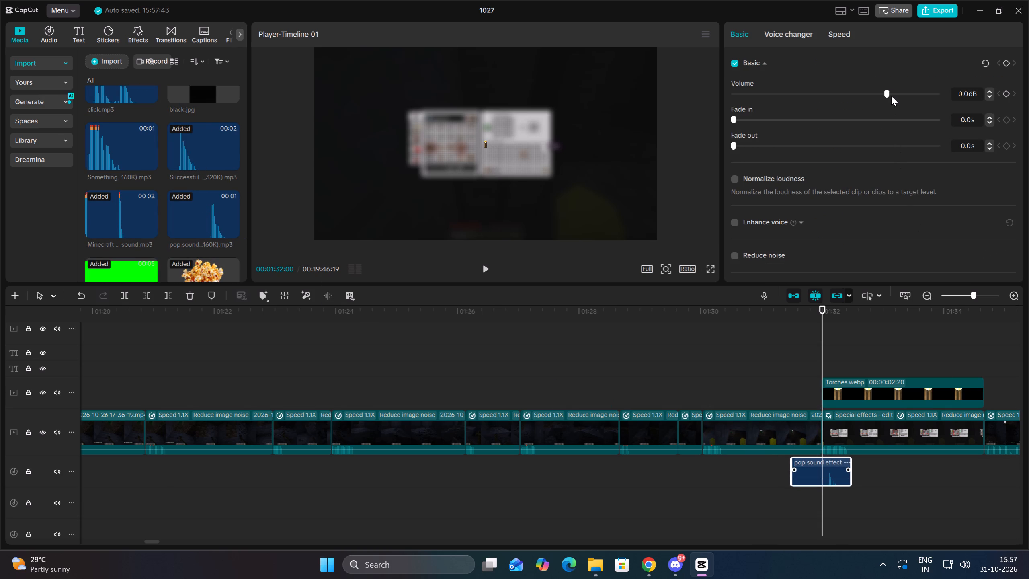
pyautogui.click(892, 94)
pyautogui.press('space')
pyautogui.press('Up')
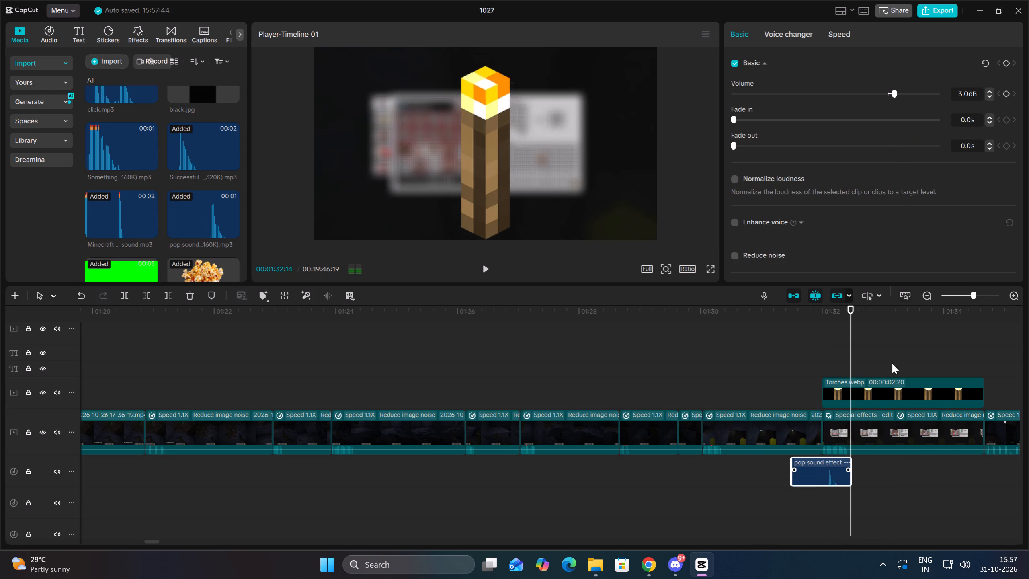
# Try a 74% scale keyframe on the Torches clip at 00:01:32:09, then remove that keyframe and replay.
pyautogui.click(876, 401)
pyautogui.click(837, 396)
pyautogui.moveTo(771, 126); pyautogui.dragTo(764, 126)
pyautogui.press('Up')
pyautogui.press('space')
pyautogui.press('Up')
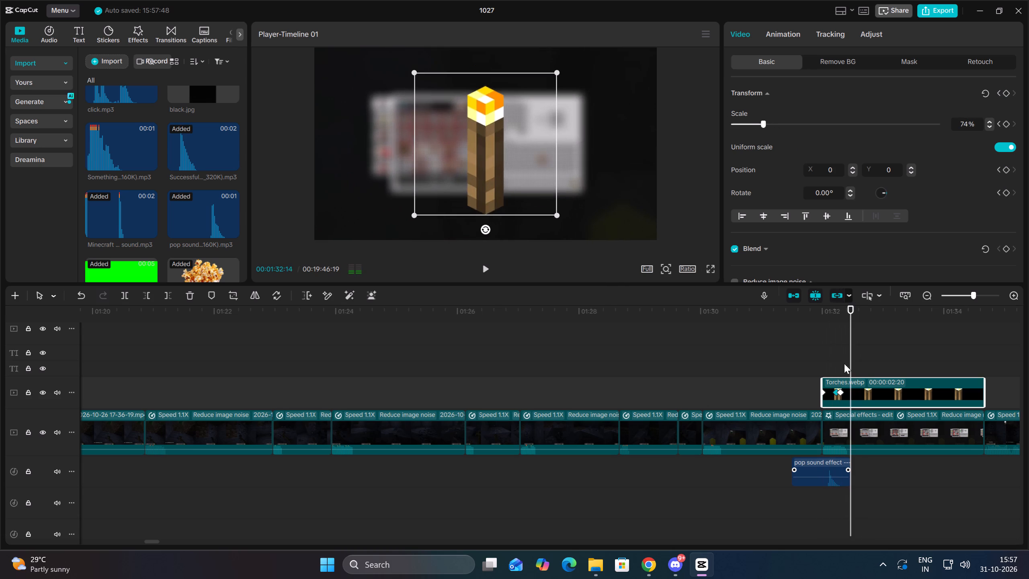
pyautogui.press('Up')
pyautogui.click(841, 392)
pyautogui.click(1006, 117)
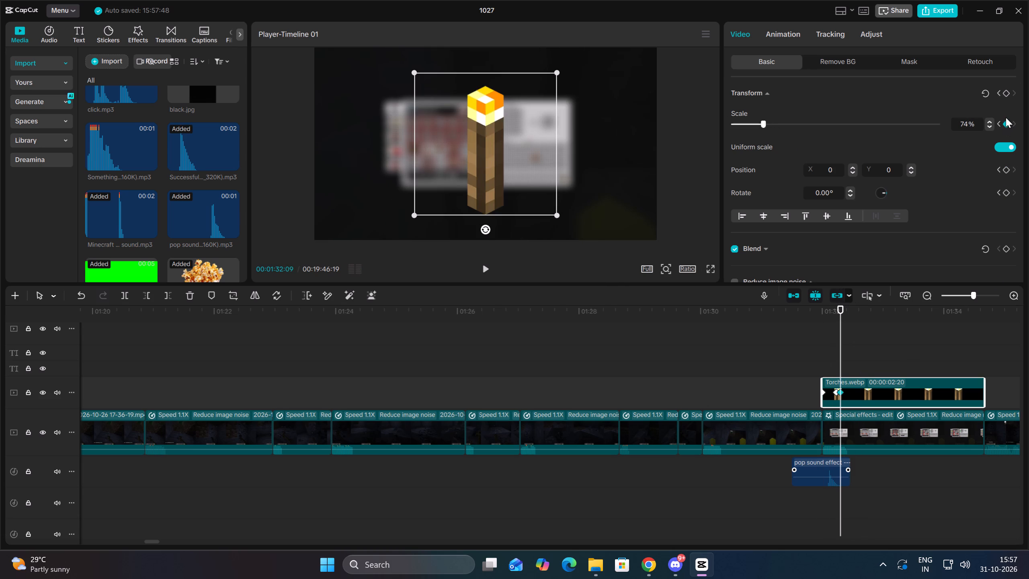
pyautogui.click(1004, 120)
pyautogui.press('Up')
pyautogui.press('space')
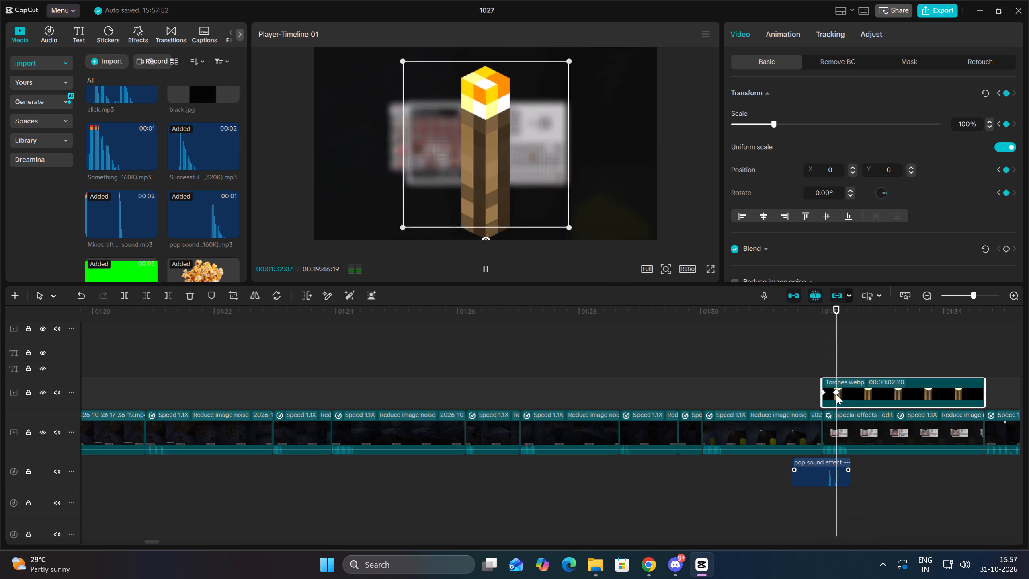
# Set the Torches clip's scale to 63% at its 00:01:32:07 keyframe and play the pop-in.
pyautogui.click(836, 394)
pyautogui.click(759, 123)
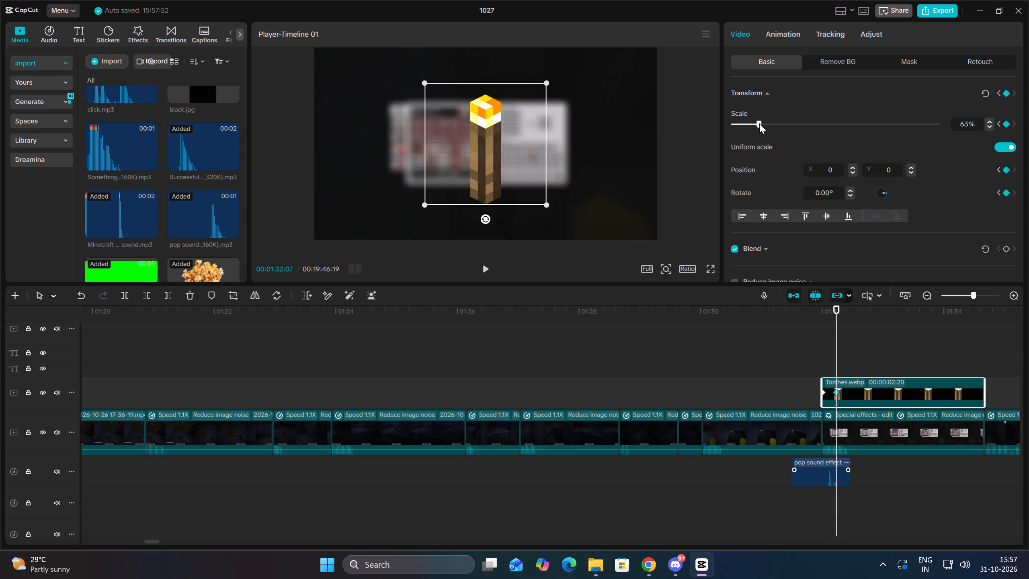
pyautogui.press('Up')
pyautogui.press('space')
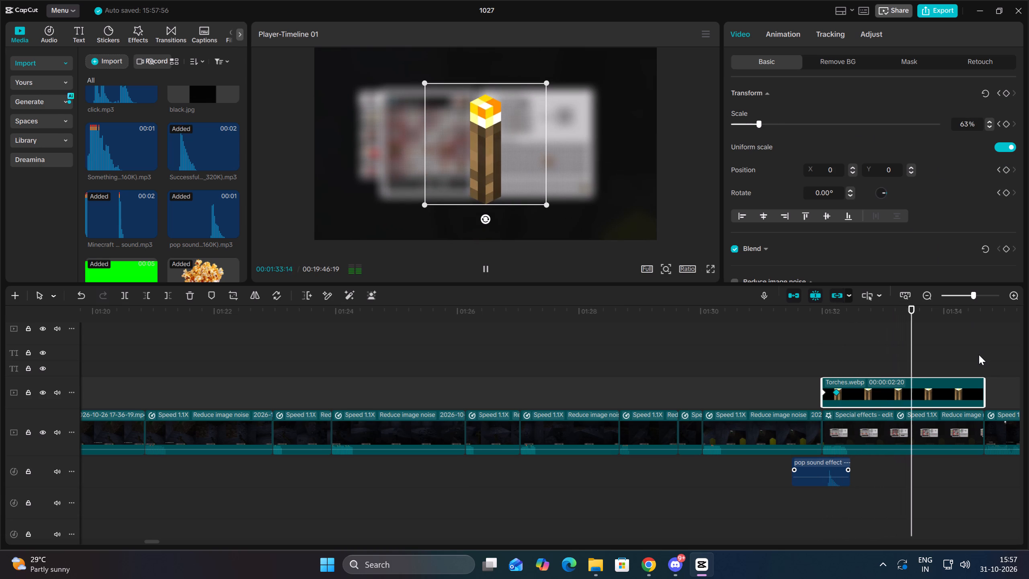
# Keyframe the Torches clip's opacity from 100% at 00:01:34:13 to 0% at 00:01:34:17, and play on.
pyautogui.press('space')
pyautogui.scroll(-8, 941, 230)
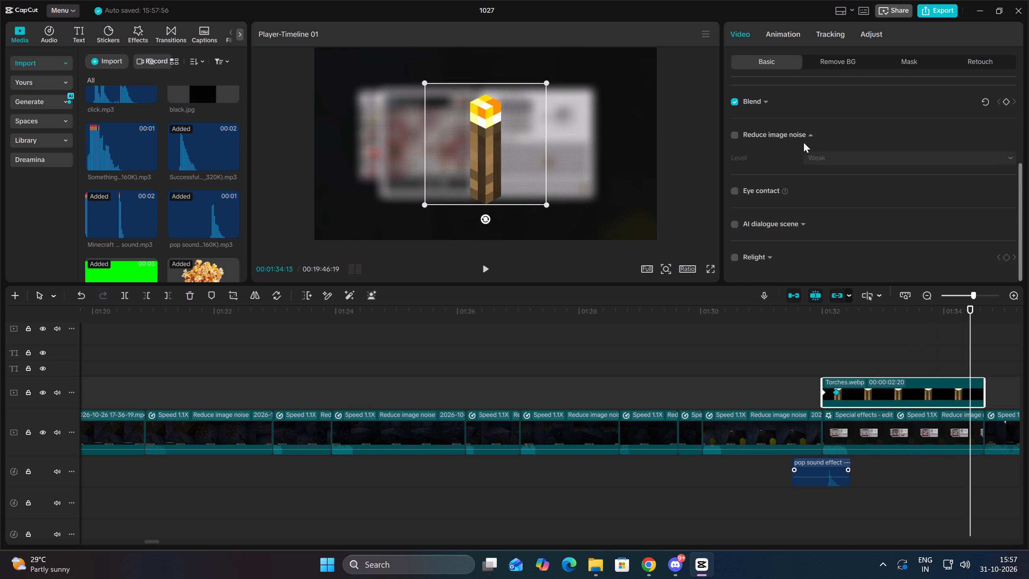
pyautogui.click(787, 105)
pyautogui.click(1003, 101)
pyautogui.click(1010, 101)
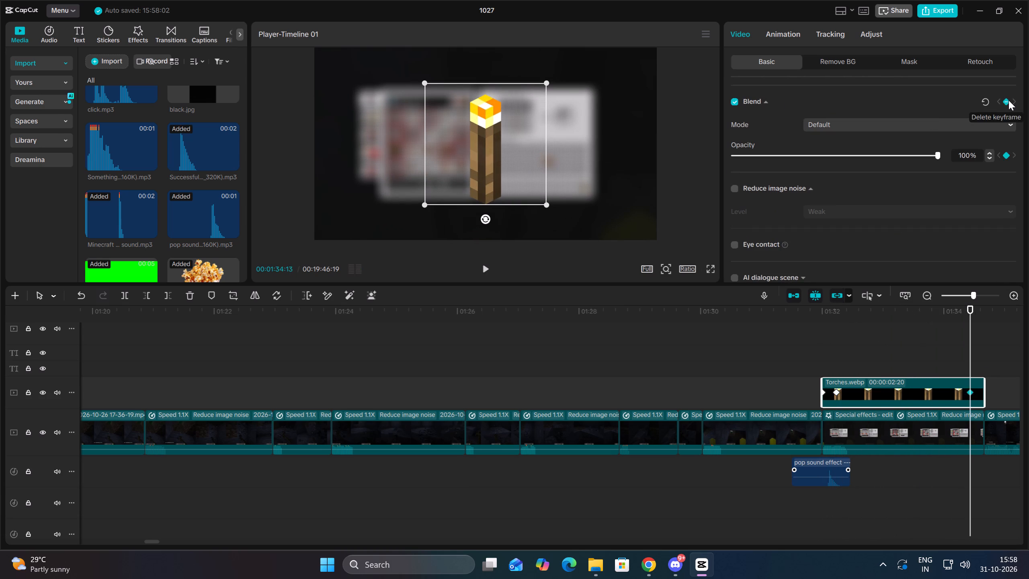
pyautogui.press('space')
pyautogui.press('space')
pyautogui.click(1009, 100)
pyautogui.moveTo(901, 156); pyautogui.dragTo(487, 134)
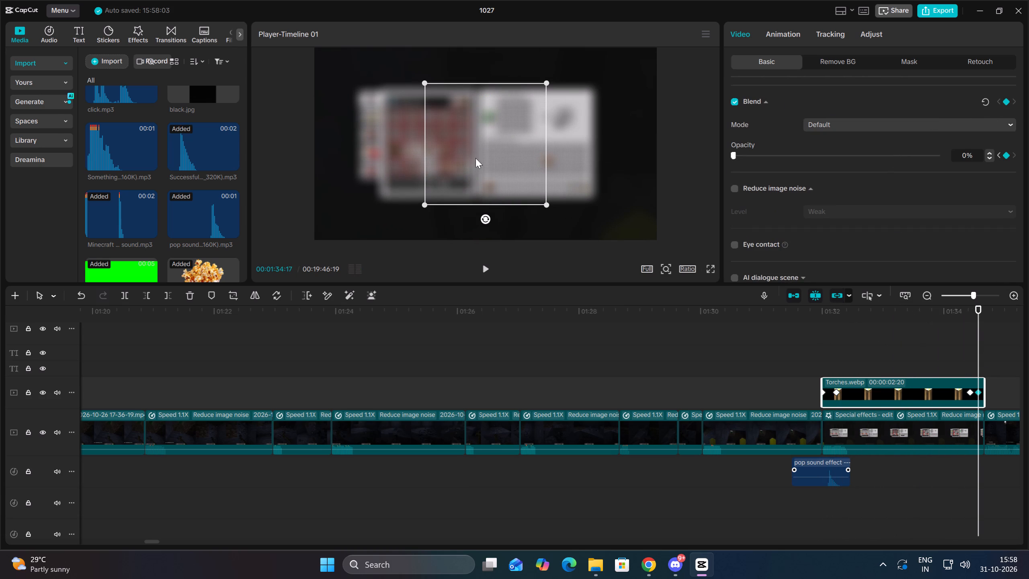
pyautogui.press('space')
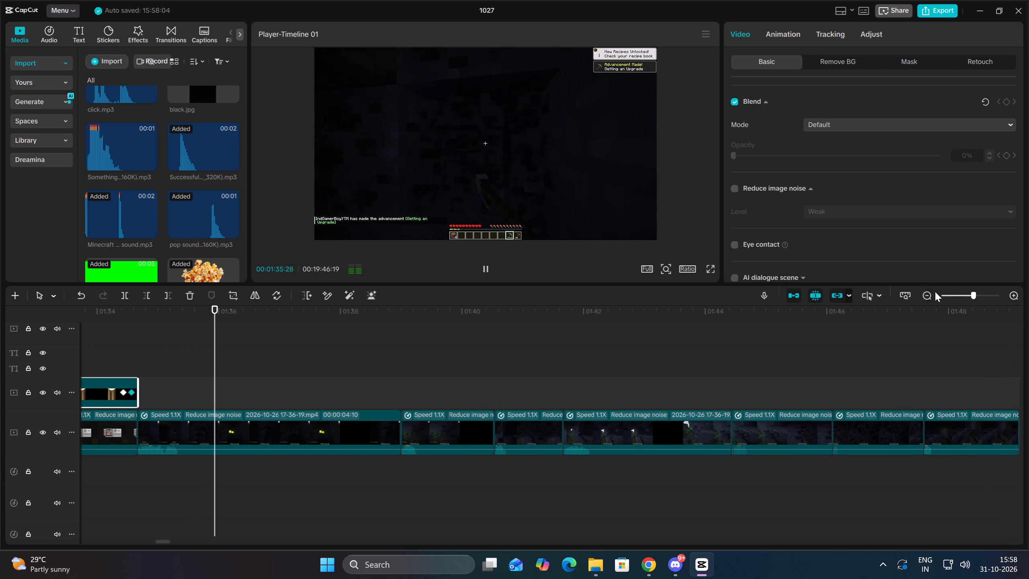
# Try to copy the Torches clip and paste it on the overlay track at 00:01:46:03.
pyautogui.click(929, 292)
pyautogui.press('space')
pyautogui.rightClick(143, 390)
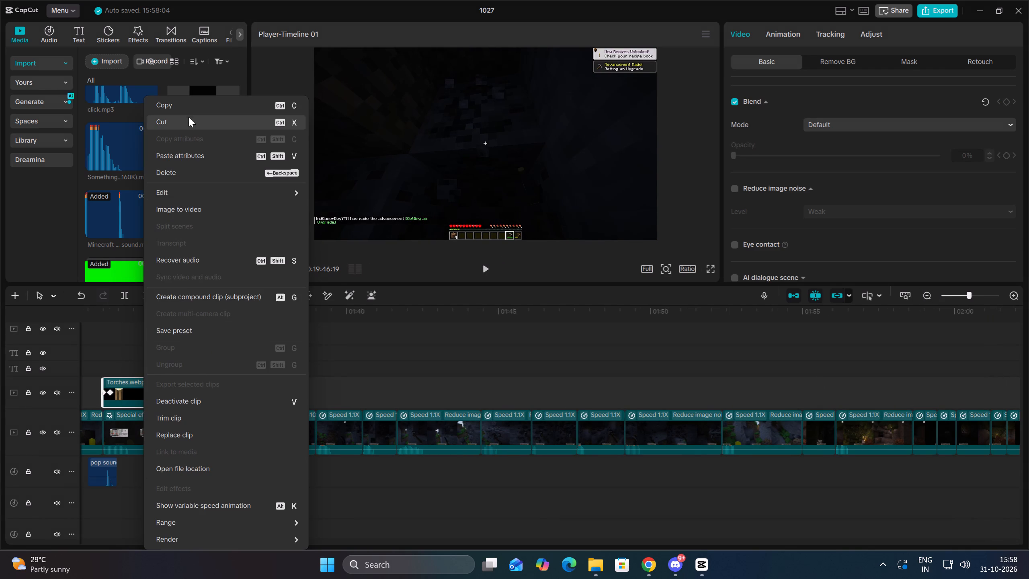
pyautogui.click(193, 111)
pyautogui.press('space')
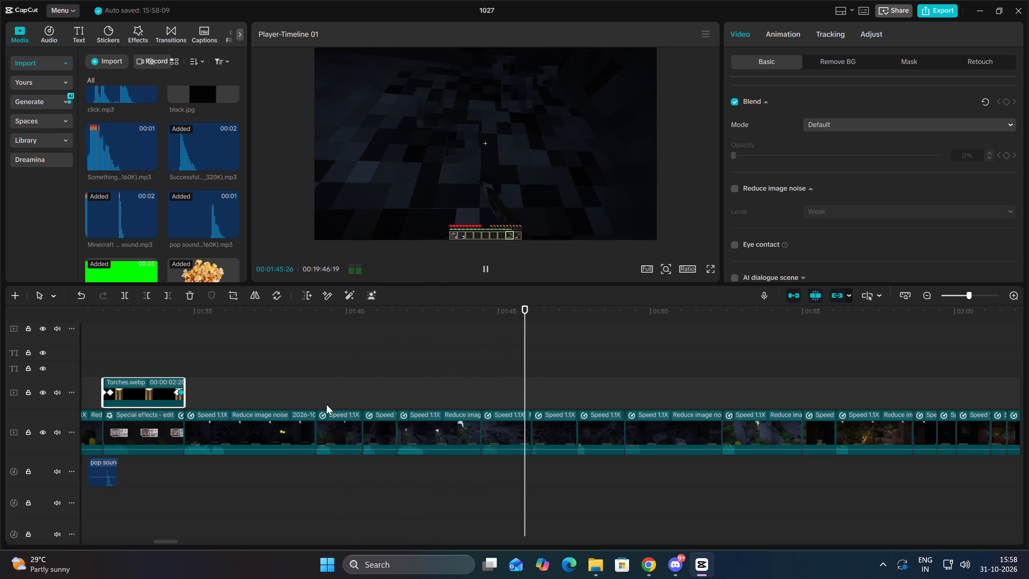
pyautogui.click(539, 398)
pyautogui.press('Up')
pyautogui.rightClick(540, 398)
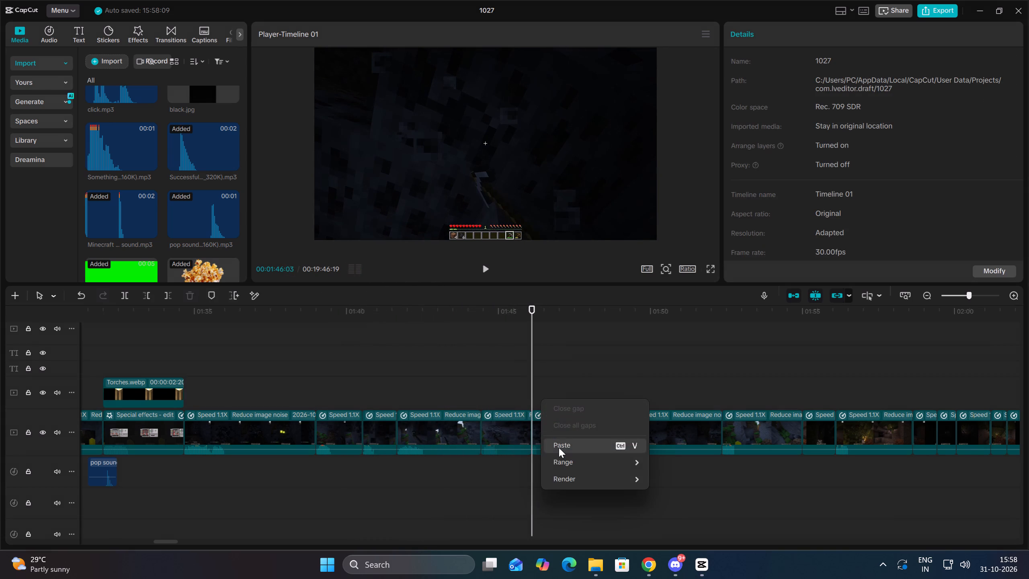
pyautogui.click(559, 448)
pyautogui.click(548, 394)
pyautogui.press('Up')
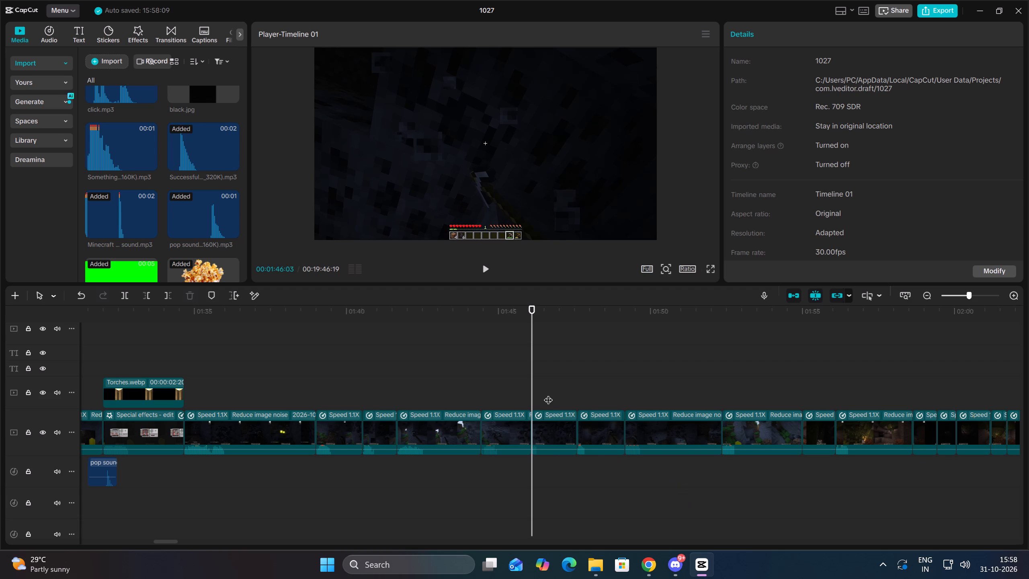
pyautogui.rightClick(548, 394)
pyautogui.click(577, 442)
# Copy the Torches clip with its keyframes and paste it on the overlay track at 00:01:46:03.
pyautogui.click(157, 387)
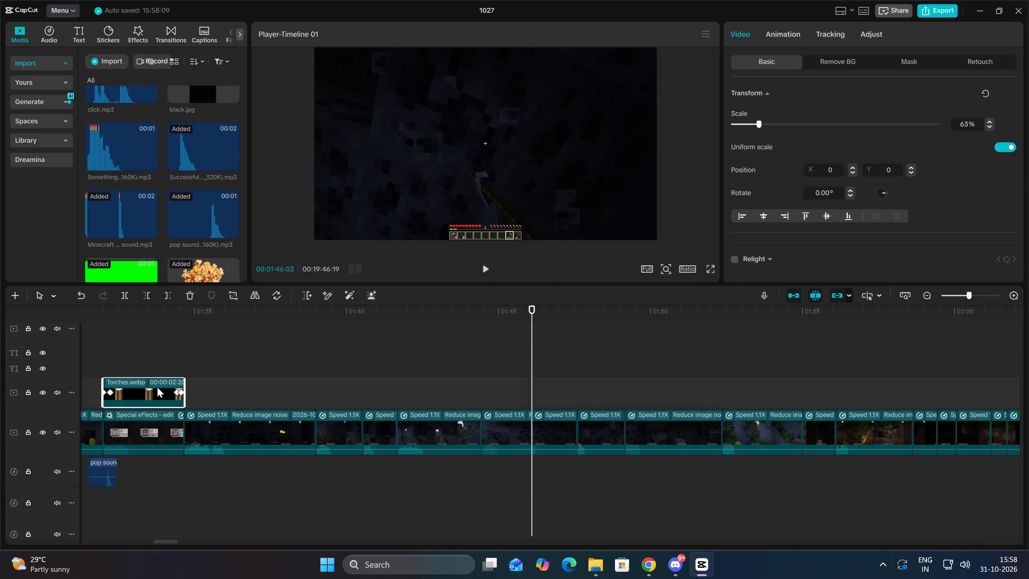
pyautogui.rightClick(157, 387)
pyautogui.click(210, 109)
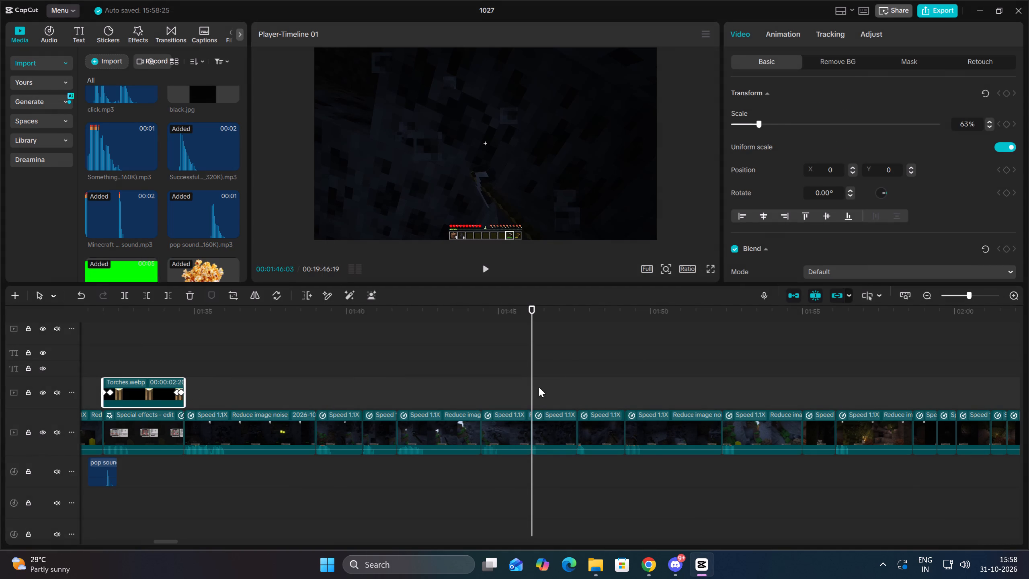
pyautogui.click(539, 388)
pyautogui.press('Up')
pyautogui.rightClick(539, 388)
pyautogui.click(586, 440)
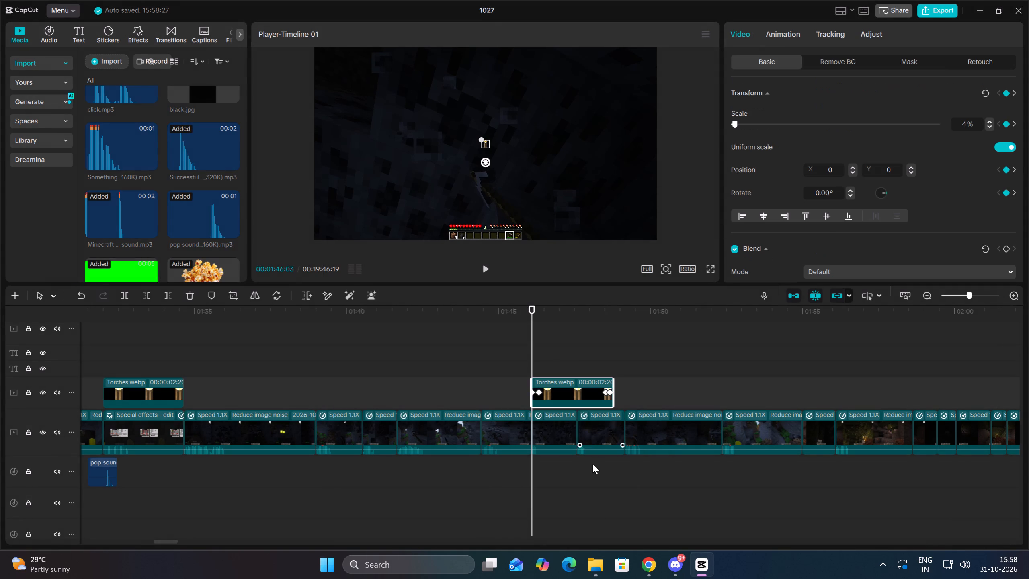
# Switch to Chrome and search Google for "brown dye png minecraft".
pyautogui.click(642, 570)
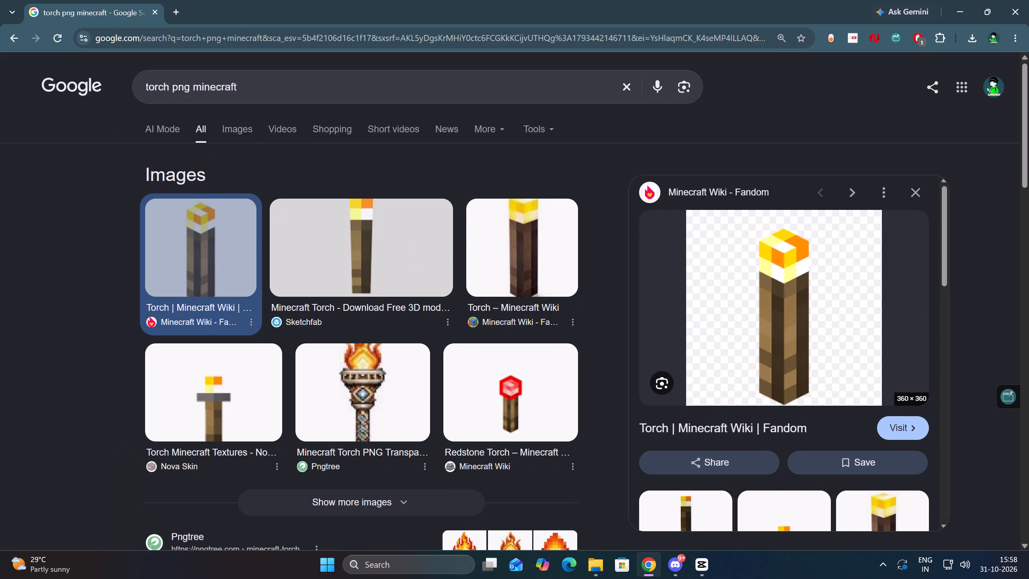
pyautogui.moveTo(172, 87); pyautogui.dragTo(141, 88)
pyautogui.press('BackSpace')
pyautogui.write('blown dye')
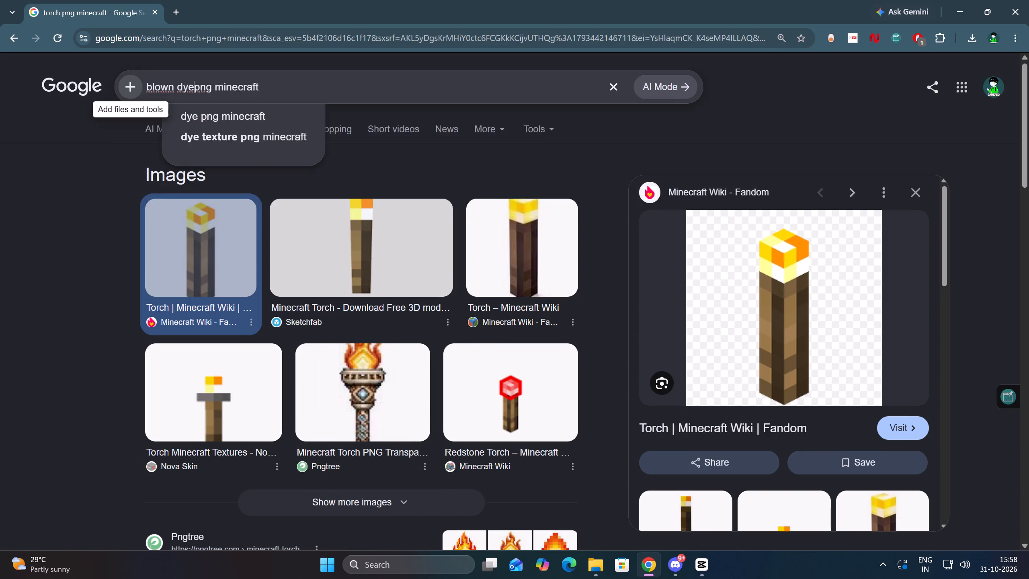
pyautogui.press('Return')
pyautogui.click(244, 168)
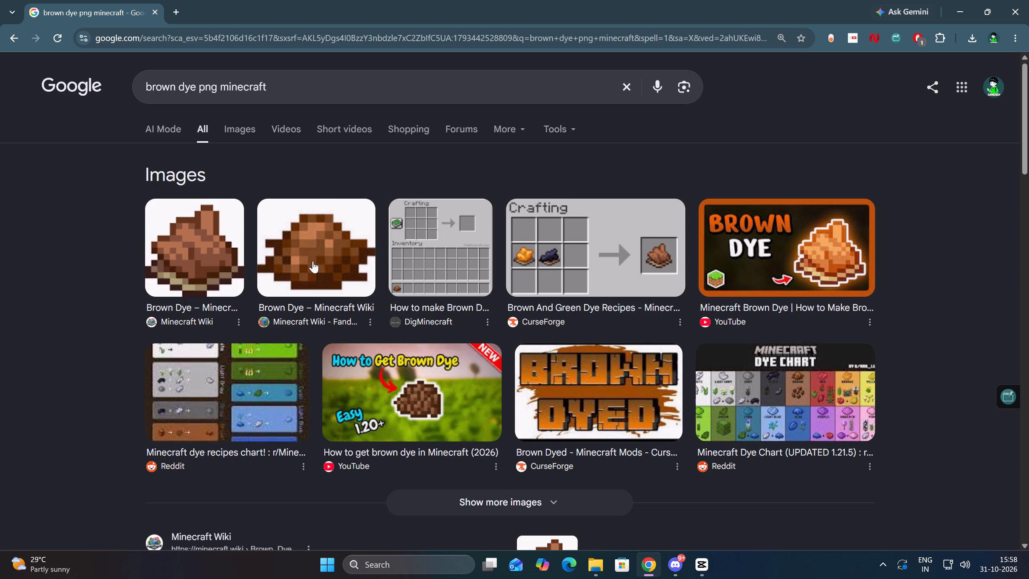
# Save the transparent Brown Dye image from Minecraft Wiki - Fandom to Downloads as Brown_Dye_JE1_BE1, and return to CapCut.
pyautogui.click(312, 261)
pyautogui.rightClick(785, 310)
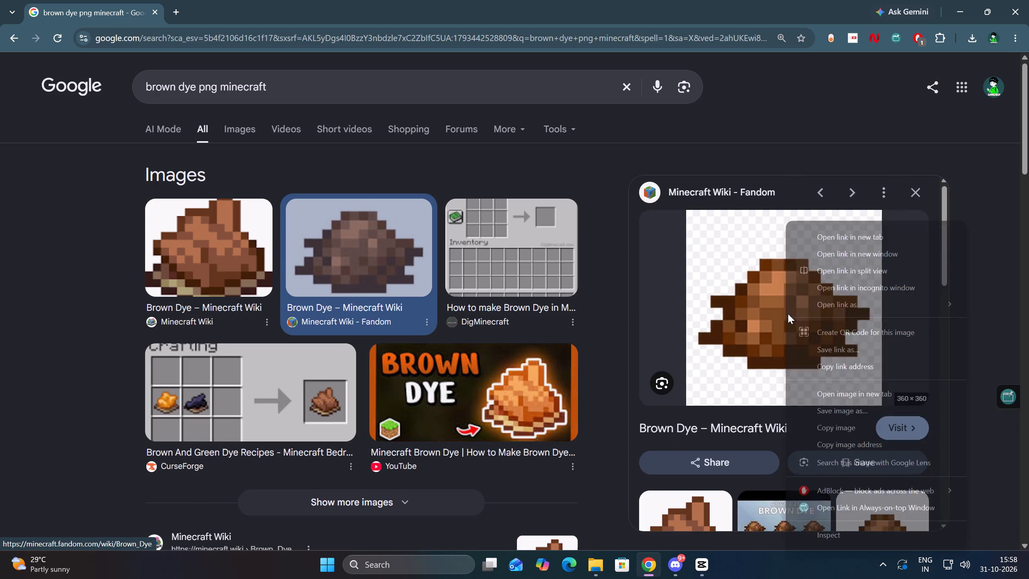
pyautogui.click(851, 413)
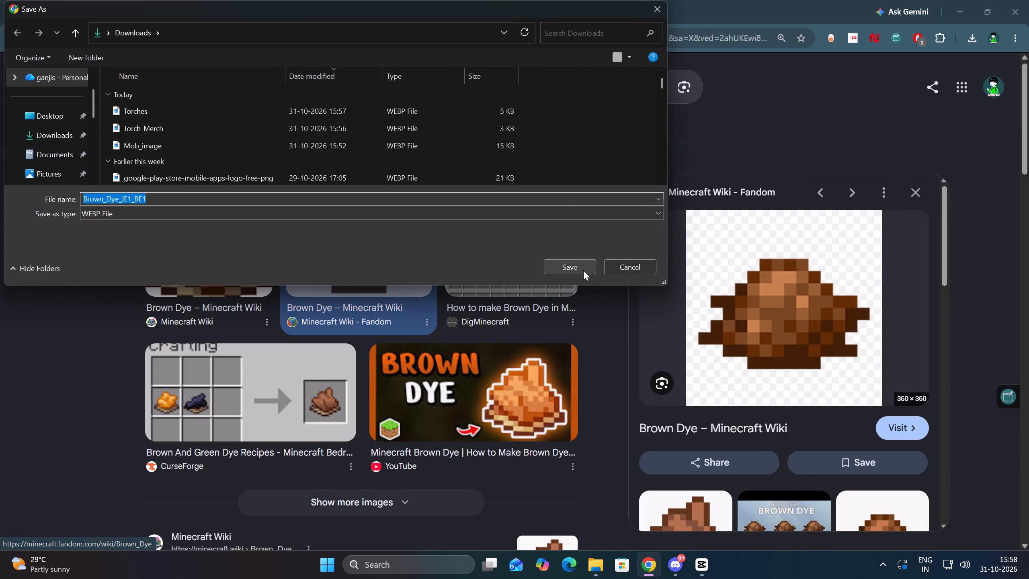
pyautogui.click(583, 270)
pyautogui.click(961, 7)
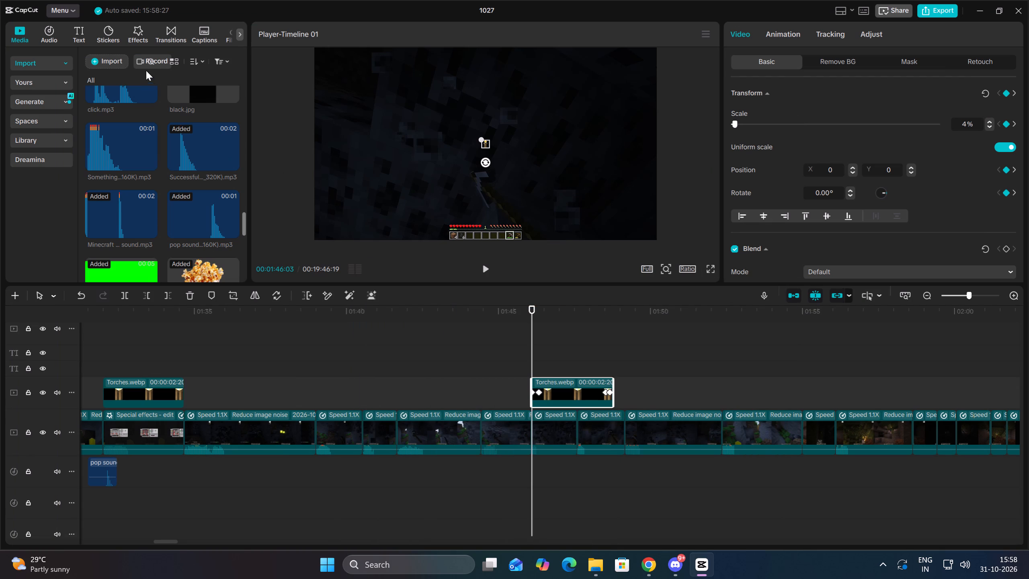
# Clear the "pop" file search and import the Brown_Dye_JE1_BE1 image from Downloads into the project.
pyautogui.click(105, 63)
pyautogui.click(134, 90)
pyautogui.scroll(-3, 262, 160)
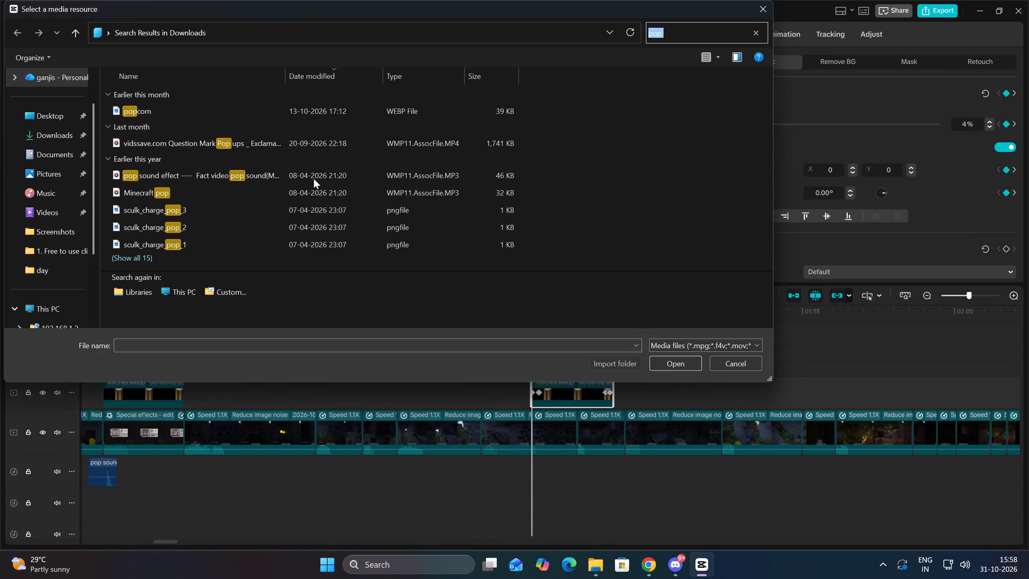
pyautogui.scroll(-3, 314, 179)
pyautogui.click(760, 32)
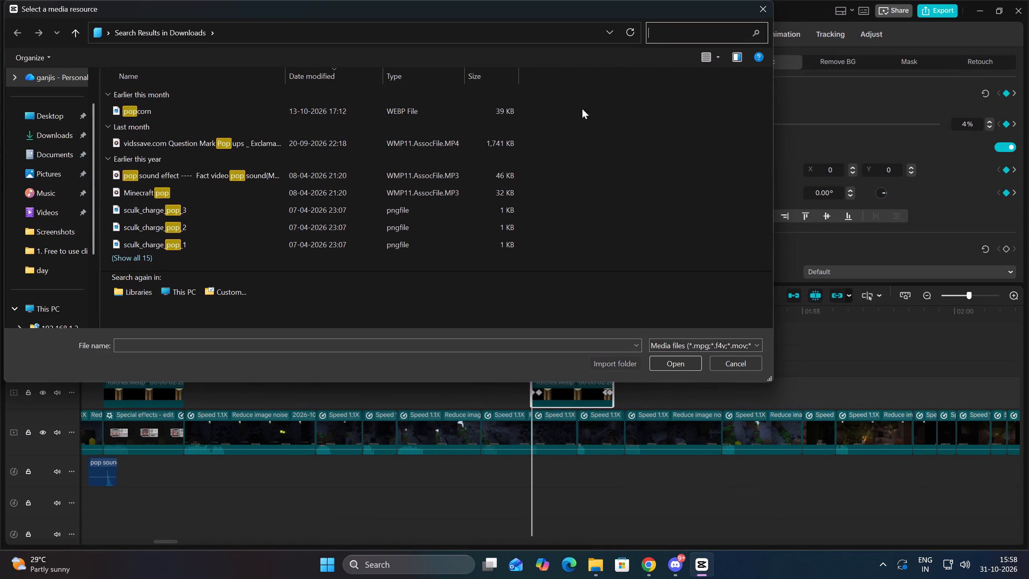
pyautogui.click(293, 102)
pyautogui.click(309, 111)
pyautogui.click(670, 365)
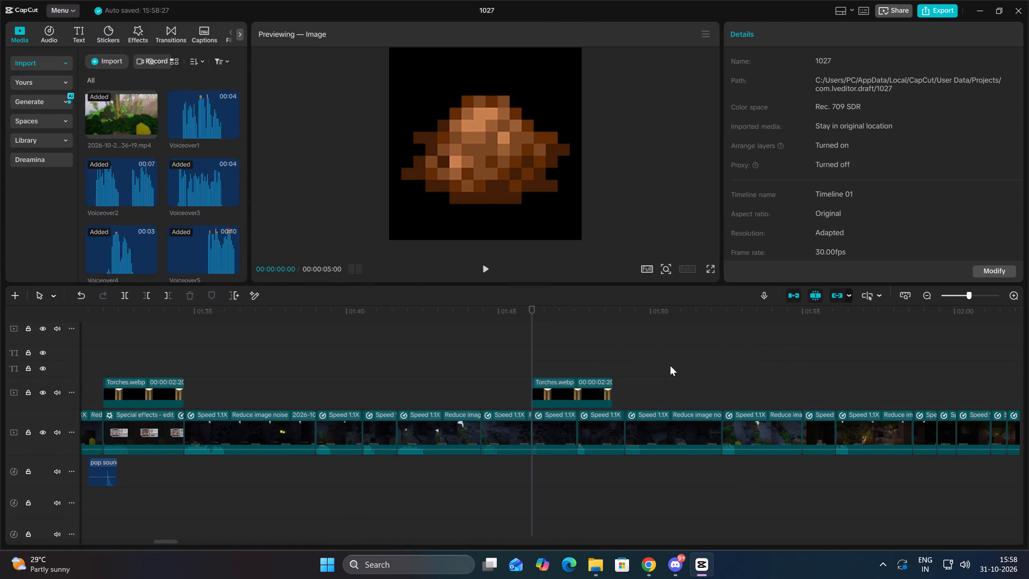
# Replace the pasted Torches clip at 00:01:46:03 with the Brown_Dye_JE1_BE1 image, keeping its keyframes, and play it.
pyautogui.scroll(-3, 217, 223)
pyautogui.moveTo(208, 232); pyautogui.dragTo(554, 390)
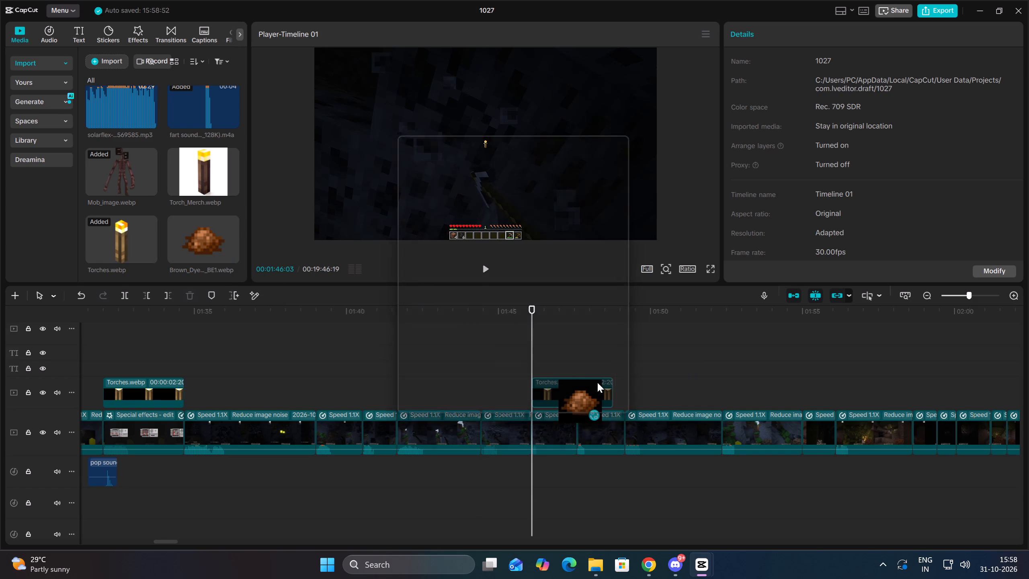
pyautogui.click(555, 394)
pyautogui.click(559, 399)
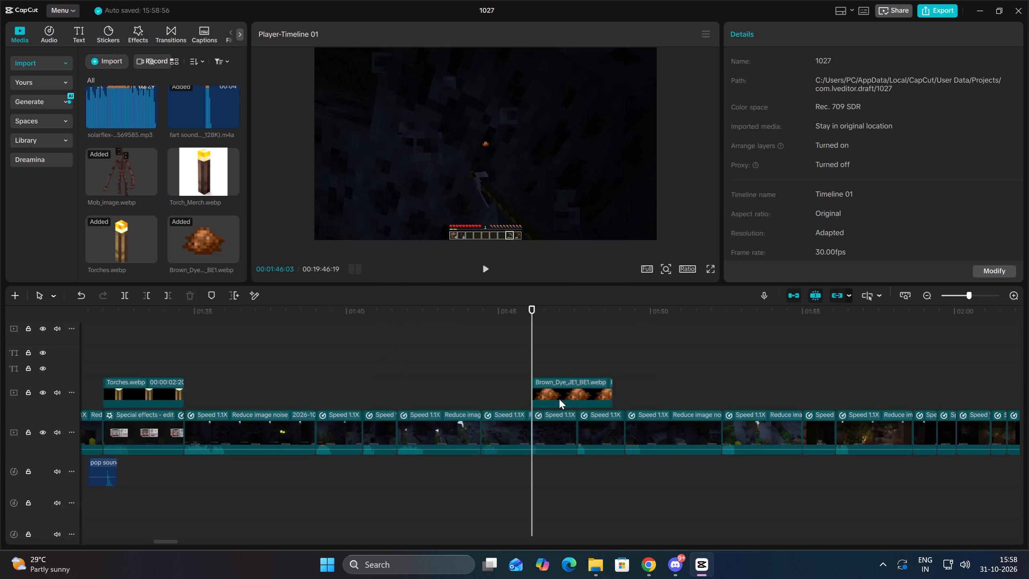
pyautogui.click(484, 265)
pyautogui.press('Up')
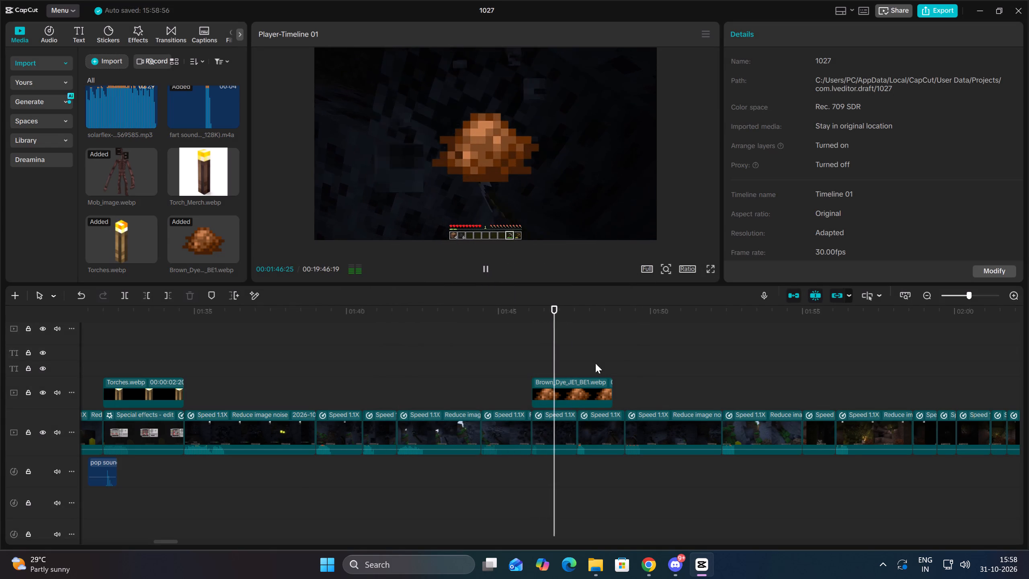
# Trim the end of the Brown_Dye clip back to 00:01:47:18, at the cut between the gameplay clips below.
pyautogui.click(570, 391)
pyautogui.press('Down')
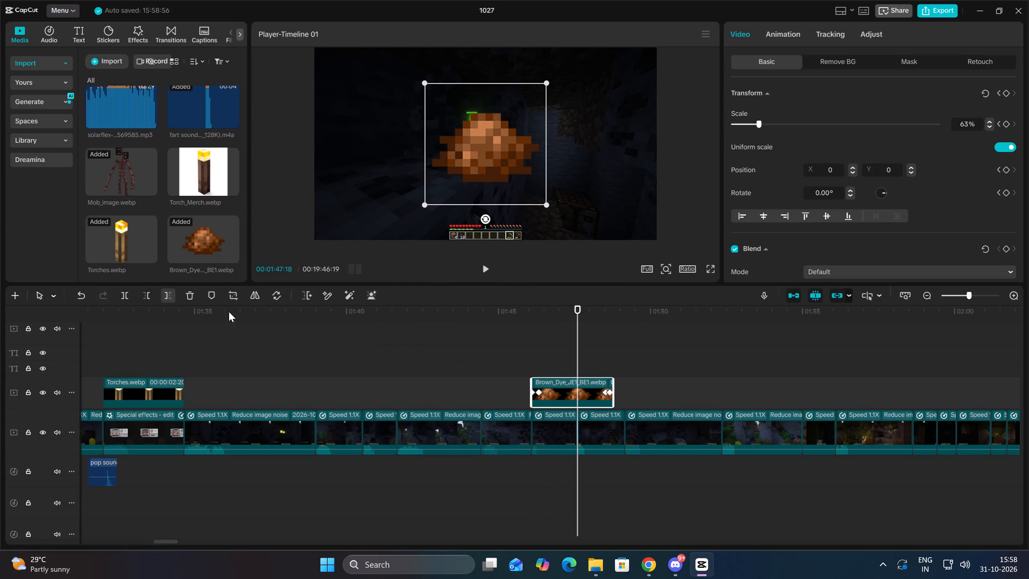
pyautogui.moveTo(614, 381); pyautogui.dragTo(573, 383)
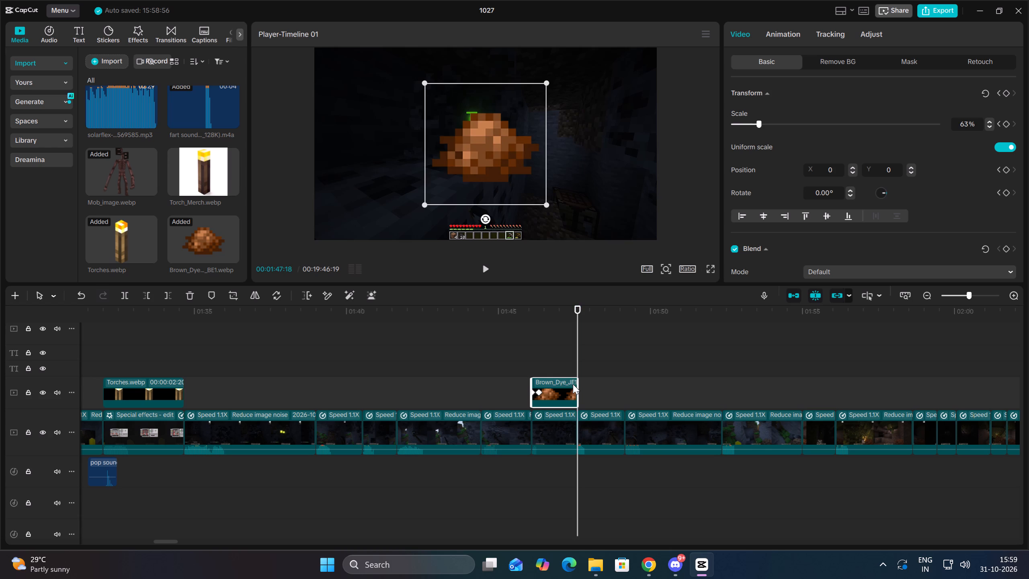
# Undo the last end trim of the Brown_Dye clip and play it from 00:01:46:03.
pyautogui.press('Up')
pyautogui.press('space')
pyautogui.press('Up')
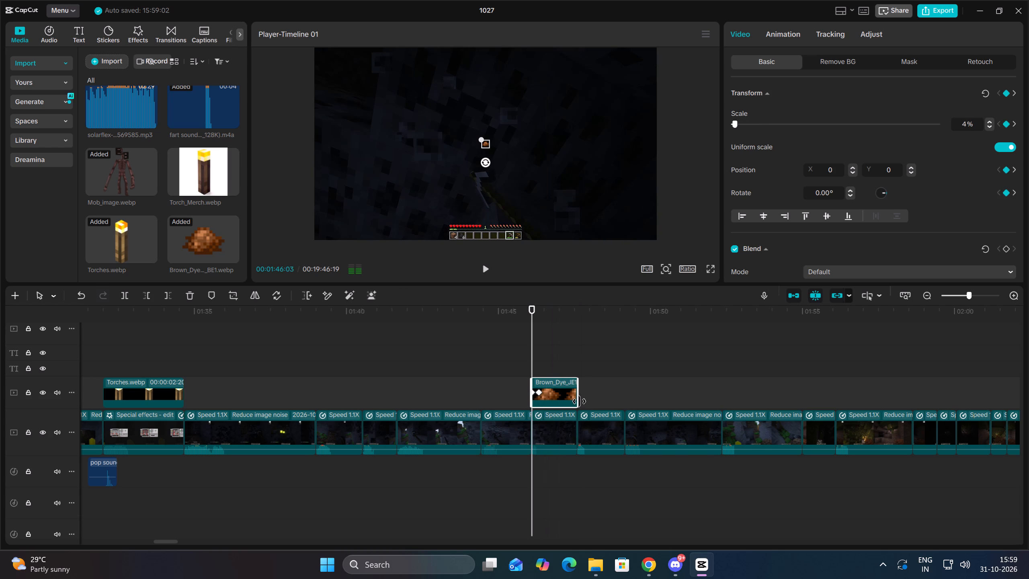
pyautogui.click(76, 297)
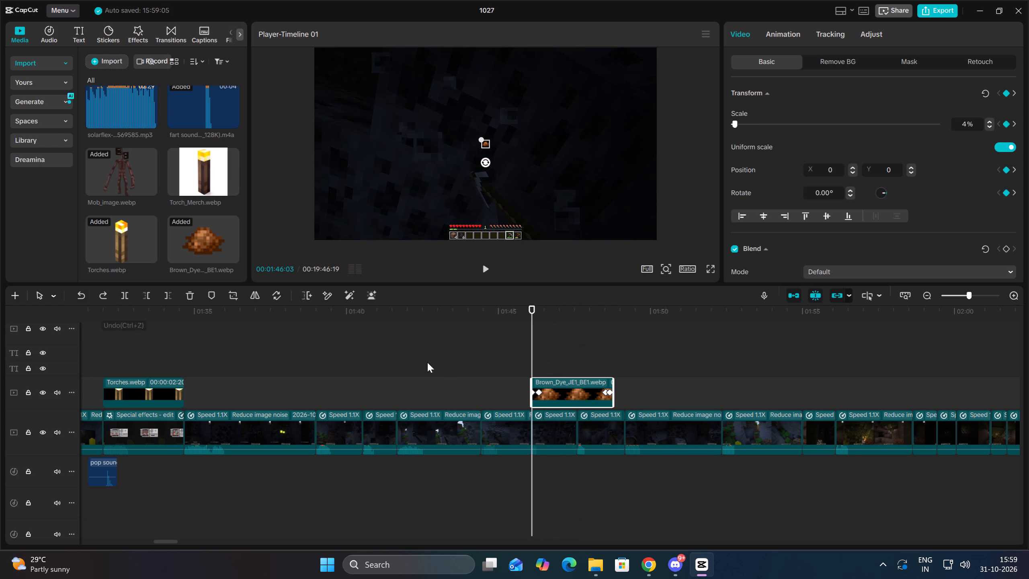
pyautogui.press('space')
pyautogui.press('space')
# Shift the Brown_Dye clip later on its track so that it starts at 00:01:46:11, previewing the timing.
pyautogui.moveTo(562, 388); pyautogui.dragTo(587, 390)
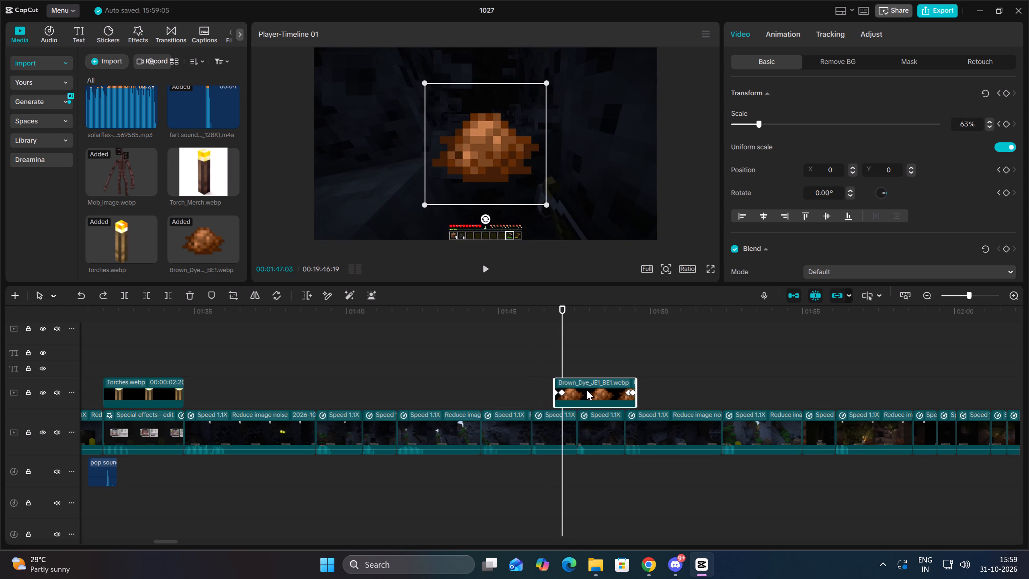
pyautogui.moveTo(587, 390); pyautogui.dragTo(591, 391)
pyautogui.press('space')
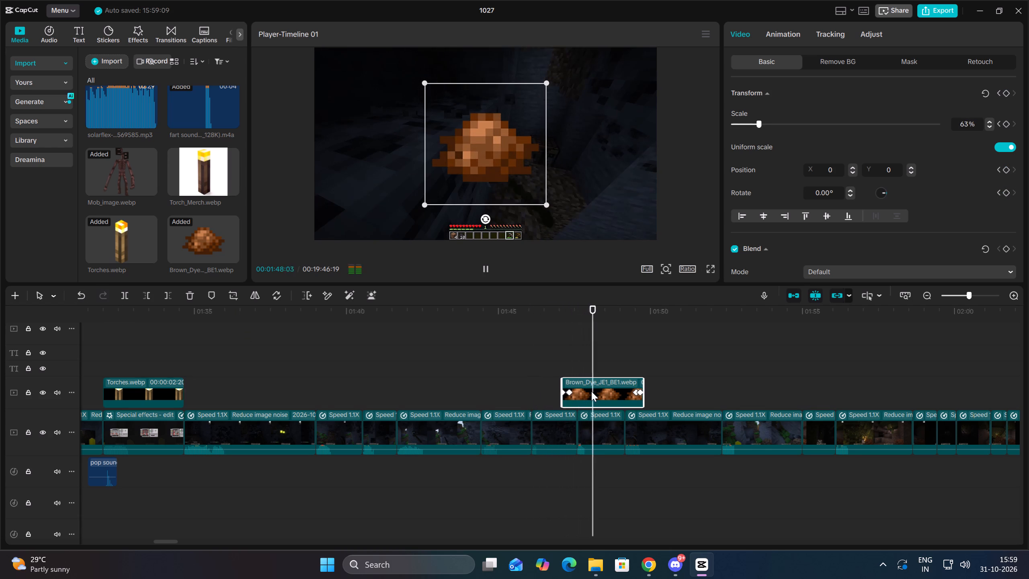
pyautogui.press('Up')
pyautogui.press('Up')
pyautogui.press('Up')
pyautogui.moveTo(596, 389); pyautogui.dragTo(586, 390)
pyautogui.press('space')
pyautogui.press('space')
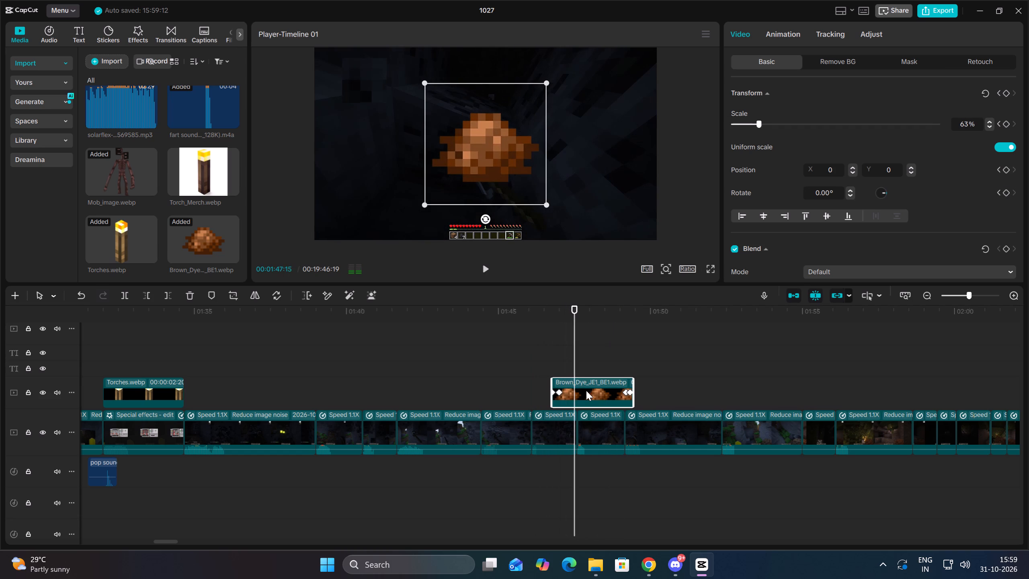
pyautogui.press('Up')
pyautogui.press('Up')
pyautogui.moveTo(586, 385); pyautogui.dragTo(574, 388)
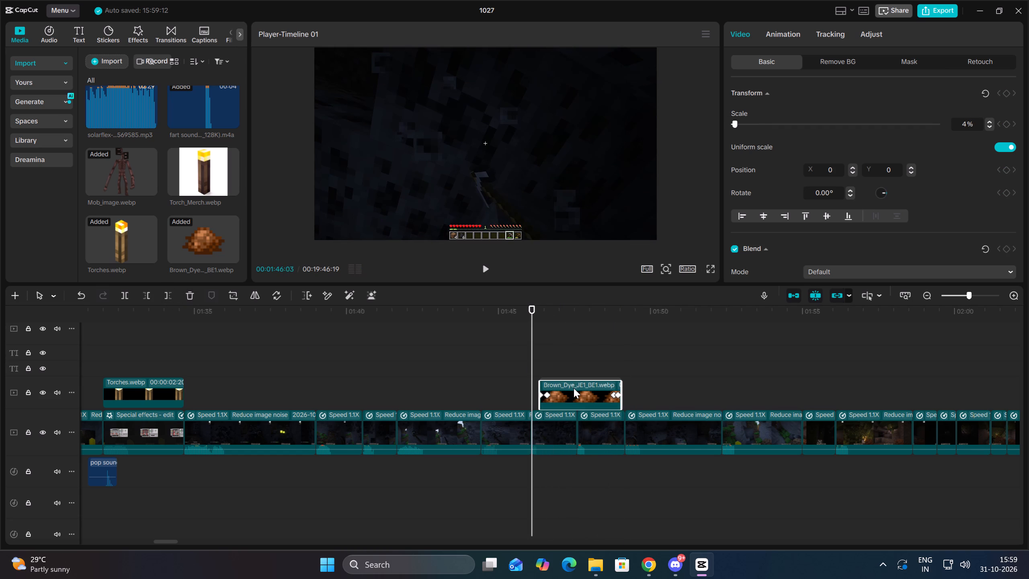
pyautogui.moveTo(574, 388); pyautogui.dragTo(574, 388)
# Split the Brown_Dye clip at 00:01:47:19 and delete the part after the split.
pyautogui.press('space')
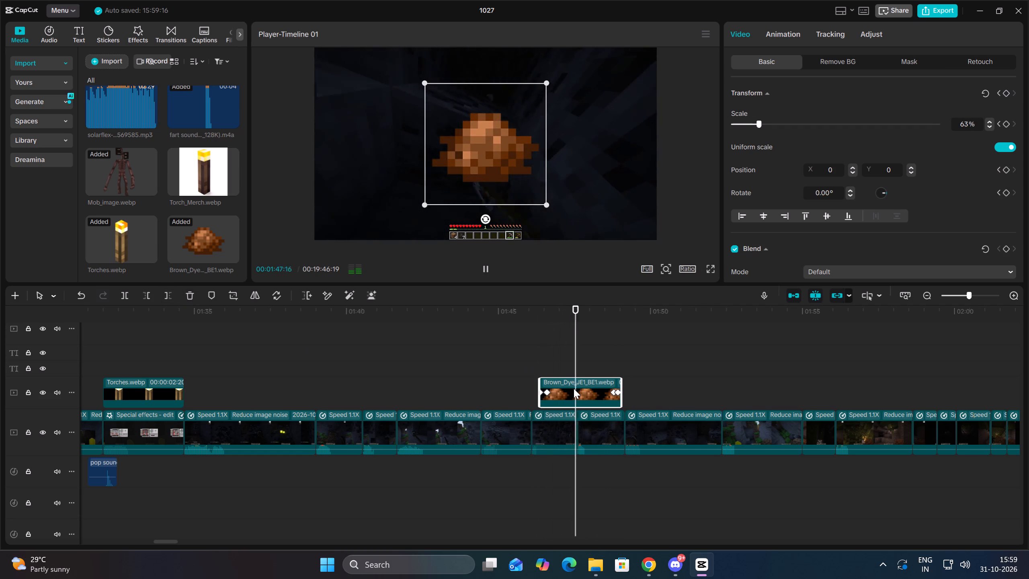
pyautogui.press('space')
pyautogui.click(120, 294)
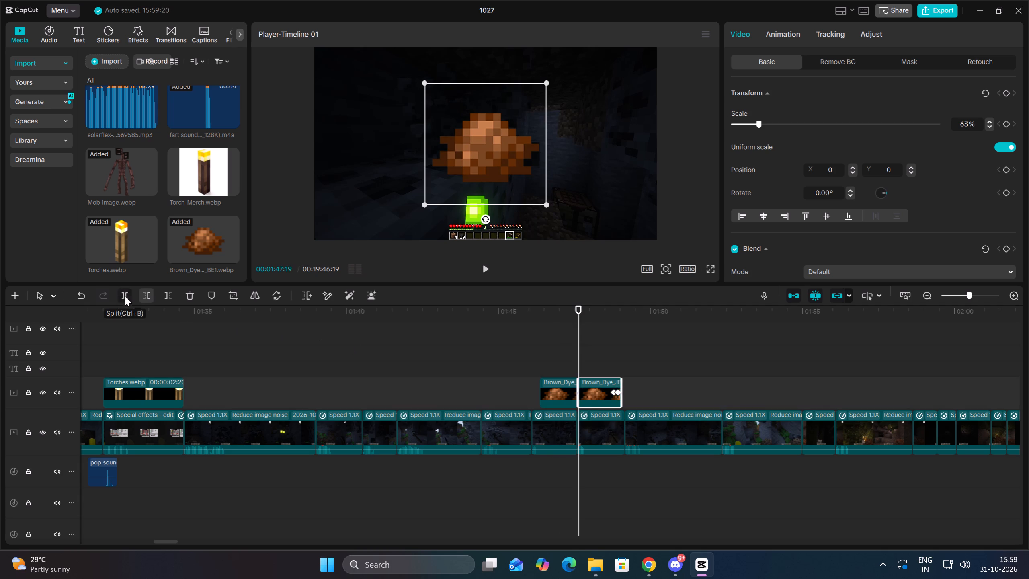
pyautogui.press('Delete')
# Set the scale at the Brown_Dye clip's second keyframe, at 00:01:46:18, to 51%.
pyautogui.click(556, 380)
pyautogui.press('Up')
pyautogui.press('Up')
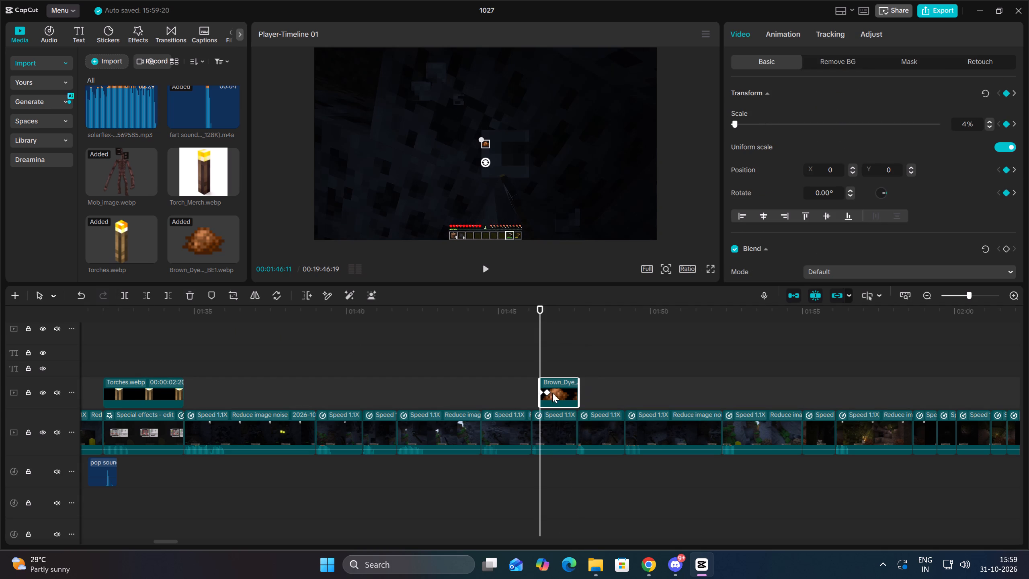
pyautogui.click(546, 393)
pyautogui.moveTo(758, 129); pyautogui.dragTo(754, 129)
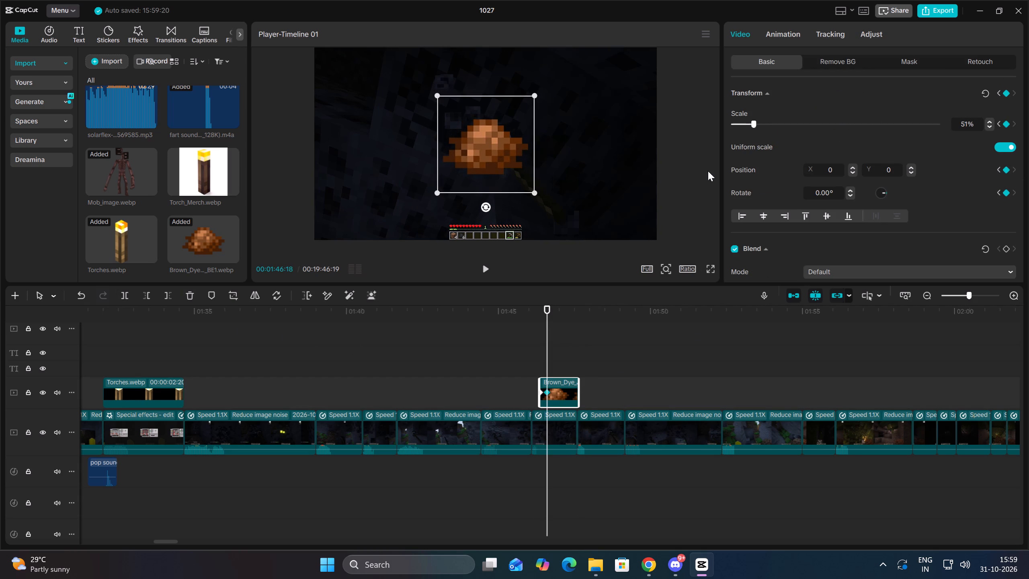
# Apply the Classic Blur video effect to the gameplay clip beneath Brown_Dye, increase its blur strength, and play the section.
pyautogui.click(168, 37)
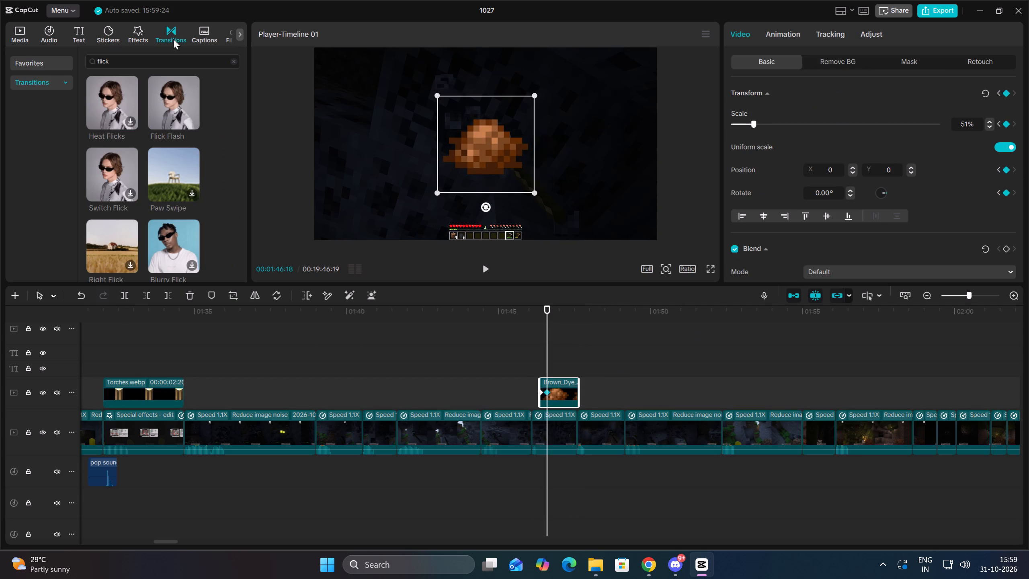
pyautogui.click(137, 28)
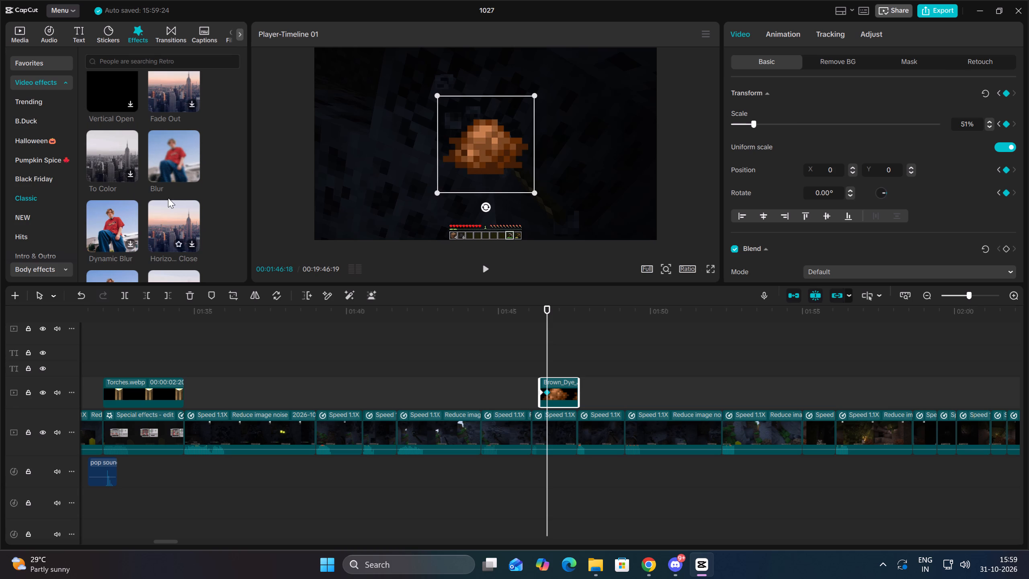
pyautogui.moveTo(174, 158); pyautogui.dragTo(562, 423)
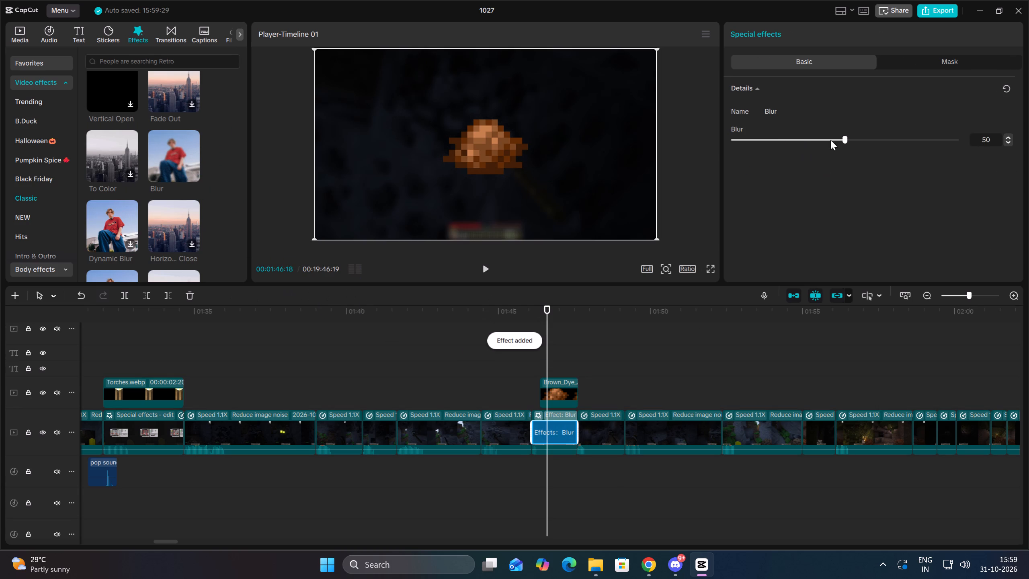
pyautogui.moveTo(841, 140); pyautogui.dragTo(865, 140)
pyautogui.press('Up')
pyautogui.press('Up')
pyautogui.click(516, 365)
pyautogui.press('space')
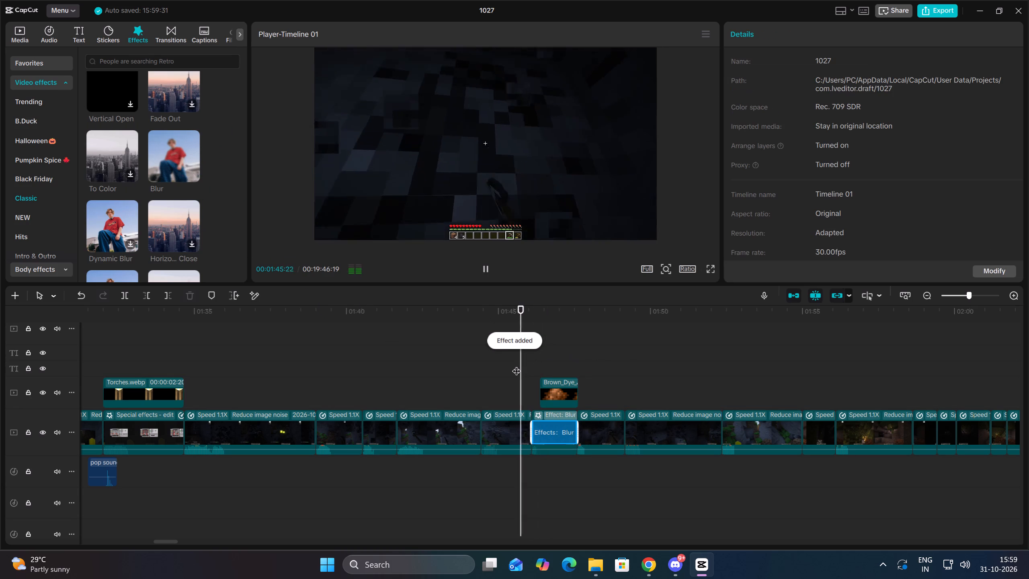
pyautogui.scroll(-7, 553, 412)
pyautogui.press('Up')
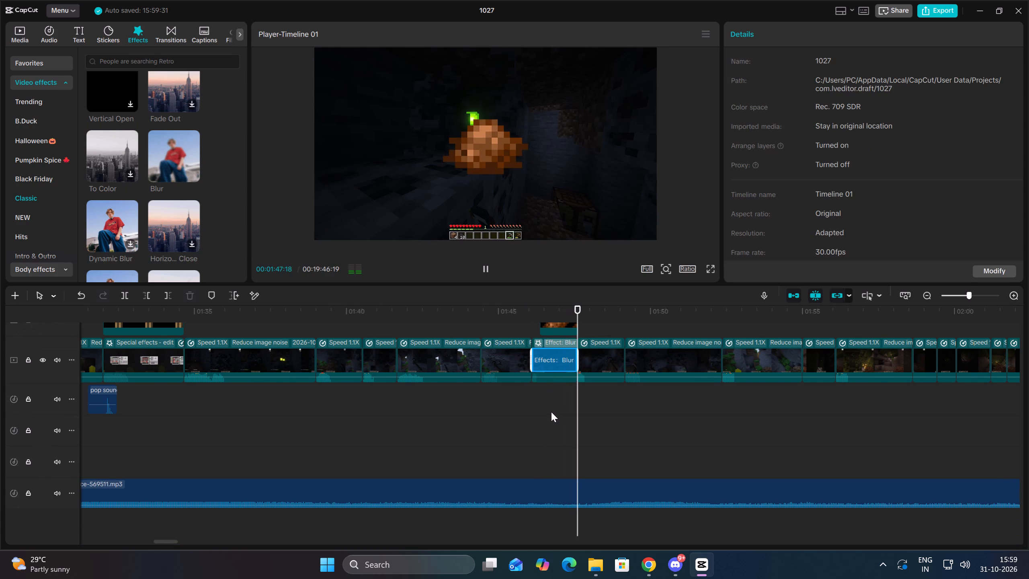
# Copy the pop sound from the Torches pop-up and paste it under the Brown_Dye pop-up, overlapping its start at 00:01:46:11.
pyautogui.click(549, 409)
pyautogui.moveTo(549, 409); pyautogui.dragTo(533, 413)
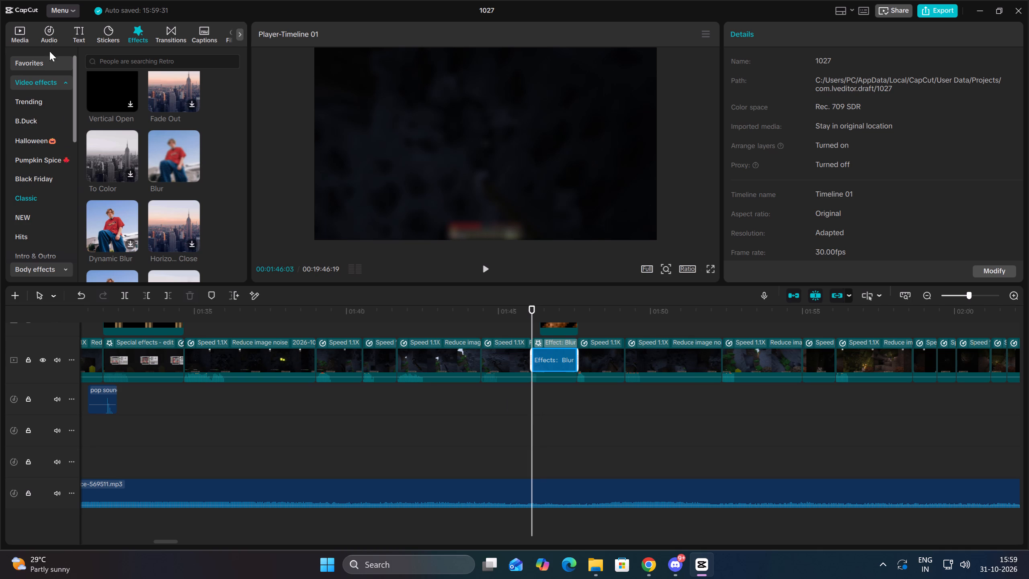
pyautogui.click(23, 35)
pyautogui.click(106, 396)
pyautogui.rightClick(106, 396)
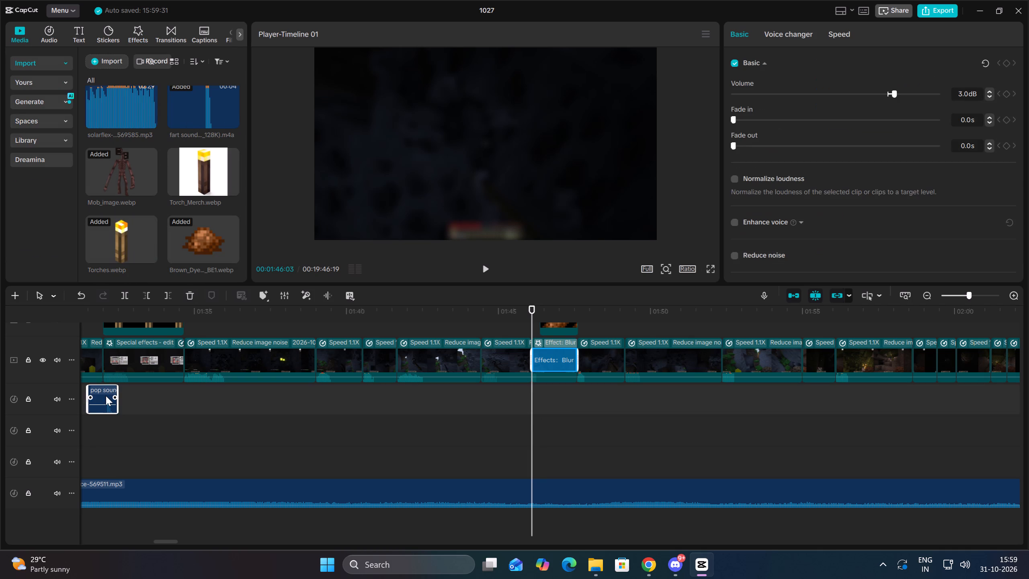
pyautogui.click(170, 258)
pyautogui.click(555, 400)
pyautogui.press('Up')
pyautogui.rightClick(547, 400)
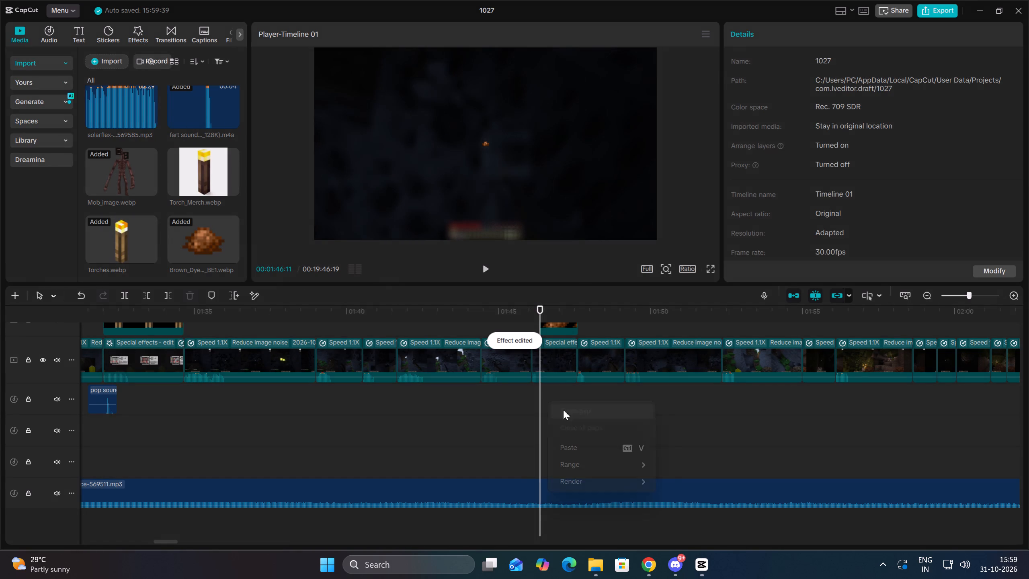
pyautogui.click(582, 444)
pyautogui.moveTo(555, 396); pyautogui.dragTo(539, 399)
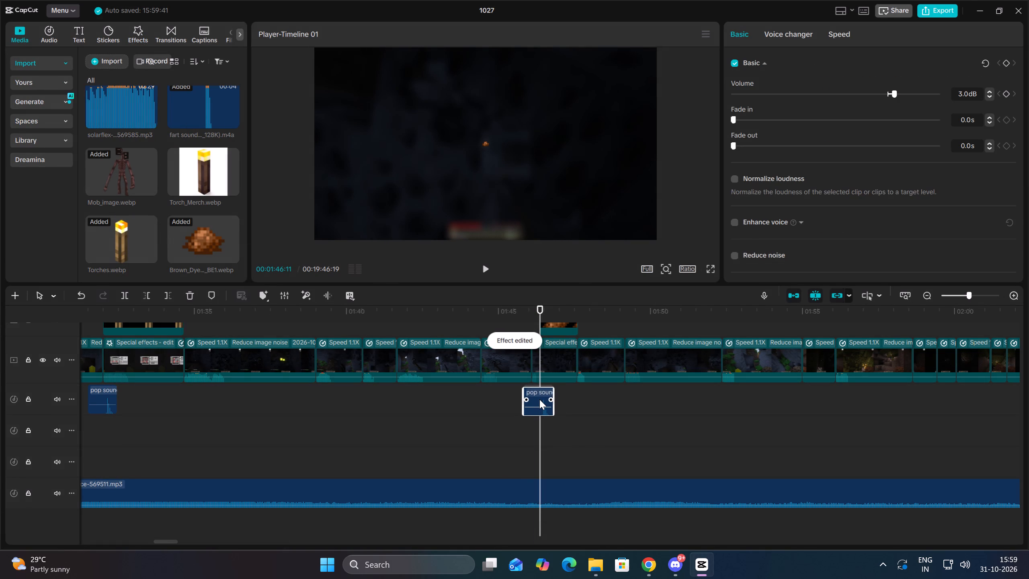
# Play the section from the Brown_Dye pop-up on to about 00:01:51 to check the sound and following gameplay.
pyautogui.press('Up')
pyautogui.press('space')
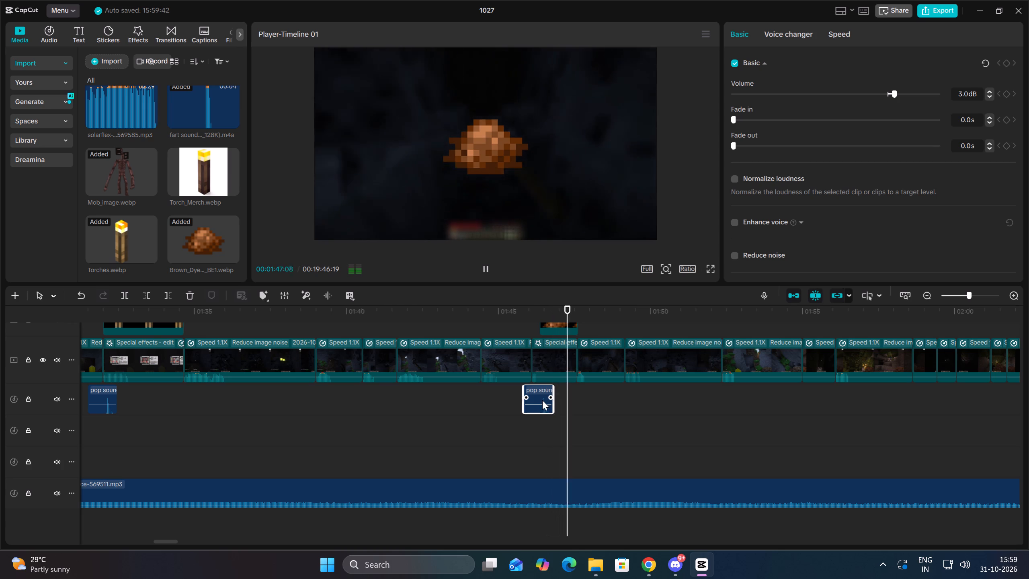
pyautogui.scroll(1, 546, 400)
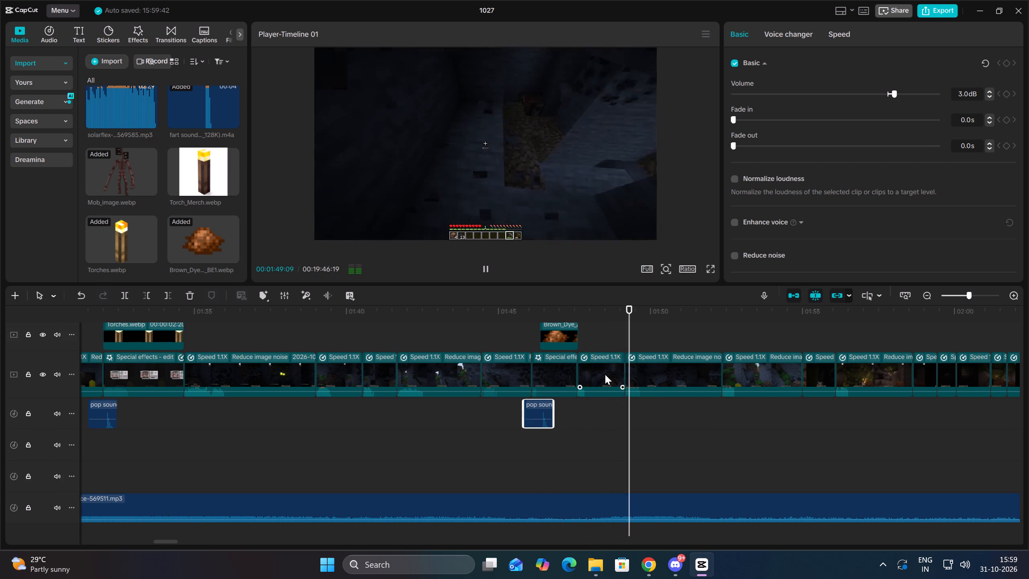
pyautogui.scroll(4, 727, 417)
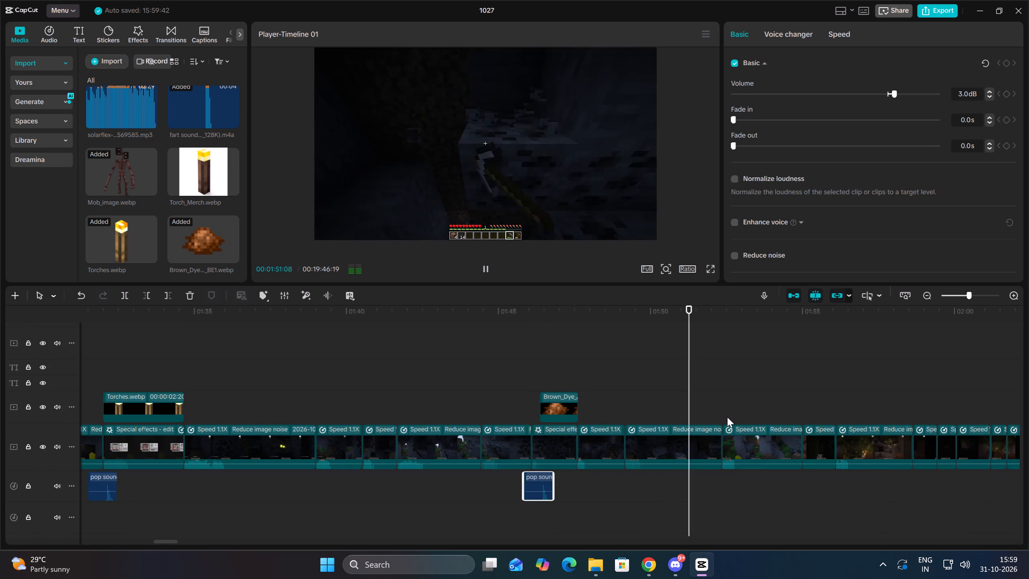
pyautogui.scroll(2, 727, 417)
pyautogui.scroll(-4, 728, 417)
pyautogui.click(697, 430)
pyautogui.moveTo(697, 430); pyautogui.dragTo(689, 432)
# Switch to Google Chrome and preview the DigMinecraft "How to make Brown Dye in Minecraft" crafting image.
pyautogui.click(639, 565)
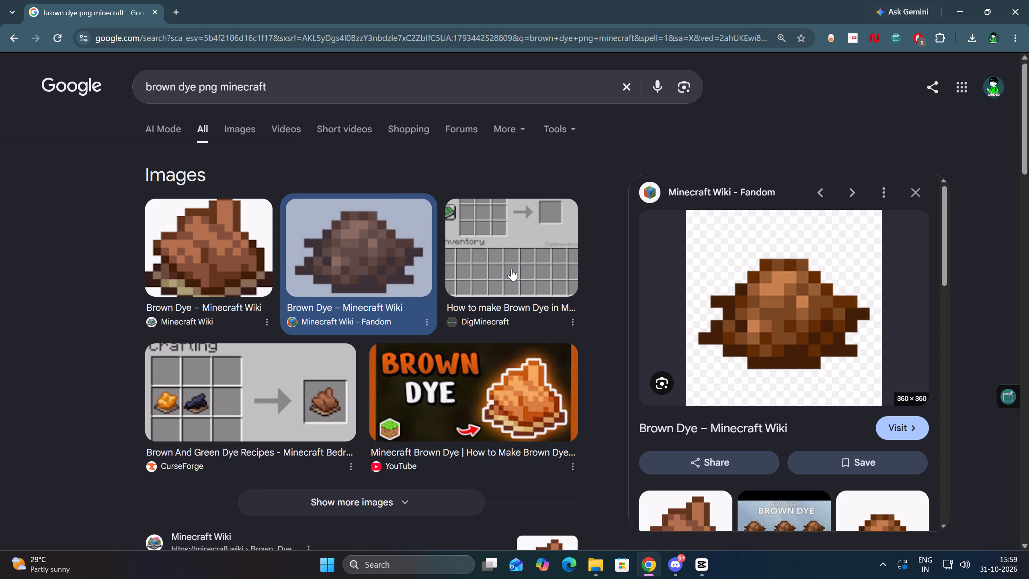
pyautogui.click(511, 269)
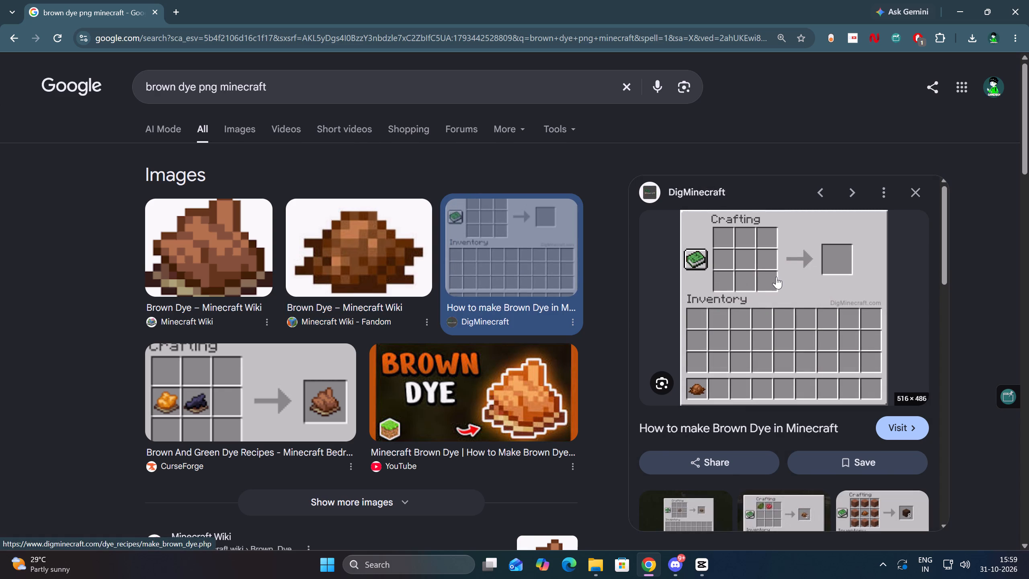
# Look through DigMinecraft's brown dye recipe page in a new tab, and return to the image results.
pyautogui.rightClick(776, 277)
pyautogui.click(735, 307)
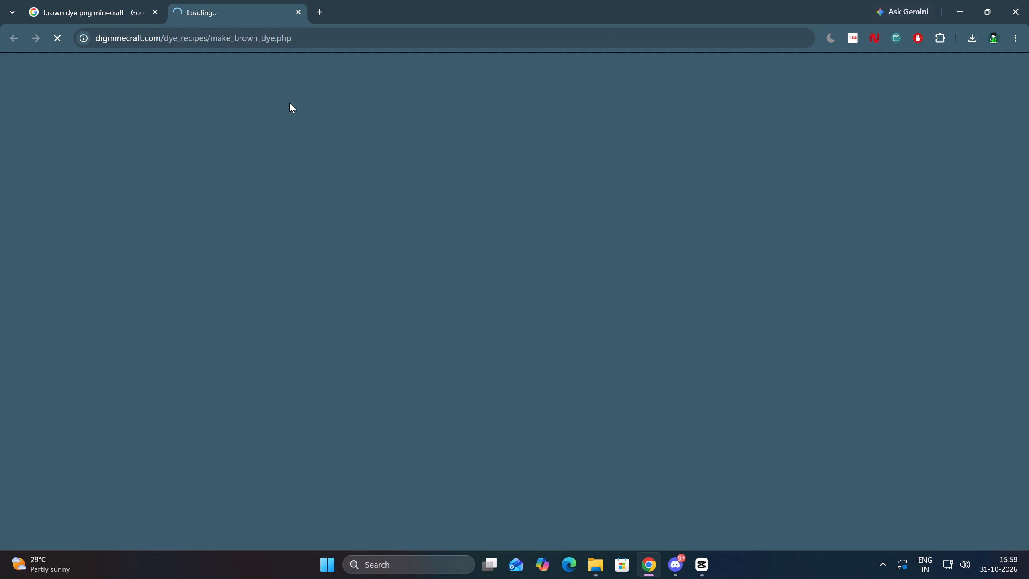
pyautogui.scroll(-1, 295, 189)
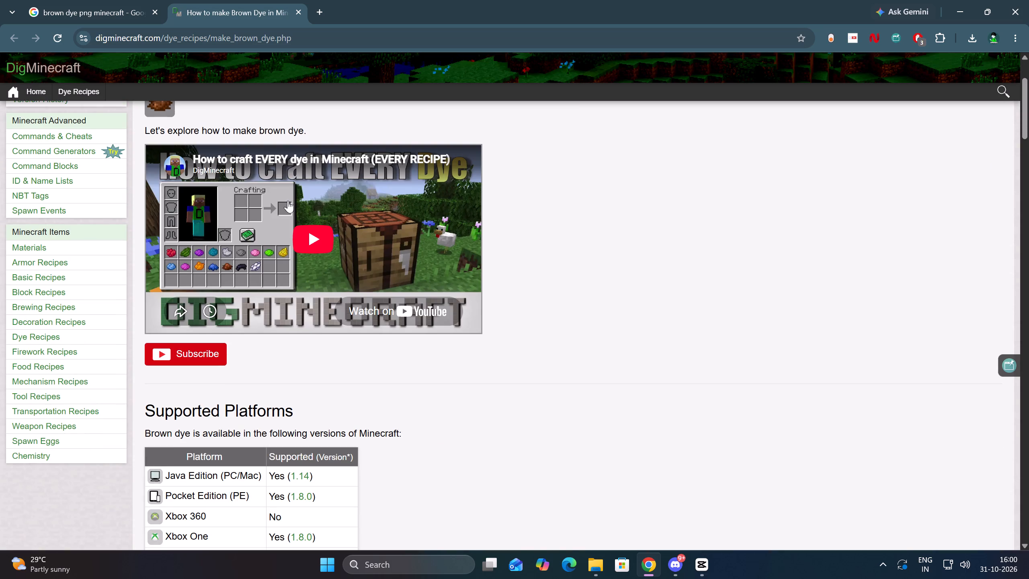
pyautogui.scroll(-5, 288, 201)
pyautogui.click(124, 0)
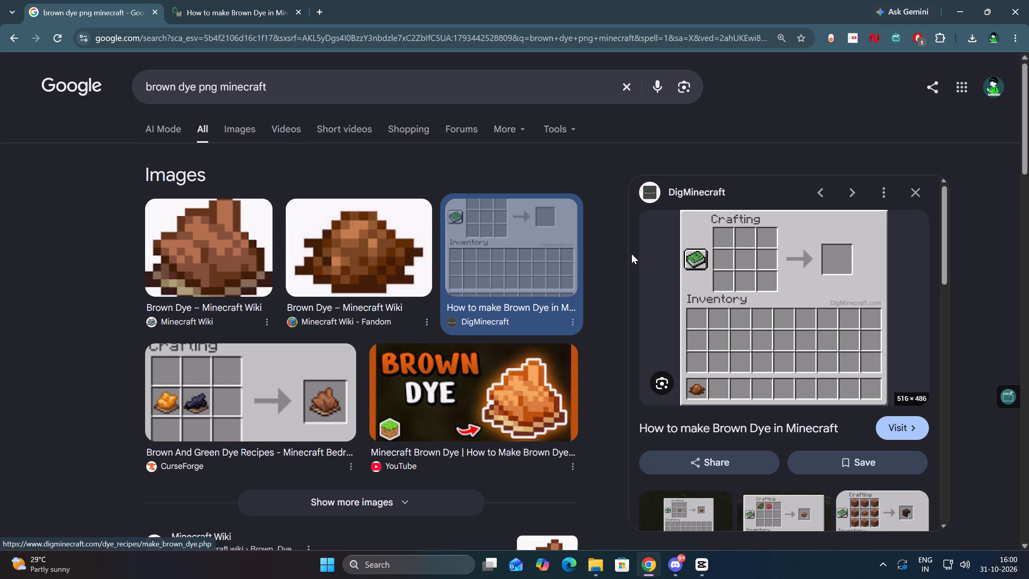
# Capture the Crafting grid area of the DigMinecraft image, above the inventory, as a screenshot and return to CapCut.
pyautogui.press('shift+super+s')
pyautogui.moveTo(679, 210); pyautogui.dragTo(684, 213)
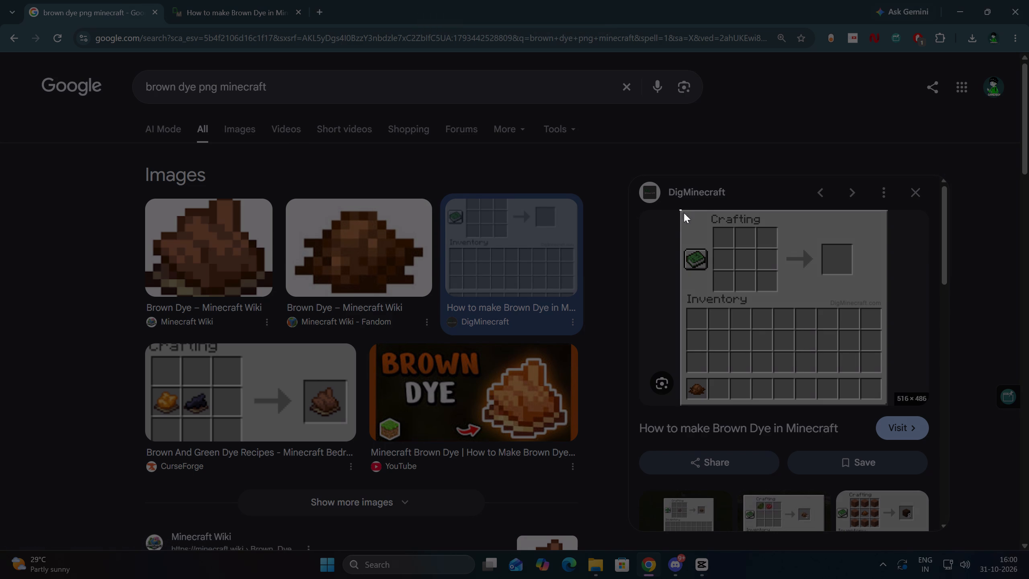
pyautogui.moveTo(684, 213); pyautogui.dragTo(882, 296)
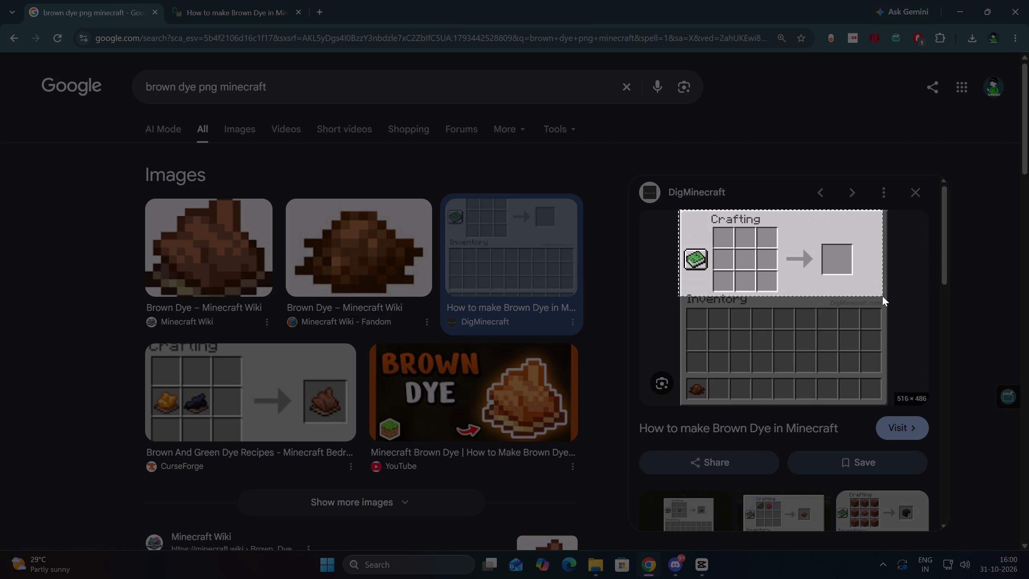
pyautogui.moveTo(882, 296); pyautogui.dragTo(882, 294)
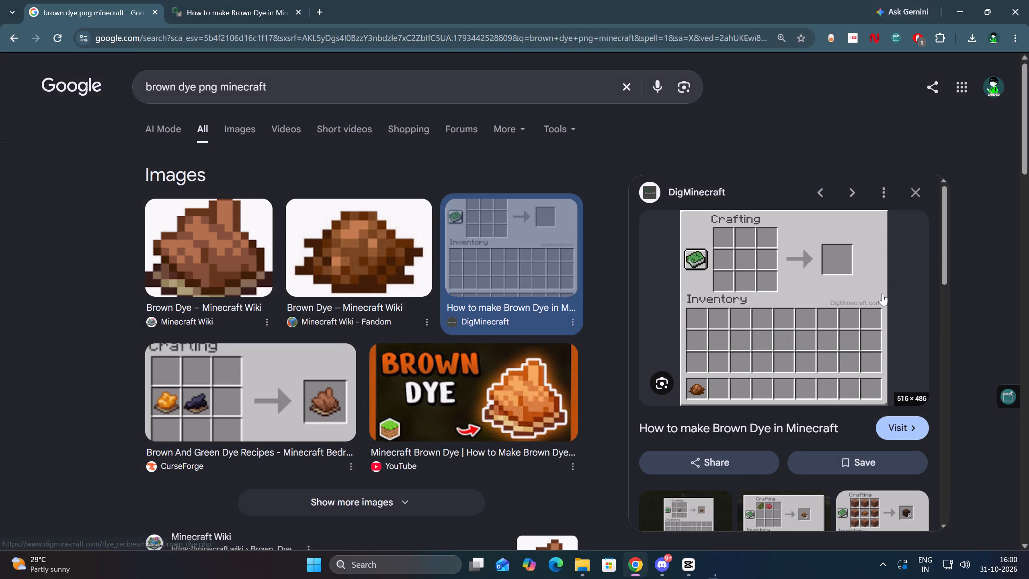
pyautogui.hotkey('alt', 'Tab')
# Place the playhead at 00:01:49:05, at the start of the second gameplay clip after the Brown_Dye pop-up.
pyautogui.click(679, 357)
pyautogui.moveTo(679, 357); pyautogui.dragTo(640, 365)
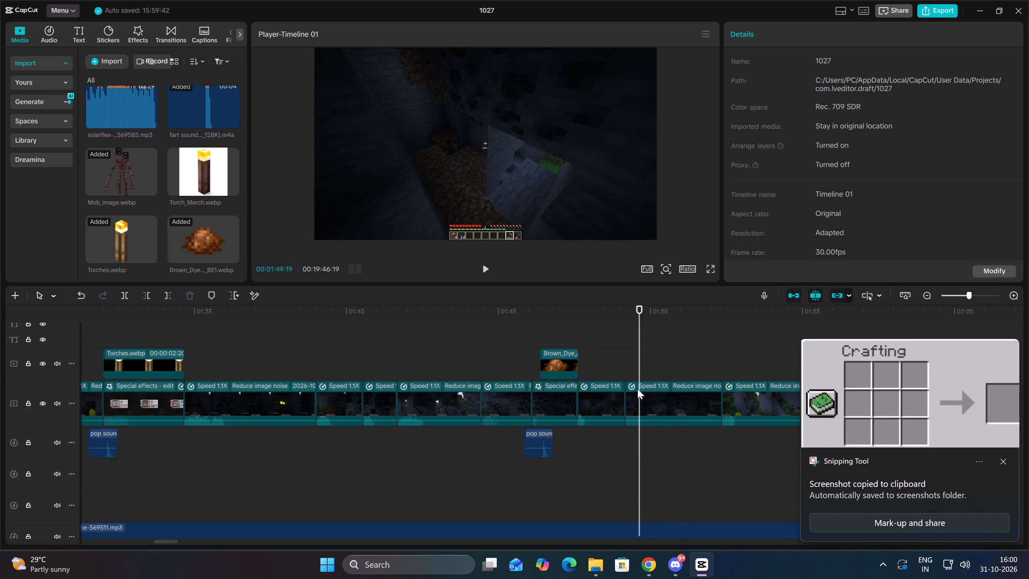
pyautogui.press('Up')
pyautogui.click(641, 396)
pyautogui.click(640, 361)
pyautogui.press('Up')
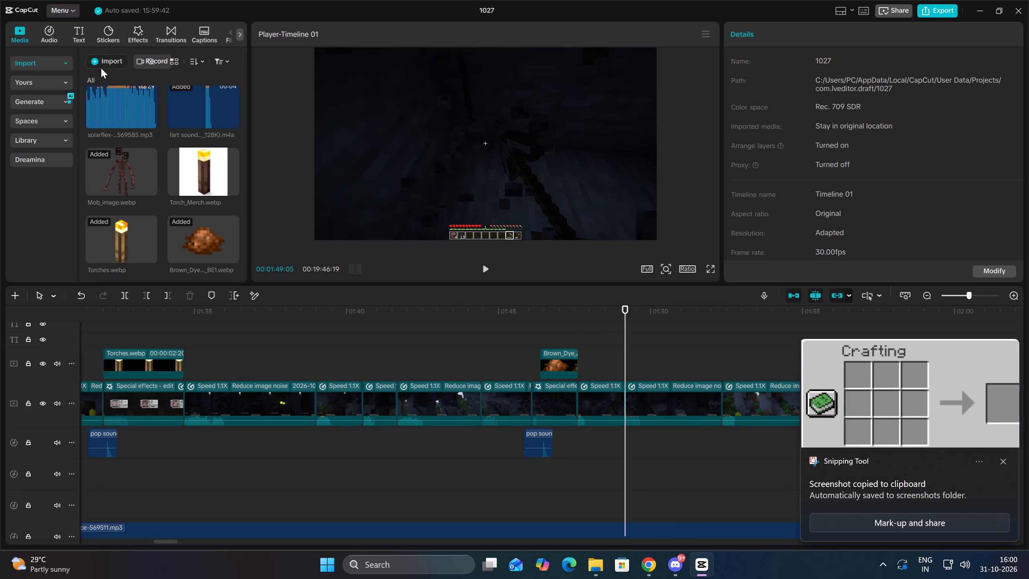
pyautogui.click(101, 68)
pyautogui.click(144, 92)
pyautogui.scroll(-8, 194, 138)
pyautogui.click(60, 162)
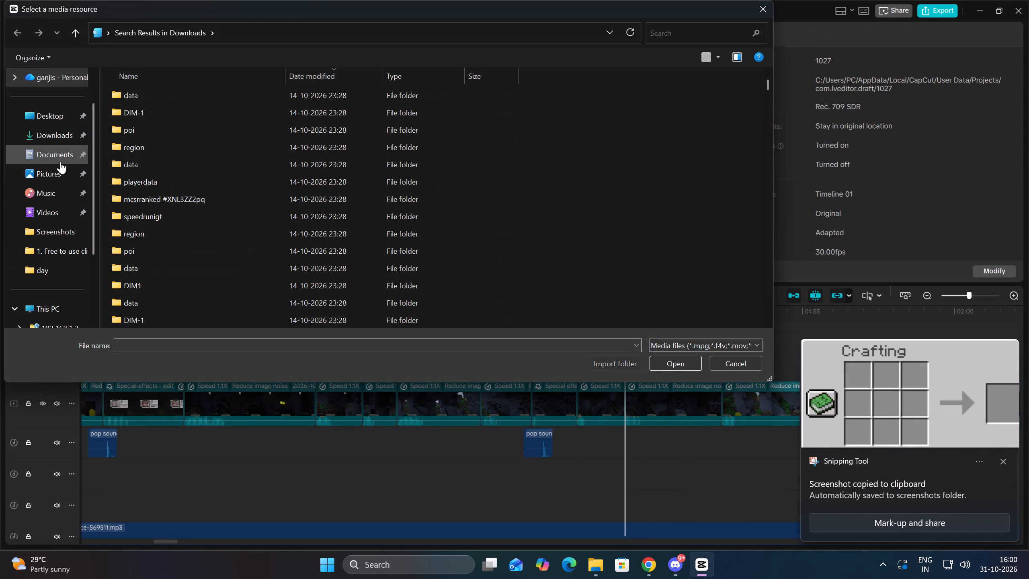
pyautogui.click(60, 183)
pyautogui.click(57, 127)
pyautogui.scroll(5, 267, 148)
pyautogui.click(282, 114)
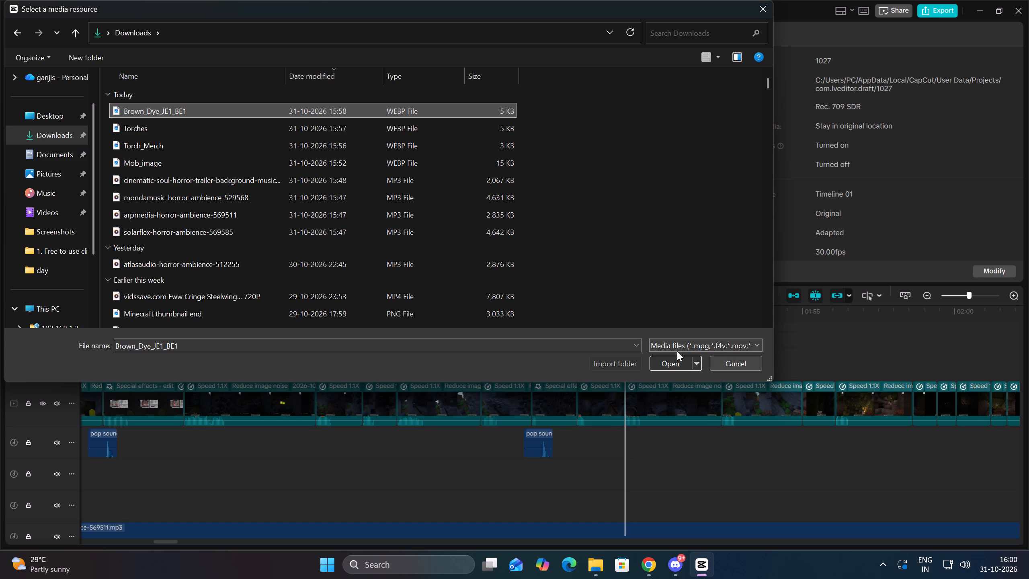
pyautogui.click(59, 83)
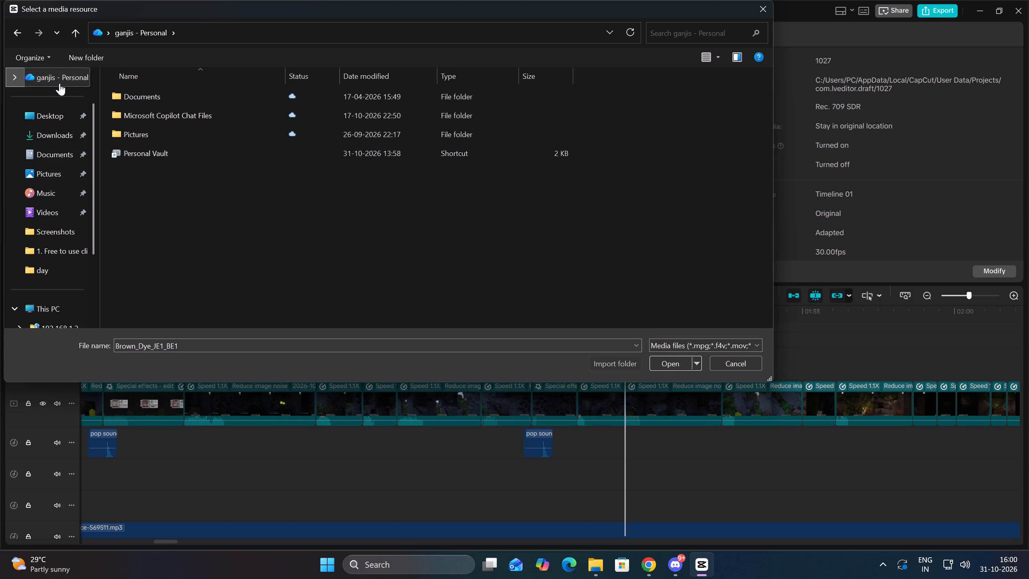
pyautogui.scroll(4, 59, 92)
pyautogui.click(59, 89)
pyautogui.click(62, 106)
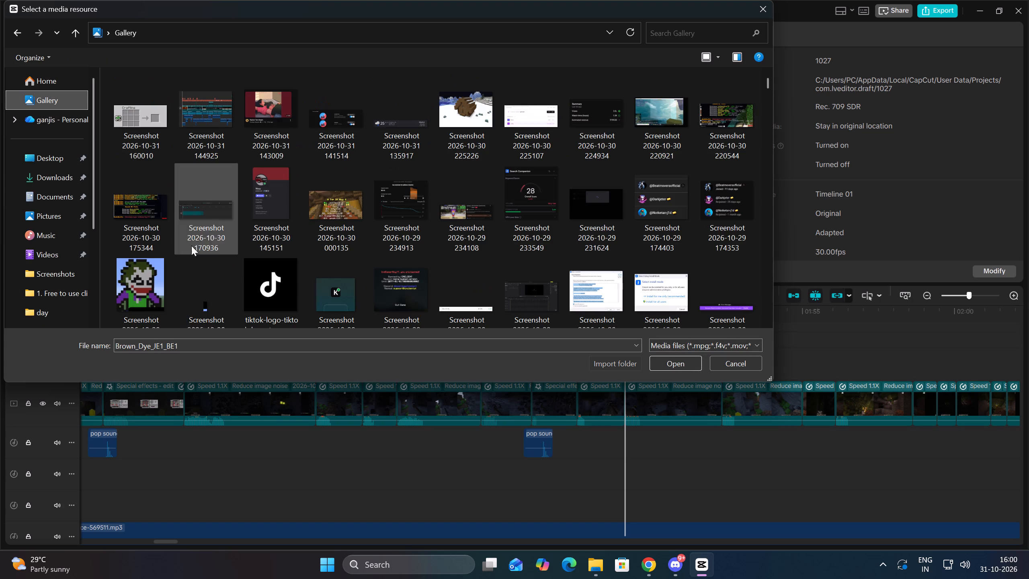
pyautogui.click(49, 77)
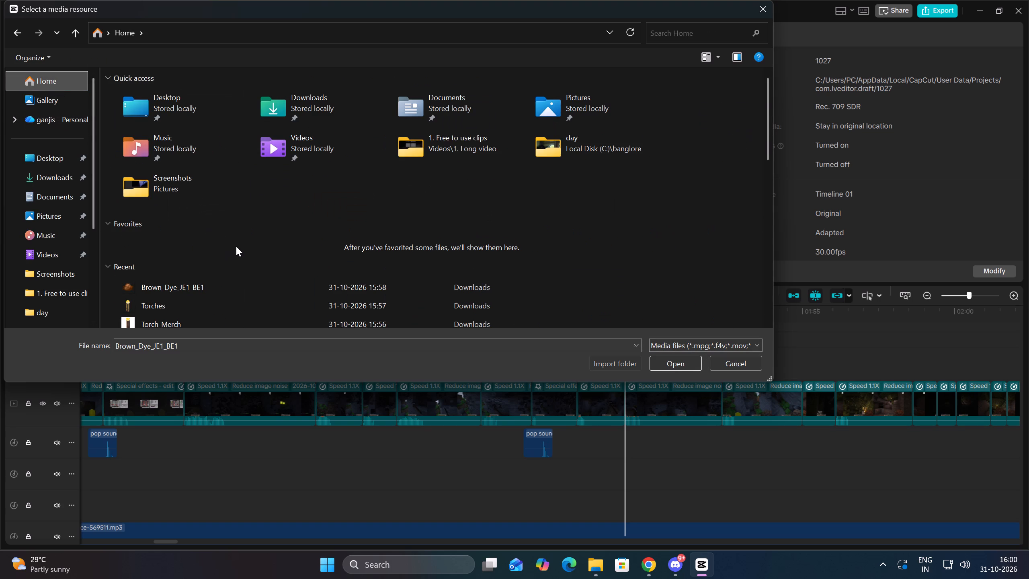
pyautogui.scroll(-1, 236, 246)
pyautogui.scroll(4, 236, 246)
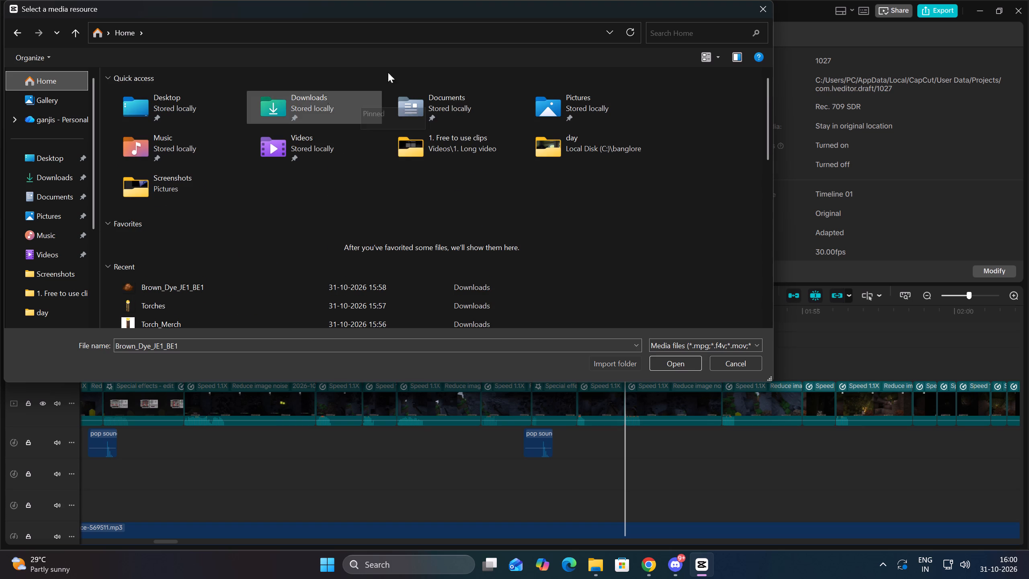
pyautogui.click(409, 27)
pyautogui.hotkey('ctrl', 'v')
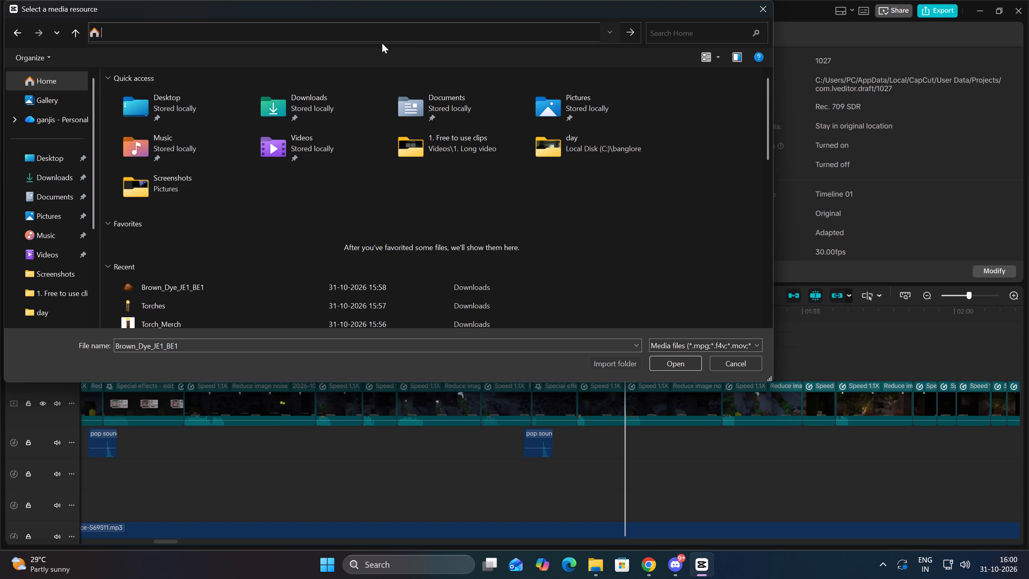
pyautogui.click(52, 100)
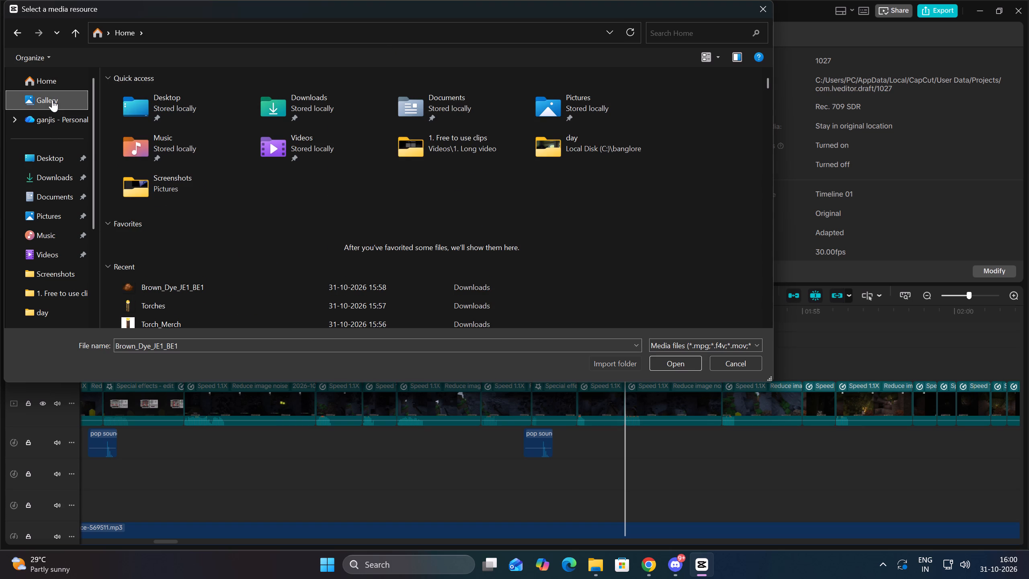
pyautogui.click(146, 118)
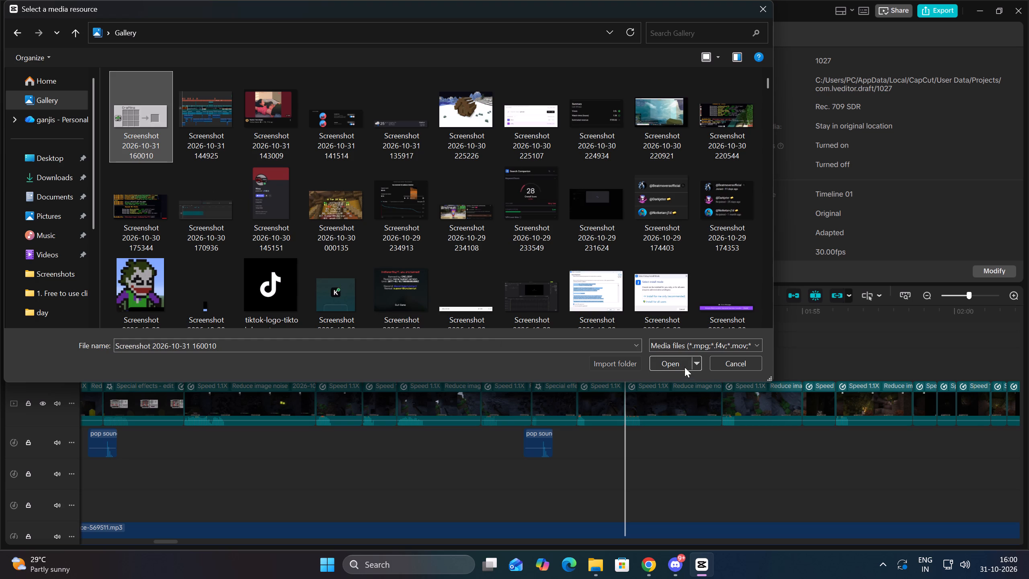
pyautogui.click(671, 365)
# Place the crafting screenshot on the overlay track at 00:01:49:05 and scale it down to 87% in the preview.
pyautogui.moveTo(127, 236); pyautogui.dragTo(631, 371)
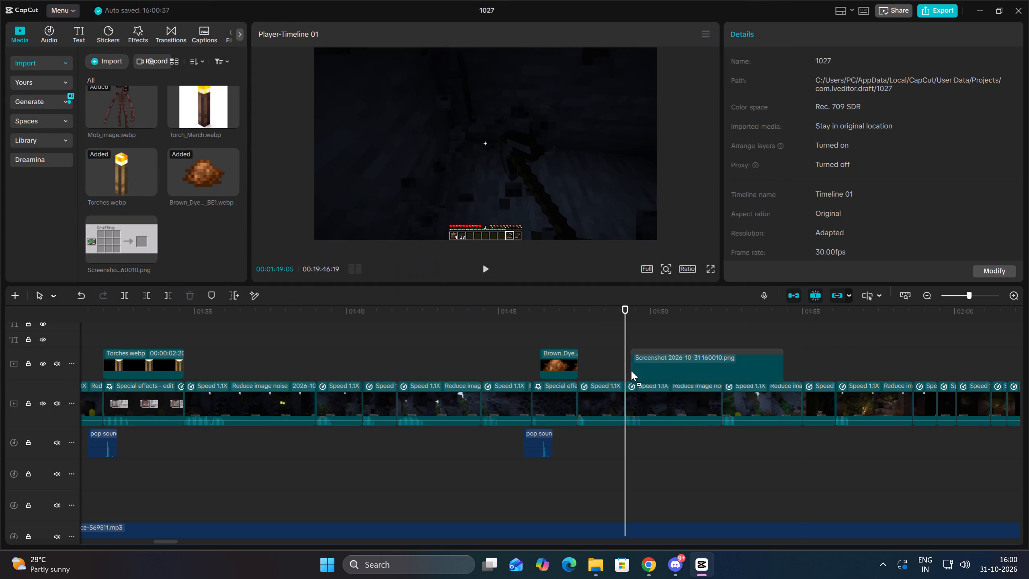
pyautogui.moveTo(631, 371); pyautogui.dragTo(625, 372)
pyautogui.moveTo(654, 218); pyautogui.dragTo(622, 199)
# Play through the crafting overlay and trim off its end after 00:01:52:10, near the gameplay cut.
pyautogui.press('space')
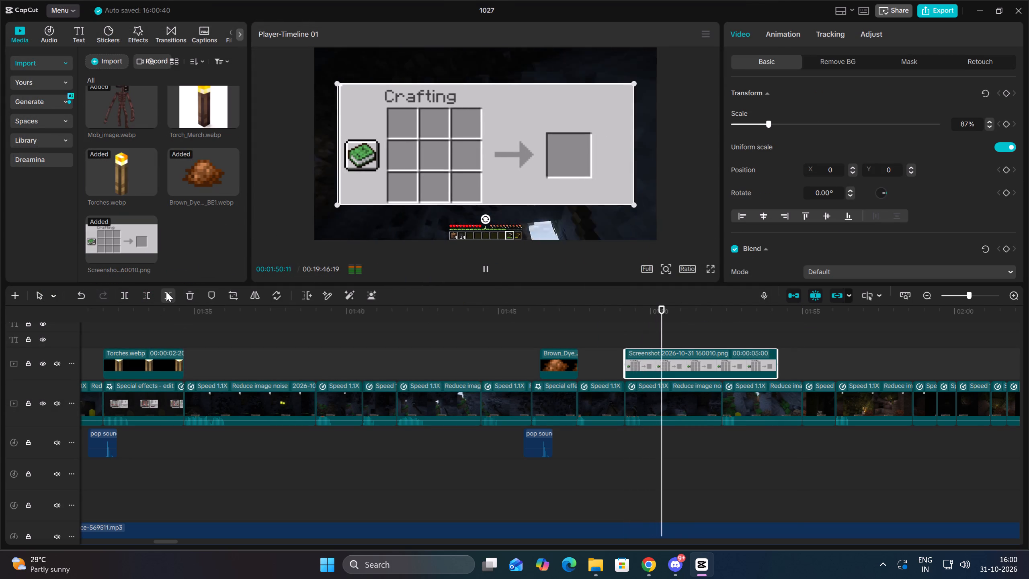
pyautogui.press('space')
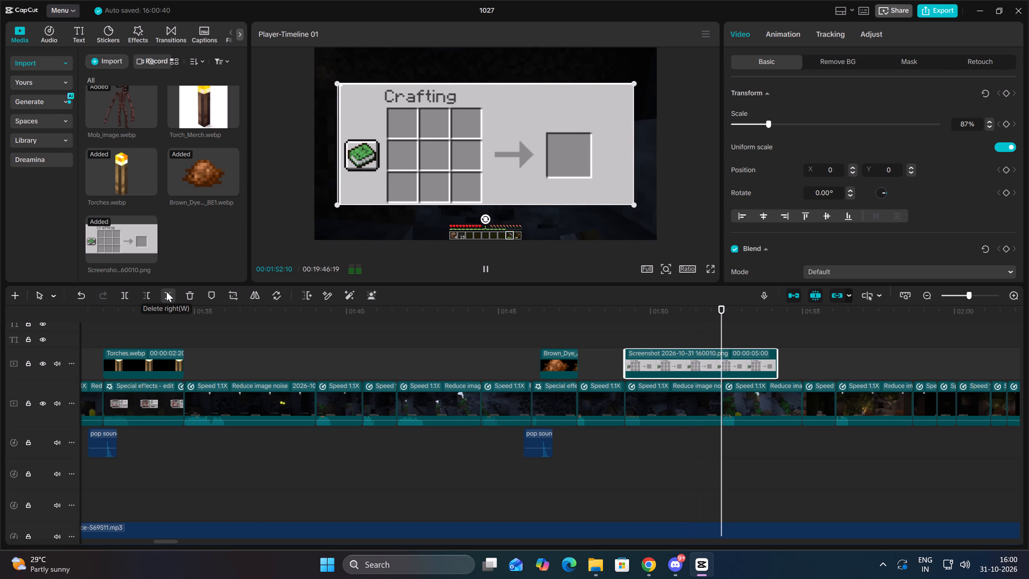
pyautogui.click(166, 292)
# Replay the crafting overlay from its start and trim off its beginning before 00:01:49:15.
pyautogui.press('Up')
pyautogui.press('space')
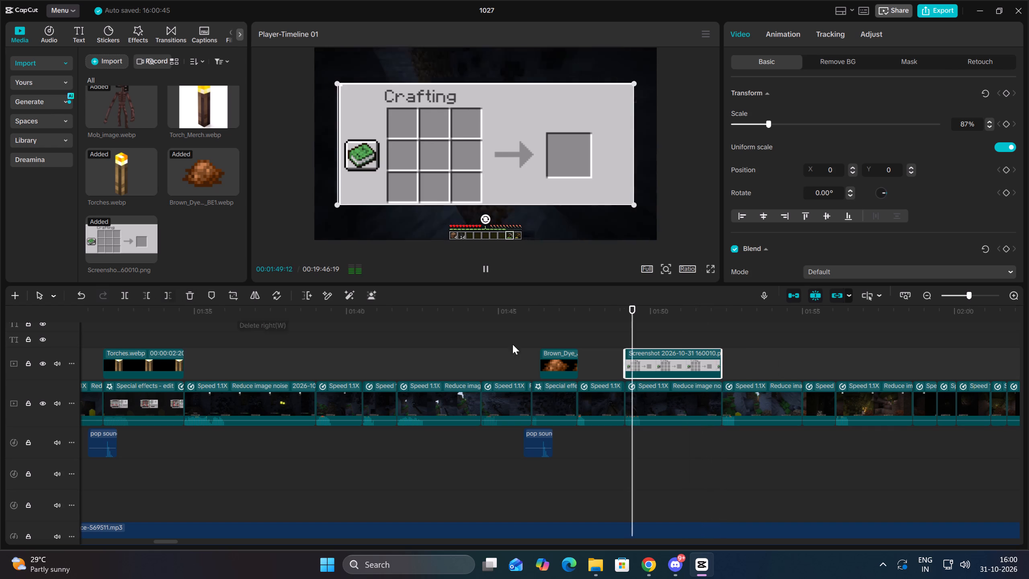
pyautogui.press('Up')
pyautogui.press('space')
pyautogui.press('space')
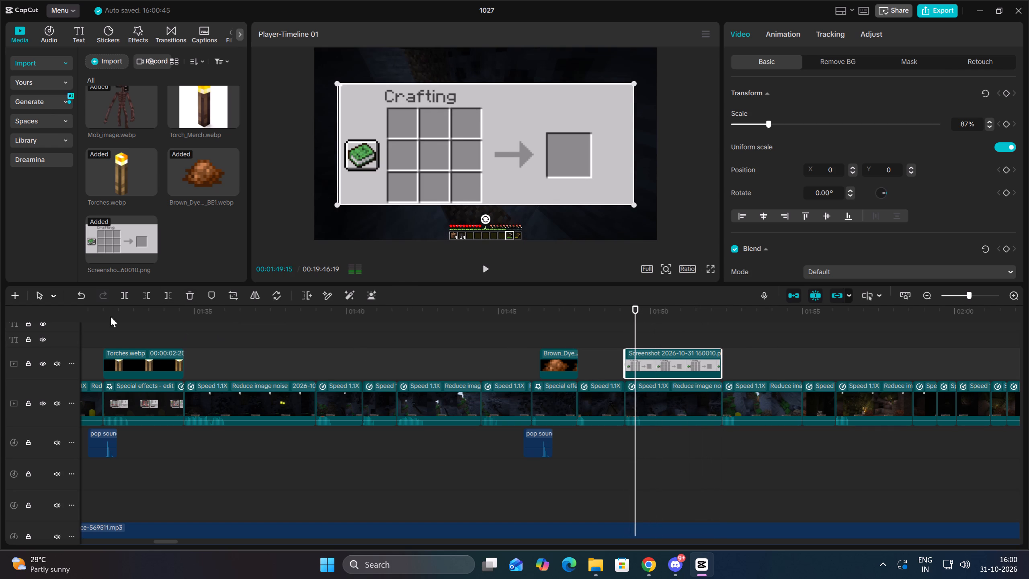
pyautogui.click(150, 291)
# Split the gameplay clip beneath the crafting overlay at 00:01:49:15.
pyautogui.click(671, 391)
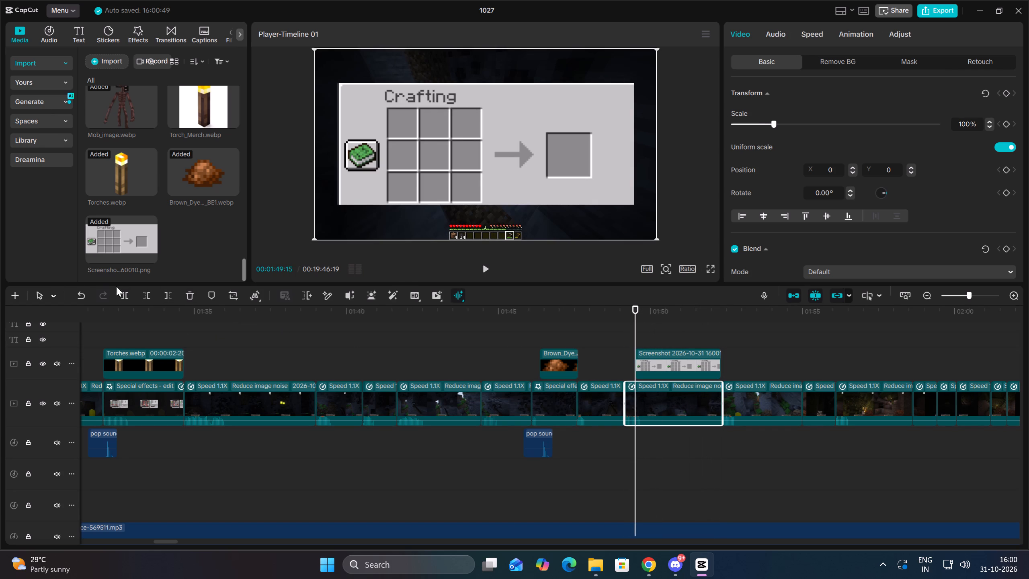
pyautogui.click(122, 295)
# Find Blur among the Classic video effects, apply it to the gameplay section beneath the crafting overlay, and slightly reduce its strength.
pyautogui.click(137, 36)
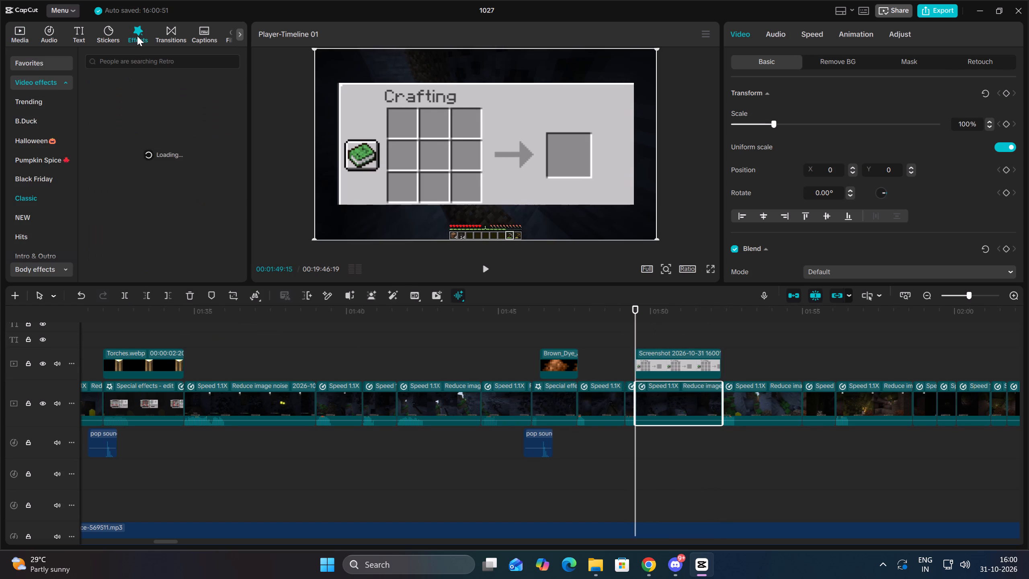
pyautogui.scroll(-2, 162, 209)
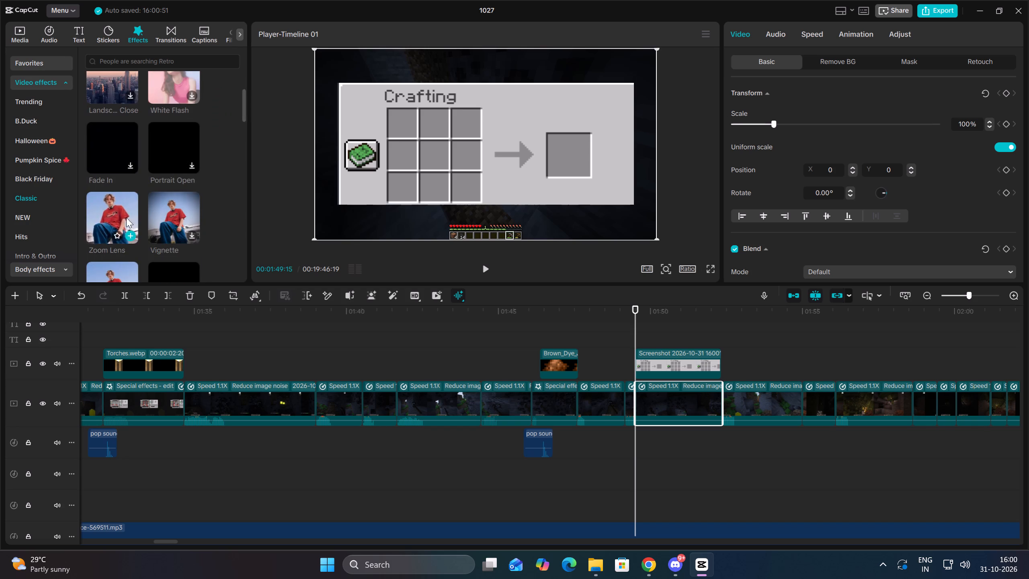
pyautogui.scroll(-1, 162, 218)
pyautogui.scroll(-2, 109, 231)
pyautogui.scroll(7, 112, 232)
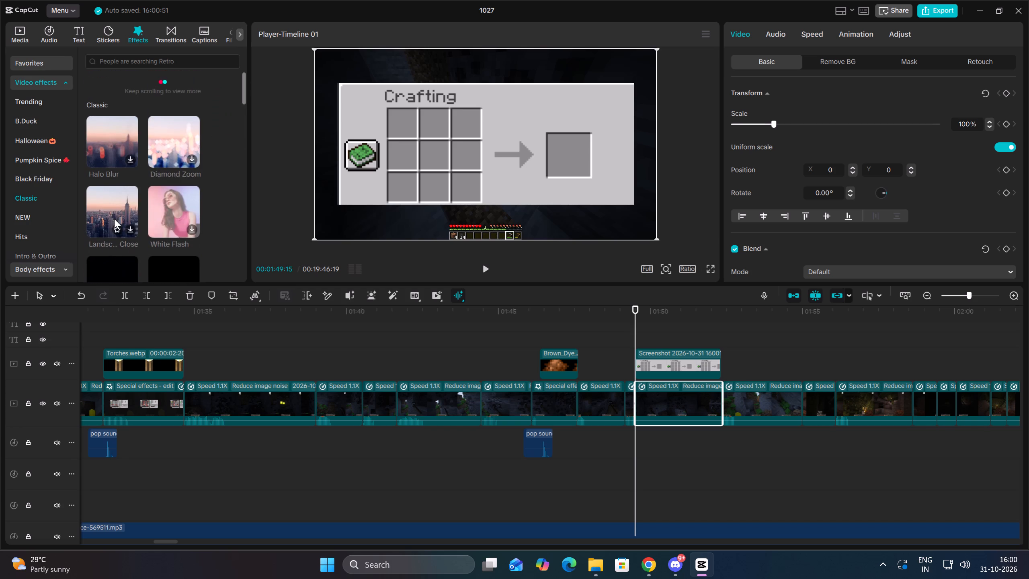
pyautogui.scroll(1, 117, 216)
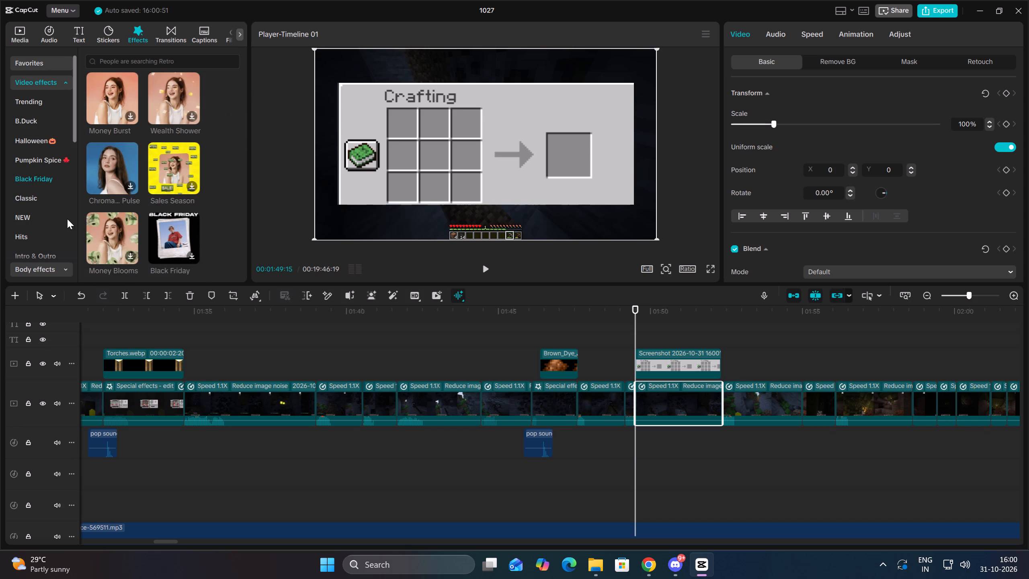
pyautogui.click(25, 200)
pyautogui.scroll(-2, 184, 181)
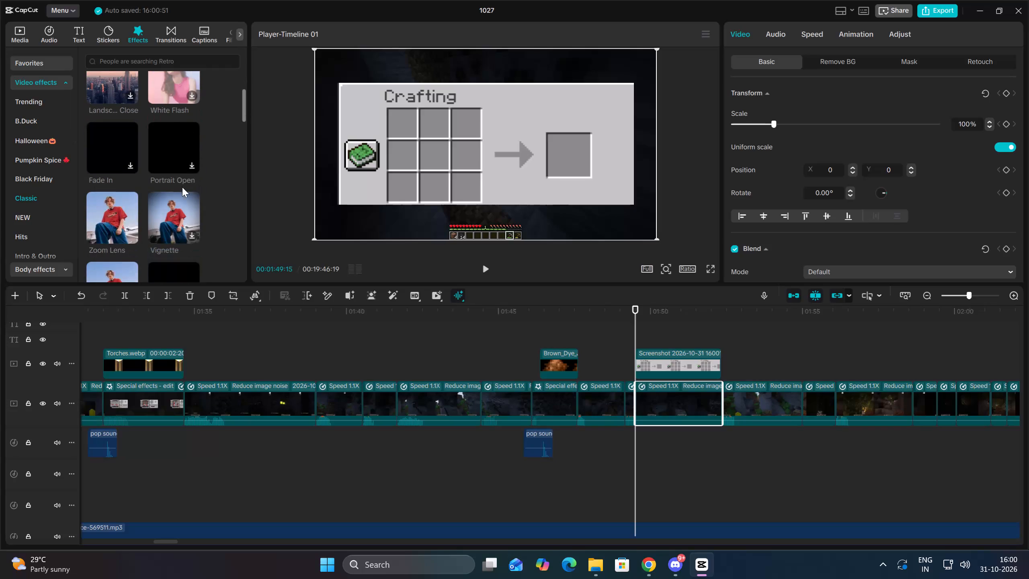
pyautogui.scroll(-3, 156, 221)
pyautogui.moveTo(164, 201); pyautogui.dragTo(403, 268)
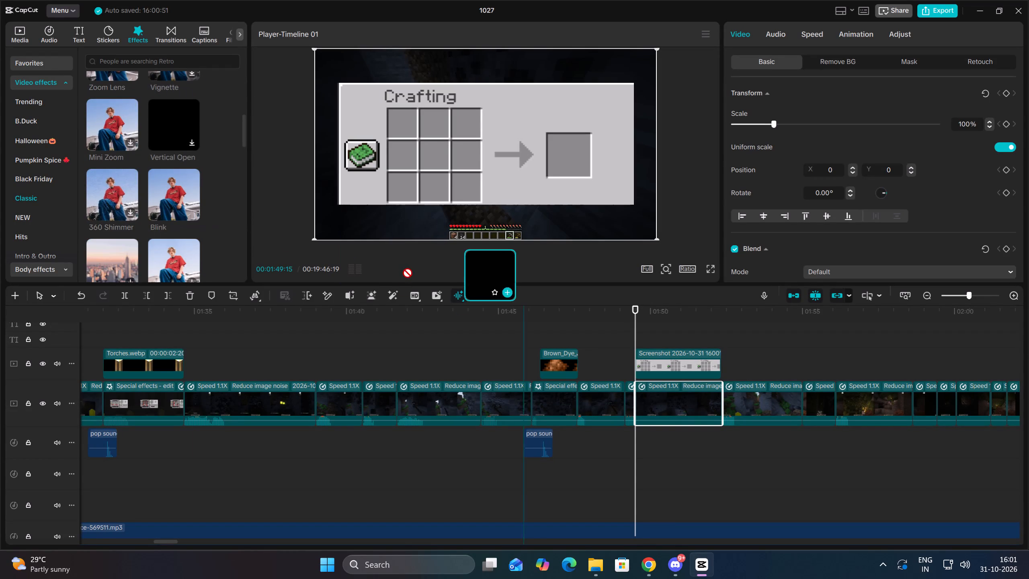
pyautogui.moveTo(403, 268); pyautogui.dragTo(126, 198)
pyautogui.scroll(-2, 182, 216)
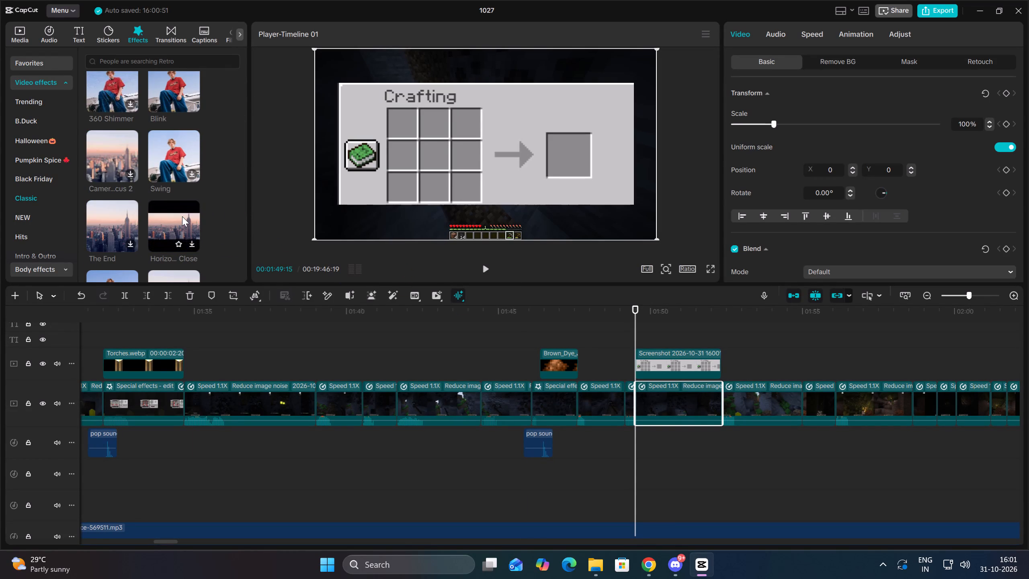
pyautogui.scroll(2, 182, 216)
pyautogui.scroll(3, 149, 197)
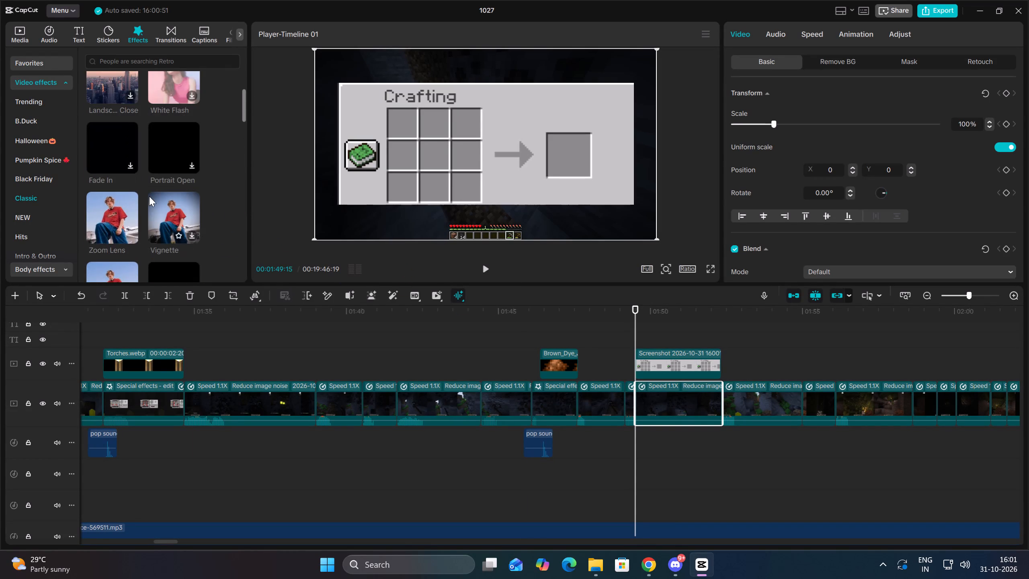
pyautogui.scroll(1, 149, 196)
pyautogui.scroll(-5, 149, 196)
pyautogui.scroll(1, 149, 196)
pyautogui.scroll(-6, 149, 196)
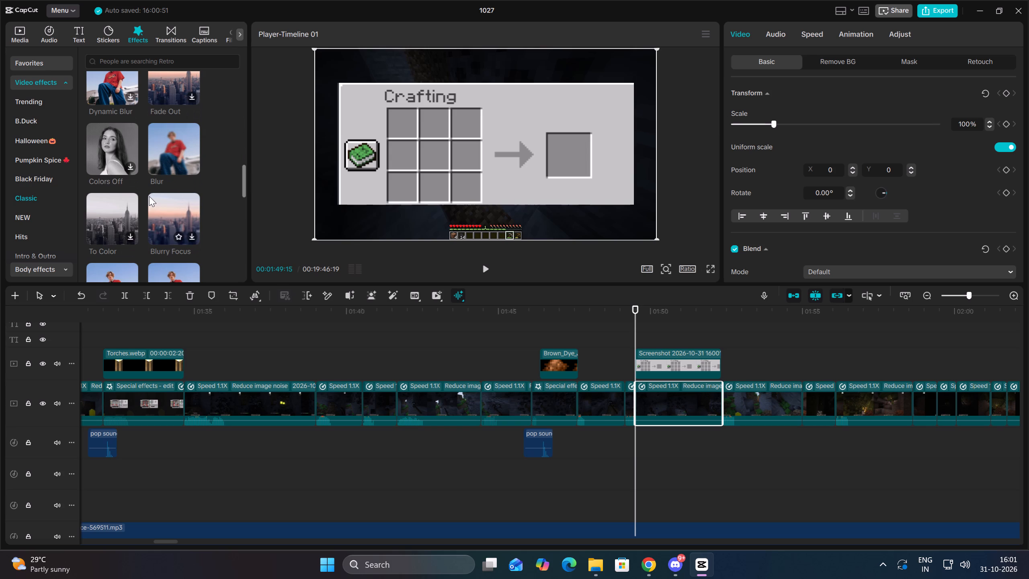
pyautogui.moveTo(164, 157); pyautogui.dragTo(681, 405)
pyautogui.moveTo(836, 142); pyautogui.dragTo(821, 142)
# Add Transform keyframes to the crafting overlay at 00:01:49:15 and 00:01:49:23, shrink its scale at the first, and play the pop-in.
pyautogui.click(702, 352)
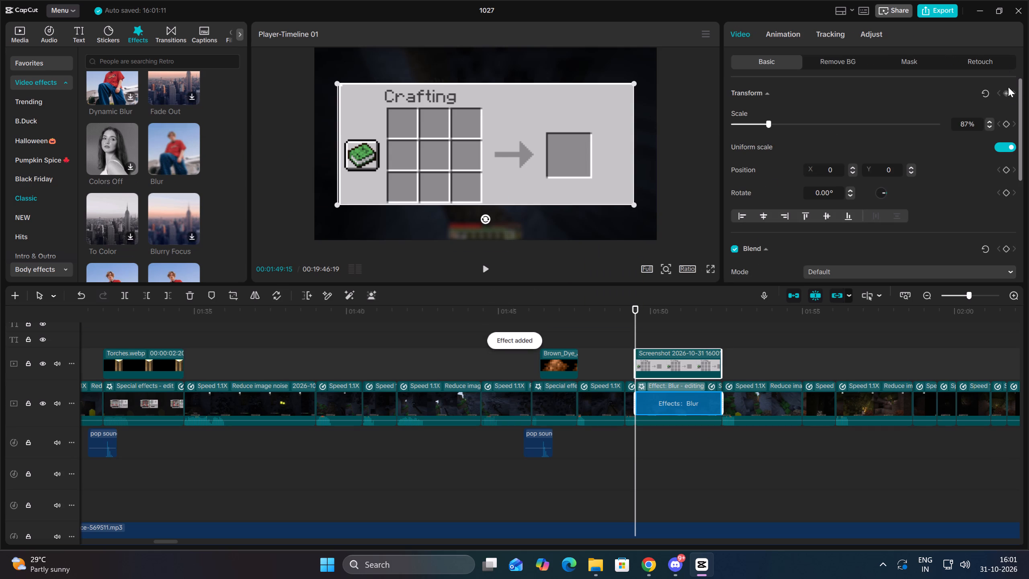
pyautogui.click(1003, 93)
pyautogui.click(683, 364)
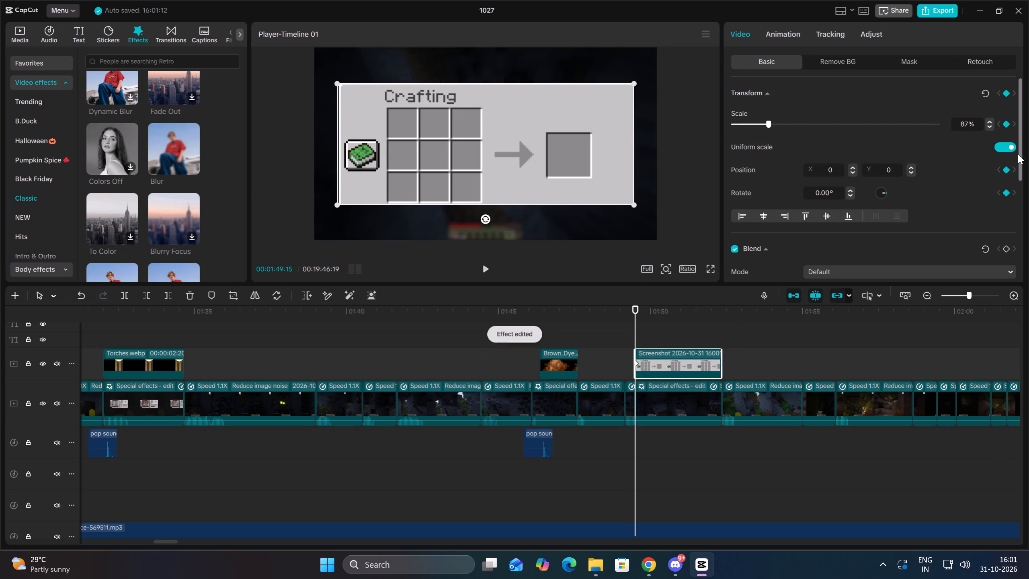
pyautogui.press('space')
pyautogui.press('space')
pyautogui.click(1007, 88)
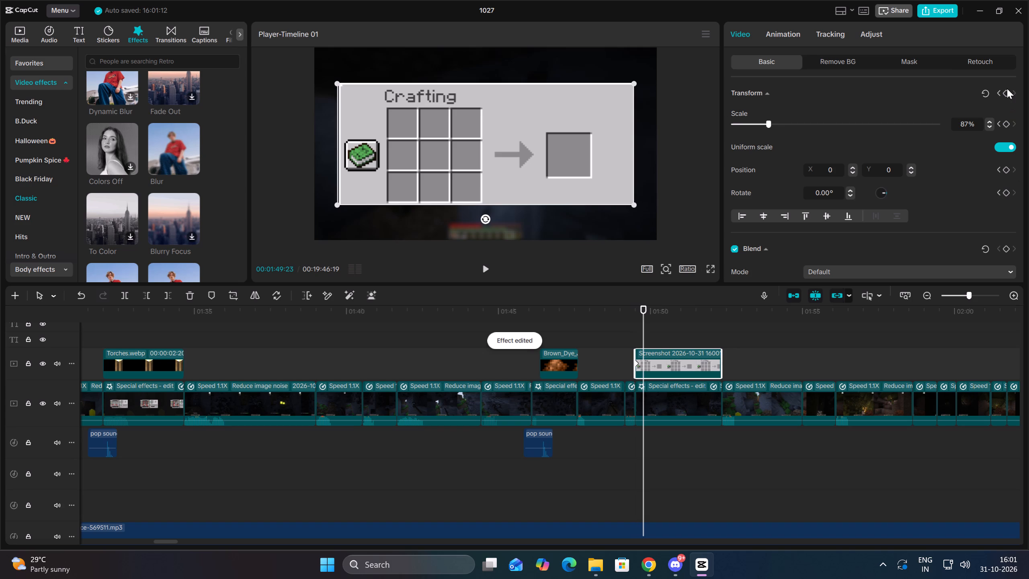
pyautogui.click(1007, 88)
pyautogui.click(1005, 97)
pyautogui.press('Up')
pyautogui.click(744, 121)
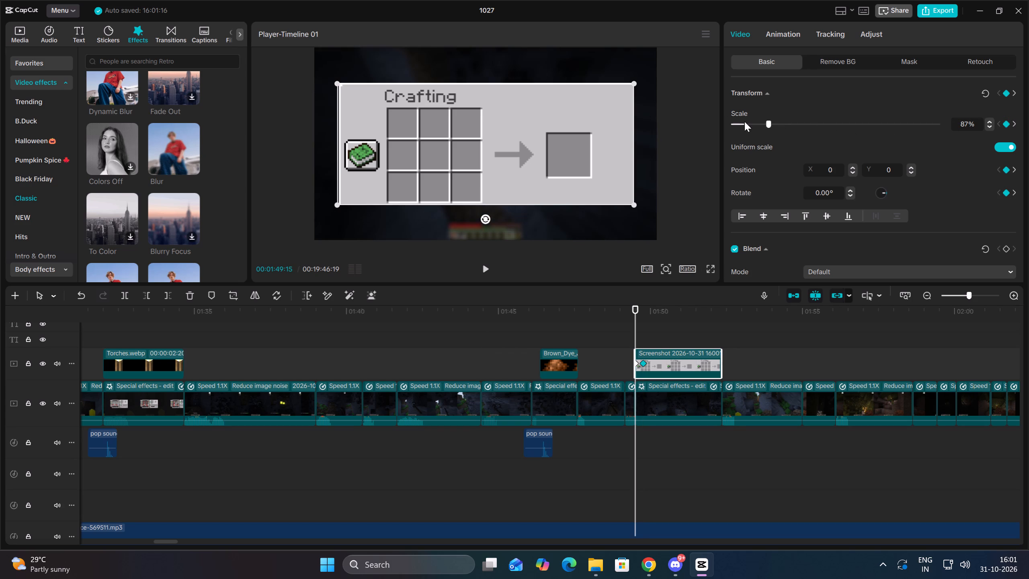
pyautogui.press('space')
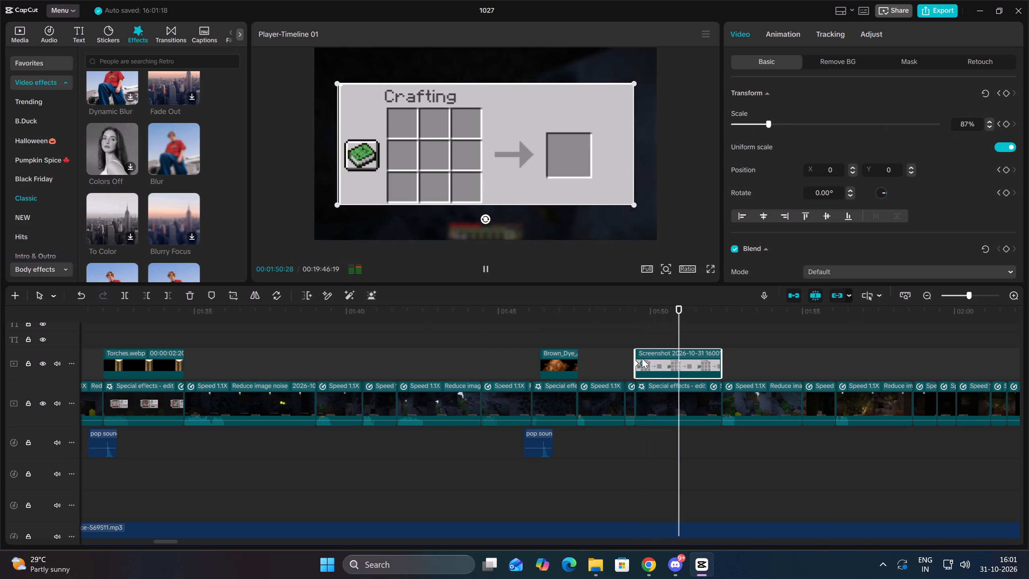
pyautogui.press('space')
# Switch to Google Chrome's brown dye PNG search results.
pyautogui.click(648, 569)
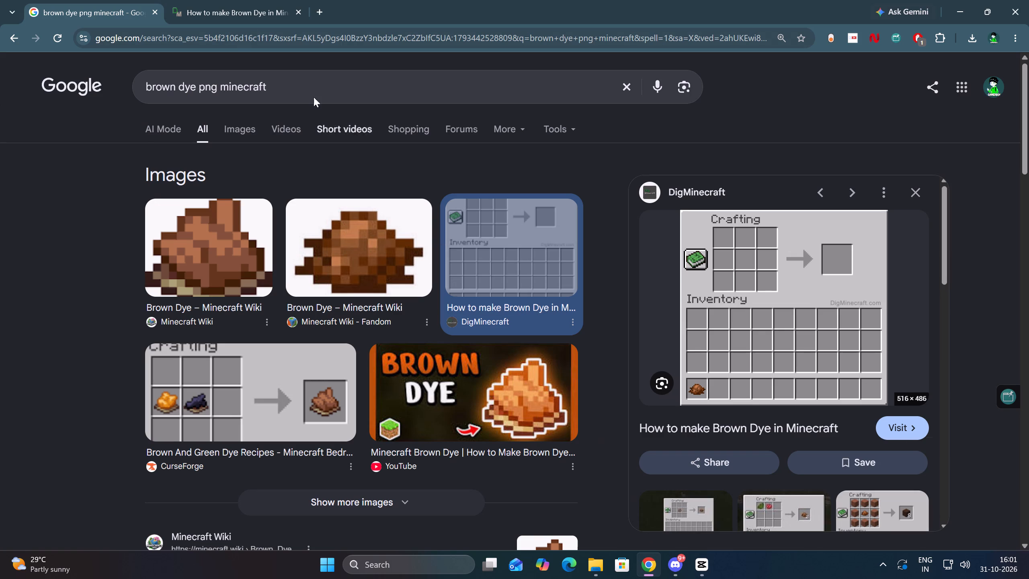
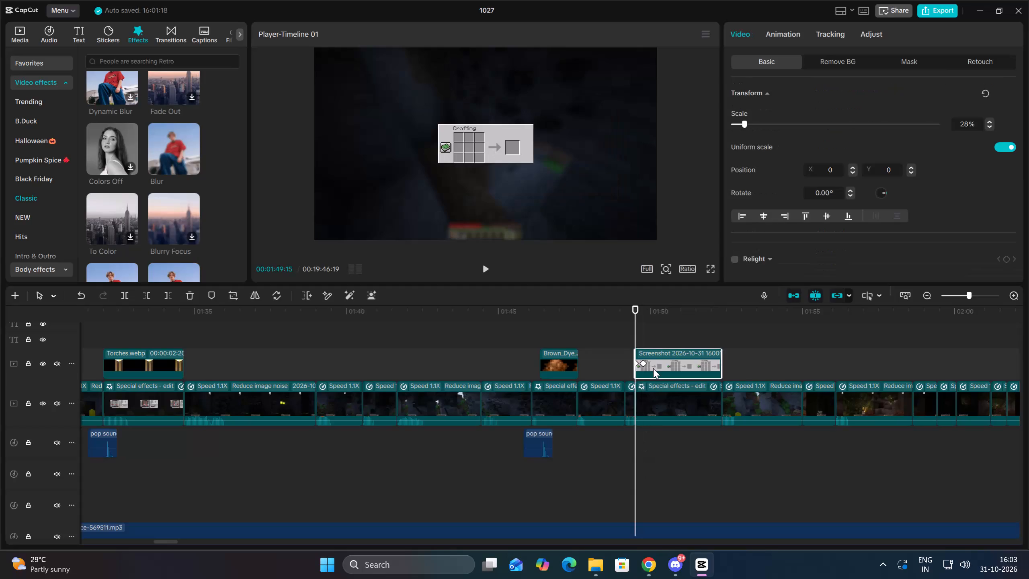
# Play the crafting overlay's pop-in animation and return the playhead to the overlay's start.
pyautogui.press('space')
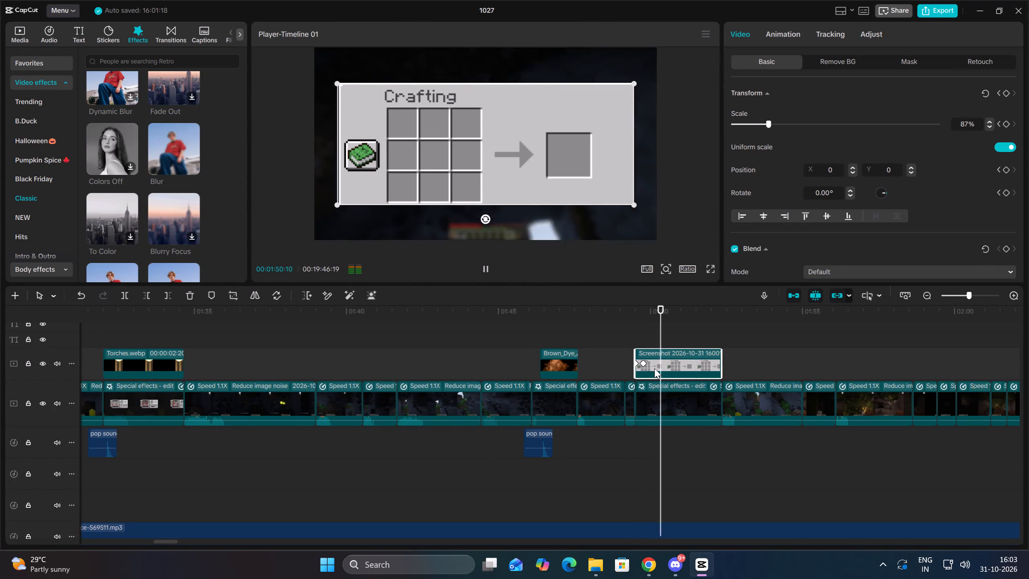
pyautogui.press('Up')
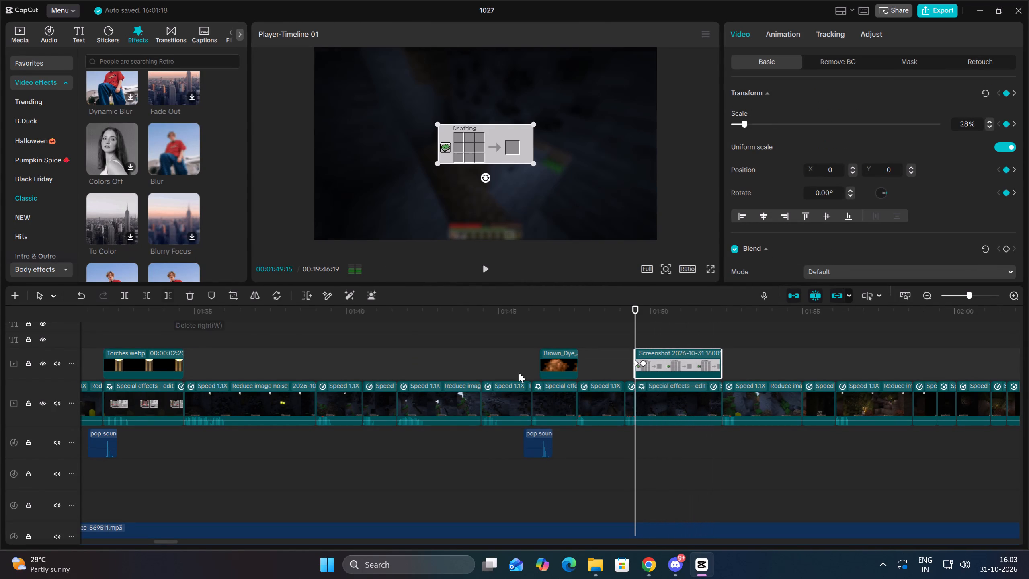
# In Google Chrome, search for "cocoa png minecraft" and save the first Minecraft Wiki Cocoa Beans image to Downloads as a PNG.
pyautogui.click(646, 556)
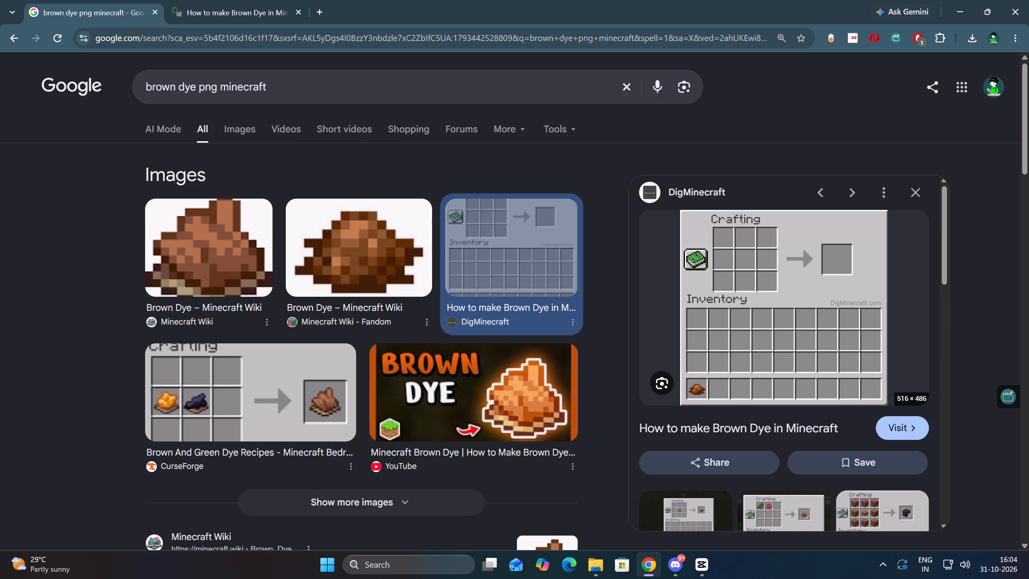
pyautogui.moveTo(197, 87); pyautogui.dragTo(135, 85)
pyautogui.press('BackSpace')
pyautogui.write('coco')
pyautogui.press('a')
pyautogui.press('Return')
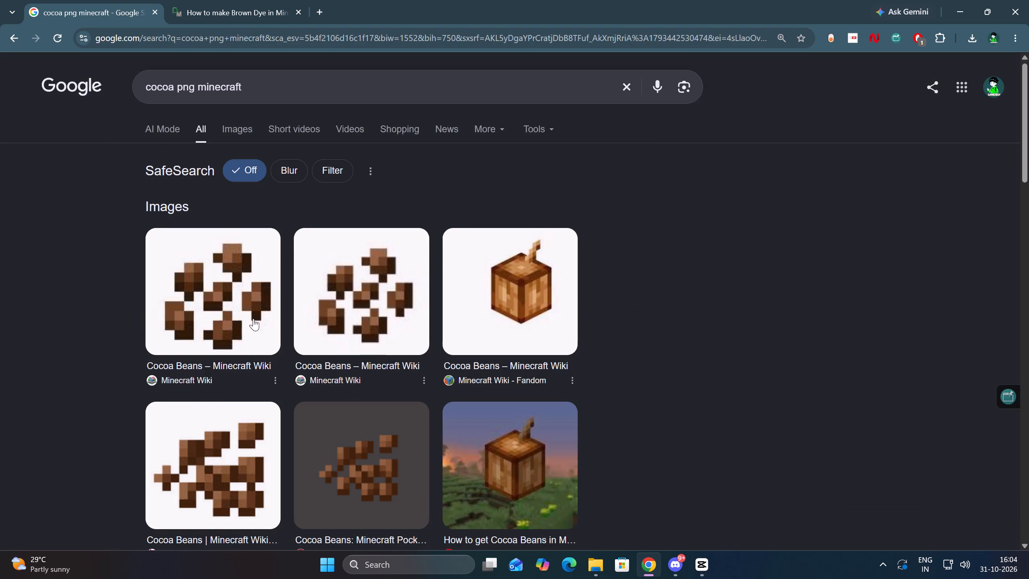
pyautogui.click(221, 310)
pyautogui.rightClick(771, 273)
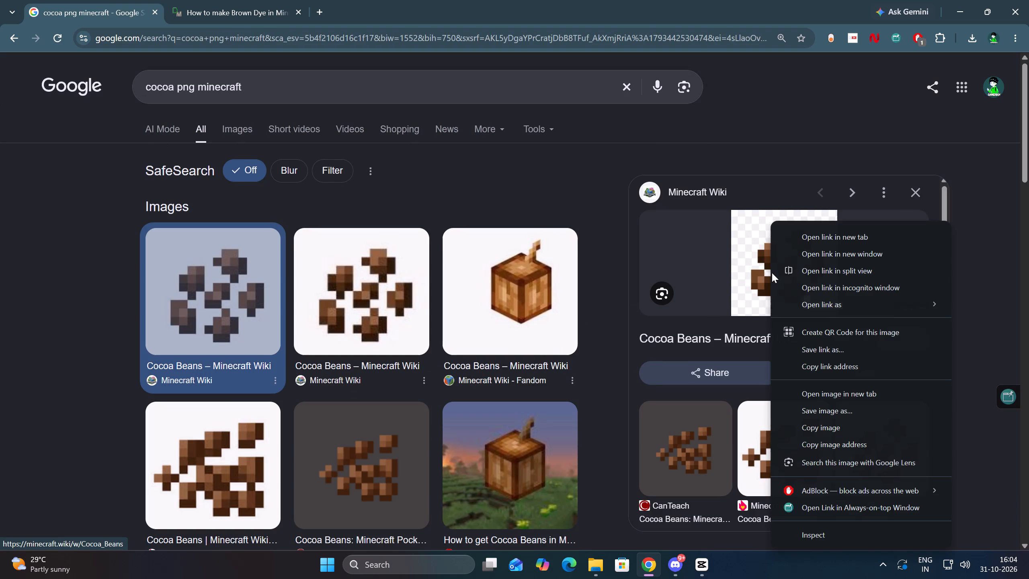
pyautogui.click(829, 409)
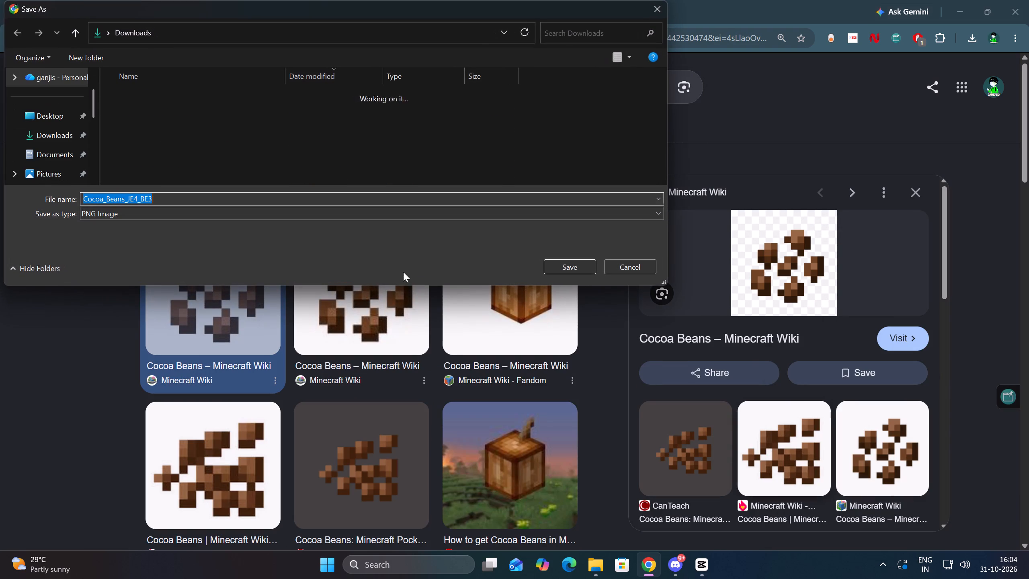
pyautogui.click(586, 269)
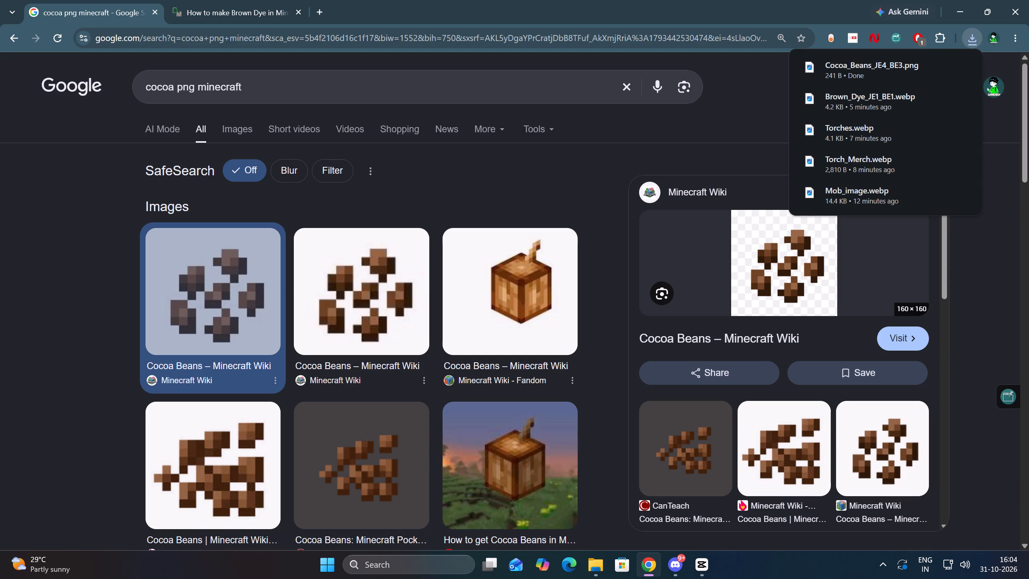
# Search for "milk png minecraft" and save the first Minecraft Wiki Milk Bucket image to Downloads.
pyautogui.moveTo(174, 88); pyautogui.dragTo(137, 88)
pyautogui.press('BackSpace')
pyautogui.write('milk')
pyautogui.press('Return')
pyautogui.click(192, 264)
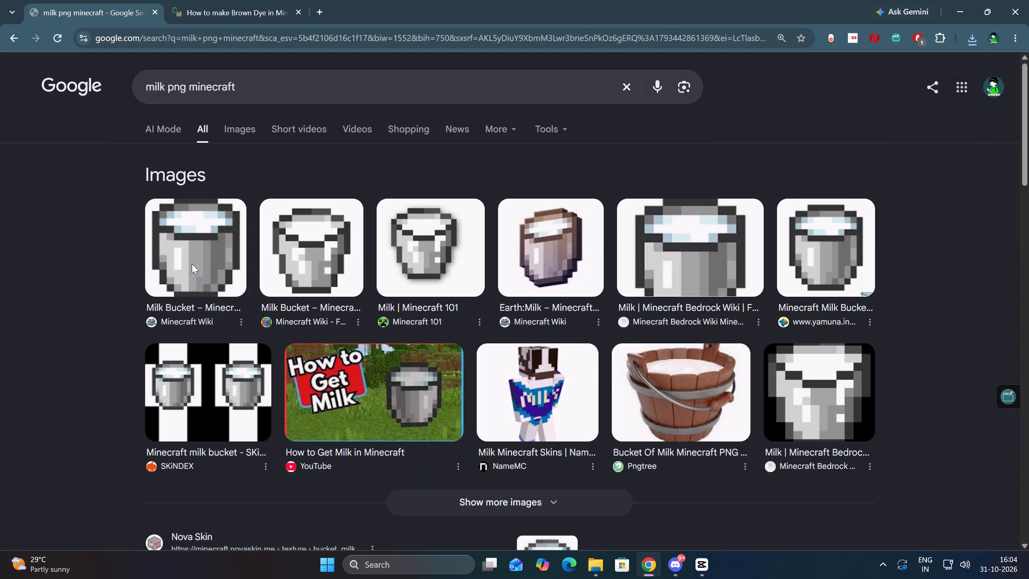
pyautogui.rightClick(754, 270)
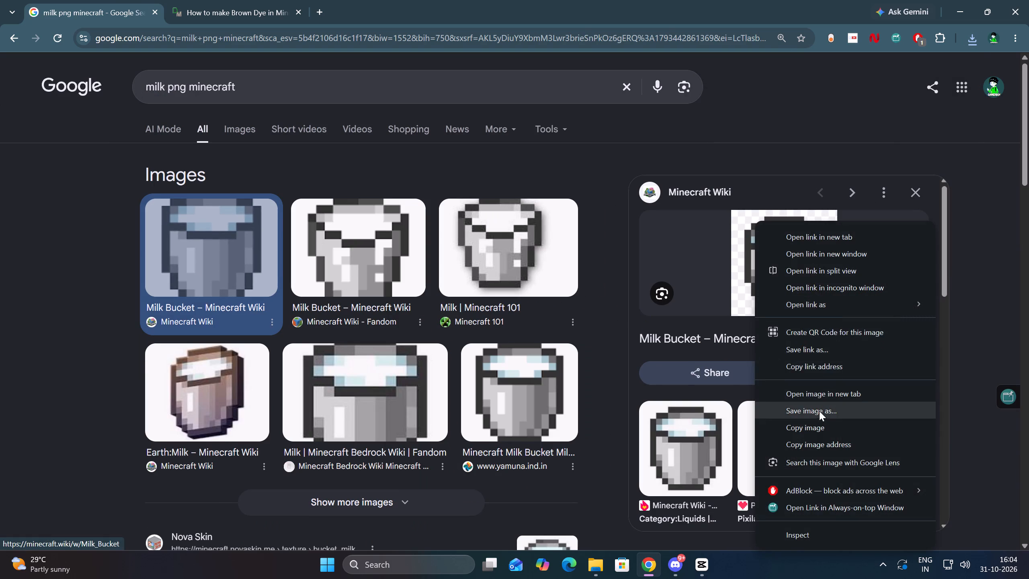
pyautogui.click(819, 413)
pyautogui.click(582, 273)
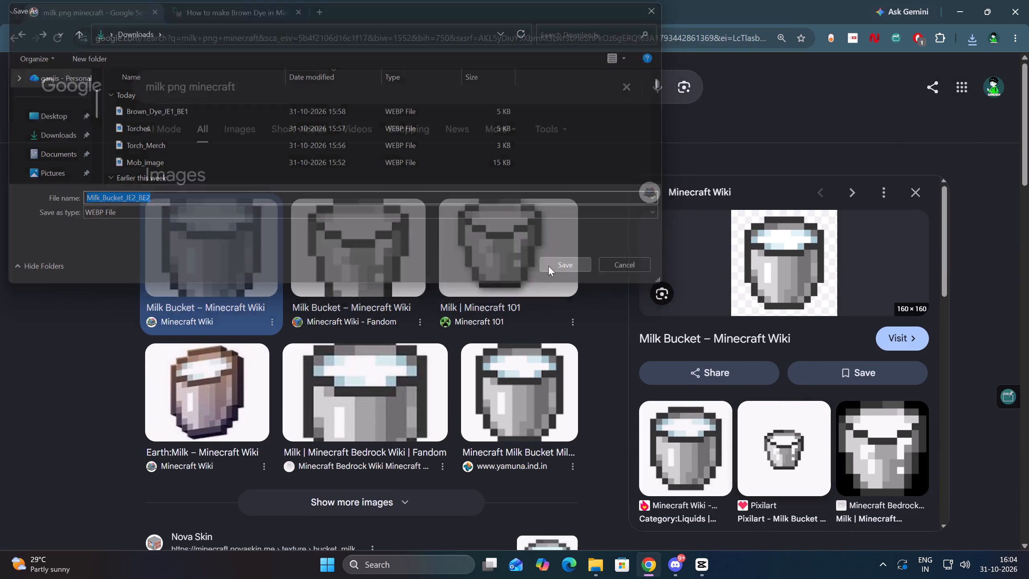
# Search Google for "chocolate minecraft" to find a chocolate image.
pyautogui.moveTo(189, 84); pyautogui.dragTo(127, 83)
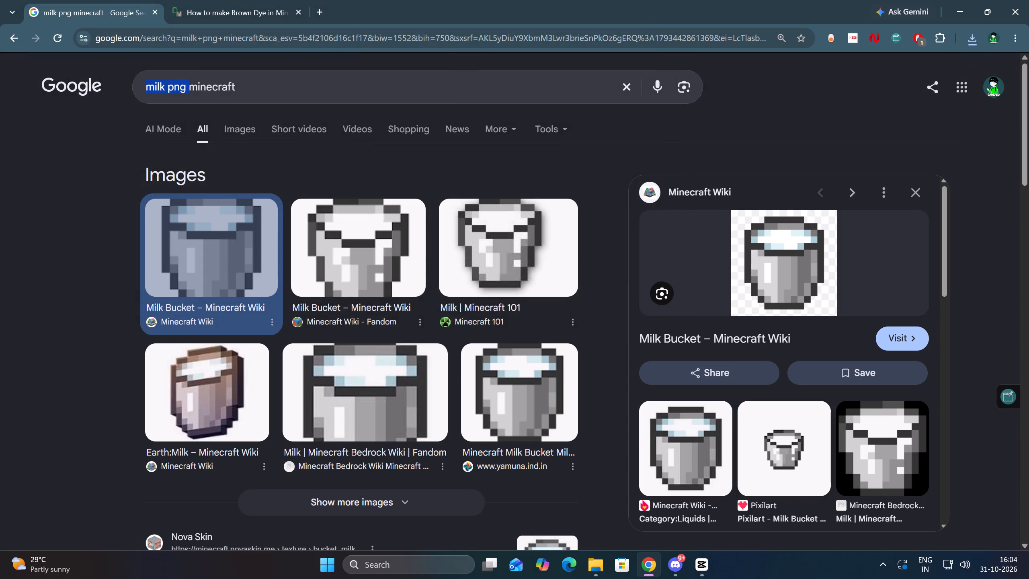
pyautogui.press('BackSpace')
pyautogui.press('c')
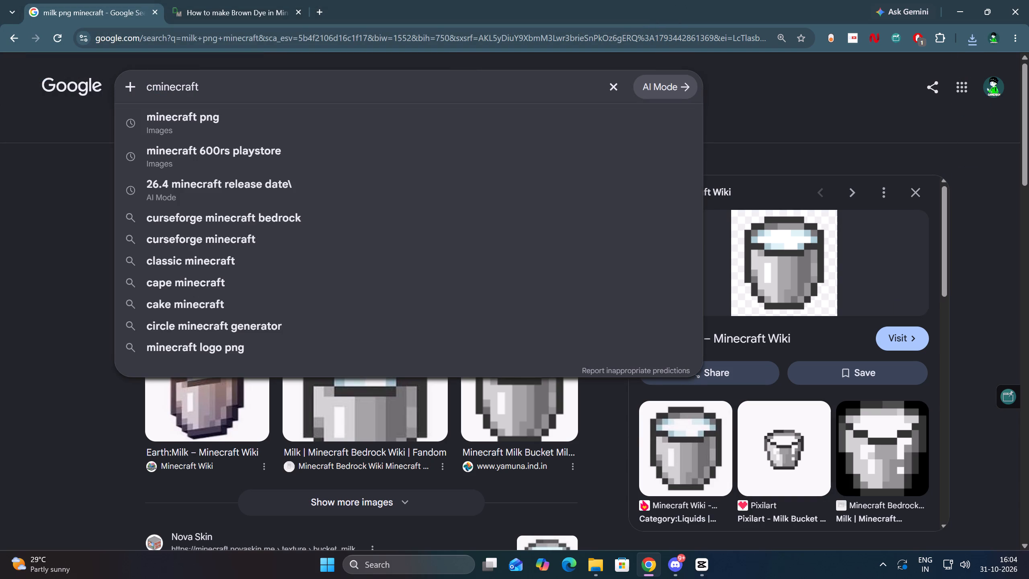
pyautogui.write('hocl')
pyautogui.press('BackSpace')
pyautogui.write('olate')
pyautogui.press('space')
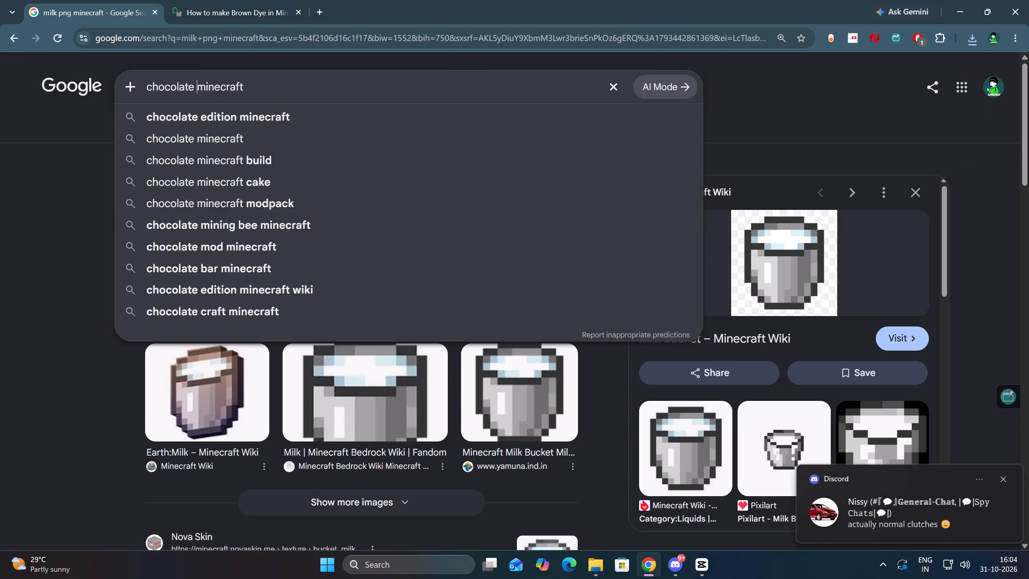
pyautogui.press('Return')
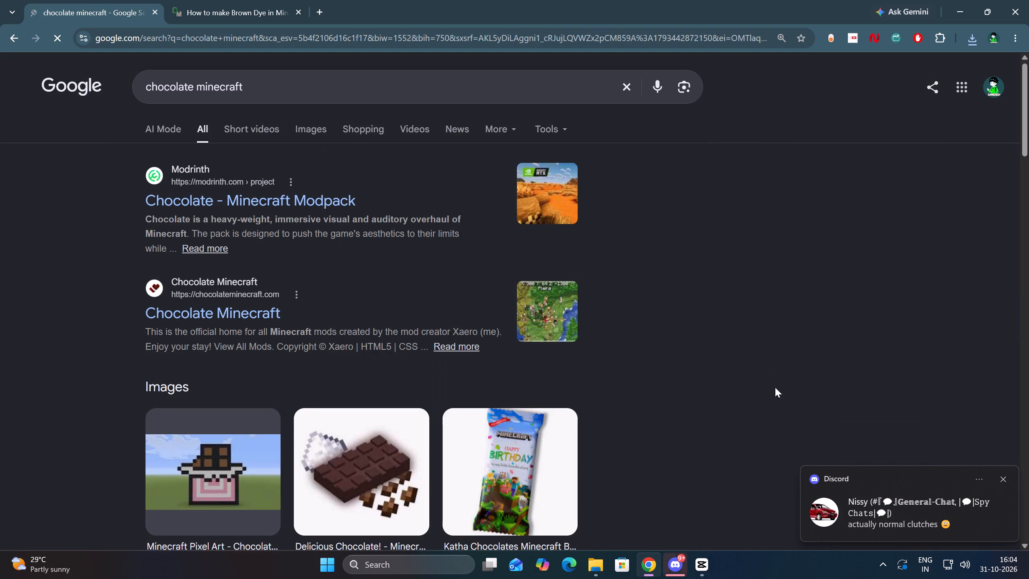
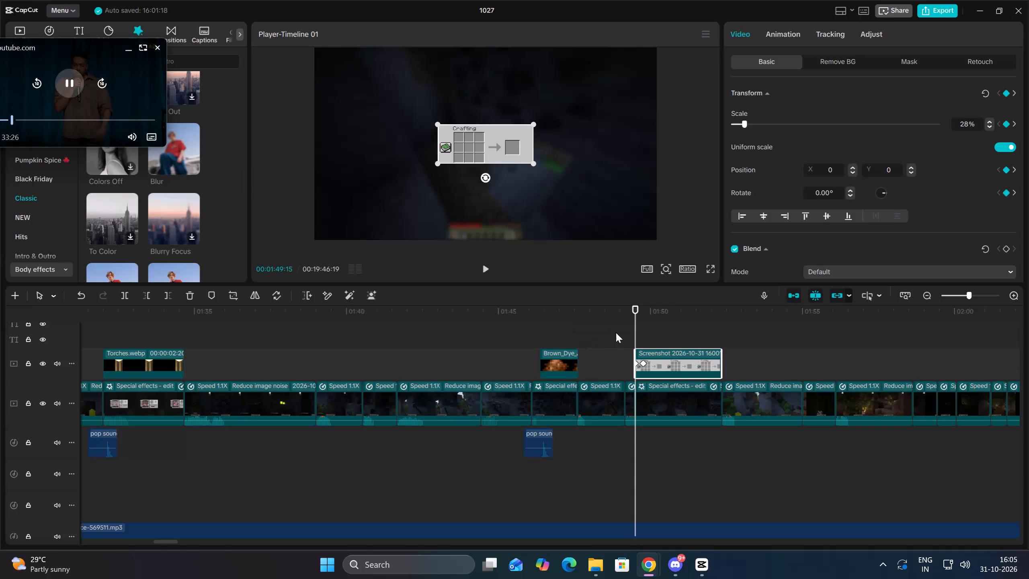
# Switch to CapCut and play the opening of the crafting overlay.
pyautogui.click(478, 267)
pyautogui.press('space')
pyautogui.scroll(4, 467, 305)
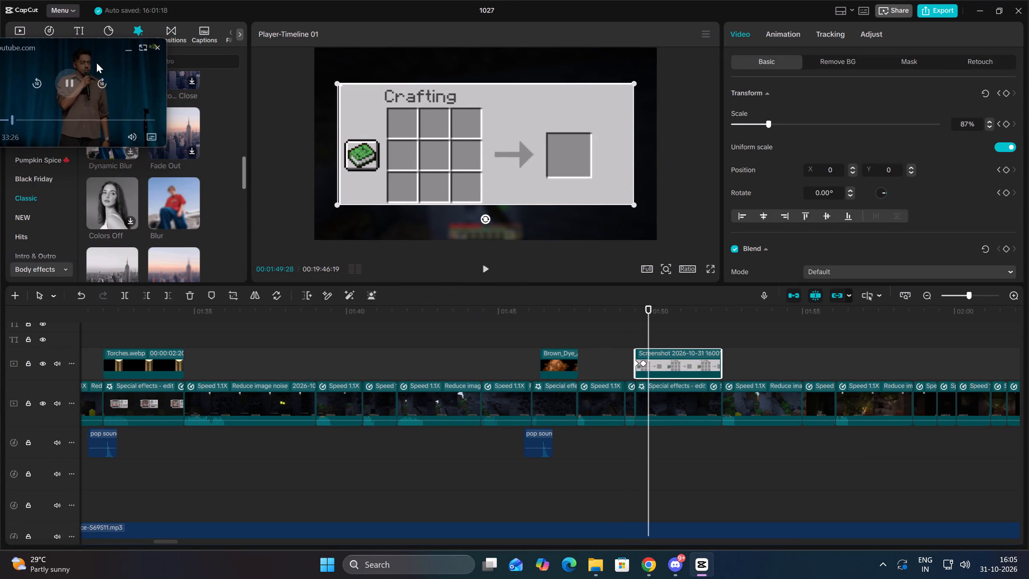
# Move the floating YouTube player off the media library and over the timeline's track headers.
pyautogui.moveTo(108, 43); pyautogui.dragTo(144, 101)
pyautogui.click(70, 52)
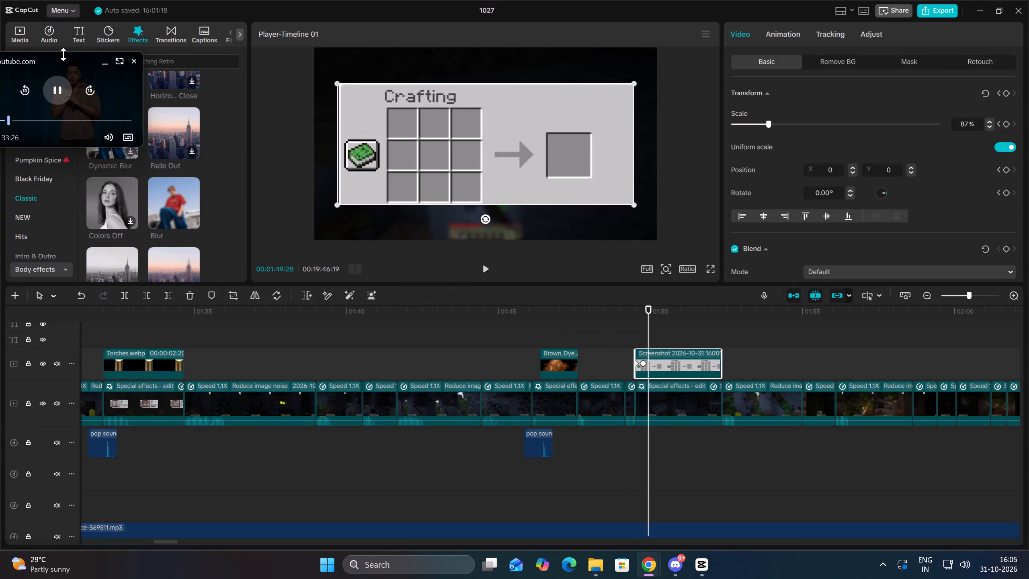
pyautogui.moveTo(52, 57); pyautogui.dragTo(100, 331)
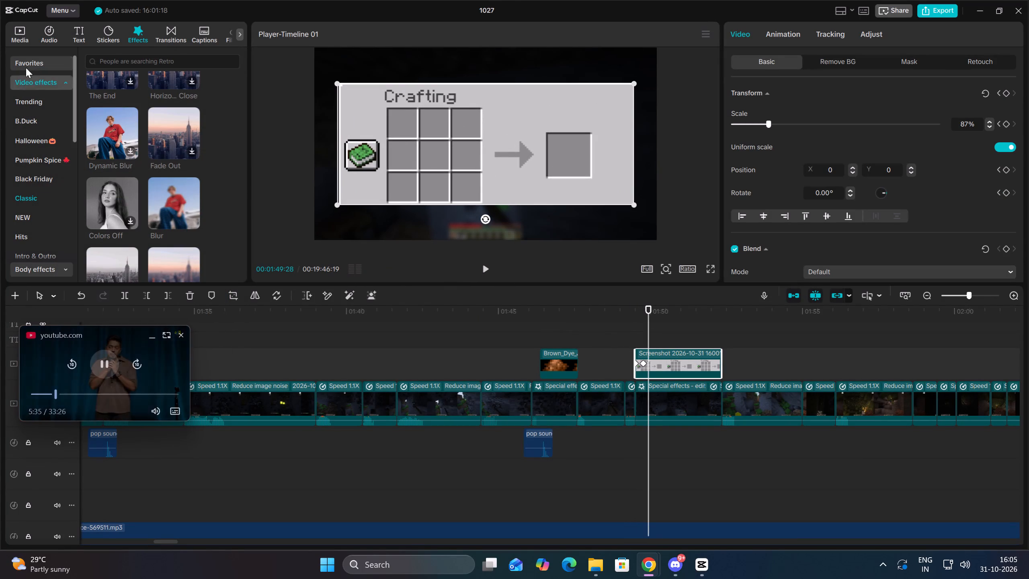
# Import the chocolate, Milk_Bucket_JE2_BE2 and Cocoa_Beans_JE4_BE3 images from Downloads into the project media.
pyautogui.click(17, 38)
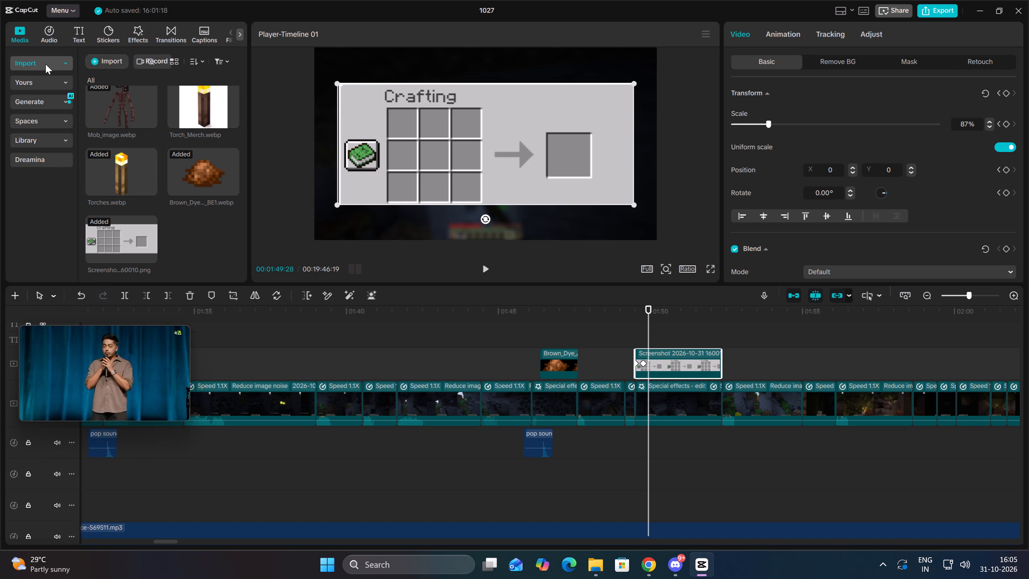
pyautogui.click(106, 64)
pyautogui.click(111, 87)
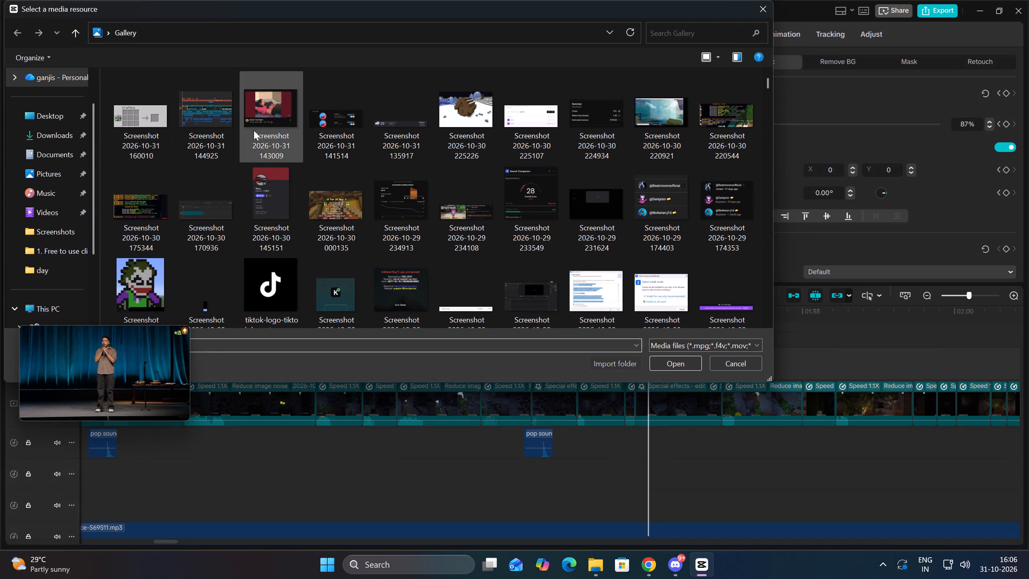
pyautogui.click(57, 137)
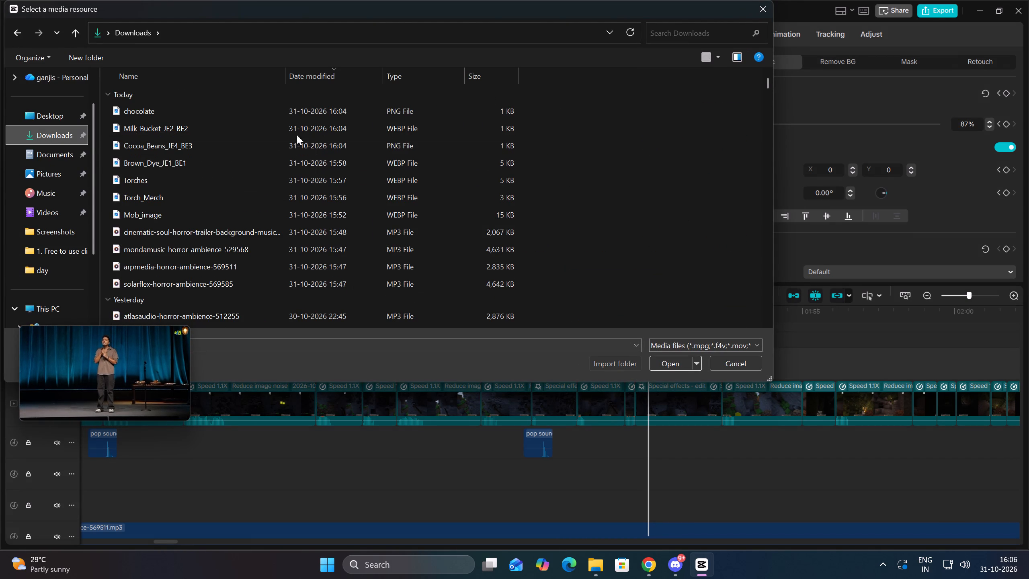
pyautogui.click(310, 132)
pyautogui.moveTo(522, 130); pyautogui.dragTo(494, 115)
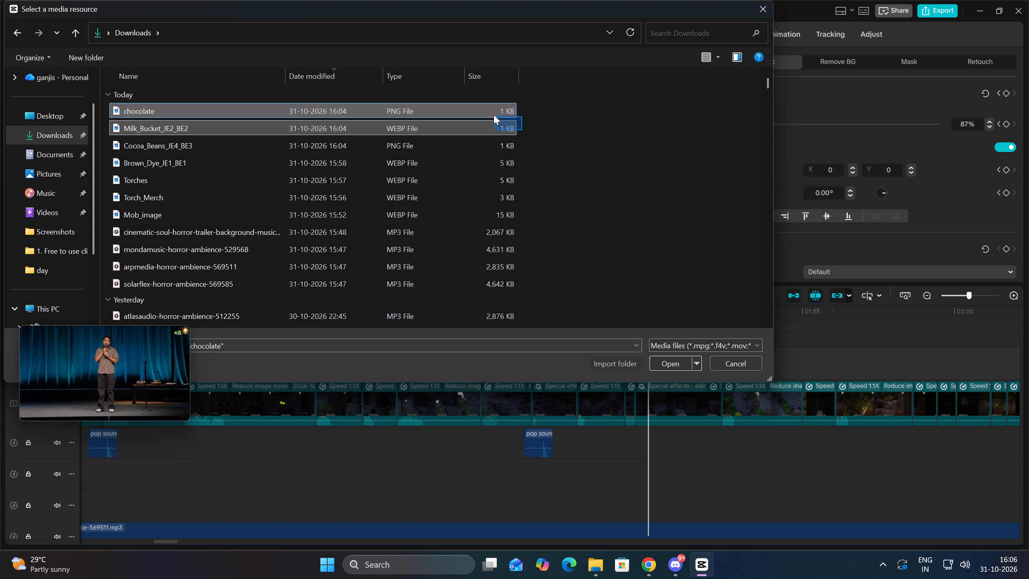
pyautogui.moveTo(494, 115); pyautogui.dragTo(491, 111)
pyautogui.moveTo(529, 148); pyautogui.dragTo(473, 106)
pyautogui.click(666, 366)
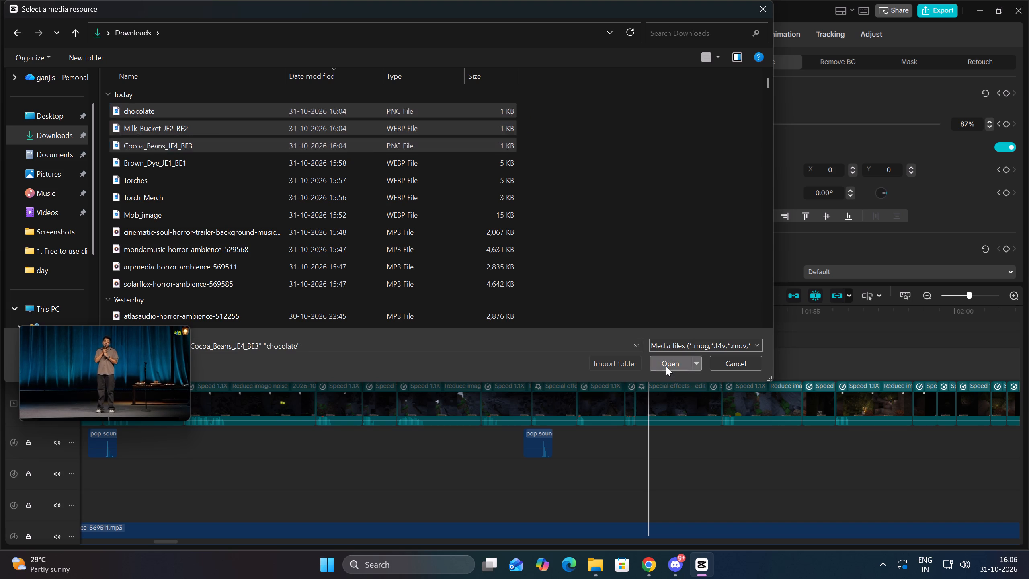
# Add chocolate.png on a track above the crafting overlay, starting at 00:01:49:24.
pyautogui.click(633, 324)
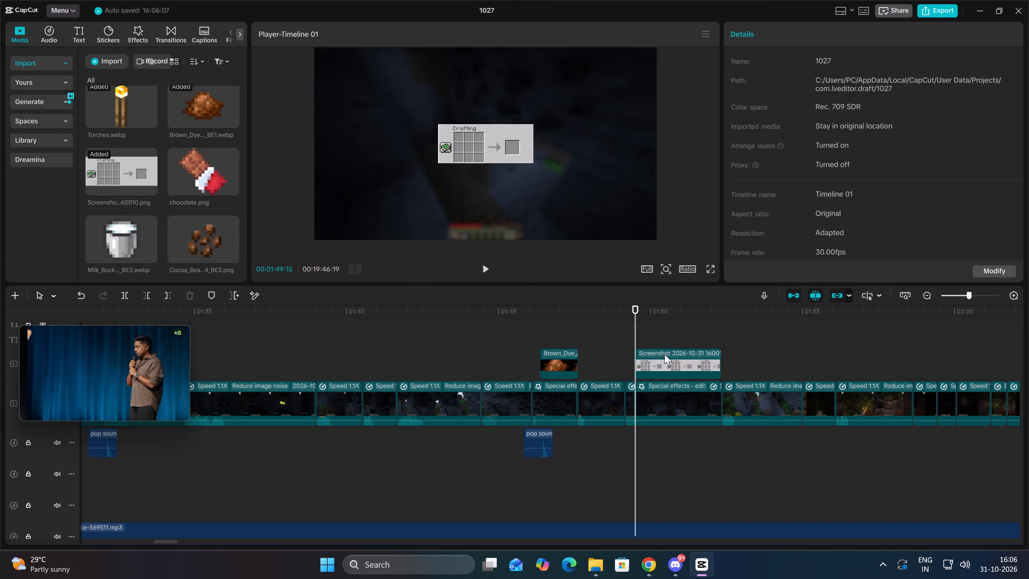
pyautogui.click(656, 363)
pyautogui.press('space')
pyautogui.press('space')
pyautogui.tripleClick(1015, 295)
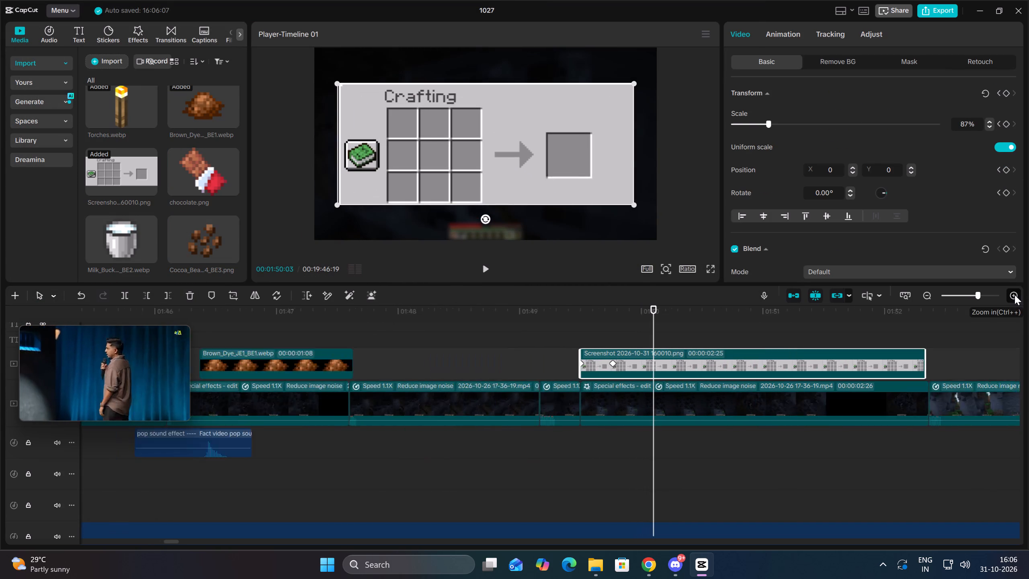
pyautogui.scroll(2, 649, 342)
pyautogui.click(589, 347)
pyautogui.moveTo(589, 347); pyautogui.dragTo(577, 349)
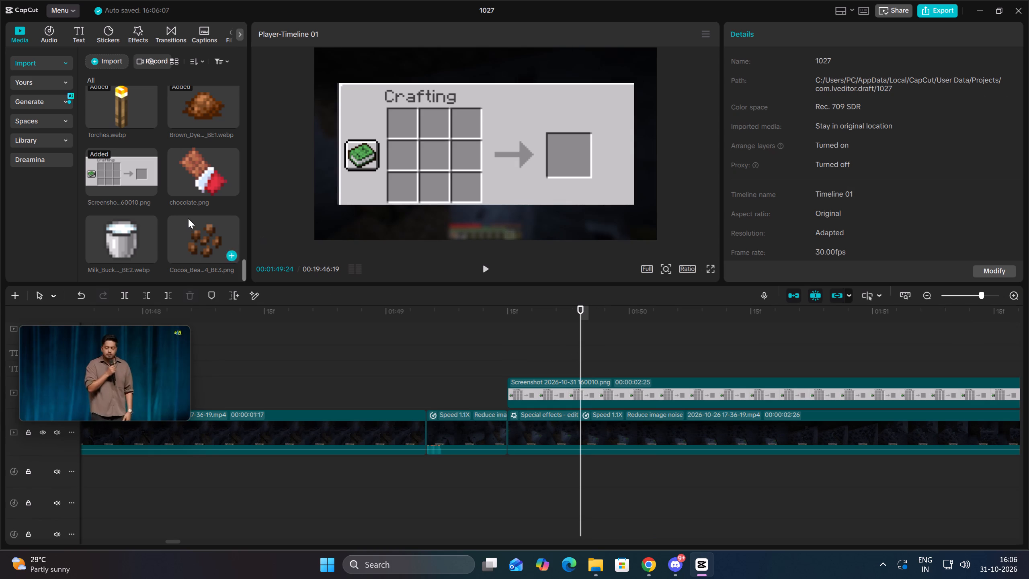
pyautogui.moveTo(197, 189); pyautogui.dragTo(579, 363)
# Scale the chocolate image to about 22% and fit it in the crafting overlay's result slot.
pyautogui.moveTo(580, 238); pyautogui.dragTo(556, 209)
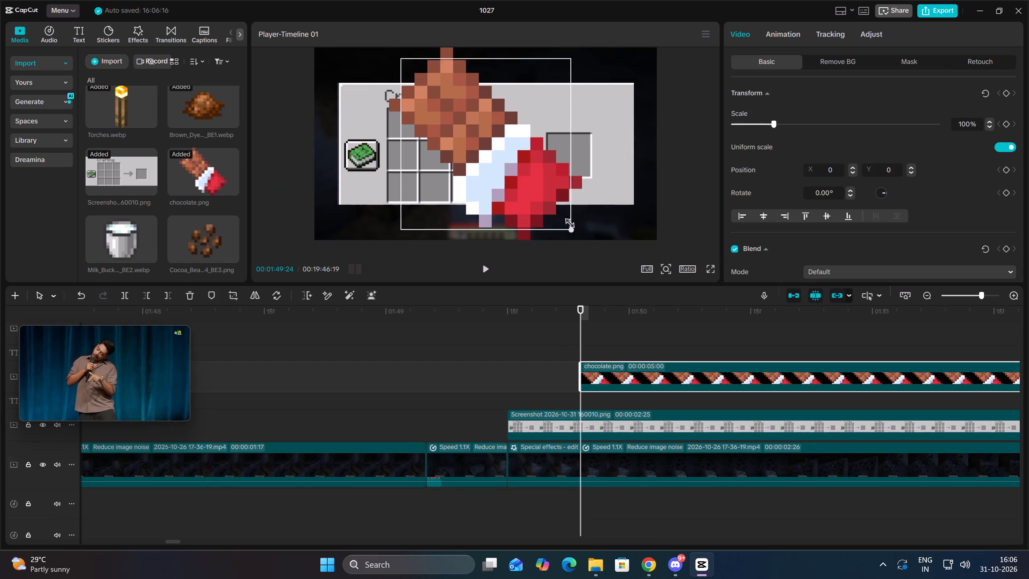
pyautogui.moveTo(556, 209); pyautogui.dragTo(477, 142)
pyautogui.moveTo(475, 142); pyautogui.dragTo(560, 151)
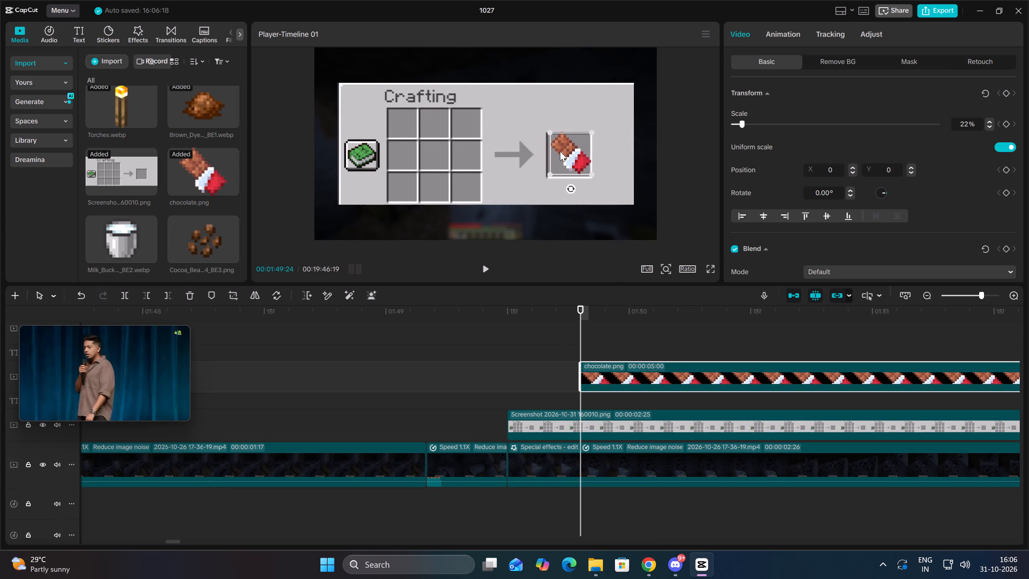
pyautogui.moveTo(560, 151); pyautogui.dragTo(557, 151)
pyautogui.click(557, 151)
# Fade in the chocolate image with opacity keyframes, reduced at the clip's start and 100% at 00:01:50:01.
pyautogui.scroll(-5, 850, 179)
pyautogui.click(1003, 96)
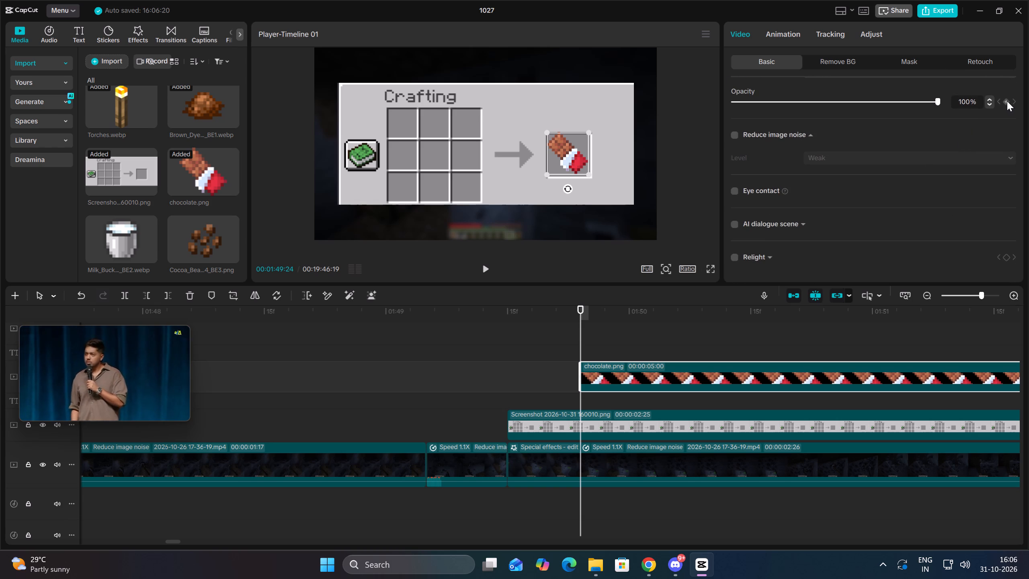
pyautogui.click(1007, 101)
pyautogui.press('space')
pyautogui.press('space')
pyautogui.click(1009, 102)
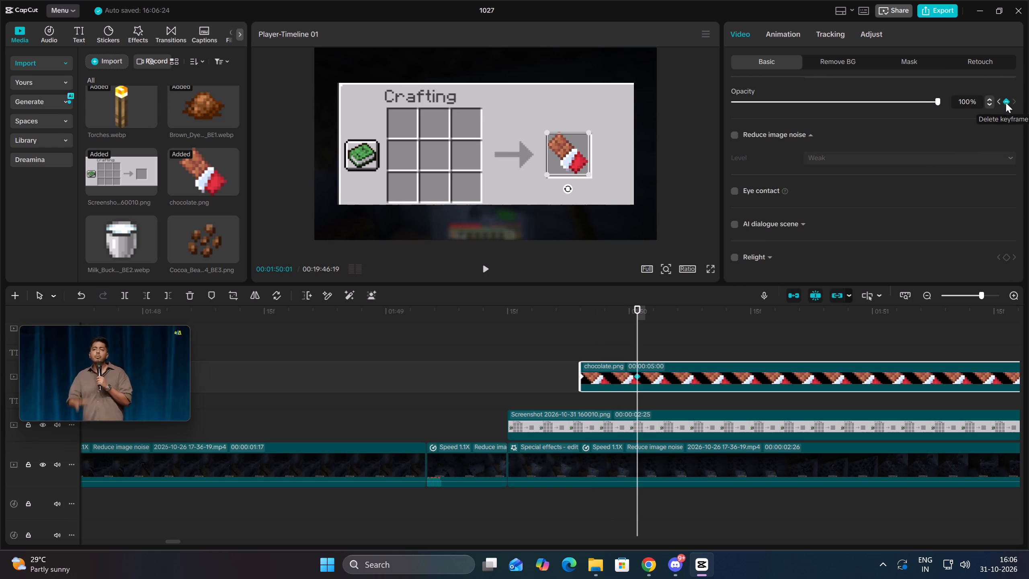
pyautogui.press('Up')
pyautogui.moveTo(909, 97); pyautogui.dragTo(788, 96)
pyautogui.press('space')
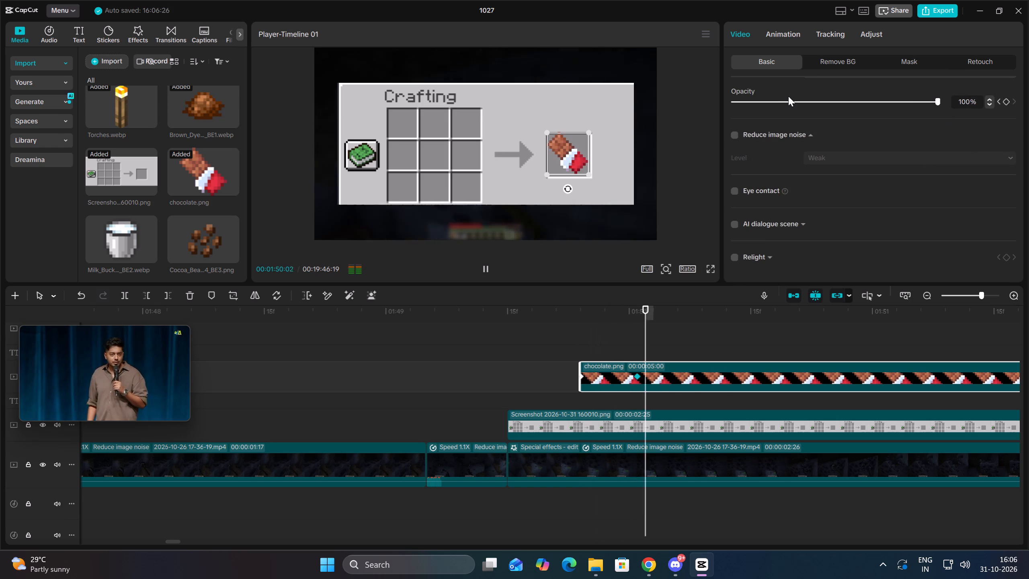
pyautogui.press('space')
# Add the Cocoa_Beans image on a new track above the chocolate clip, starting at 00:01:51:14.
pyautogui.click(928, 292)
pyautogui.scroll(1, 826, 372)
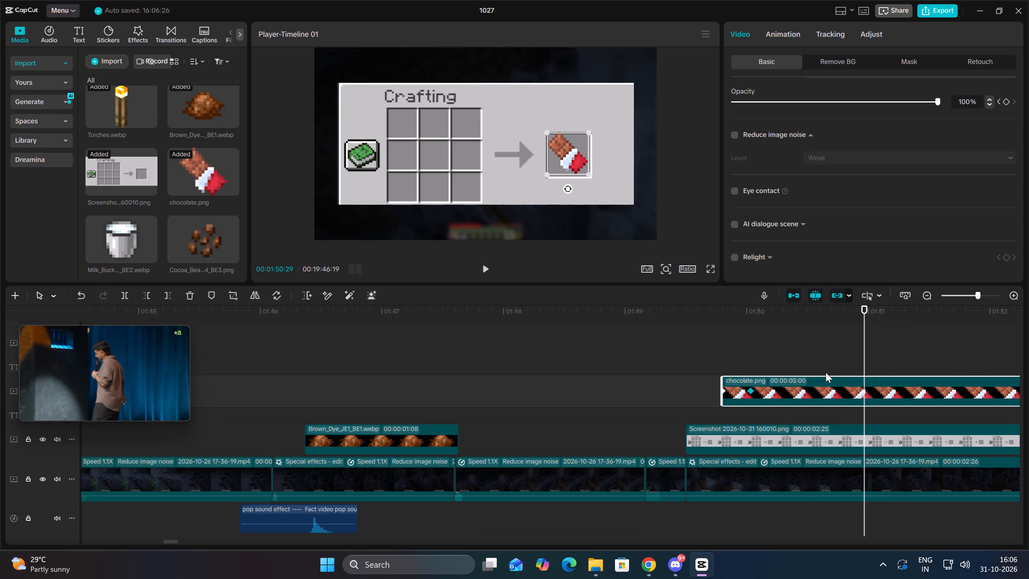
pyautogui.scroll(3, 826, 372)
pyautogui.press('space')
pyautogui.press('space')
pyautogui.scroll(-4, 826, 372)
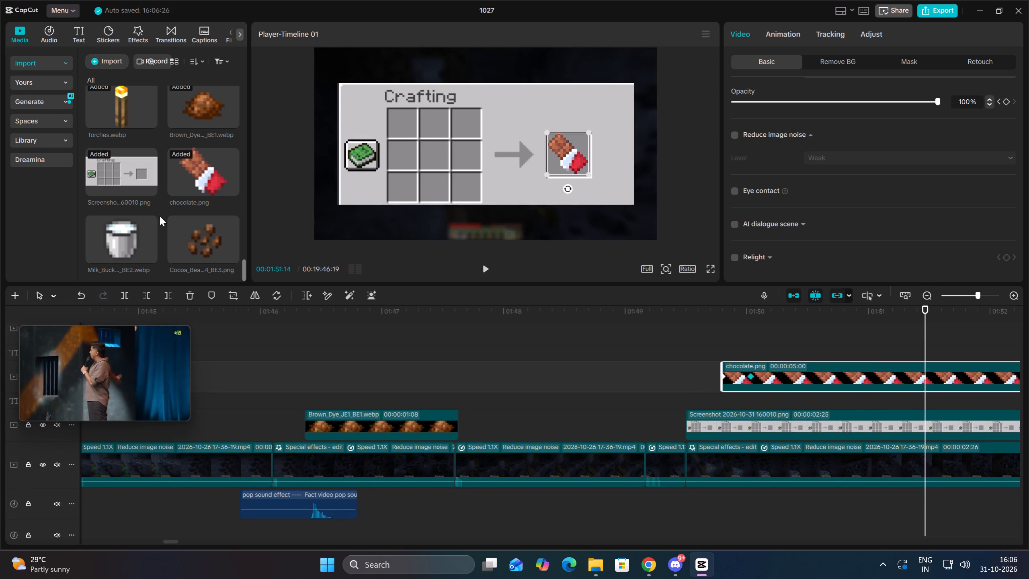
pyautogui.moveTo(193, 244); pyautogui.dragTo(928, 345)
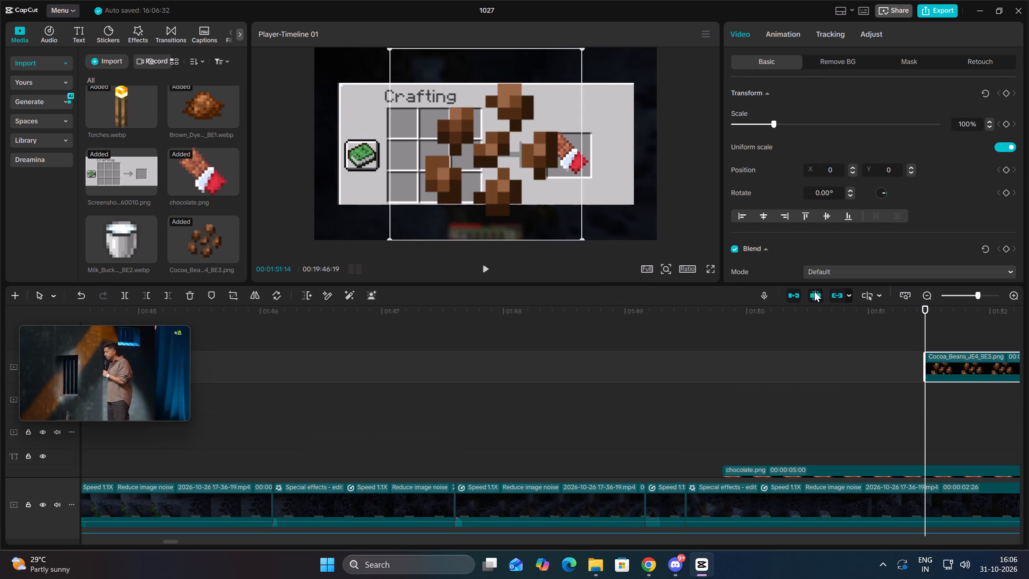
# Shrink the cocoa beans image and centre it in the middle cell of the crafting grid.
pyautogui.moveTo(582, 238); pyautogui.dragTo(498, 142)
pyautogui.moveTo(496, 142); pyautogui.dragTo(492, 144)
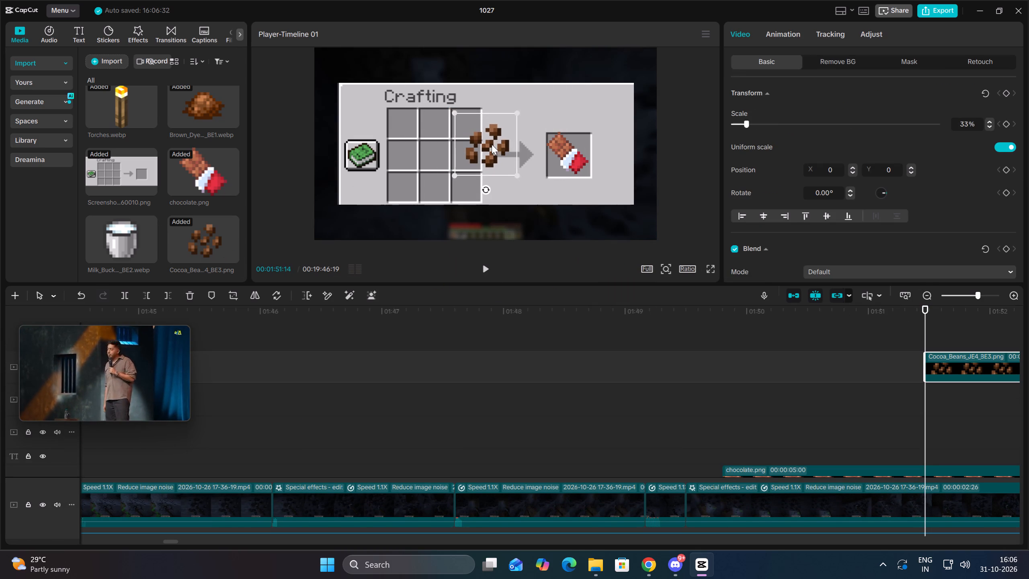
pyautogui.moveTo(492, 144); pyautogui.dragTo(445, 157)
pyautogui.moveTo(467, 188); pyautogui.dragTo(438, 167)
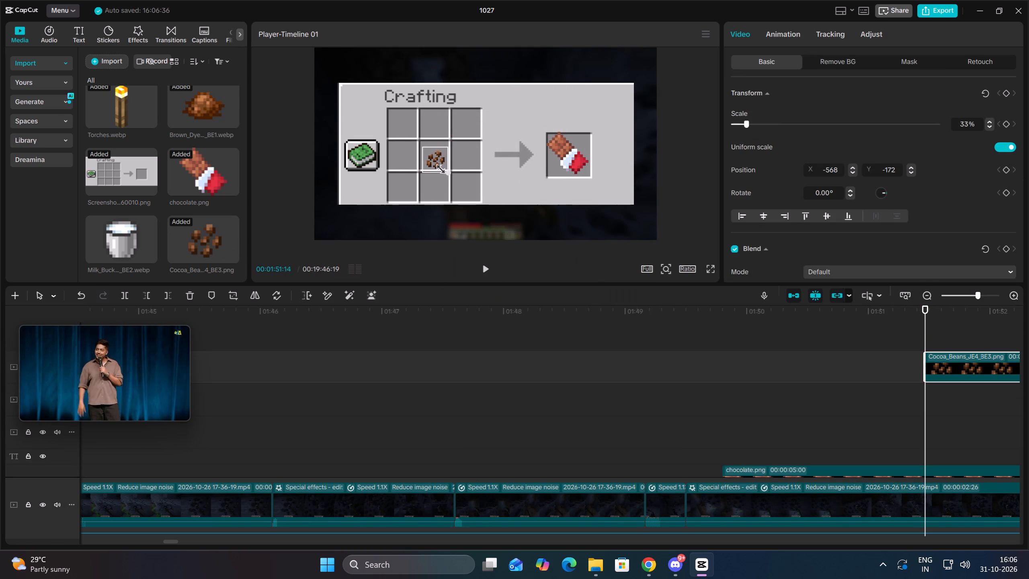
pyautogui.moveTo(438, 167); pyautogui.dragTo(443, 167)
pyautogui.moveTo(437, 161); pyautogui.dragTo(438, 155)
# Fade in the cocoa beans with opacity keyframes from 18% at the clip's start to 100% shortly after, and preview it.
pyautogui.scroll(-2, 936, 191)
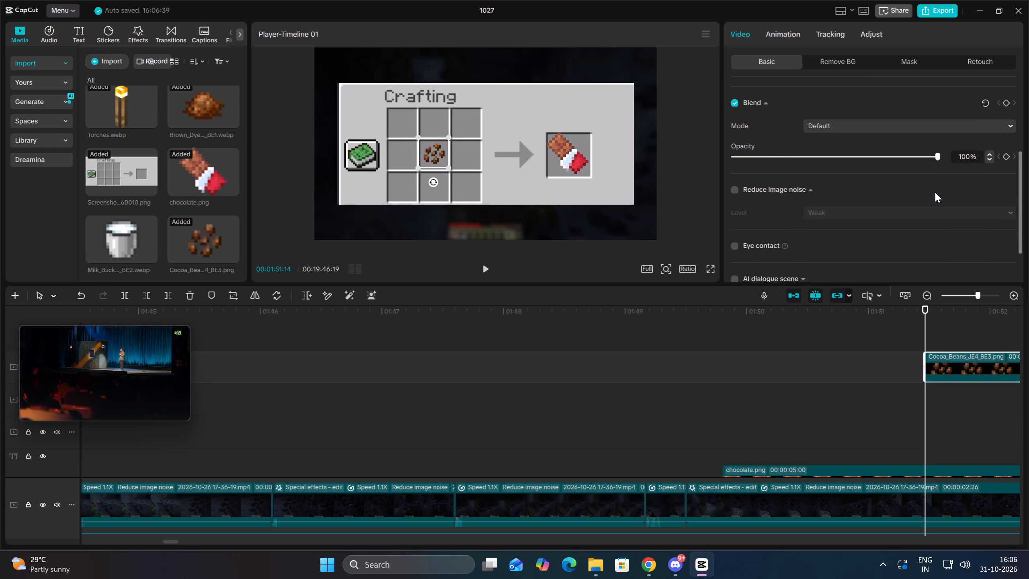
pyautogui.click(1002, 154)
pyautogui.click(1006, 154)
pyautogui.press('space')
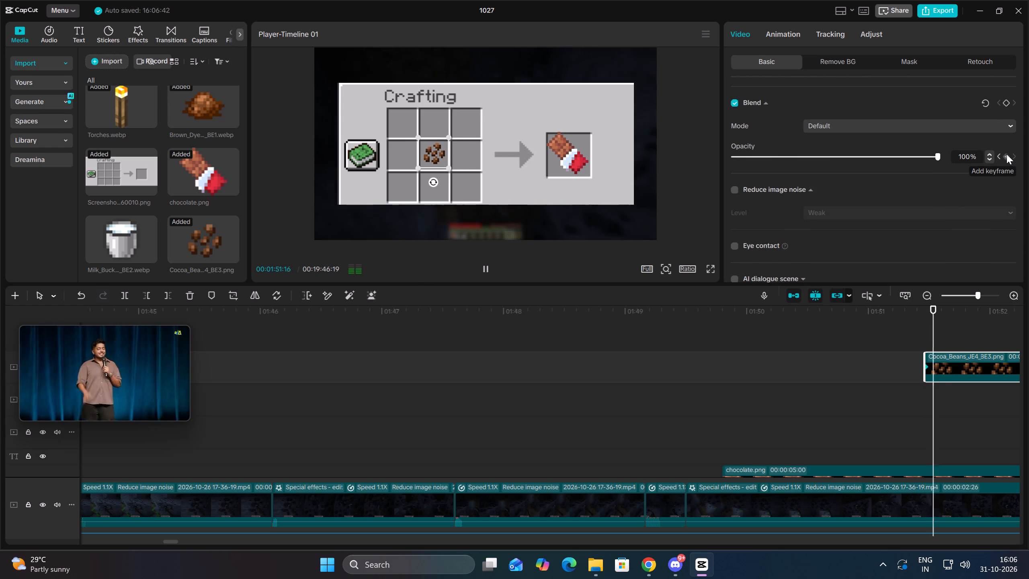
pyautogui.press('space')
pyautogui.click(1006, 154)
pyautogui.press('Up')
pyautogui.moveTo(869, 158); pyautogui.dragTo(771, 150)
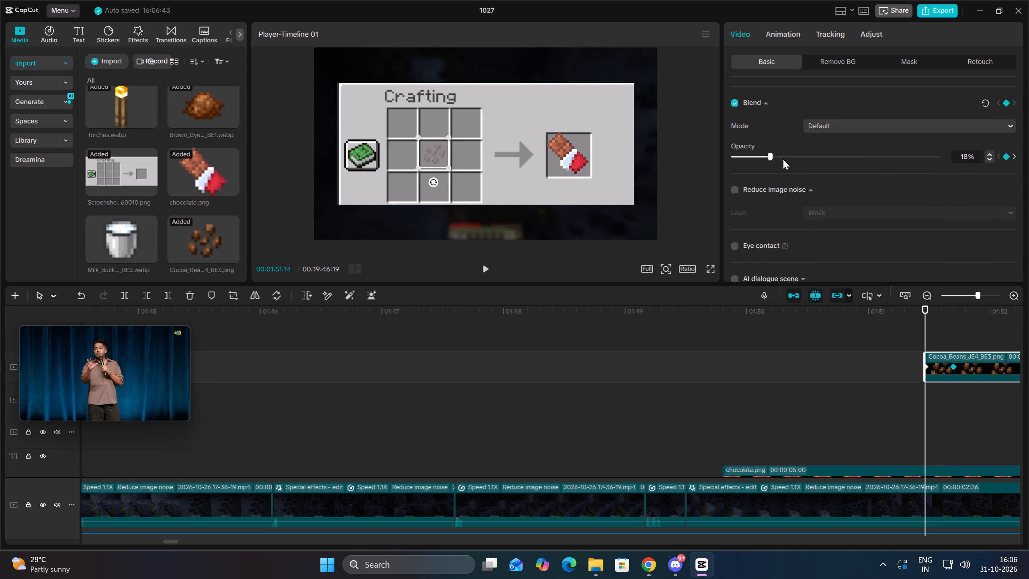
pyautogui.press('space')
pyautogui.press('space')
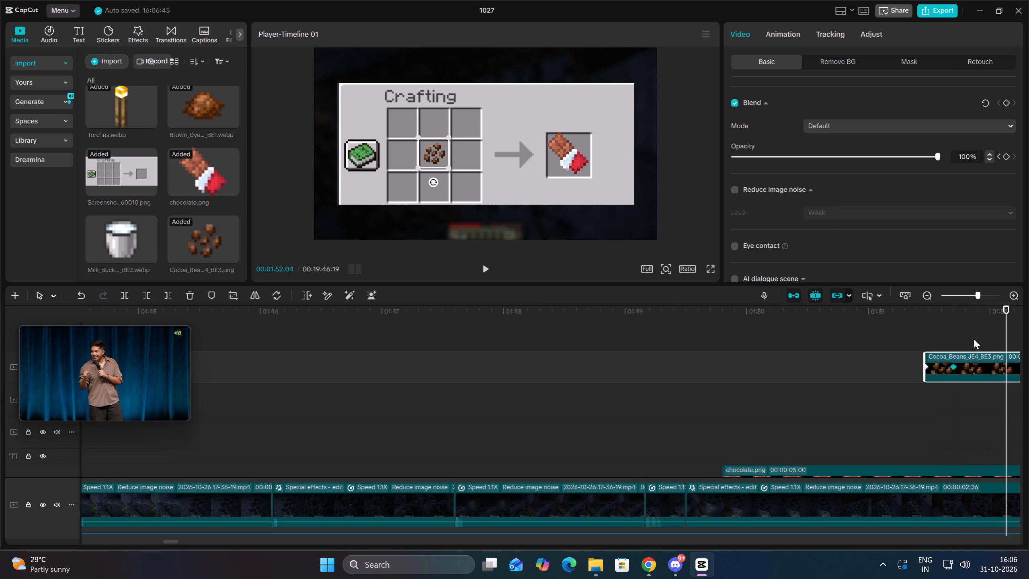
# Add the Milk_Bucket image on a track above the cocoa beans clip, starting at 00:01:51:26.
pyautogui.click(977, 343)
pyautogui.moveTo(977, 343); pyautogui.dragTo(973, 343)
pyautogui.moveTo(124, 232); pyautogui.dragTo(974, 336)
# Scale the milk bucket image to about 15% and fit it in the crafting grid's middle-right cell.
pyautogui.moveTo(583, 239); pyautogui.dragTo(497, 136)
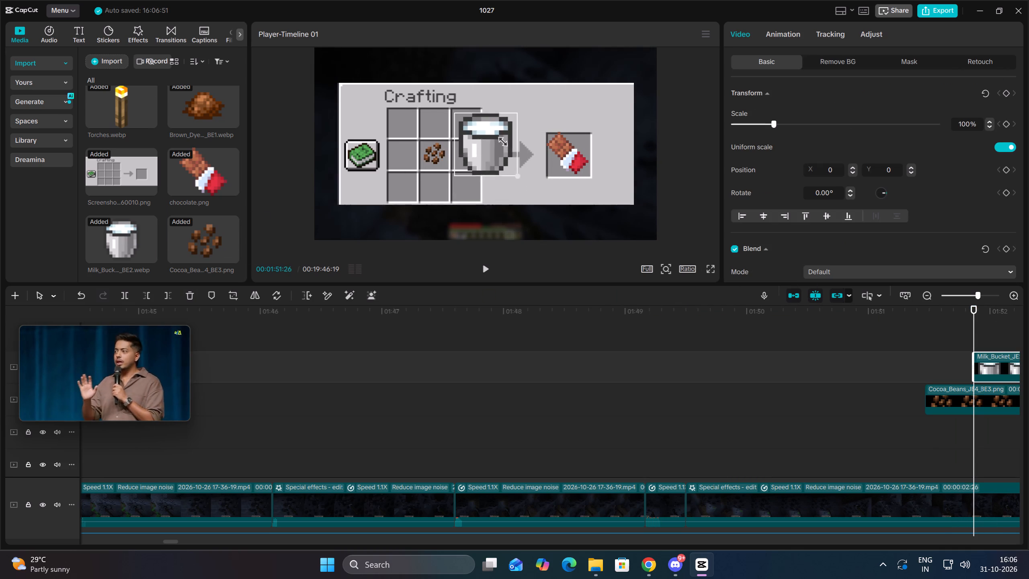
pyautogui.moveTo(497, 136); pyautogui.dragTo(485, 127)
pyautogui.moveTo(480, 138); pyautogui.dragTo(463, 153)
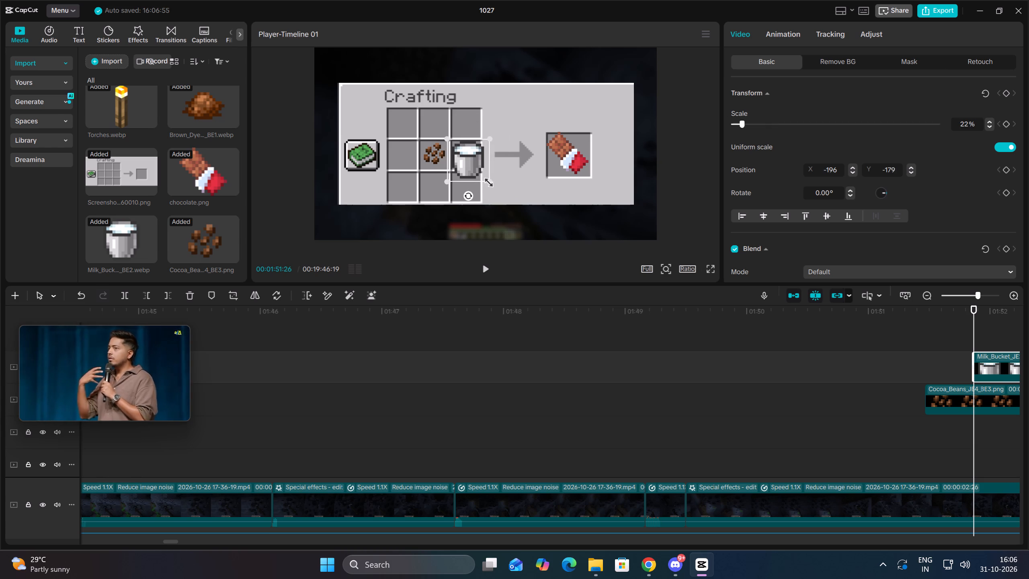
pyautogui.moveTo(486, 180); pyautogui.dragTo(480, 169)
pyautogui.moveTo(467, 161); pyautogui.dragTo(465, 154)
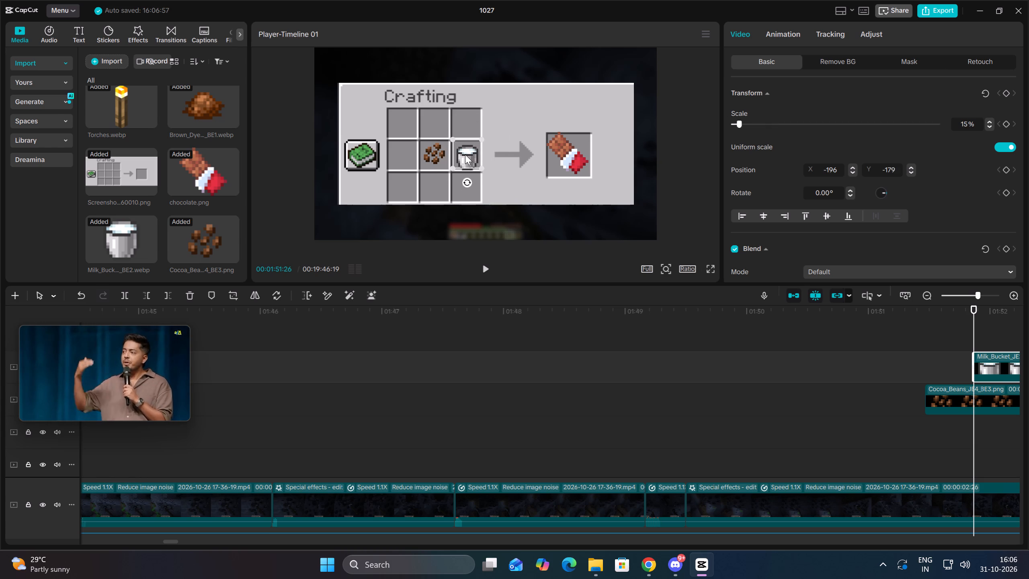
pyautogui.moveTo(465, 154); pyautogui.dragTo(465, 154)
# Fade in the milk bucket with opacity keyframes from 17% at the clip's start to 100% at 00:01:52:04.
pyautogui.scroll(-5, 861, 193)
pyautogui.scroll(1, 860, 208)
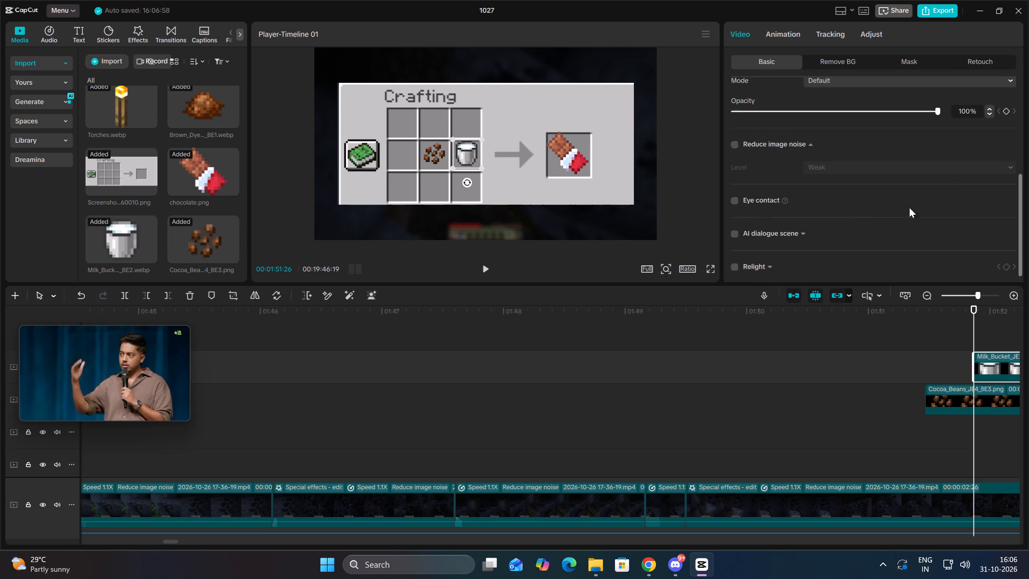
pyautogui.click(1008, 188)
pyautogui.press('space')
pyautogui.press('space')
pyautogui.click(1008, 188)
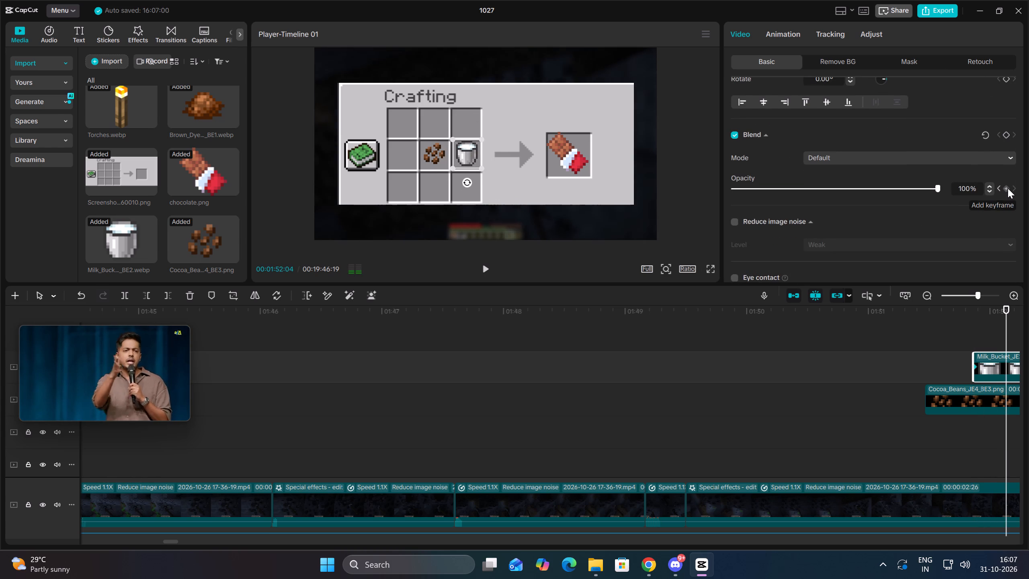
pyautogui.press('Up')
pyautogui.moveTo(913, 192); pyautogui.dragTo(730, 172)
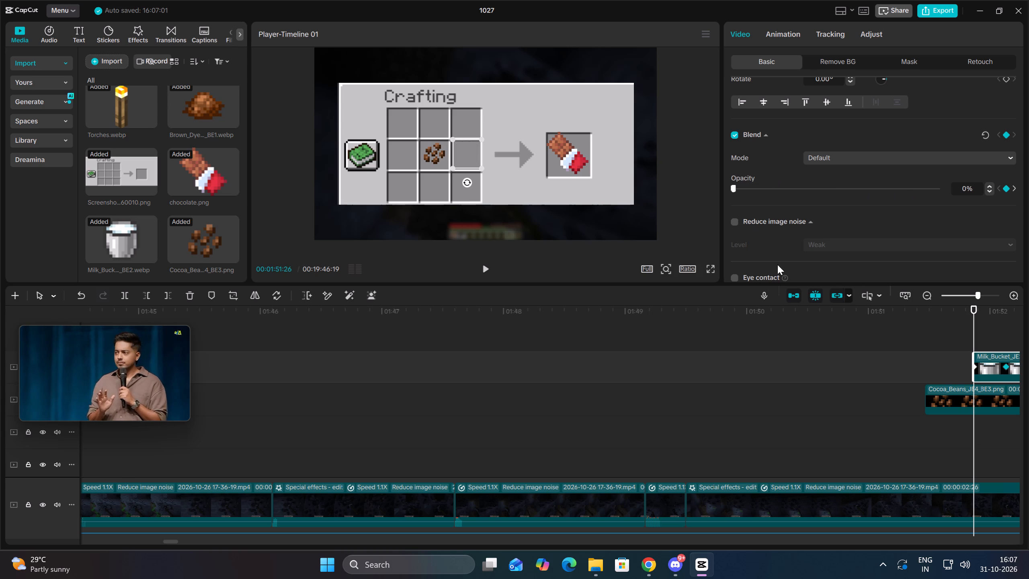
pyautogui.moveTo(781, 191); pyautogui.dragTo(768, 193)
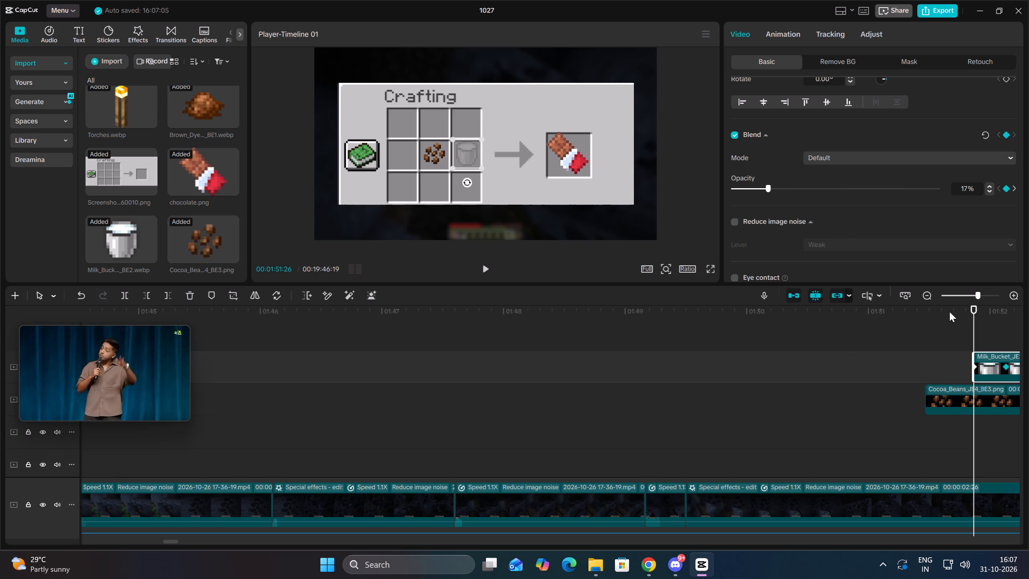
# Trim the milk bucket and cocoa beans clips together so both end at 00:01:52:10, where the crafting-grid screenshot ends.
pyautogui.doubleClick(925, 295)
pyautogui.moveTo(944, 328); pyautogui.dragTo(1028, 324)
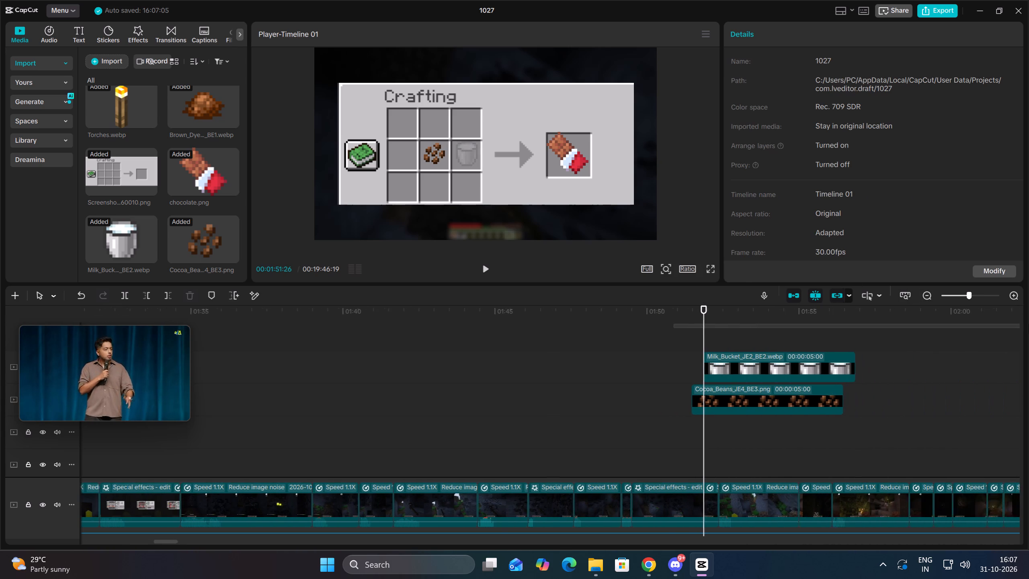
pyautogui.moveTo(1028, 324); pyautogui.dragTo(1027, 324)
pyautogui.scroll(-7, 877, 370)
pyautogui.press('Down')
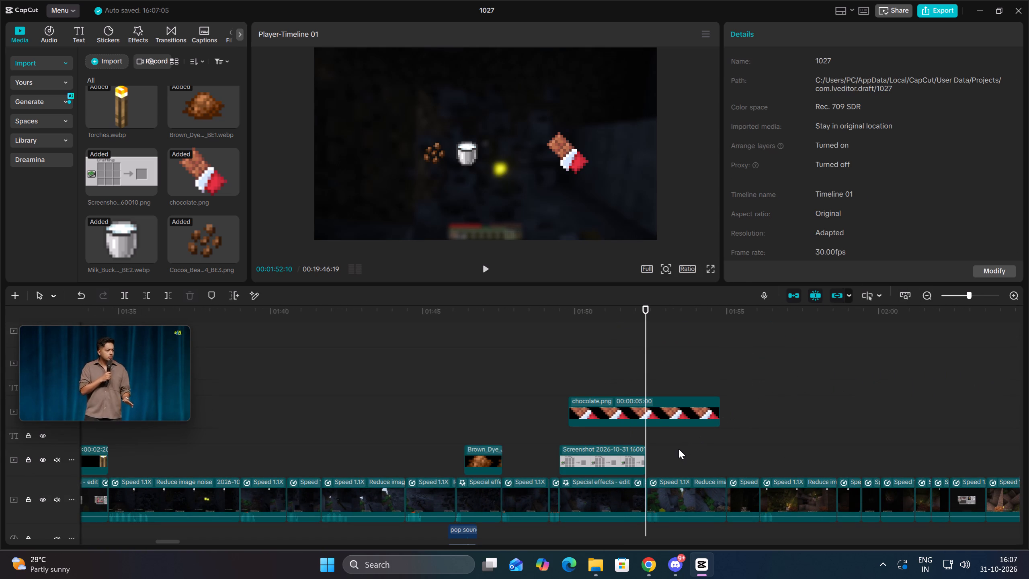
pyautogui.moveTo(677, 450); pyautogui.dragTo(672, 359)
pyautogui.scroll(10, 672, 359)
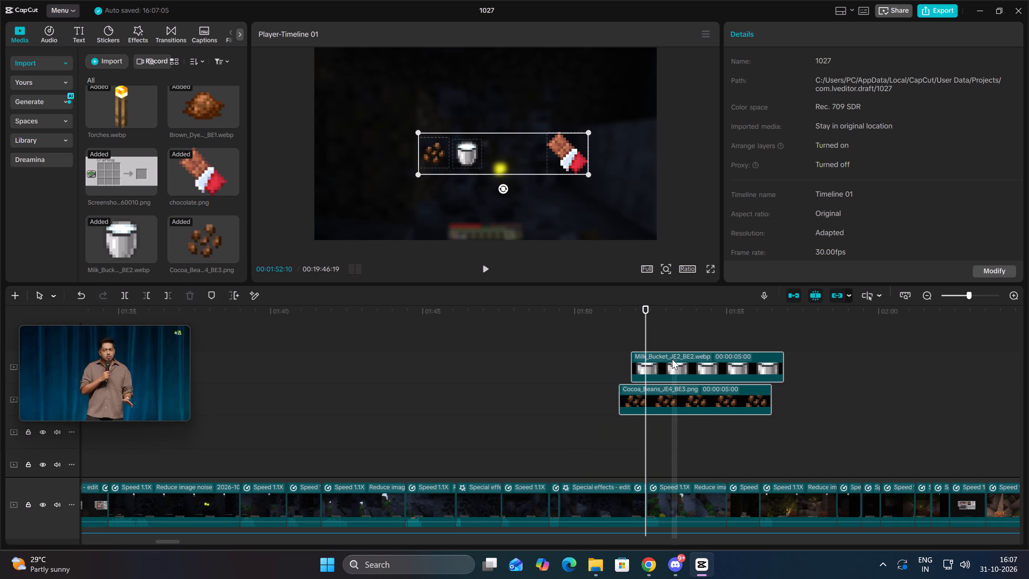
pyautogui.moveTo(672, 359); pyautogui.dragTo(673, 355)
pyautogui.click(163, 295)
# Add click.mp3 on the pop sound's audio track at 00:01:49:15, where the crafting-grid screenshot starts.
pyautogui.click(524, 359)
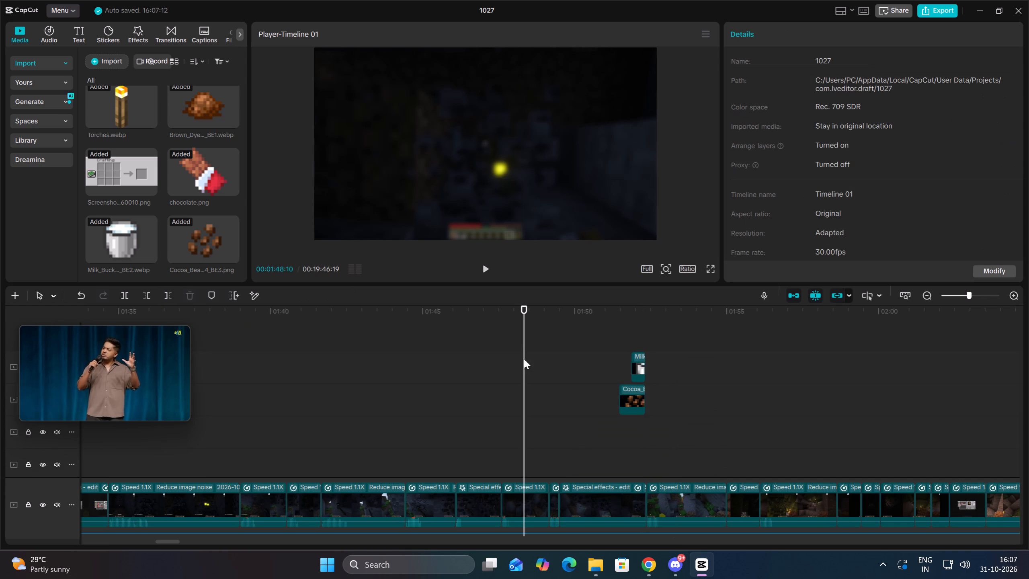
pyautogui.scroll(-8, 545, 371)
pyautogui.scroll(-7, 607, 405)
pyautogui.click(568, 431)
pyautogui.press('Up')
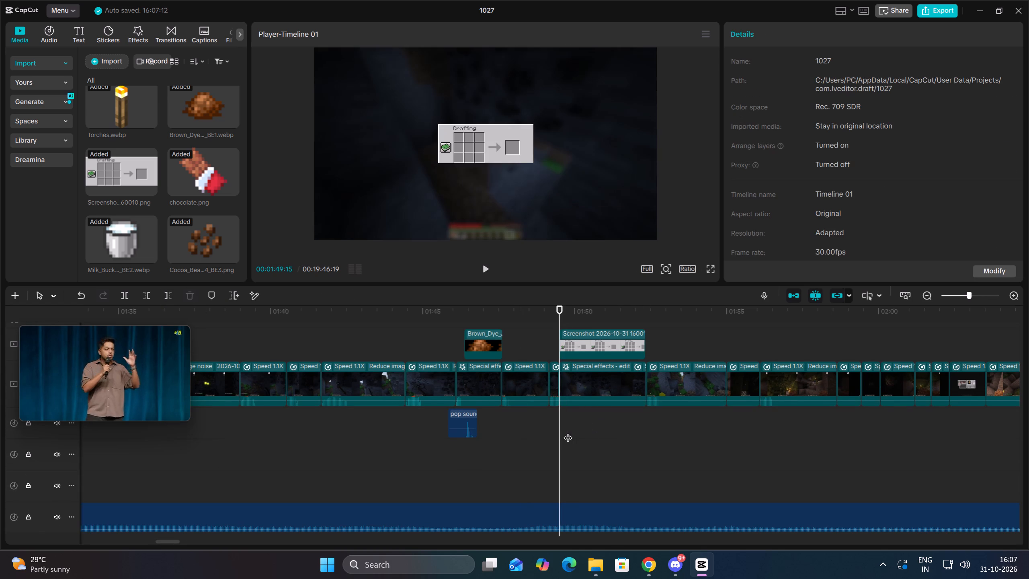
pyautogui.scroll(4, 131, 133)
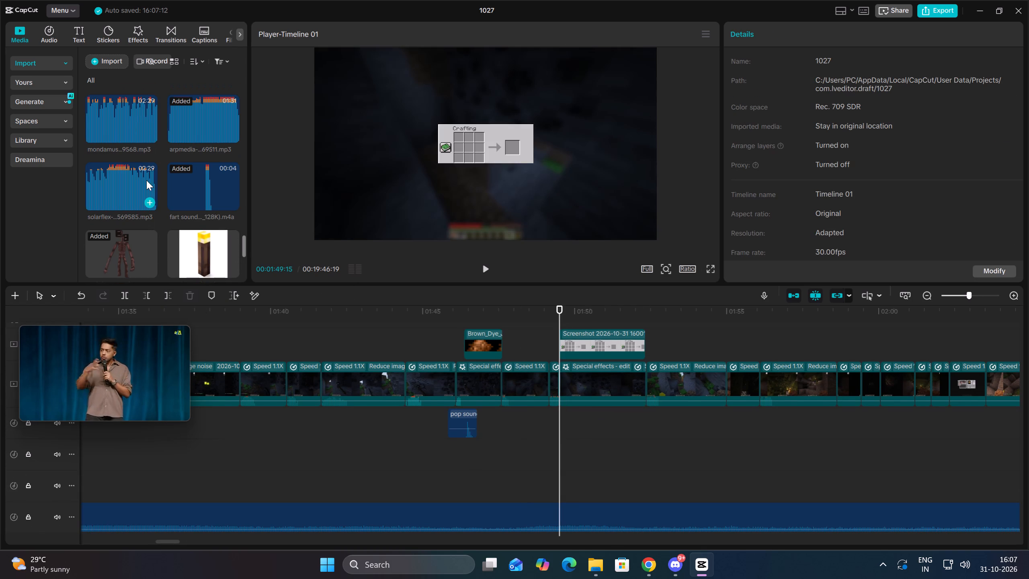
pyautogui.scroll(4, 160, 185)
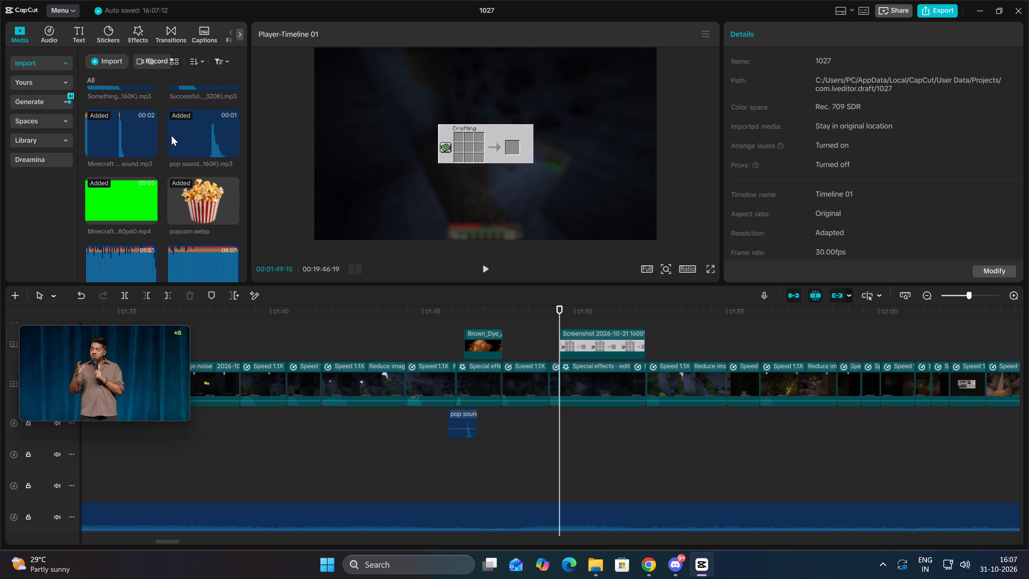
pyautogui.scroll(3, 164, 136)
pyautogui.moveTo(111, 152); pyautogui.dragTo(113, 155)
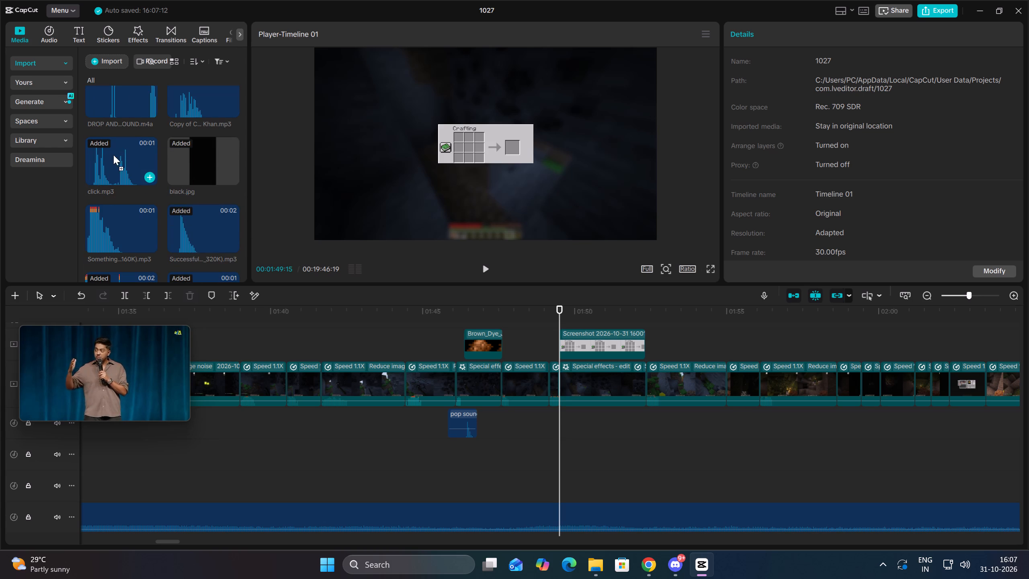
pyautogui.moveTo(113, 155); pyautogui.dragTo(559, 430)
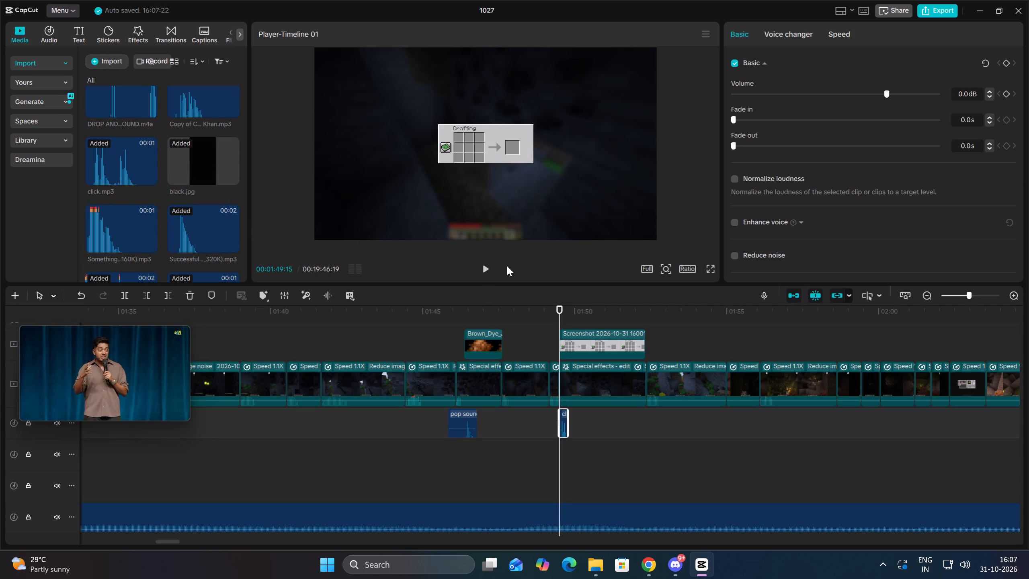
# Preview the crafting-grid sequence with the click sound, from the screenshot's start through the milk bucket's appearance.
pyautogui.scroll(3, 588, 398)
pyautogui.scroll(-2, 588, 399)
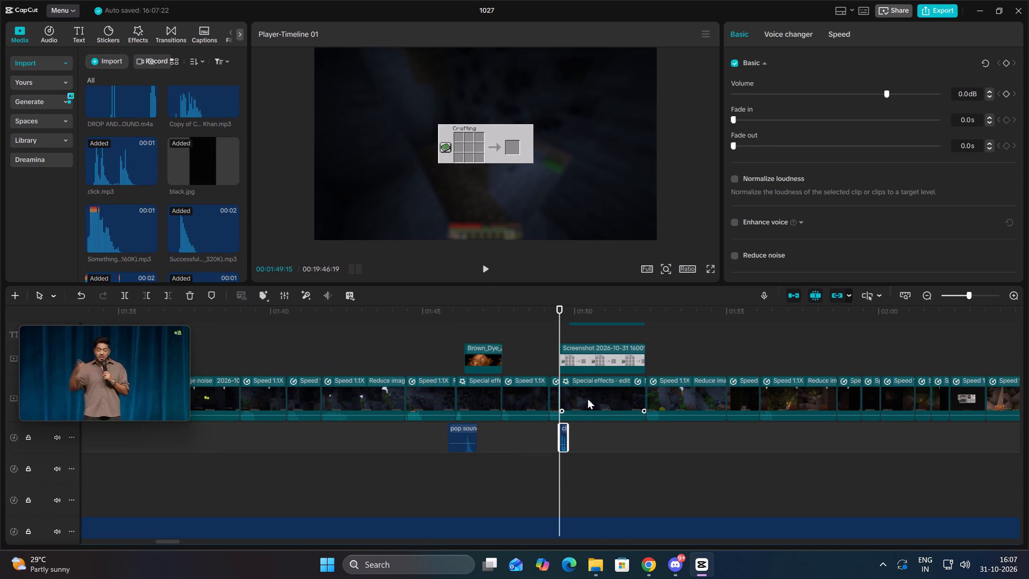
pyautogui.doubleClick(1014, 298)
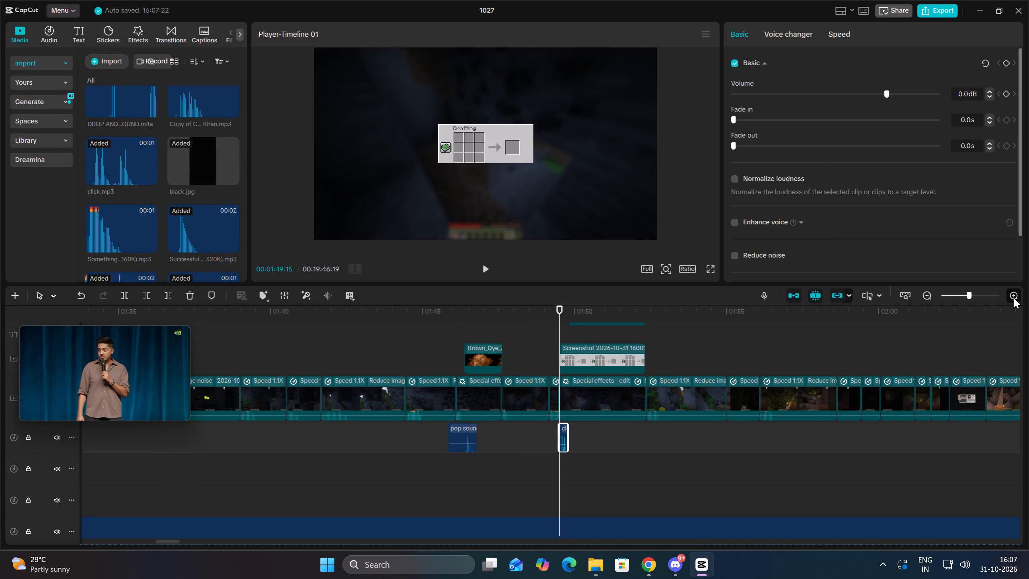
pyautogui.click(488, 269)
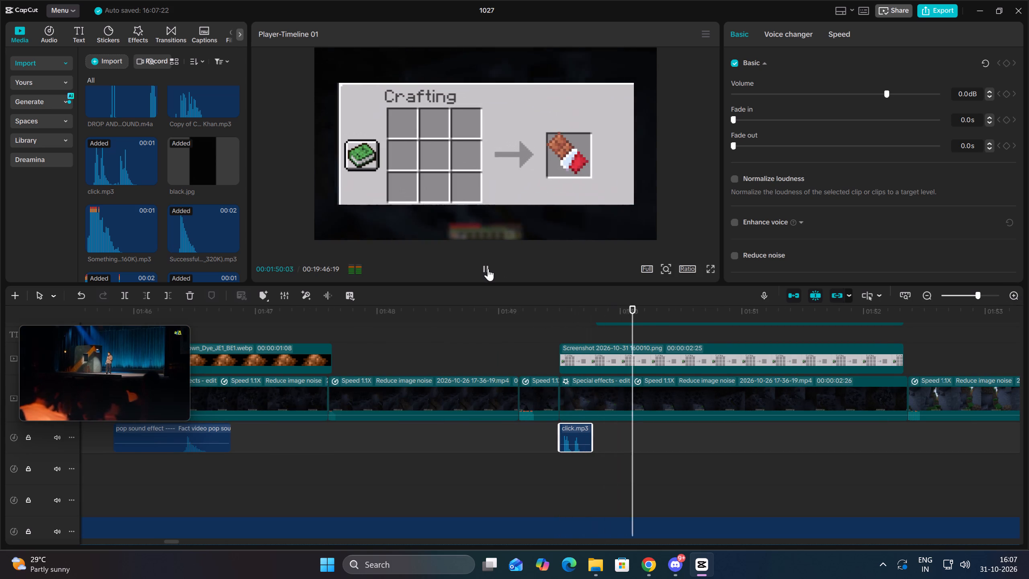
pyautogui.scroll(5, 715, 408)
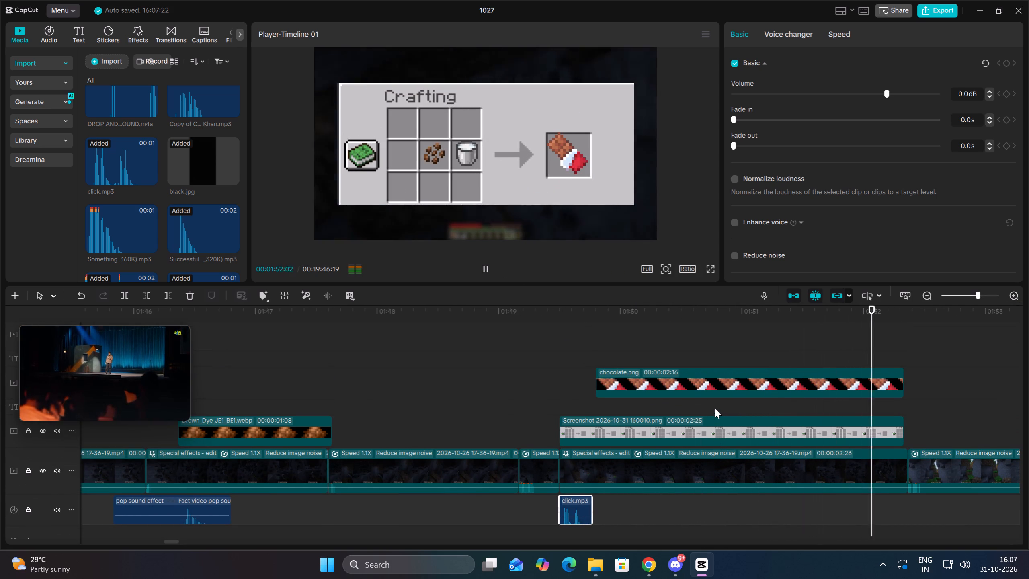
pyautogui.press('space')
pyautogui.scroll(4, 762, 460)
pyautogui.scroll(-6, 758, 496)
# Find the cocoa beans' moment at 00:01:51:20 and import the Successful Arrow_Bow hit sound from Downloads, searching for "success".
pyautogui.click(758, 488)
pyautogui.moveTo(758, 488); pyautogui.dragTo(784, 482)
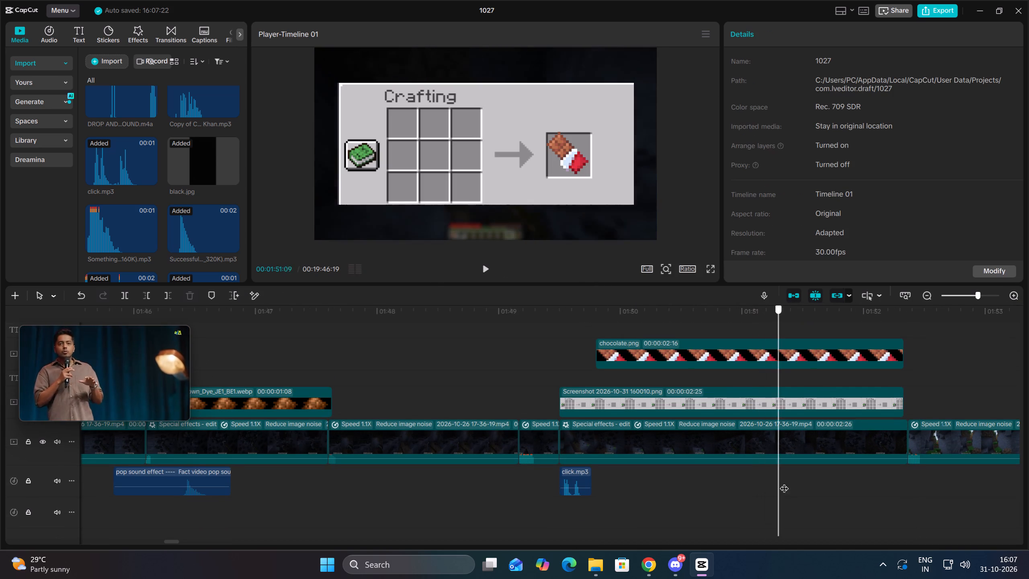
pyautogui.moveTo(784, 482); pyautogui.dragTo(823, 482)
pyautogui.scroll(-9, 167, 196)
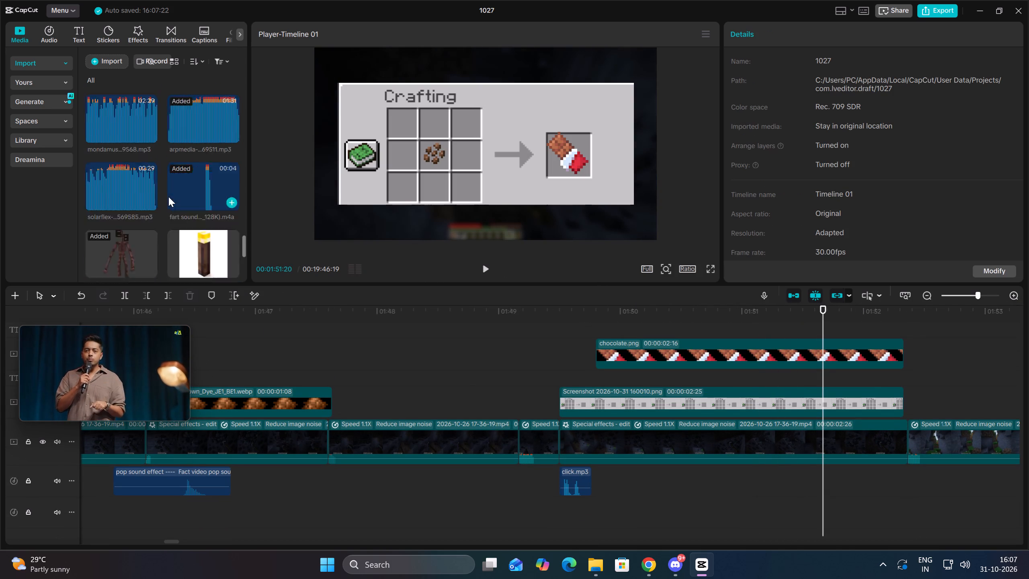
pyautogui.scroll(-4, 168, 197)
pyautogui.click(116, 68)
pyautogui.click(132, 85)
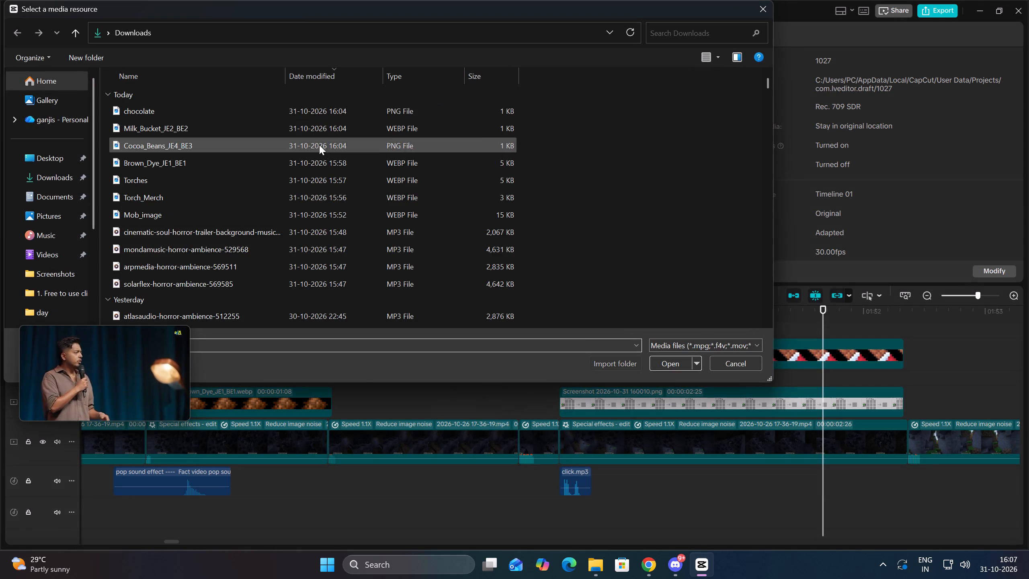
pyautogui.click(669, 28)
pyautogui.write('succes')
pyautogui.press('s')
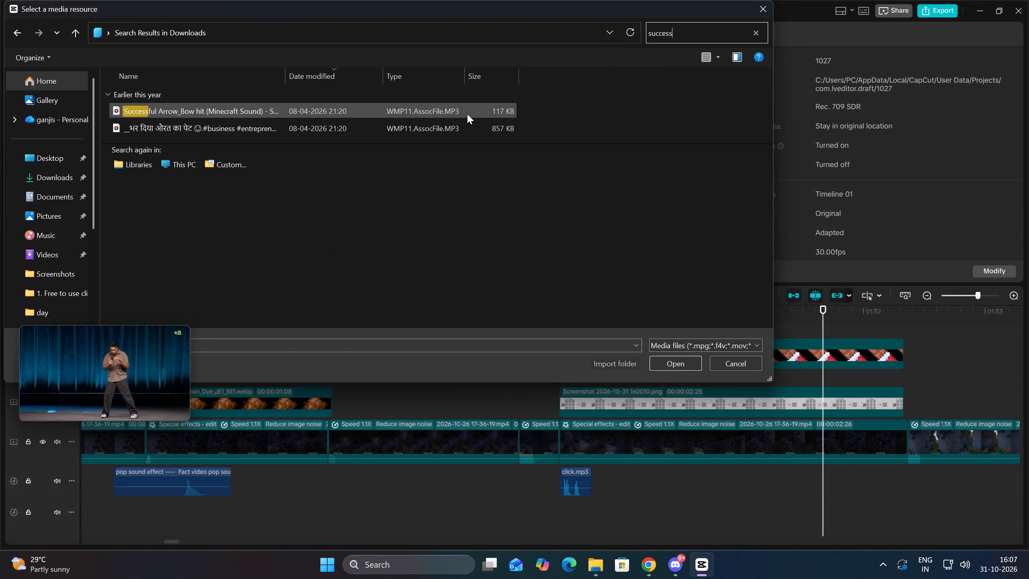
pyautogui.click(467, 114)
pyautogui.click(682, 368)
# Place the Successful Arrow_Bow hit sound on click.mp3's track with its hit at 00:01:51:20, and set its volume to -8.0 dB.
pyautogui.scroll(-5, 619, 368)
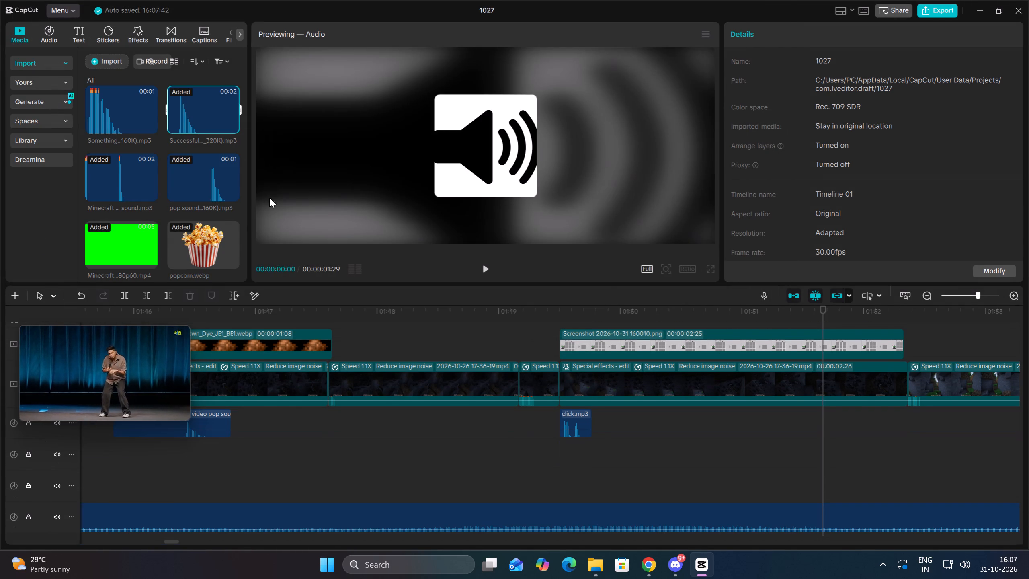
pyautogui.moveTo(187, 106); pyautogui.dragTo(726, 435)
pyautogui.moveTo(873, 421); pyautogui.dragTo(916, 455)
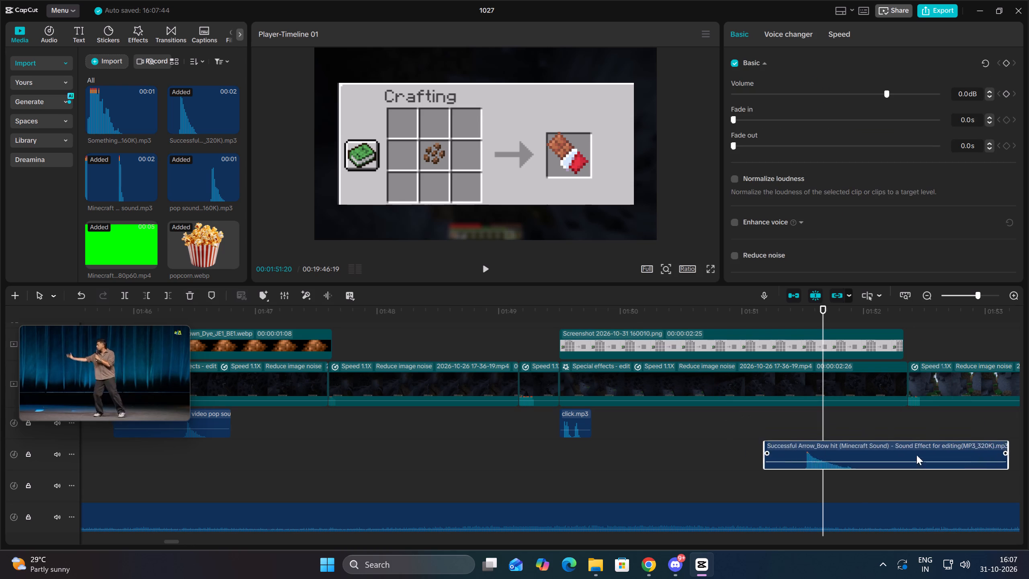
pyautogui.moveTo(916, 455); pyautogui.dragTo(937, 455)
pyautogui.moveTo(881, 92); pyautogui.dragTo(857, 96)
pyautogui.moveTo(873, 448); pyautogui.dragTo(866, 425)
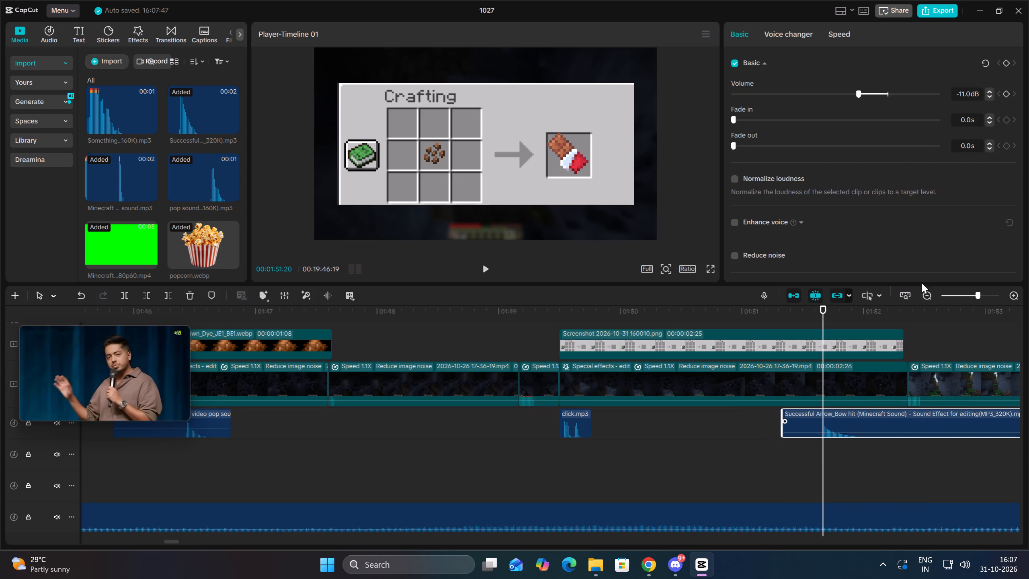
pyautogui.click(864, 93)
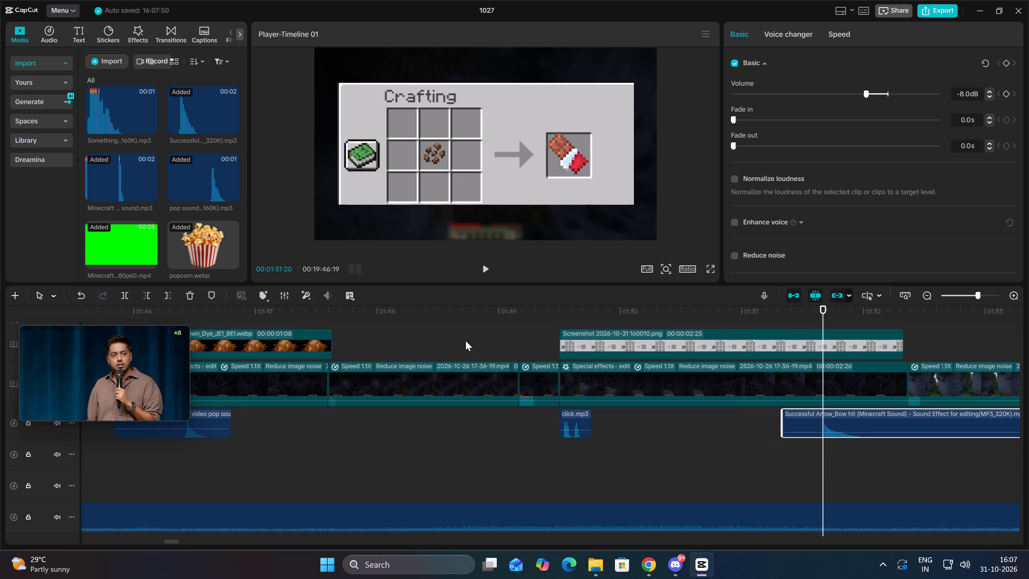
# Trim the end of the arrow-hit sound at 00:01:52:11, where the next gameplay clip begins.
pyautogui.click(486, 263)
pyautogui.click(486, 263)
pyautogui.press('Up')
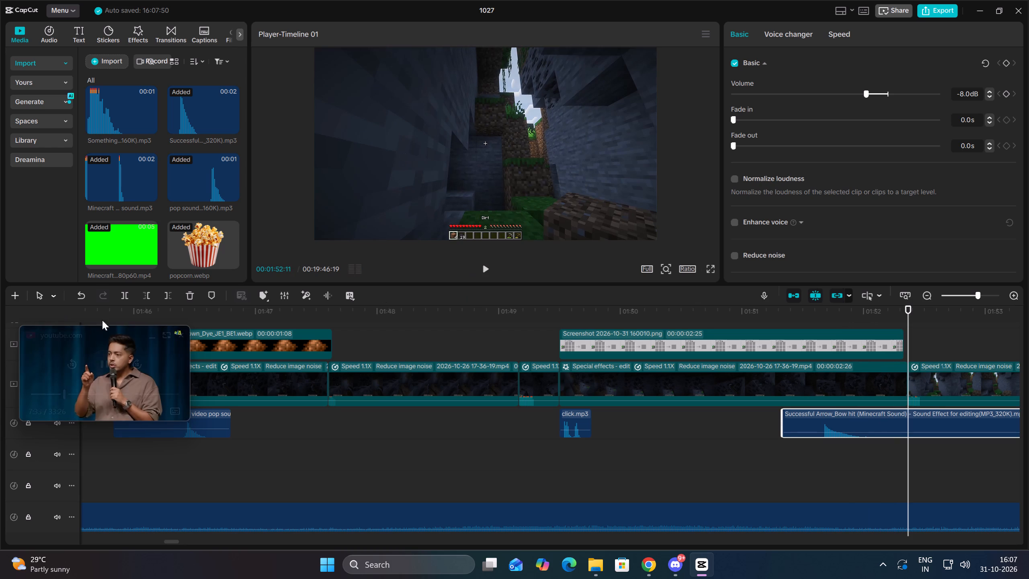
pyautogui.click(172, 297)
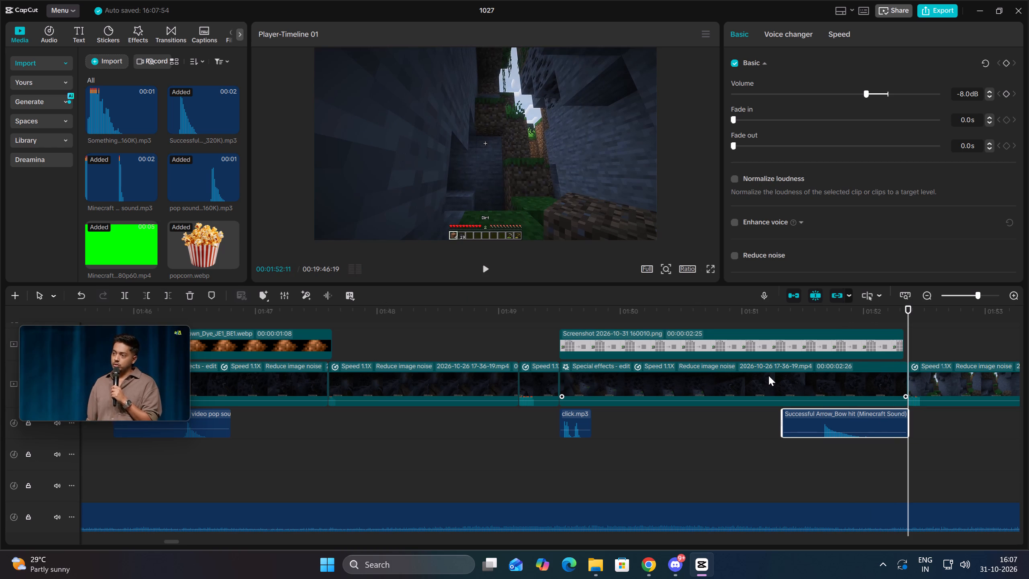
# Preview the gameplay clip following the crafting overlay and restore footage at its start, extending it to a 00:00:04:21 duration.
pyautogui.press('space')
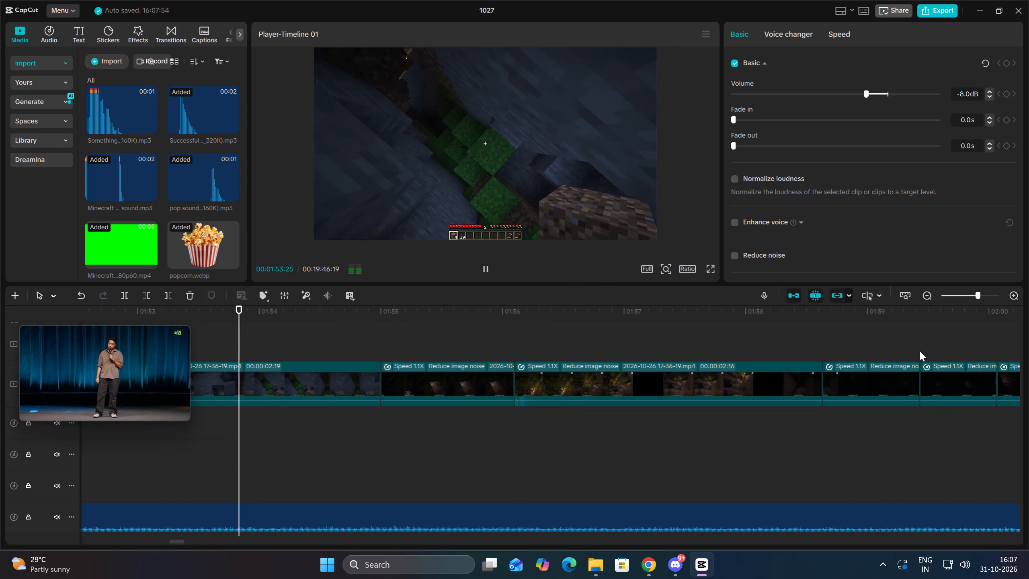
pyautogui.click(932, 295)
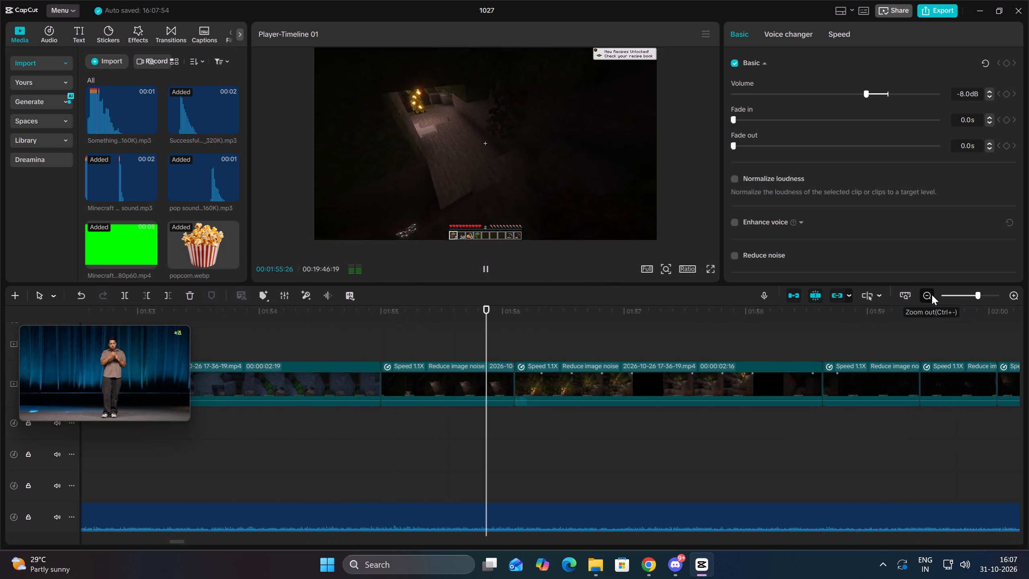
pyautogui.click(349, 409)
pyautogui.press('Up')
pyautogui.click(324, 372)
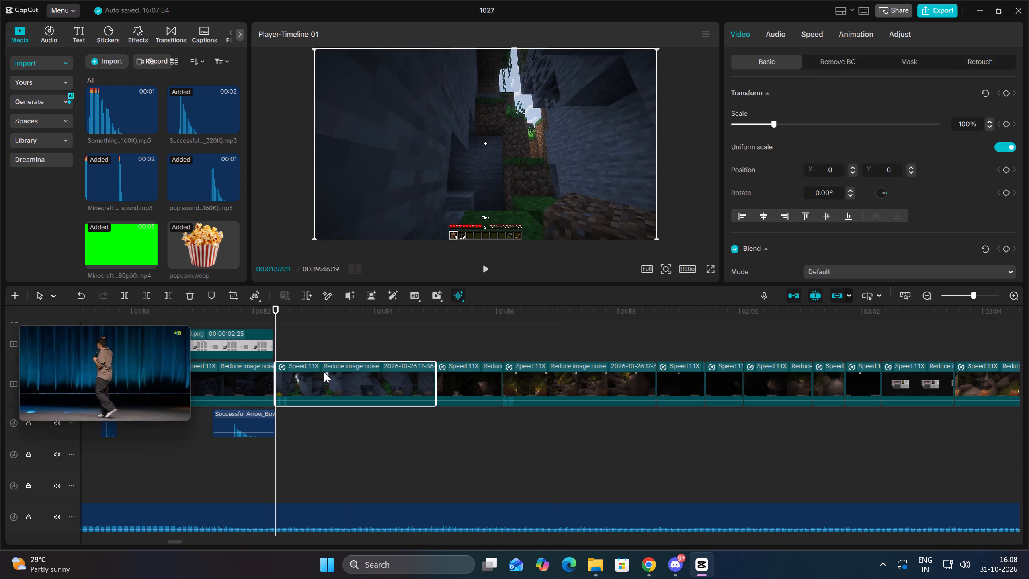
pyautogui.press('space')
pyautogui.press('space')
pyautogui.press('Up')
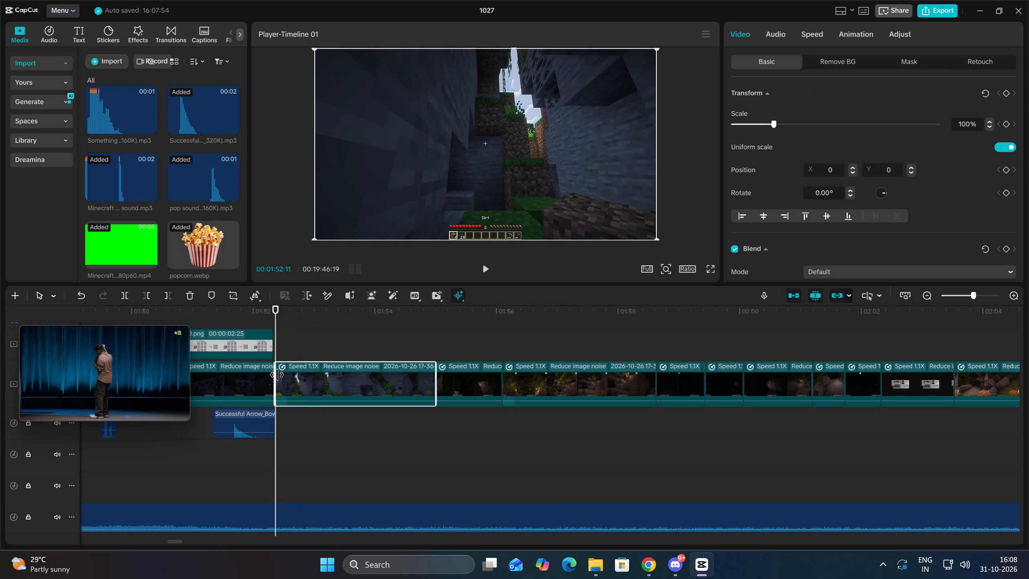
pyautogui.moveTo(277, 375); pyautogui.dragTo(242, 371)
pyautogui.press('Up')
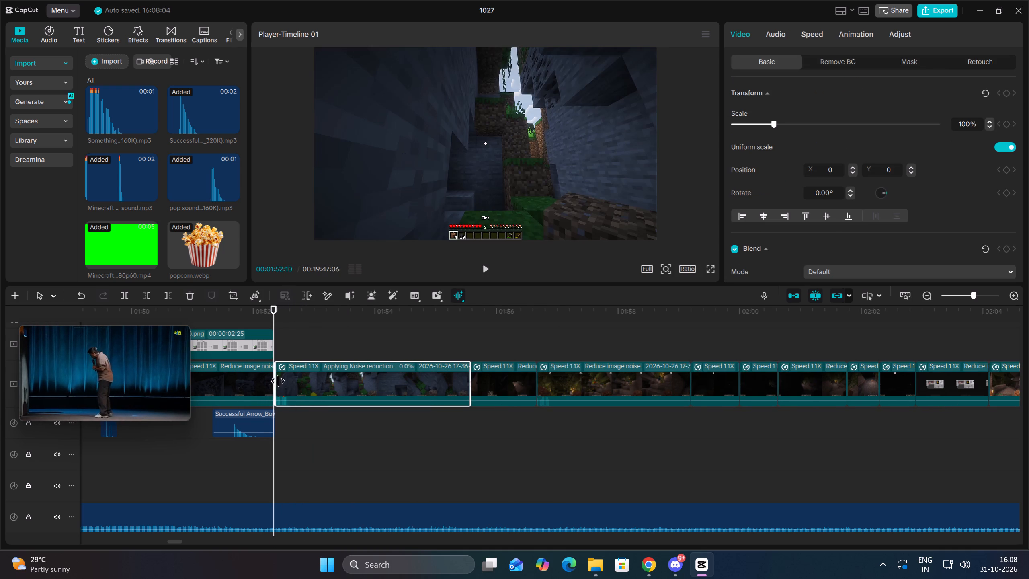
pyautogui.press('space')
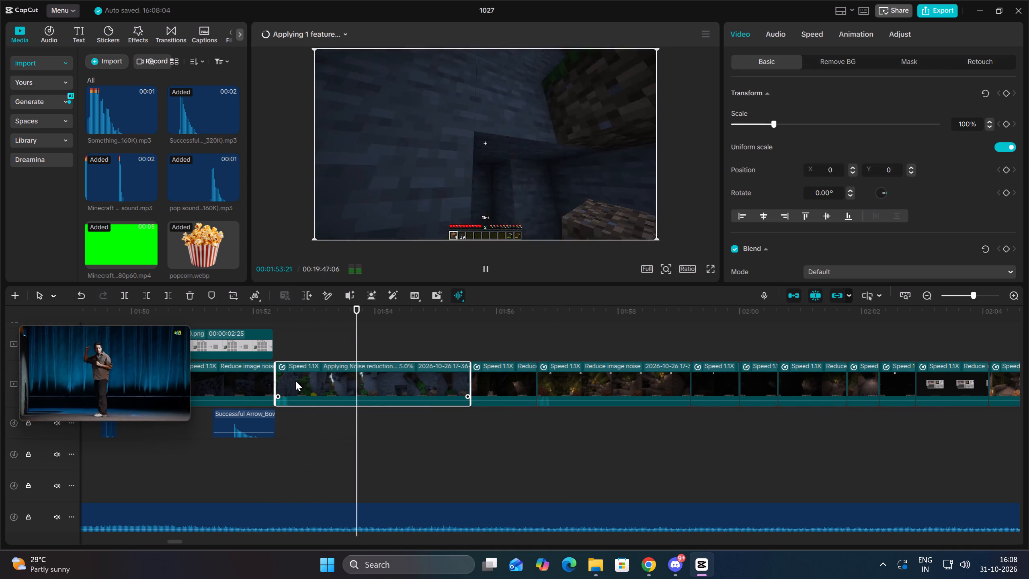
pyautogui.press('Up')
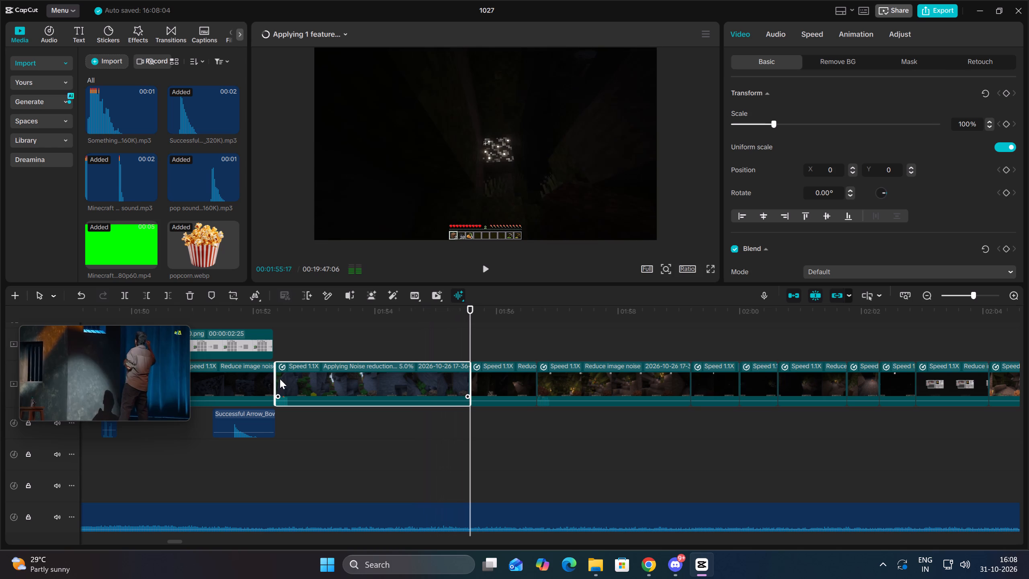
pyautogui.moveTo(275, 380); pyautogui.dragTo(186, 379)
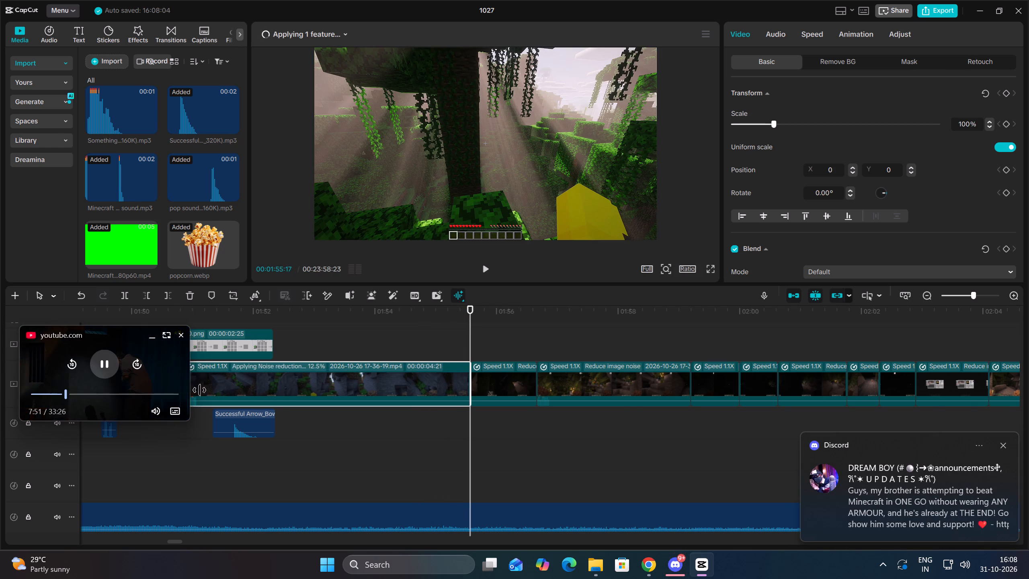
# Cut the unwanted first frames from the extended gameplay clip, shortening it to 00:00:04:12, and preview the result.
pyautogui.press('Up')
pyautogui.press('space')
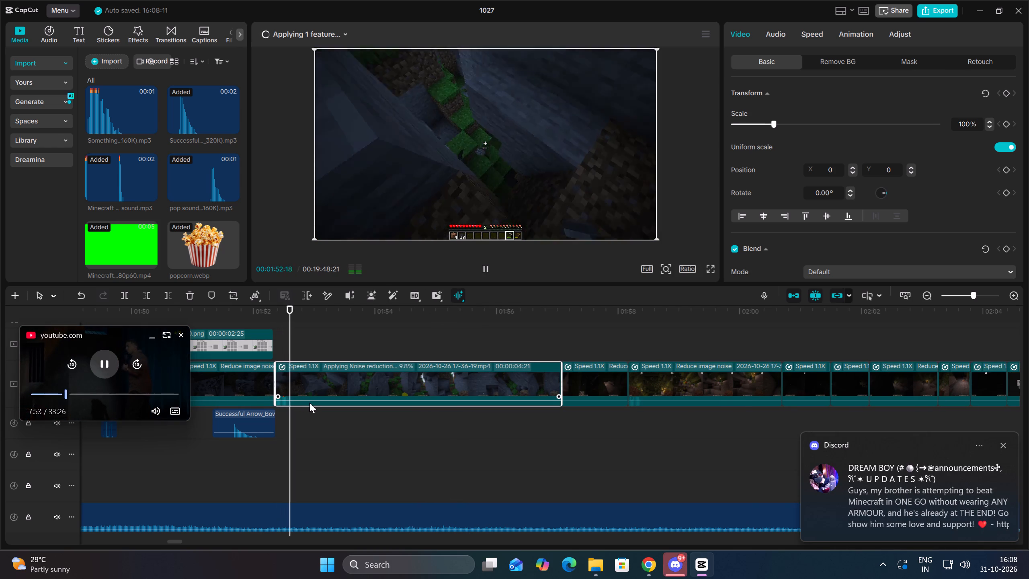
pyautogui.press('space')
pyautogui.press('Up')
pyautogui.press('space')
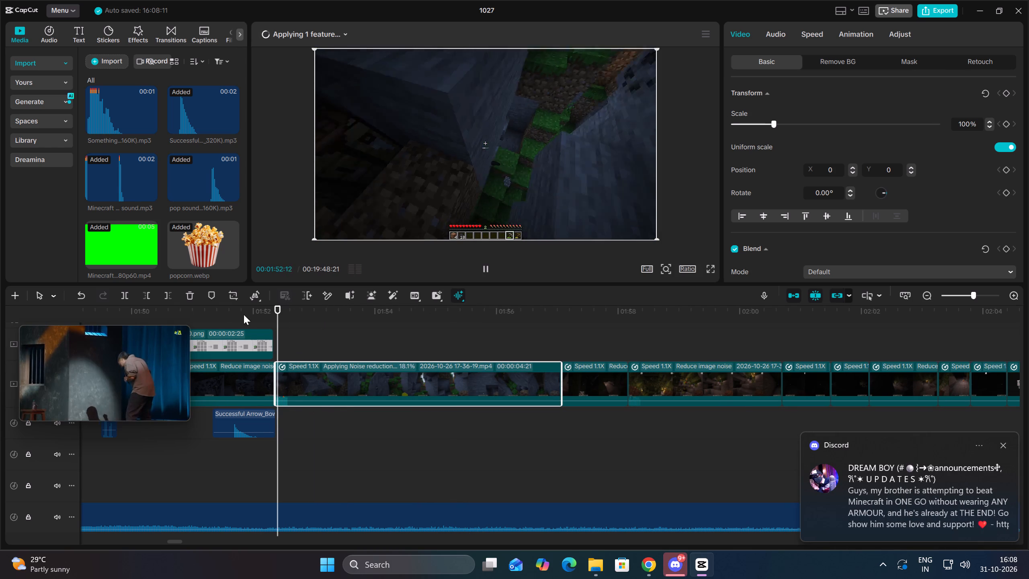
pyautogui.press('space')
pyautogui.click(150, 296)
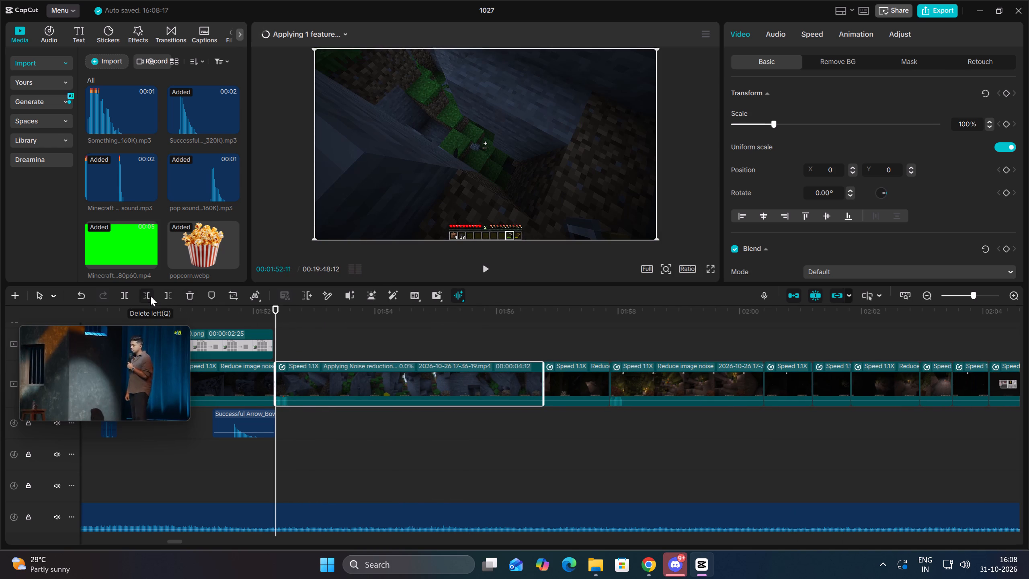
pyautogui.press('space')
pyautogui.press('space')
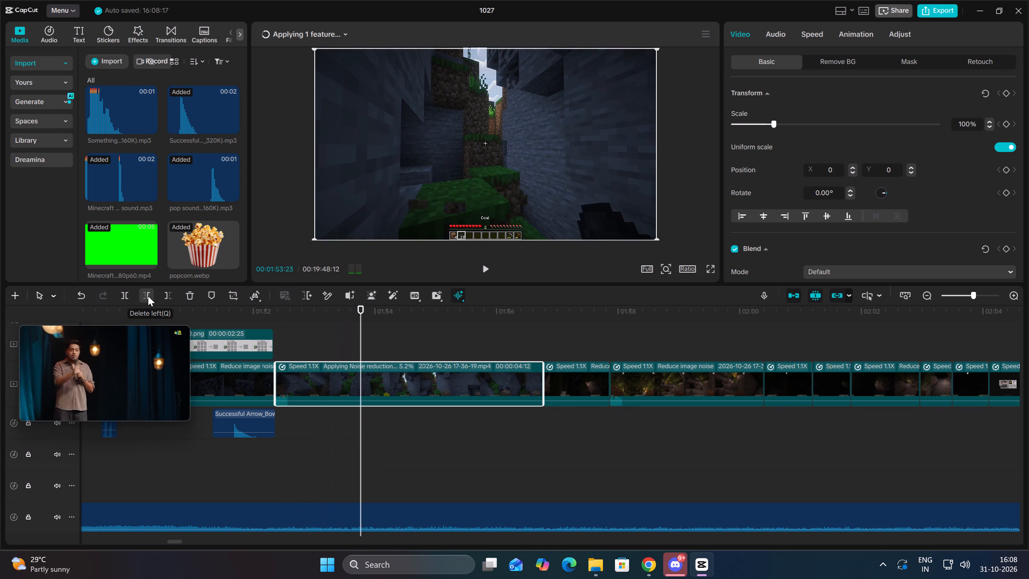
# Split the gameplay clip after the crafting overlay at 00:01:53:22, remove 12 frames from the second part's start, and preview the cut.
pyautogui.press('Up')
pyautogui.press('space')
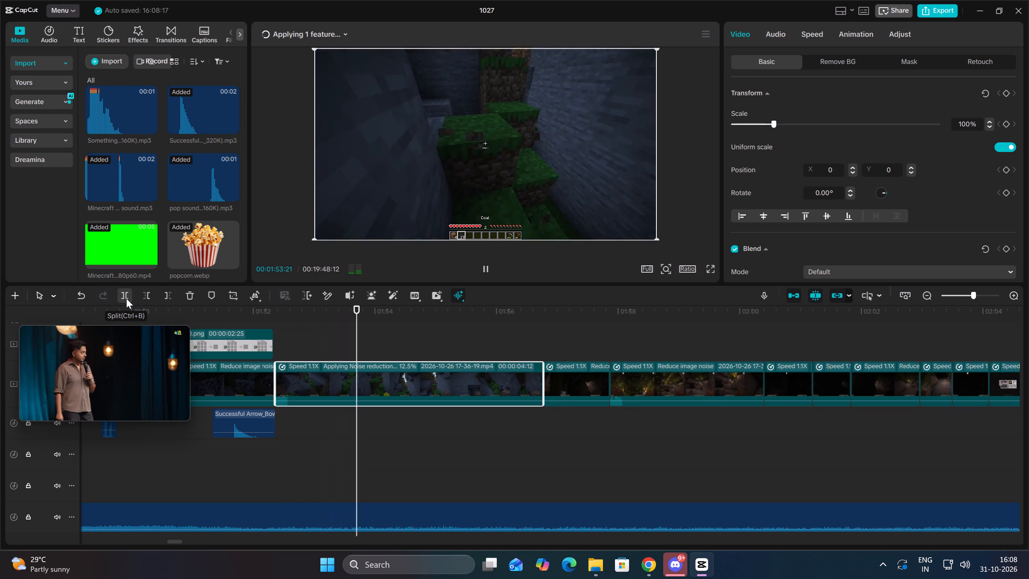
pyautogui.press('space')
pyautogui.click(126, 298)
pyautogui.press('space')
pyautogui.press('space')
pyautogui.click(148, 298)
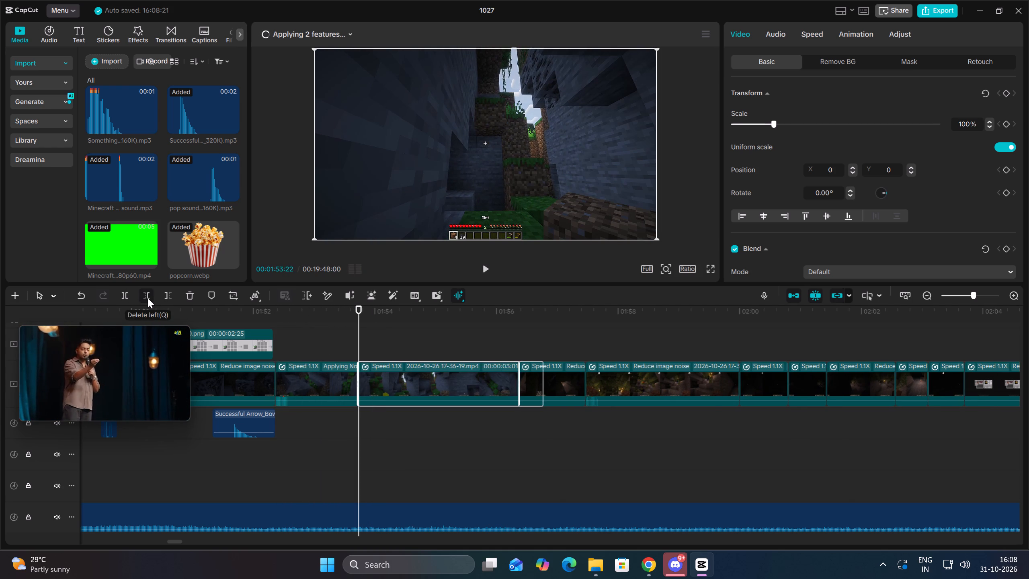
pyautogui.press('space')
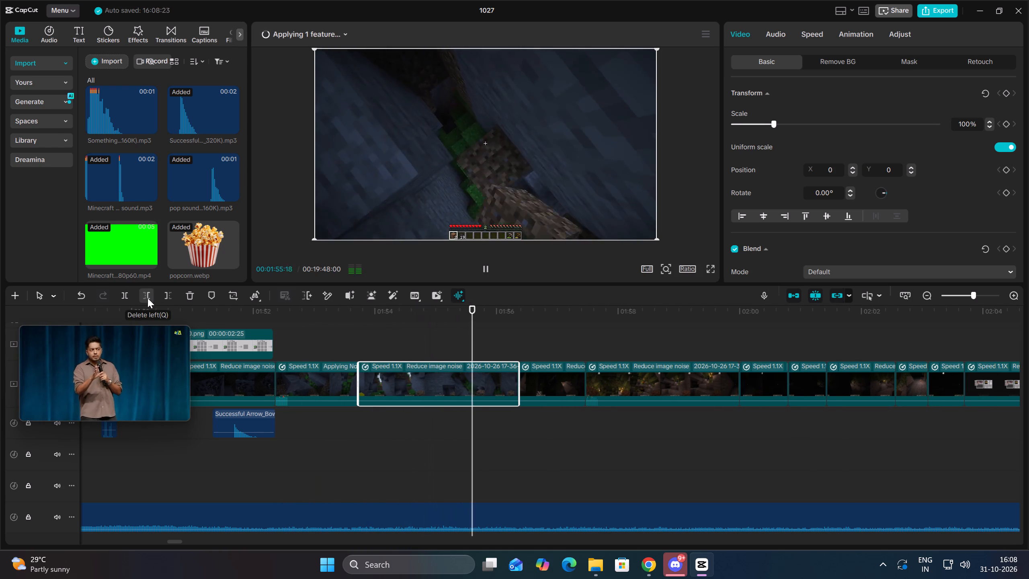
# Review the gameplay beyond the new cut, then go back to the earlier gameplay around 00:01:06:00.
pyautogui.keyDown('ctrl'); pyautogui.scroll(-10, 591, 450); pyautogui.keyUp('ctrl')
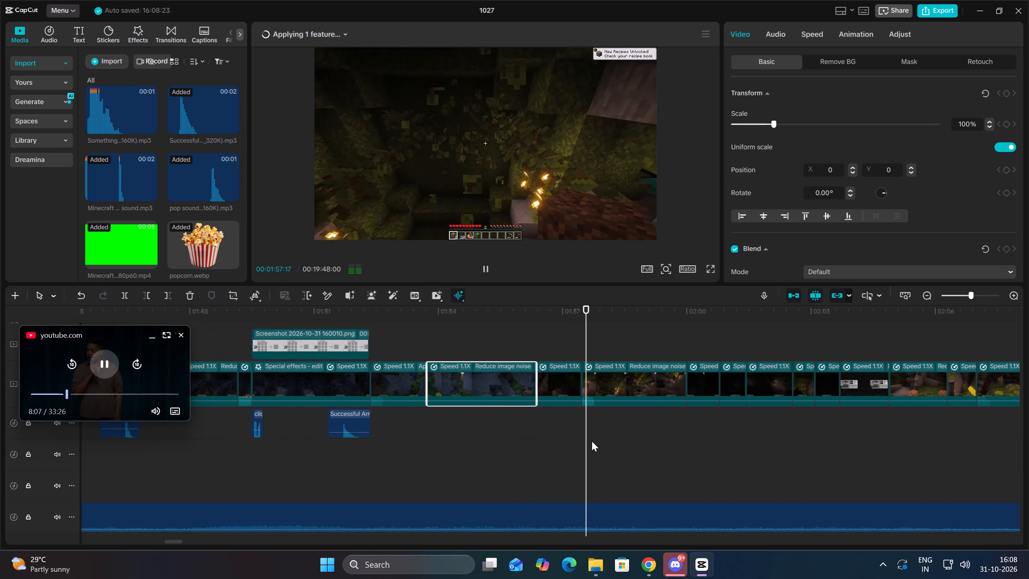
pyautogui.keyDown('ctrl'); pyautogui.scroll(-15, 592, 441); pyautogui.keyUp('ctrl')
pyautogui.keyDown('ctrl'); pyautogui.scroll(2, 592, 441); pyautogui.keyUp('ctrl')
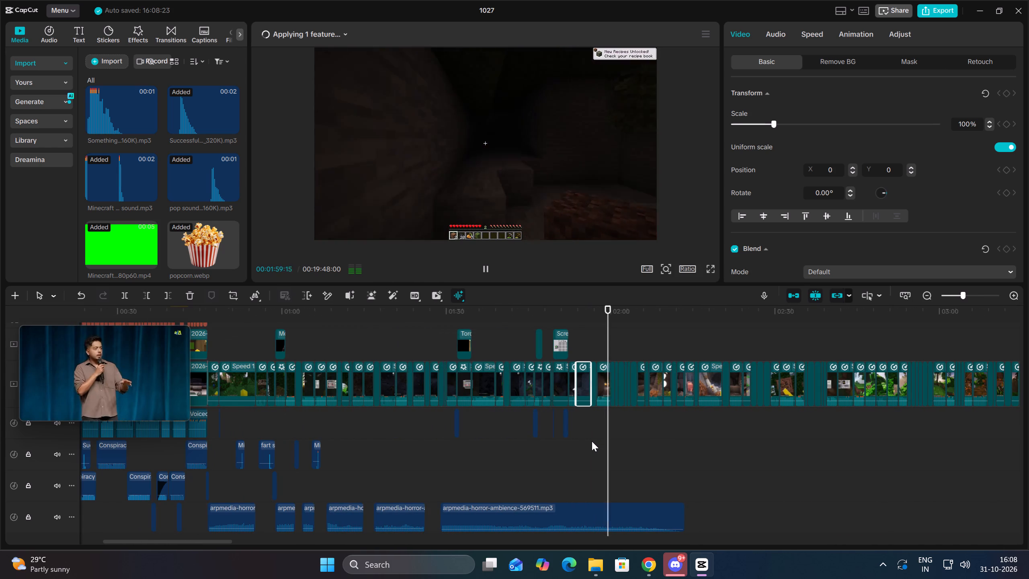
pyautogui.keyDown('ctrl'); pyautogui.scroll(7, 592, 441); pyautogui.keyUp('ctrl')
pyautogui.scroll(-6, 592, 441)
pyautogui.keyDown('ctrl'); pyautogui.scroll(-5, 592, 441); pyautogui.keyUp('ctrl')
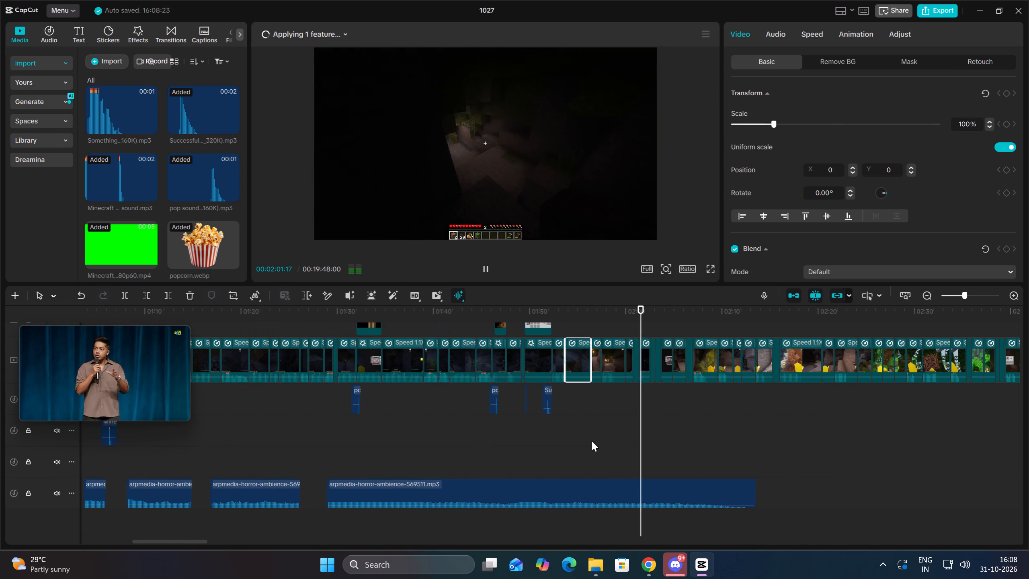
pyautogui.click(592, 441)
pyautogui.moveTo(592, 441); pyautogui.dragTo(204, 433)
pyautogui.scroll(5, 229, 434)
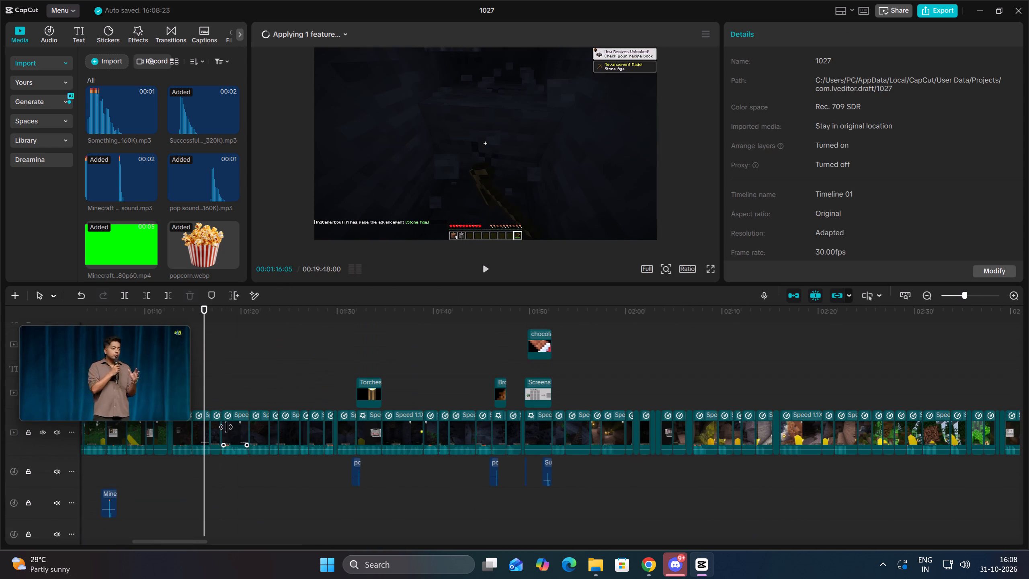
pyautogui.click(230, 376)
pyautogui.moveTo(230, 376); pyautogui.dragTo(213, 381)
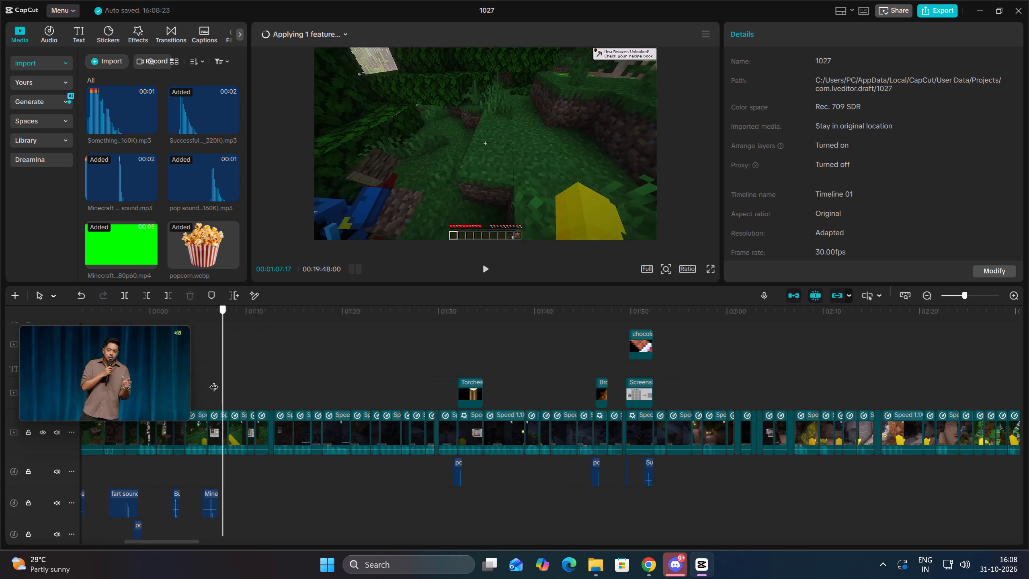
pyautogui.moveTo(213, 381); pyautogui.dragTo(206, 382)
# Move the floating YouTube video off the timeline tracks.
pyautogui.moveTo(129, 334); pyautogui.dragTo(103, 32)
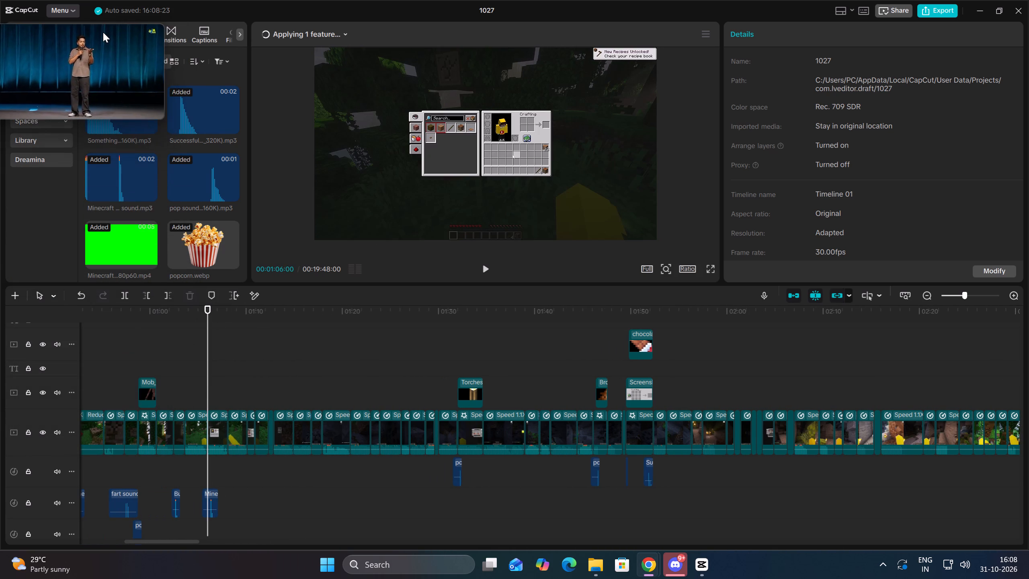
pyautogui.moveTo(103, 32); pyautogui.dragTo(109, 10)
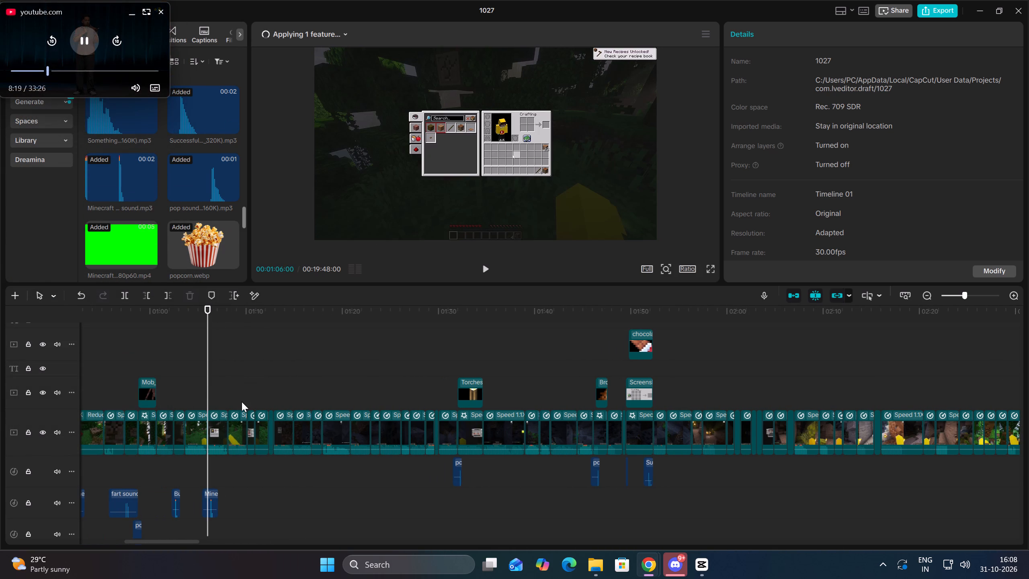
# Examine the early gameplay section from its start through the jungle-log mining around 00:00:51:14.
pyautogui.click(1014, 297)
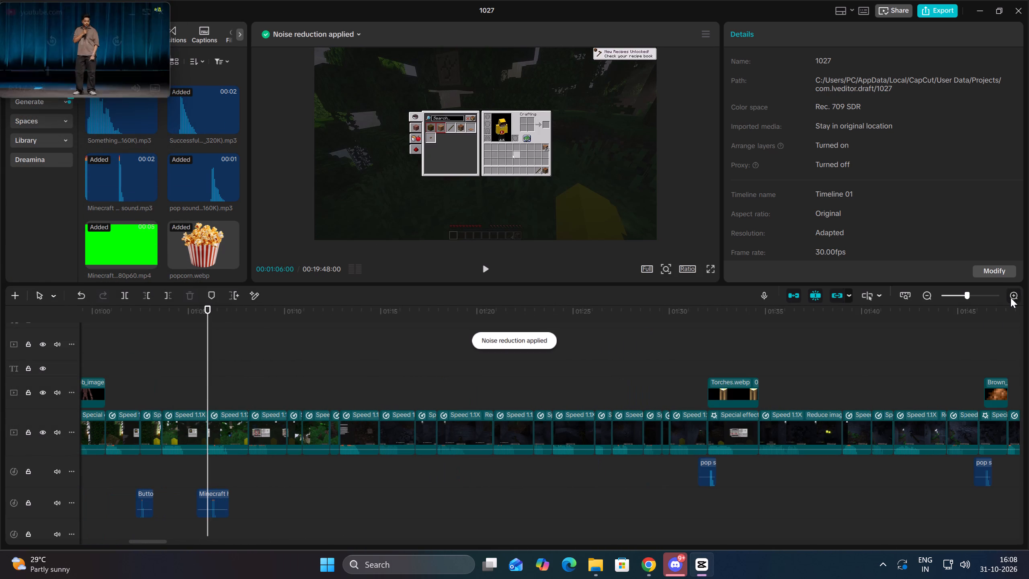
pyautogui.press('Up')
pyautogui.press('Up')
pyautogui.press('Up')
pyautogui.press('Up')
pyautogui.press('Up')
pyautogui.press('Up')
pyautogui.press('Up')
pyautogui.press('Up')
pyautogui.press('Up')
pyautogui.press('Up')
pyautogui.press('Up')
pyautogui.press('Up')
pyautogui.press('Up')
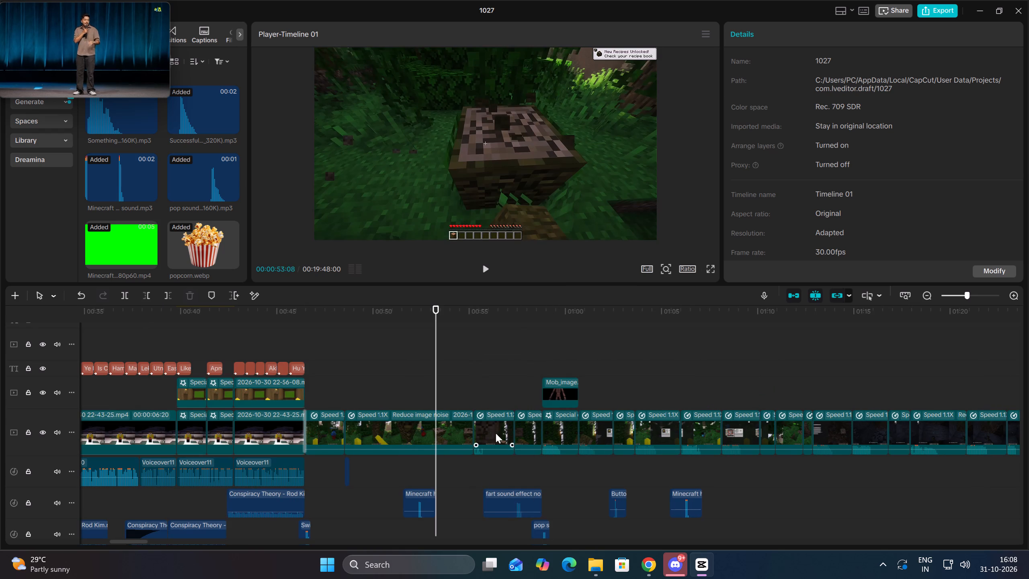
pyautogui.click(402, 484)
pyautogui.moveTo(402, 484); pyautogui.dragTo(302, 494)
pyautogui.press('space')
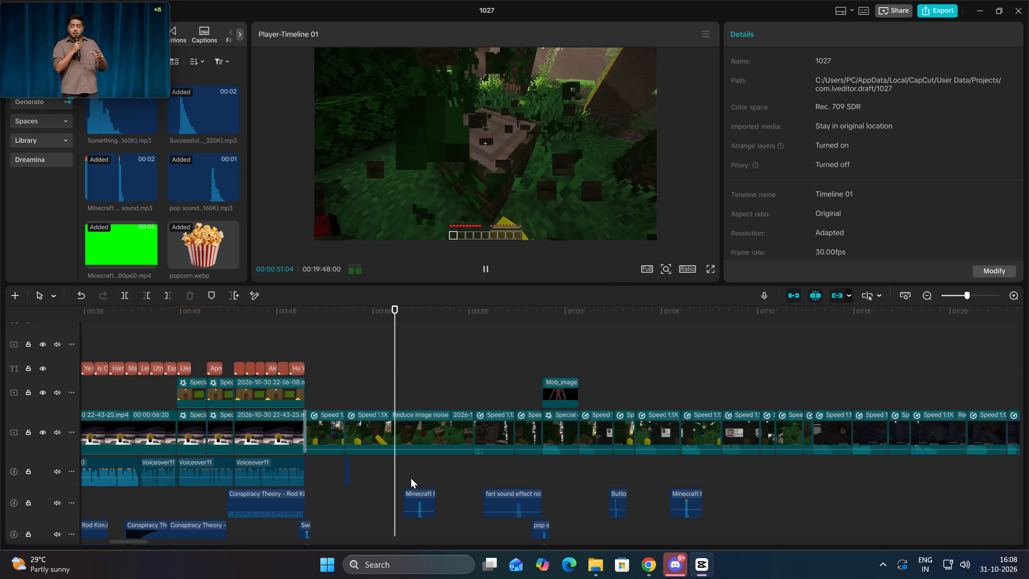
pyautogui.press('space')
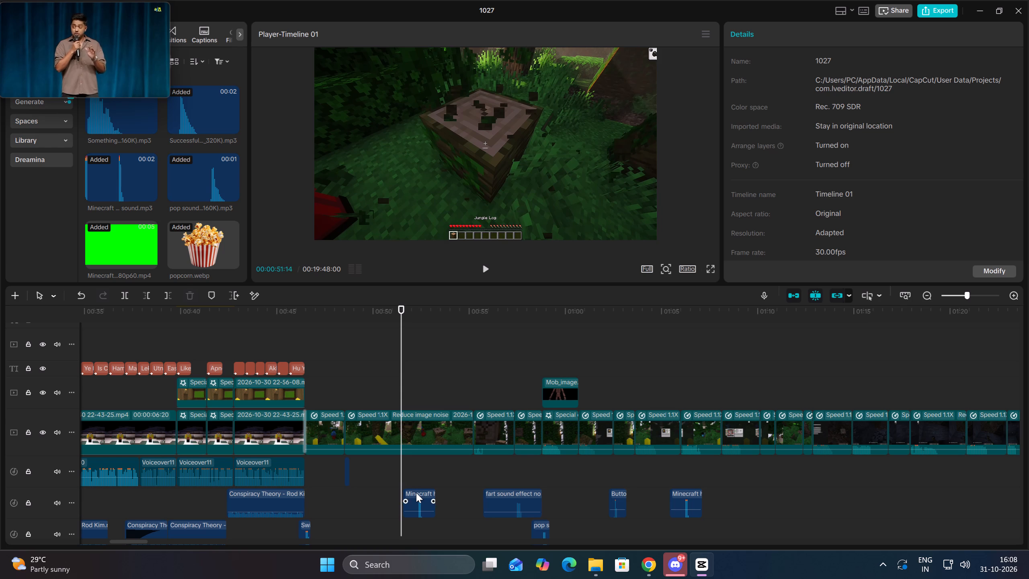
# Close the floating YouTube video.
pyautogui.click(161, 13)
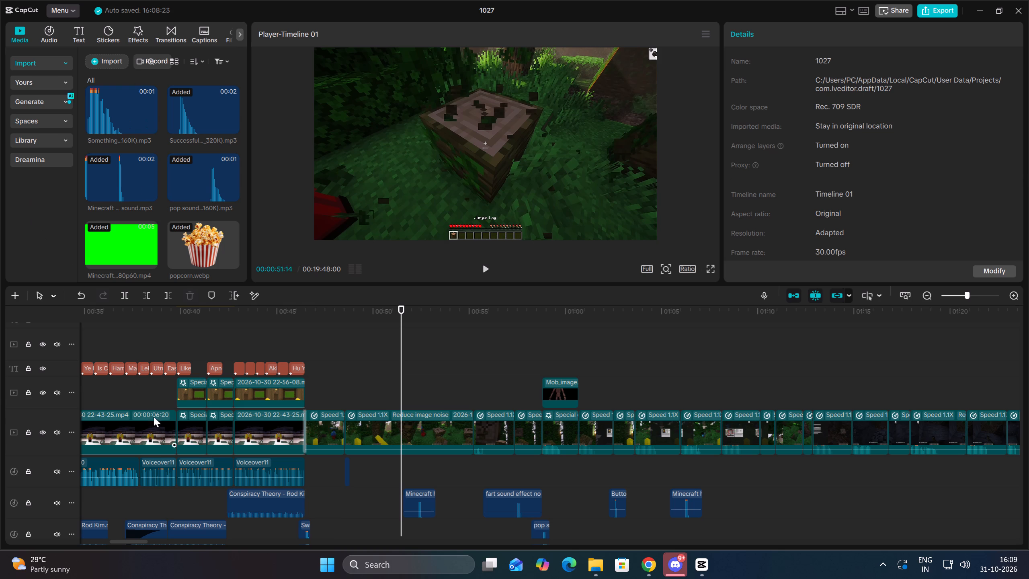
# Return to the start of the gameplay at 00:00:46:14 and inspect the transition from the intro up close.
pyautogui.doubleClick(344, 506)
pyautogui.moveTo(340, 506); pyautogui.dragTo(300, 506)
pyautogui.click(304, 508)
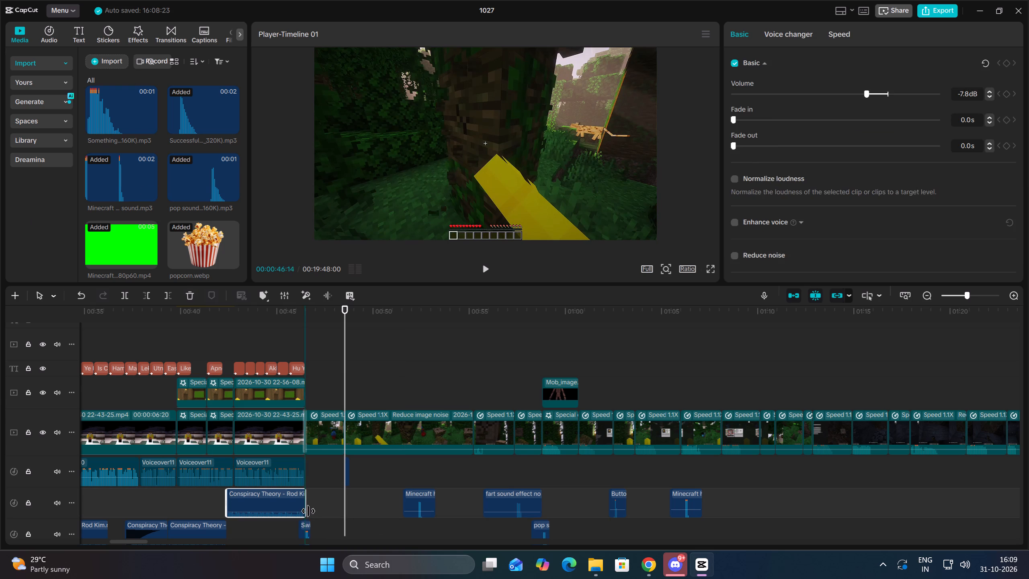
pyautogui.click(310, 511)
pyautogui.moveTo(310, 511); pyautogui.dragTo(302, 513)
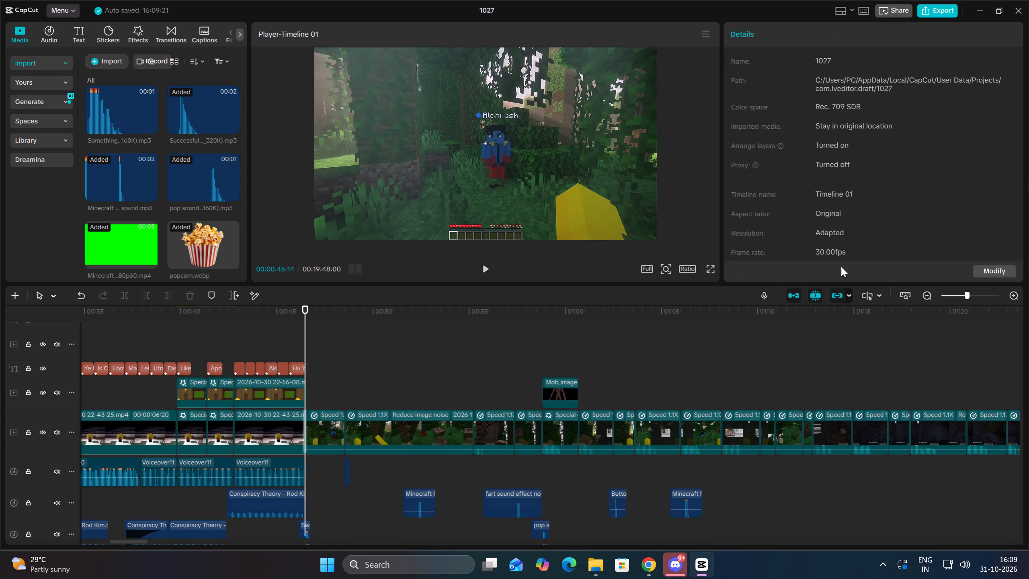
pyautogui.tripleClick(1017, 289)
pyautogui.press('Up')
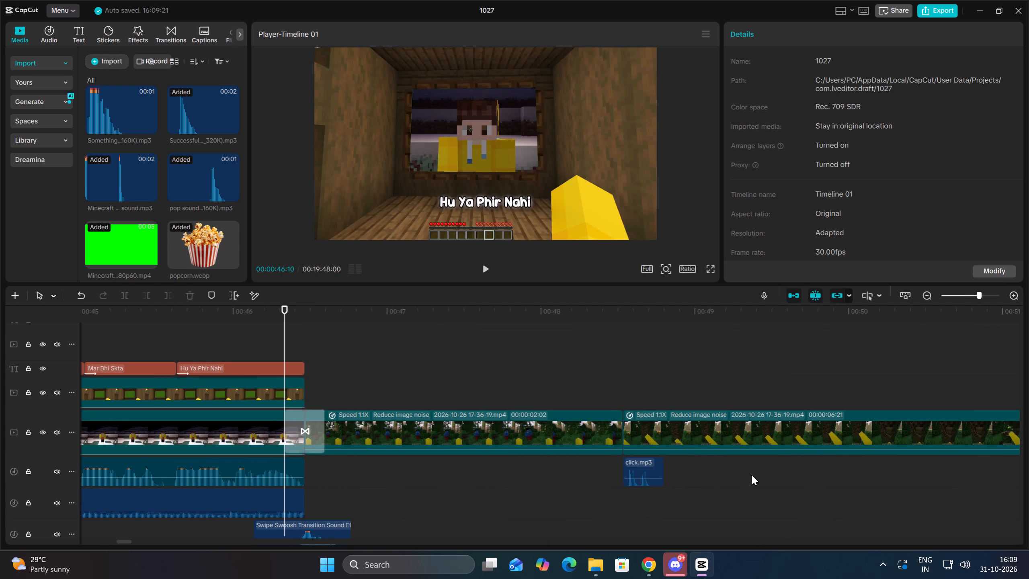
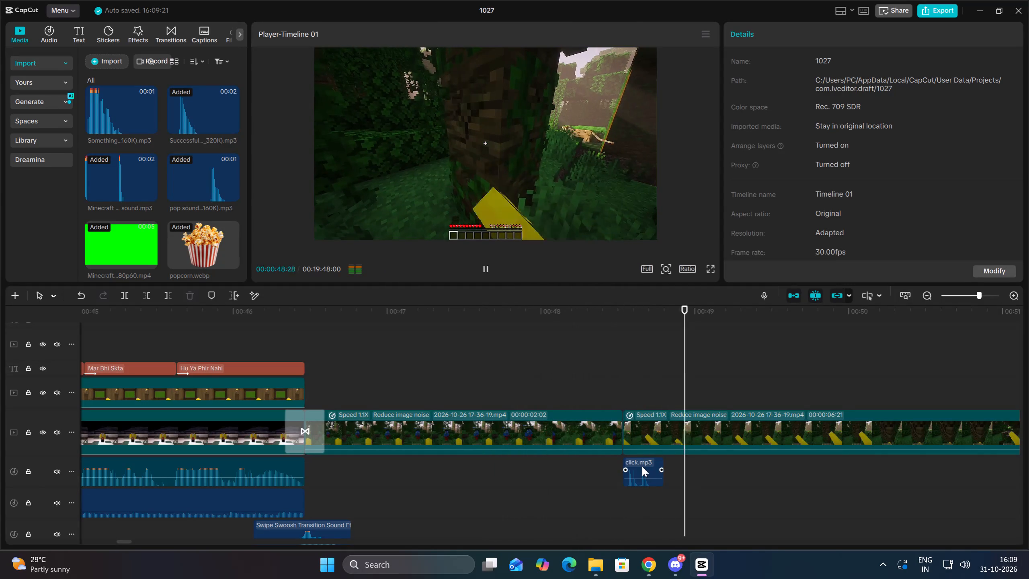
# Play the early gameplay again through the jungle-log mining and stop on the player's hit at 00:00:52:09.
pyautogui.keyDown('ctrl'); pyautogui.scroll(-8, 918, 435); pyautogui.keyUp('ctrl')
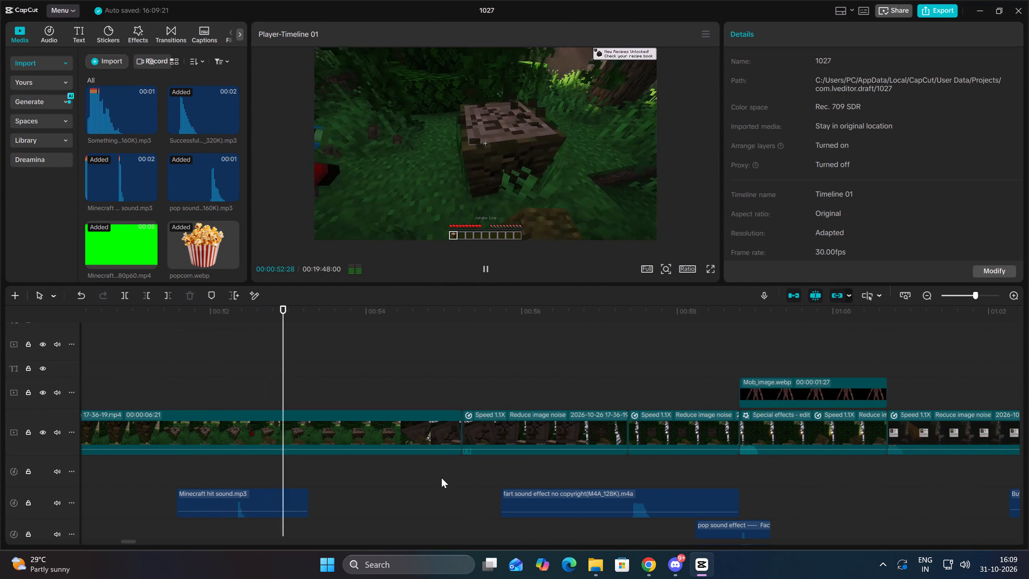
pyautogui.click(256, 481)
pyautogui.moveTo(256, 481); pyautogui.dragTo(226, 478)
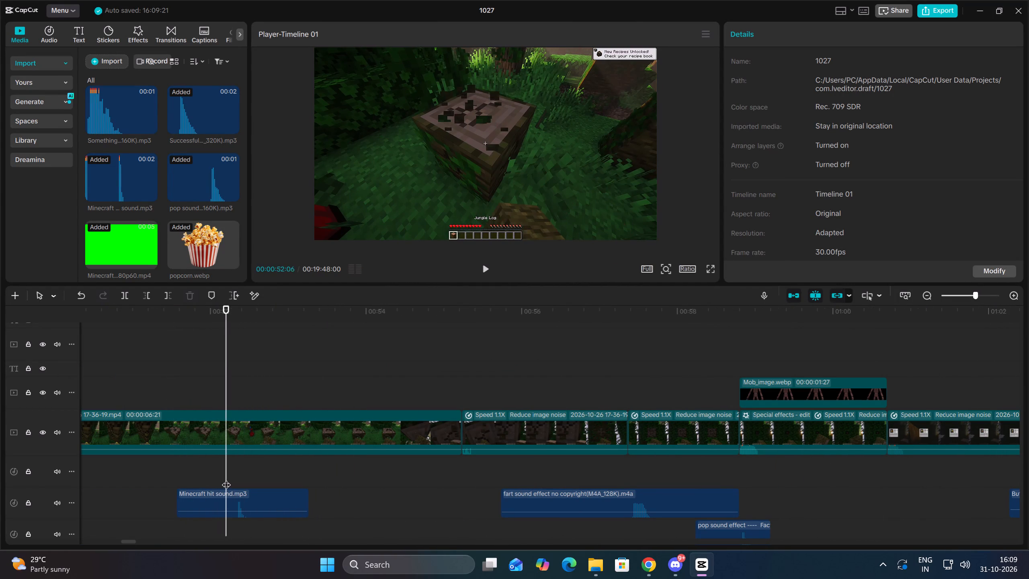
pyautogui.press('Up')
pyautogui.press('Up')
pyautogui.press('Up')
pyautogui.press('space')
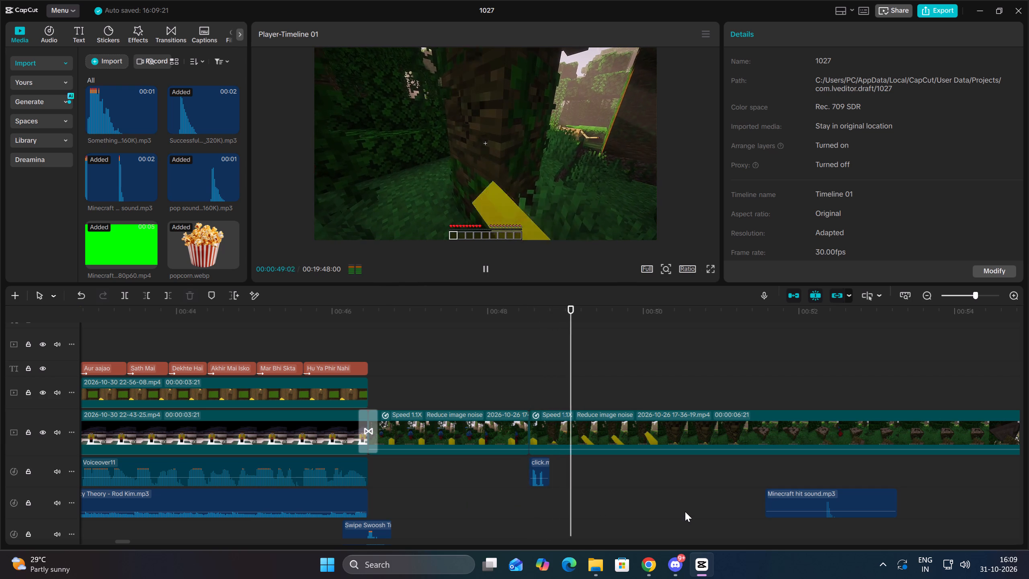
pyautogui.click(840, 505)
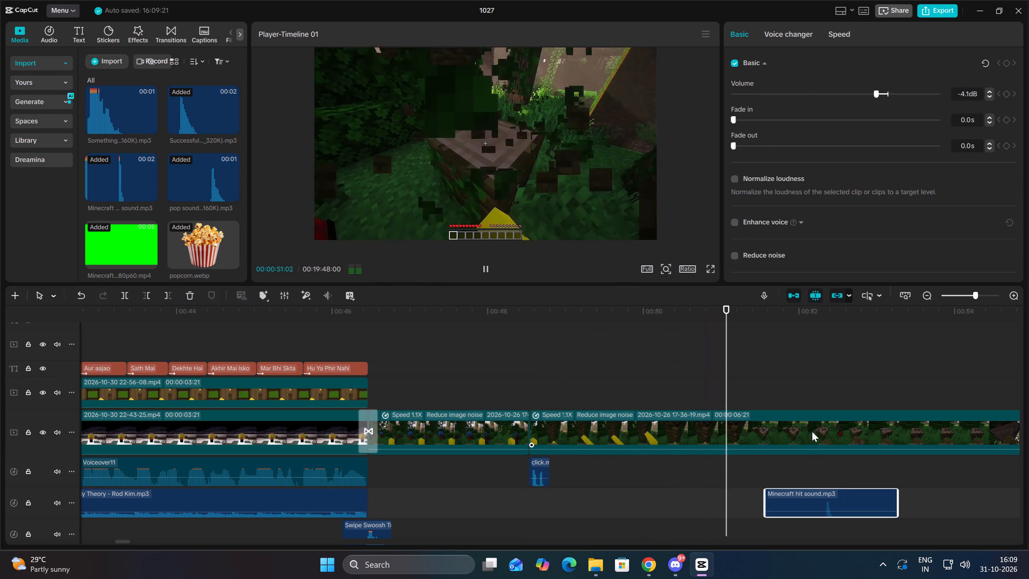
pyautogui.press('space')
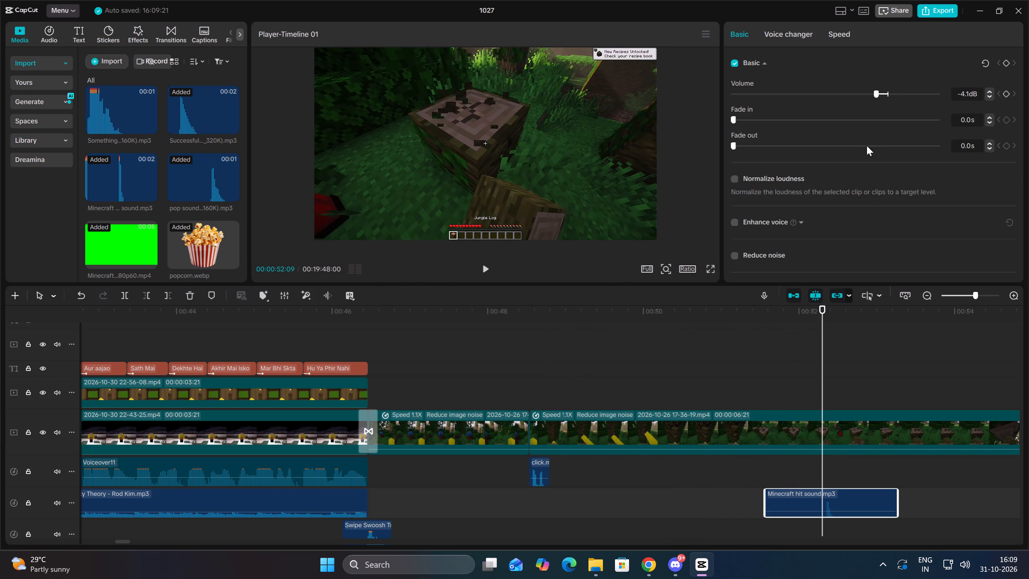
# Import the red.jpg image found by searching Downloads for "red" and overlay it above the gameplay at 00:00:52:09.
pyautogui.doubleClick(106, 52)
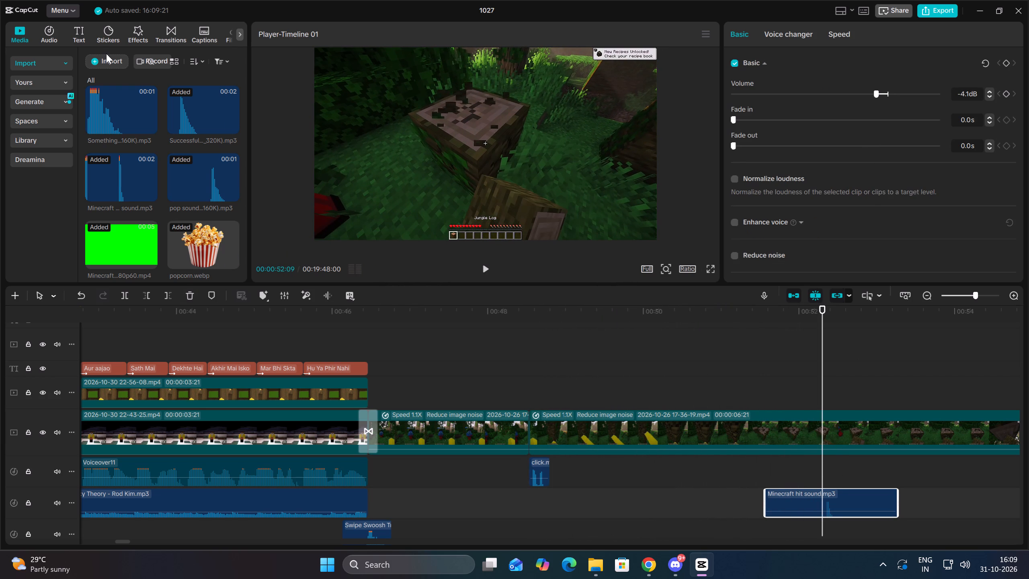
pyautogui.click(106, 58)
pyautogui.click(125, 82)
pyautogui.press('BackSpace')
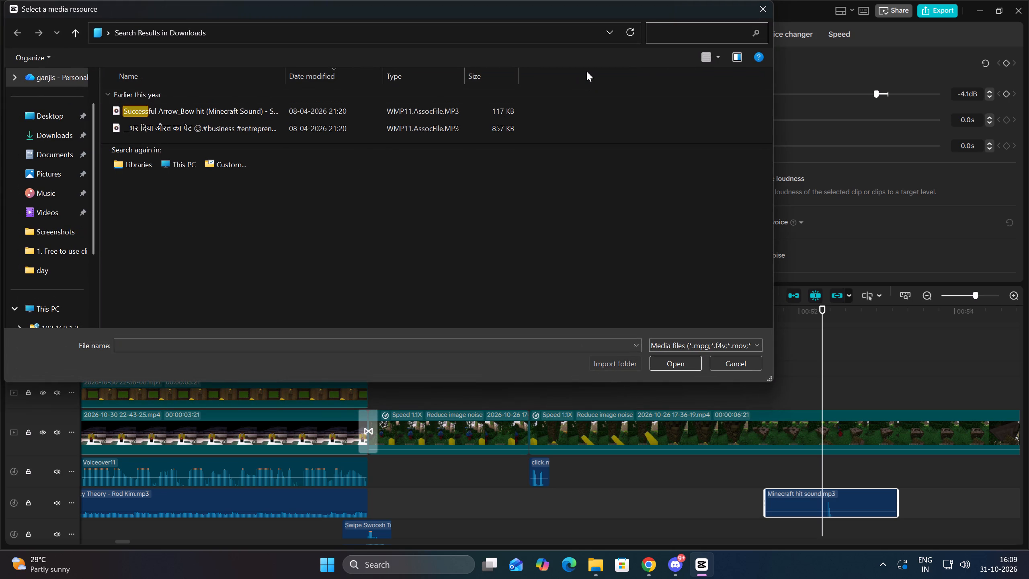
pyautogui.write('red')
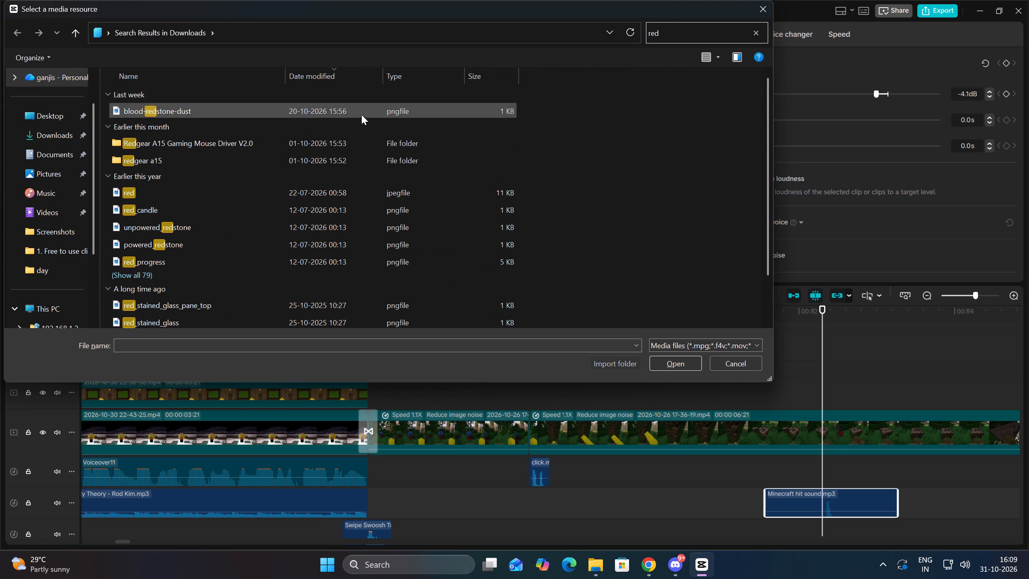
pyautogui.click(333, 191)
pyautogui.click(664, 369)
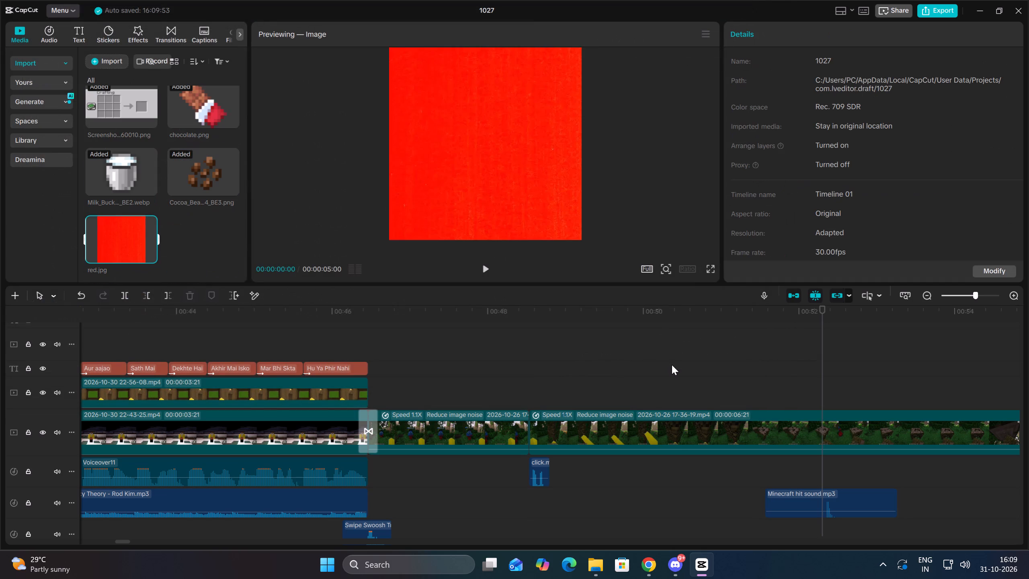
pyautogui.moveTo(137, 231); pyautogui.dragTo(819, 400)
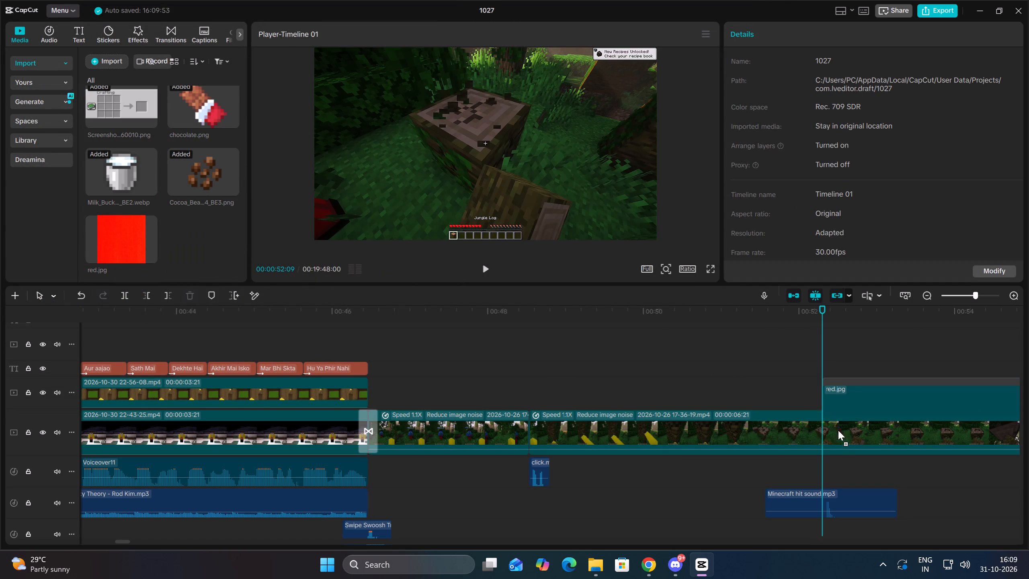
# Split the gameplay clip at 00:00:52:09 and again at 00:00:52:24 to isolate the hit moment.
pyautogui.click(840, 441)
pyautogui.click(128, 297)
pyautogui.press('space')
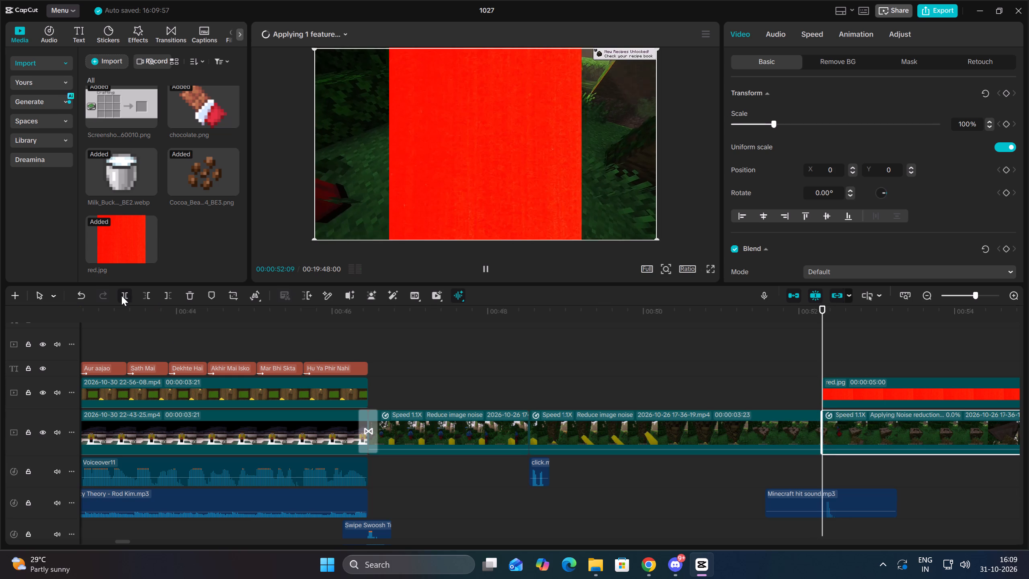
pyautogui.press('space')
pyautogui.click(121, 296)
# Trim the red.jpg overlay to end at 00:00:52:24 and enlarge it to cover the whole frame.
pyautogui.click(856, 387)
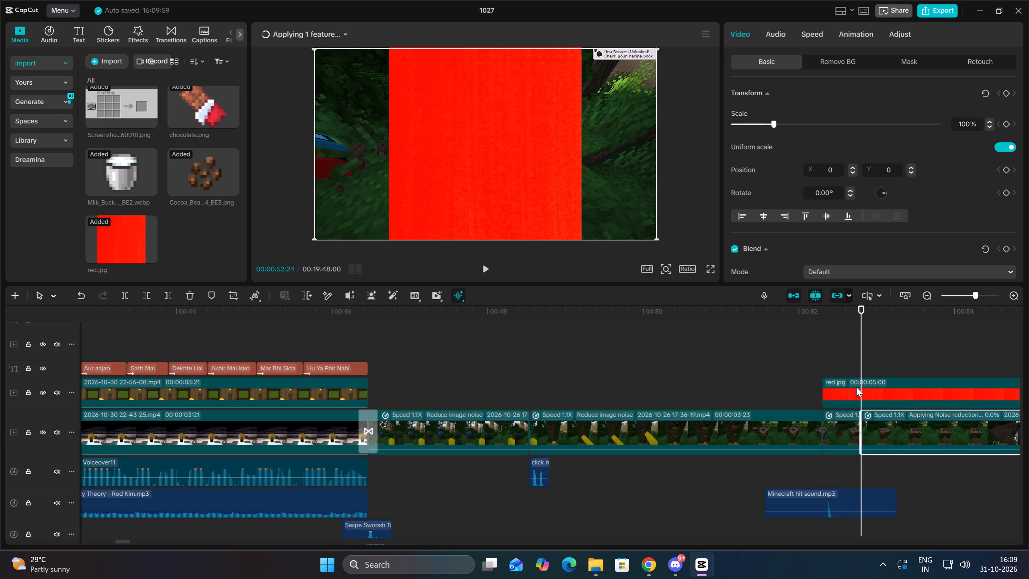
pyautogui.click(164, 298)
pyautogui.press('Up')
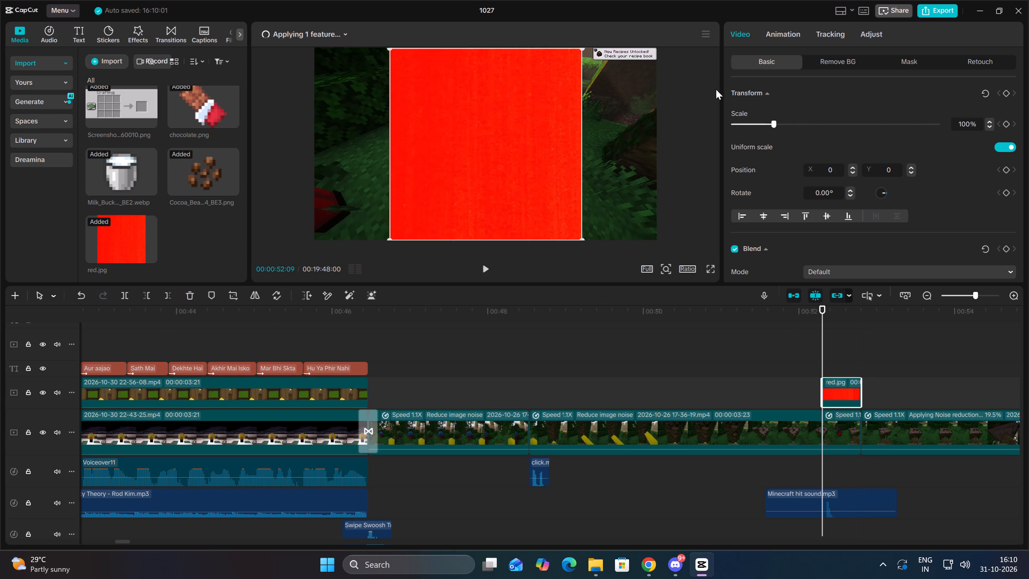
pyautogui.moveTo(777, 123); pyautogui.dragTo(873, 122)
# Preview the hit moment from 00:00:52:09 and nudge the volume of the Minecraft hit sound clip.
pyautogui.click(834, 436)
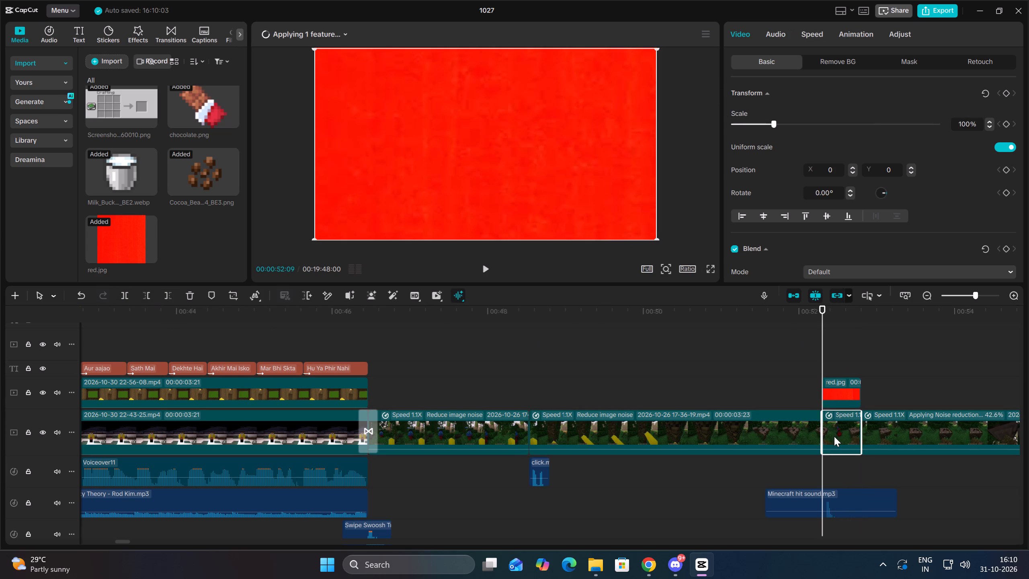
pyautogui.press('space')
pyautogui.press('space')
pyautogui.press('Up')
pyautogui.click(833, 500)
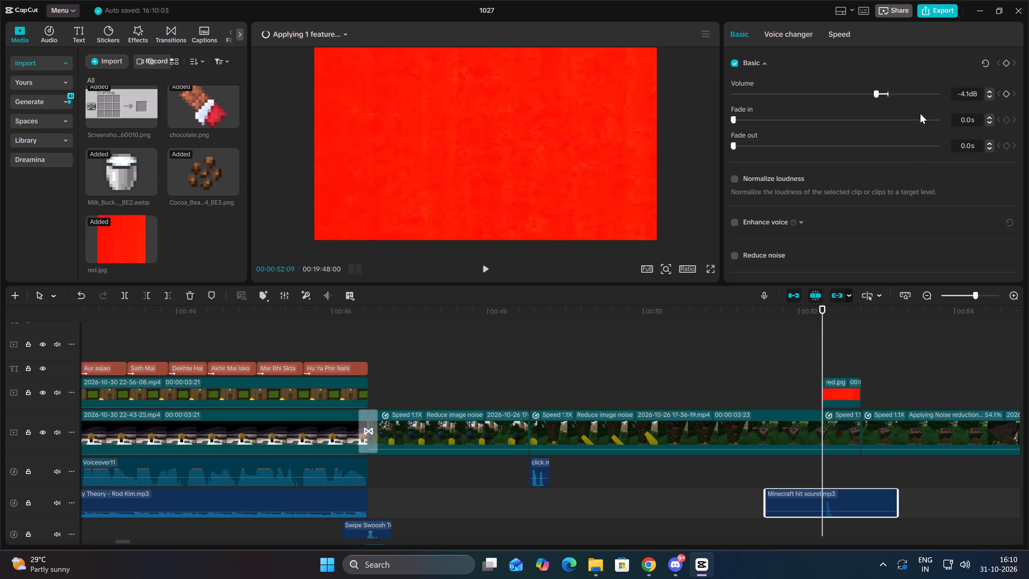
pyautogui.click(873, 93)
# Add a transform keyframe at the start of the short gameplay segment under the red overlay, at 00:00:52:09.
pyautogui.click(837, 429)
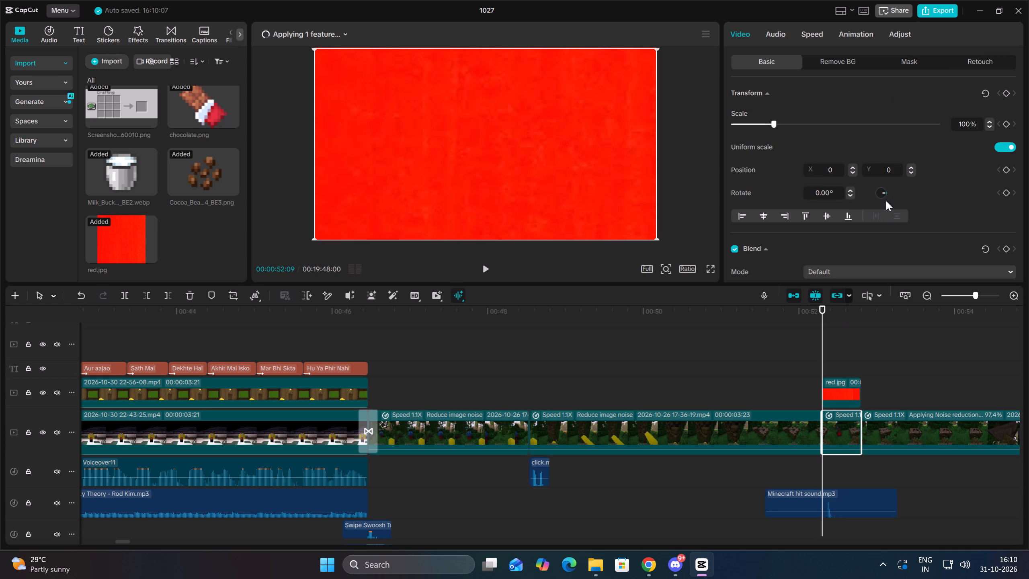
pyautogui.click(1006, 92)
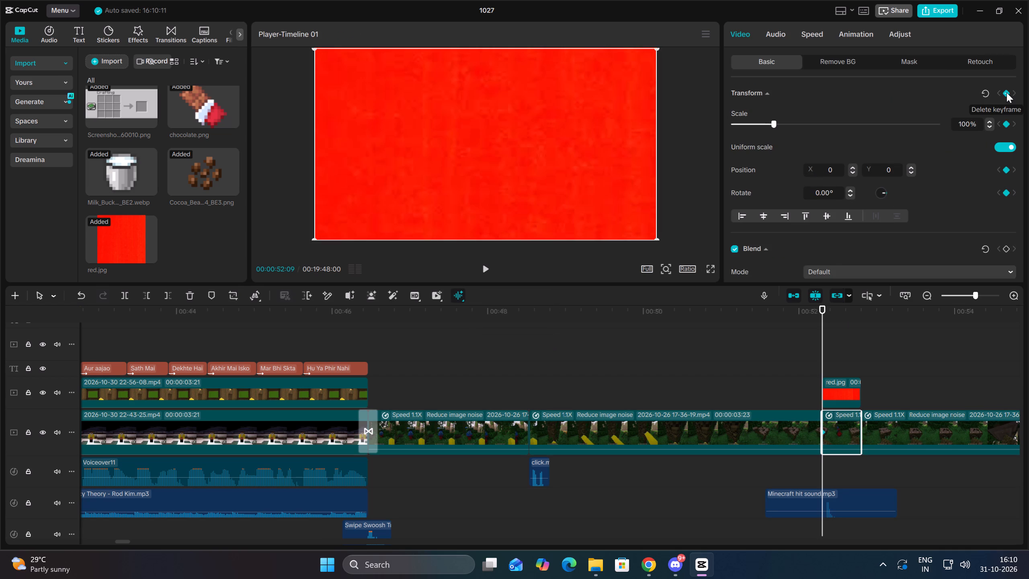
# Add an opacity keyframe to the red.jpg overlay at 00:00:52:09 with opacity at 10%.
pyautogui.click(840, 394)
pyautogui.scroll(-7, 870, 203)
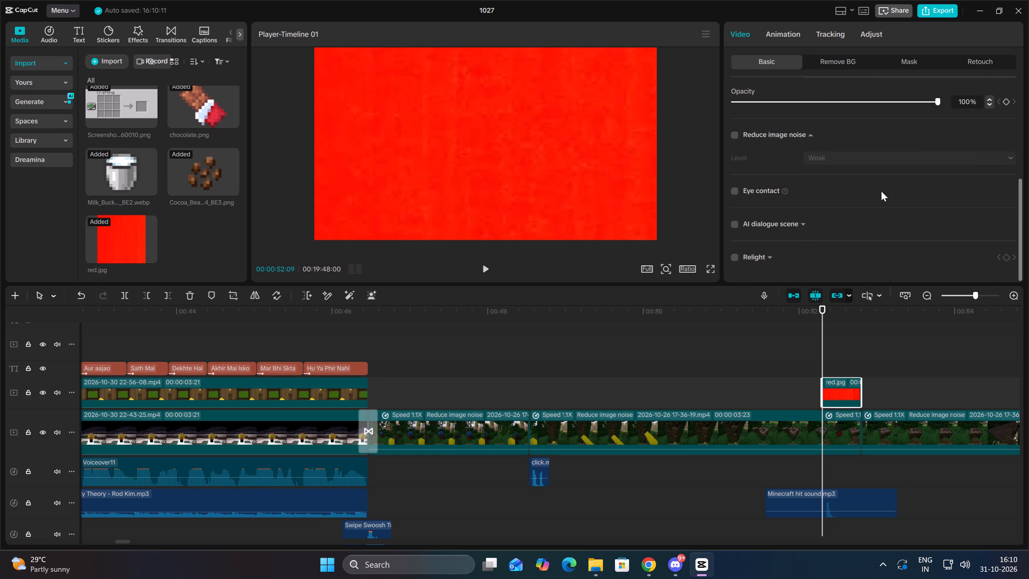
pyautogui.click(1011, 101)
pyautogui.click(1003, 100)
pyautogui.click(1008, 100)
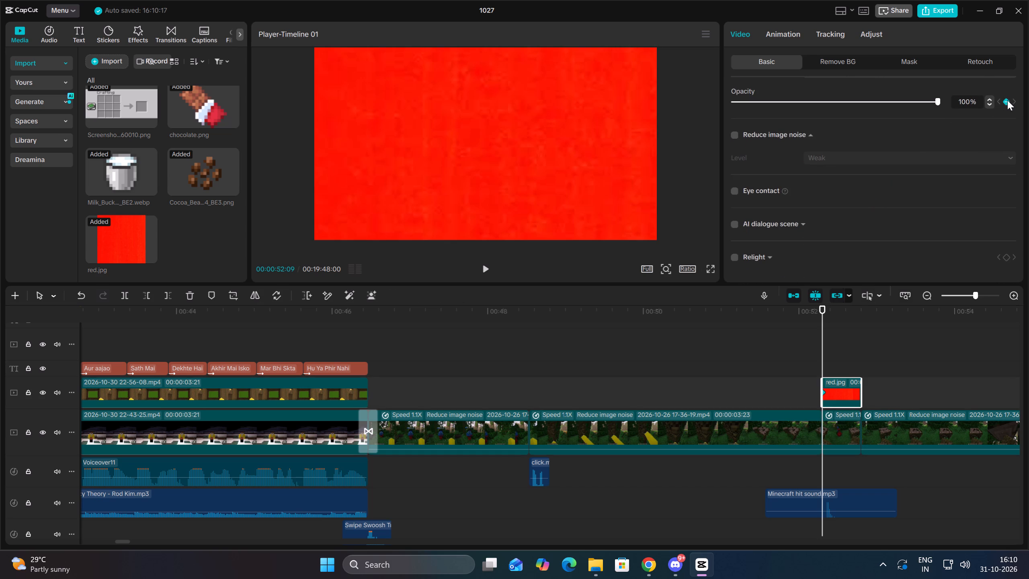
pyautogui.moveTo(915, 98); pyautogui.dragTo(856, 97)
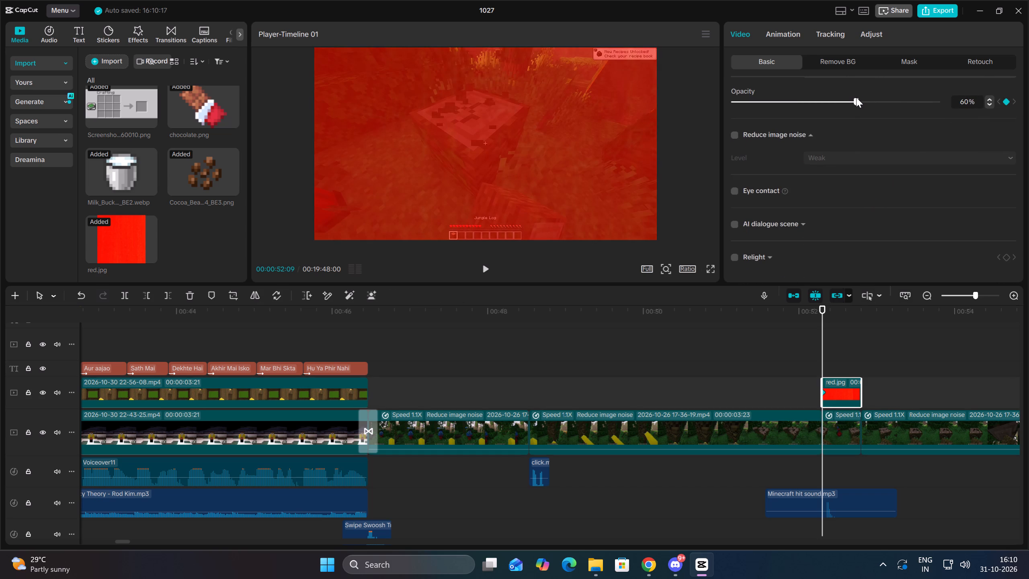
pyautogui.moveTo(856, 97); pyautogui.dragTo(750, 99)
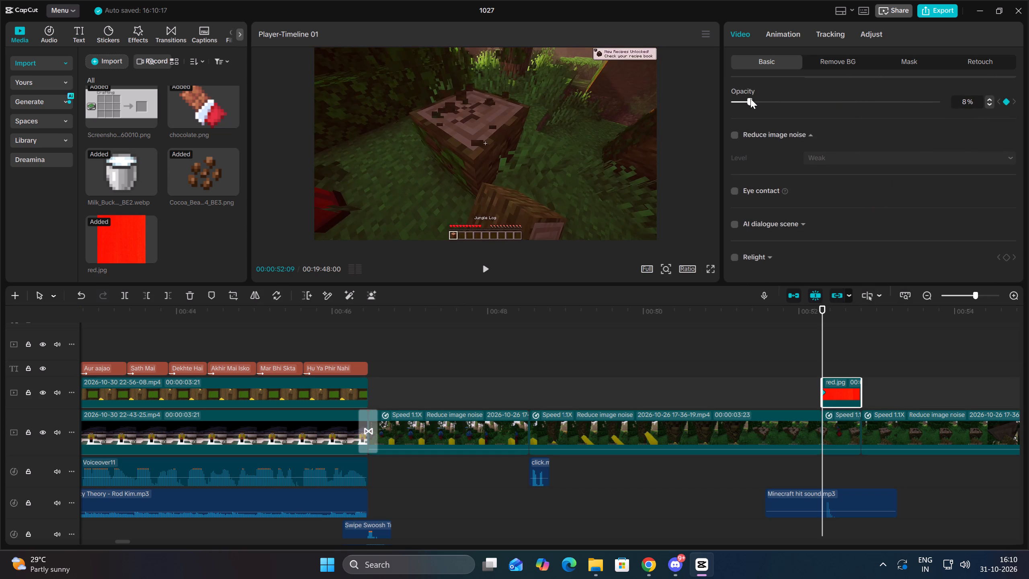
pyautogui.moveTo(750, 99); pyautogui.dragTo(755, 98)
# Add a scale keyframe of 382% to the red.jpg overlay at 00:00:52:14.
pyautogui.click(830, 353)
pyautogui.moveTo(827, 353); pyautogui.dragTo(835, 350)
pyautogui.click(835, 386)
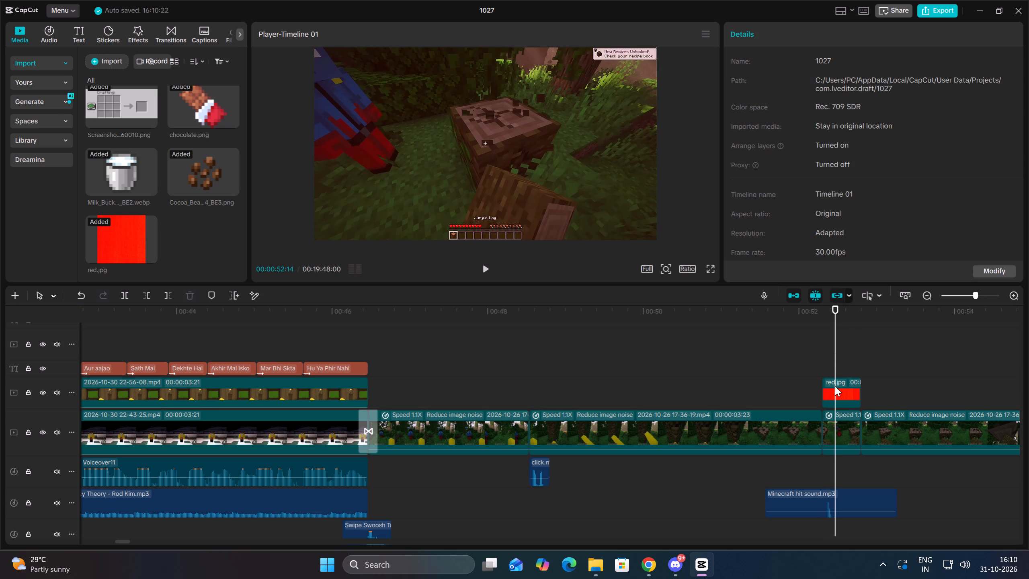
pyautogui.click(1005, 120)
pyautogui.moveTo(881, 118); pyautogui.dragTo(884, 118)
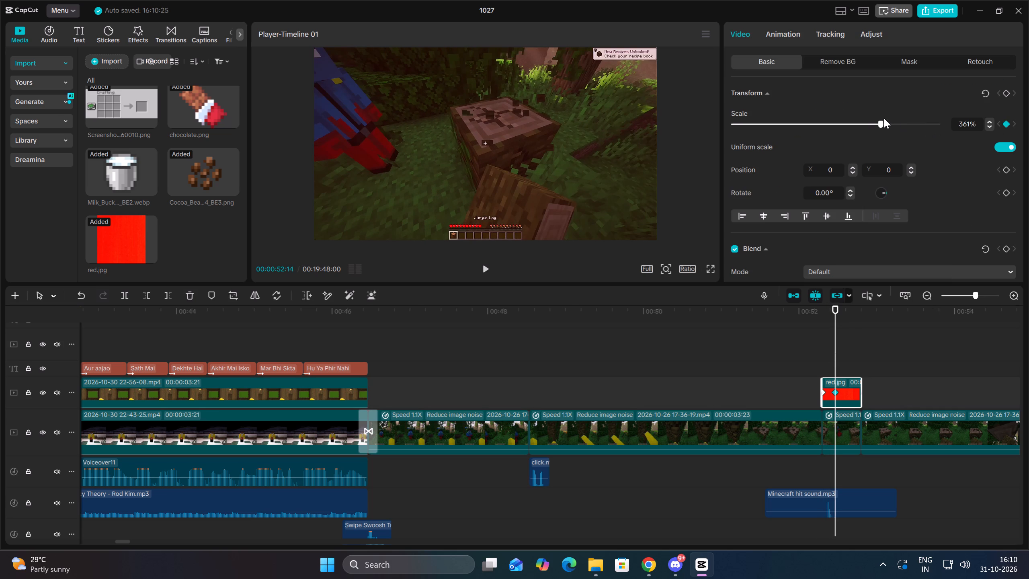
pyautogui.moveTo(884, 118); pyautogui.dragTo(890, 119)
# Set the red.jpg overlay's opacity to 47% at 00:00:52:14.
pyautogui.scroll(-5, 863, 221)
pyautogui.moveTo(868, 108); pyautogui.dragTo(869, 108)
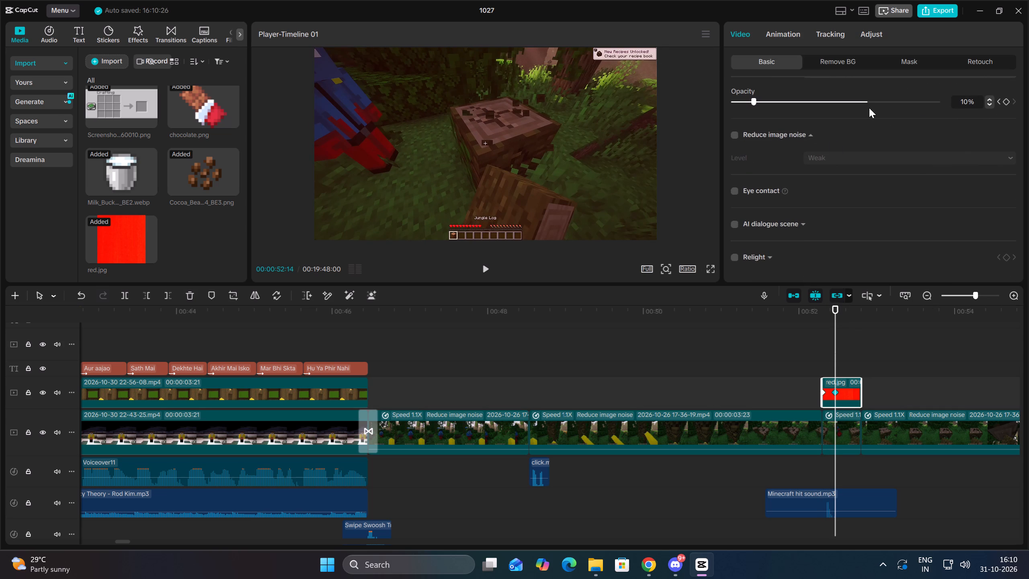
pyautogui.moveTo(869, 108); pyautogui.dragTo(957, 105)
pyautogui.moveTo(925, 103); pyautogui.dragTo(842, 96)
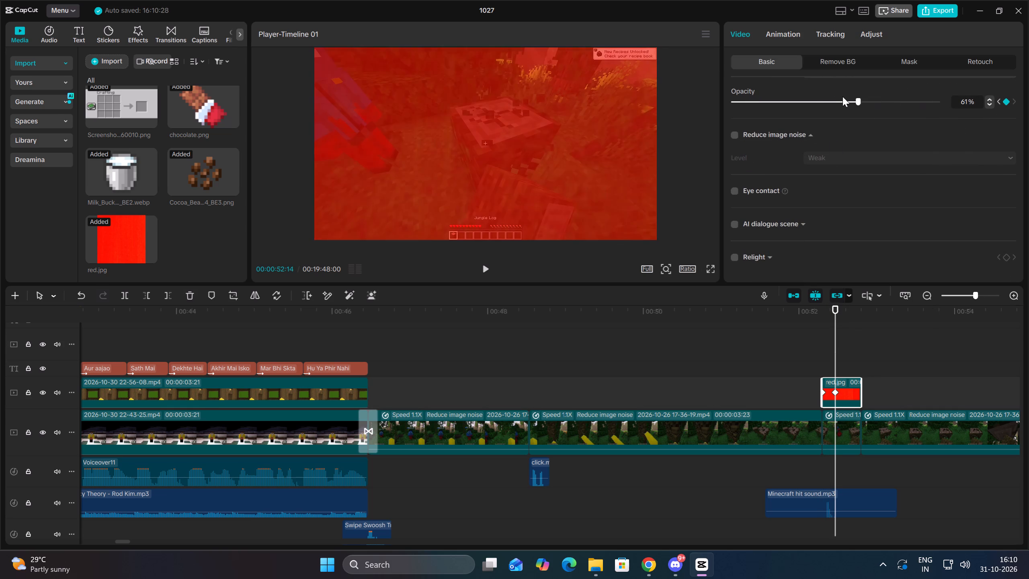
pyautogui.moveTo(842, 96); pyautogui.dragTo(829, 99)
# Add a 0% opacity keyframe to the red.jpg overlay at 00:00:52:21 and shift it earlier to 00:00:52:18.
pyautogui.click(842, 352)
pyautogui.moveTo(842, 352); pyautogui.dragTo(853, 354)
pyautogui.click(843, 394)
pyautogui.scroll(-6, 940, 174)
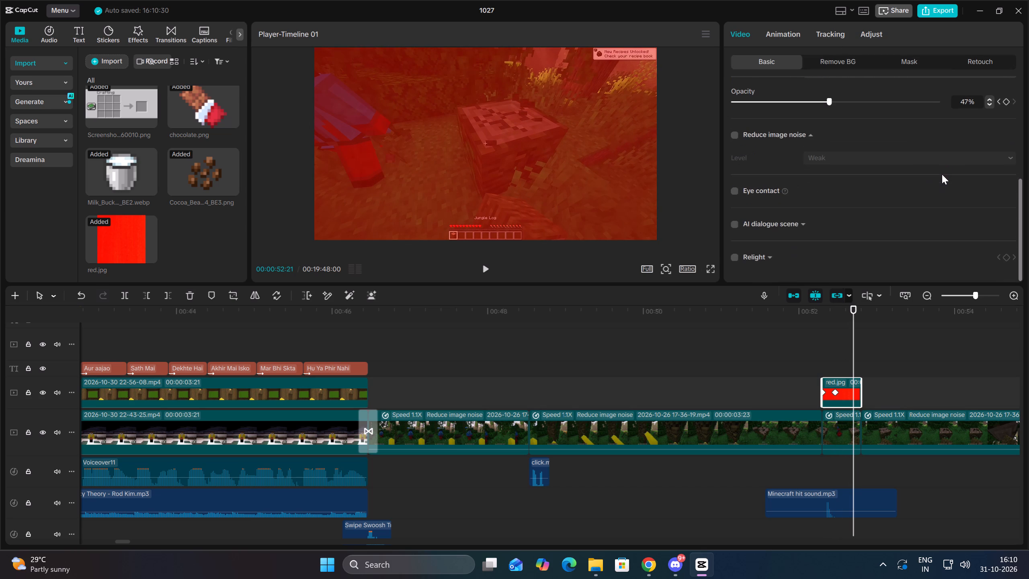
pyautogui.click(1006, 102)
pyautogui.moveTo(818, 99); pyautogui.dragTo(701, 99)
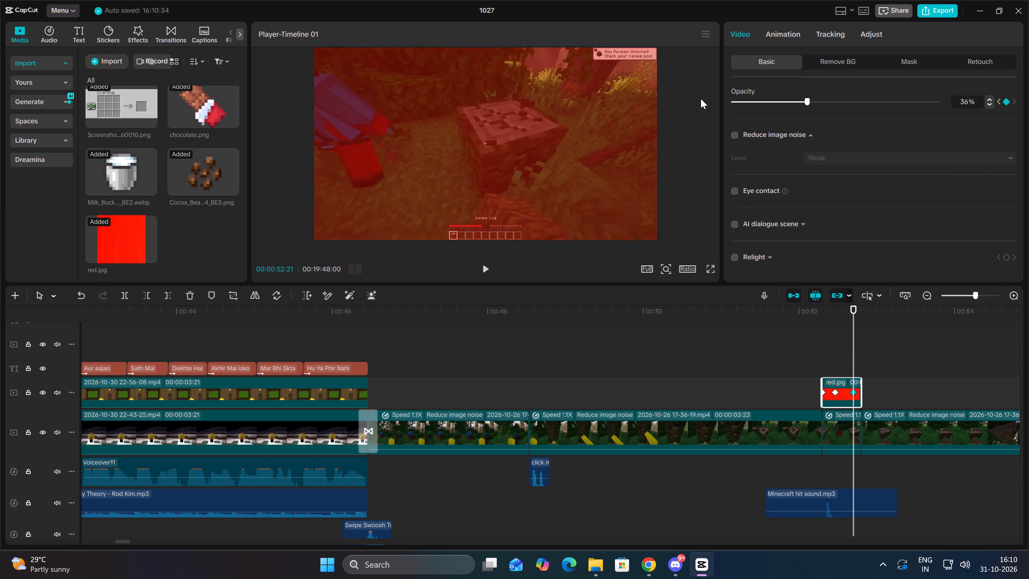
pyautogui.moveTo(701, 99); pyautogui.dragTo(574, 96)
pyautogui.moveTo(852, 392); pyautogui.dragTo(845, 392)
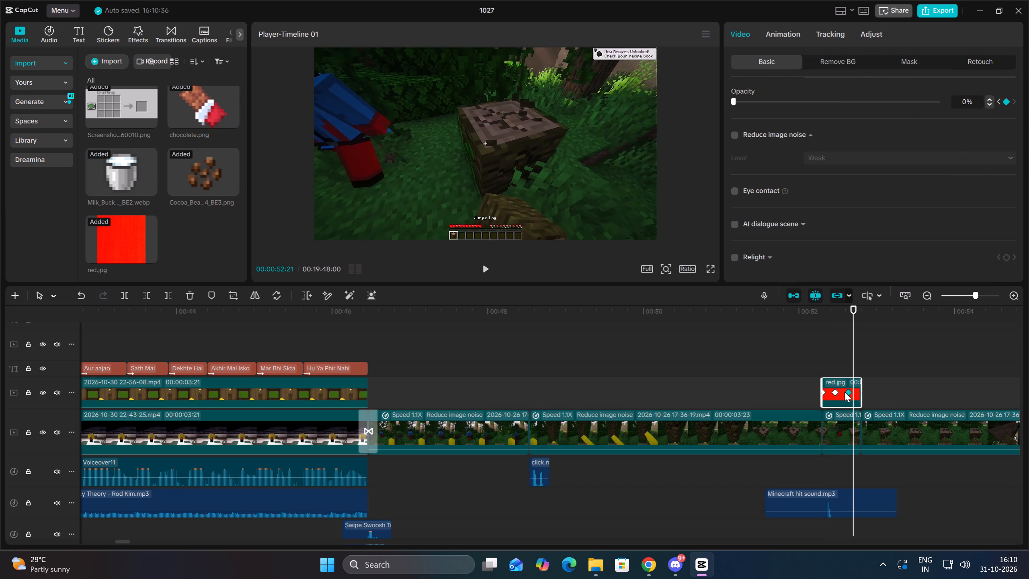
pyautogui.moveTo(845, 392); pyautogui.dragTo(845, 392)
# Play back the red flash over the hit moment from just before it.
pyautogui.click(811, 361)
pyautogui.press('space')
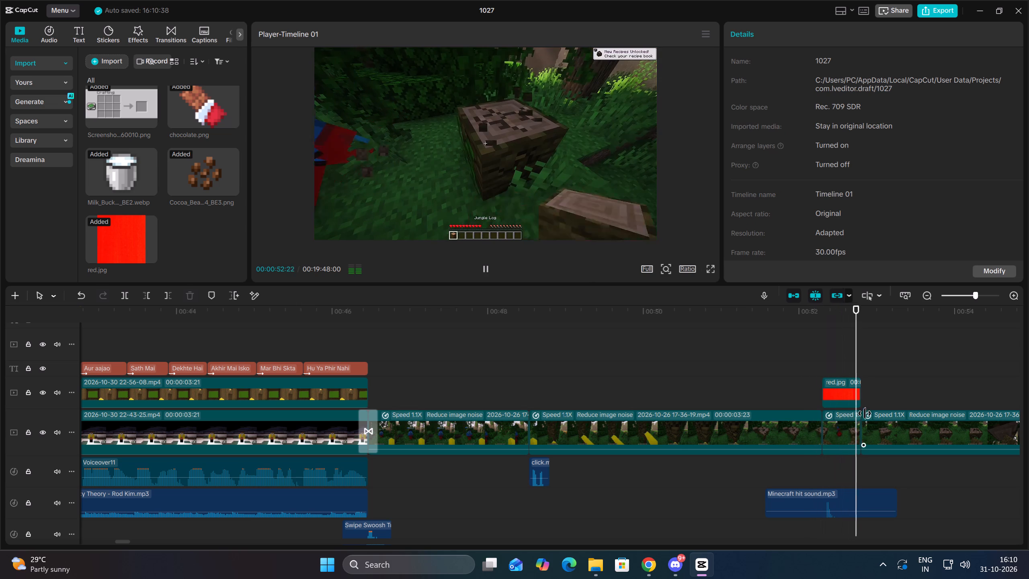
pyautogui.press('space')
# Add a second transform keyframe to the short gameplay segment at 00:00:52:14, matching the peak of the red flash.
pyautogui.click(849, 396)
pyautogui.click(836, 435)
pyautogui.press('Up')
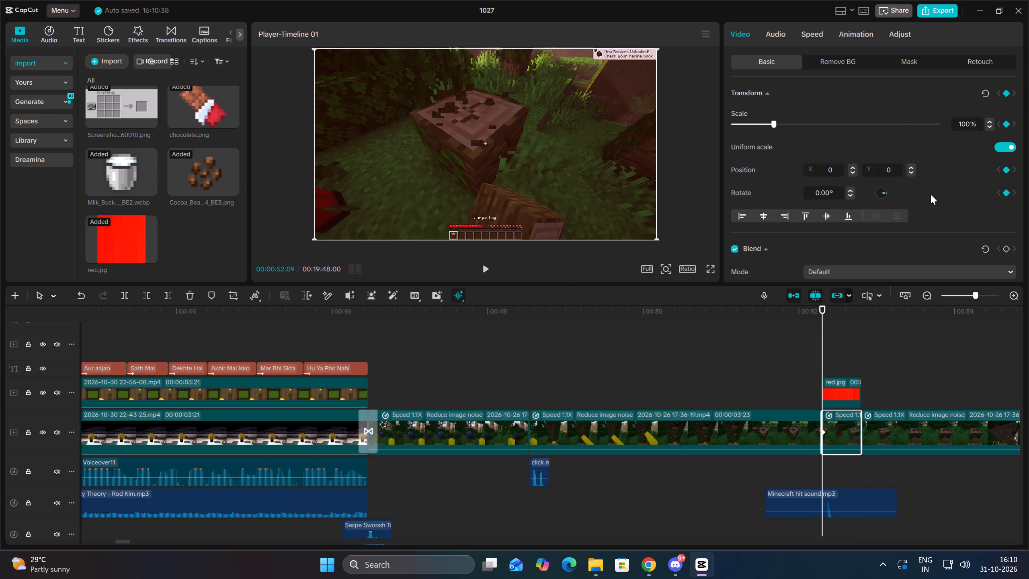
pyautogui.scroll(4, 932, 189)
pyautogui.press('space')
pyautogui.press('space')
pyautogui.click(1006, 93)
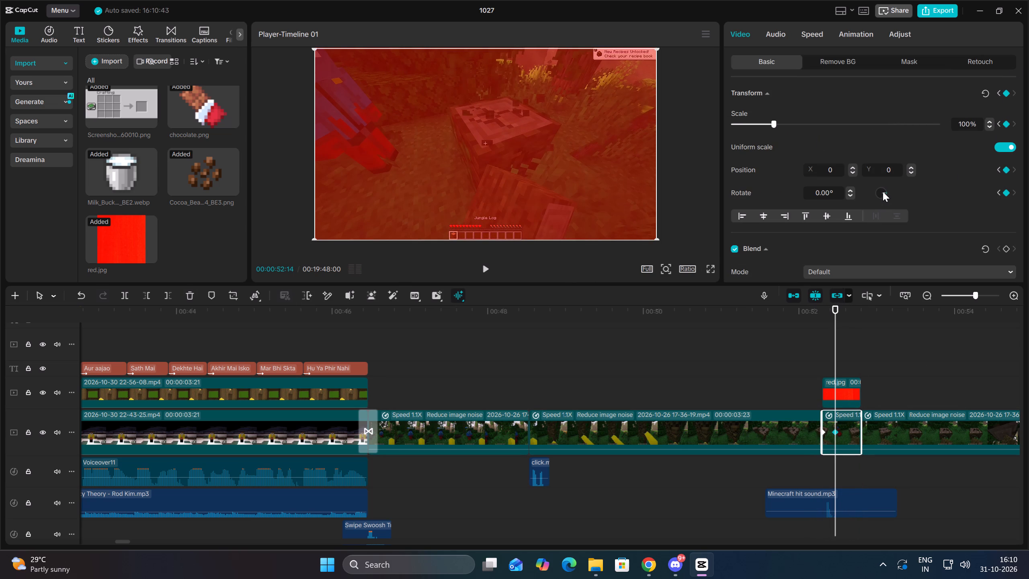
# Add a third transform keyframe to the short gameplay segment at 00:00:52:18, aligned with the red overlay's last keyframe.
pyautogui.press('space')
pyautogui.press('space')
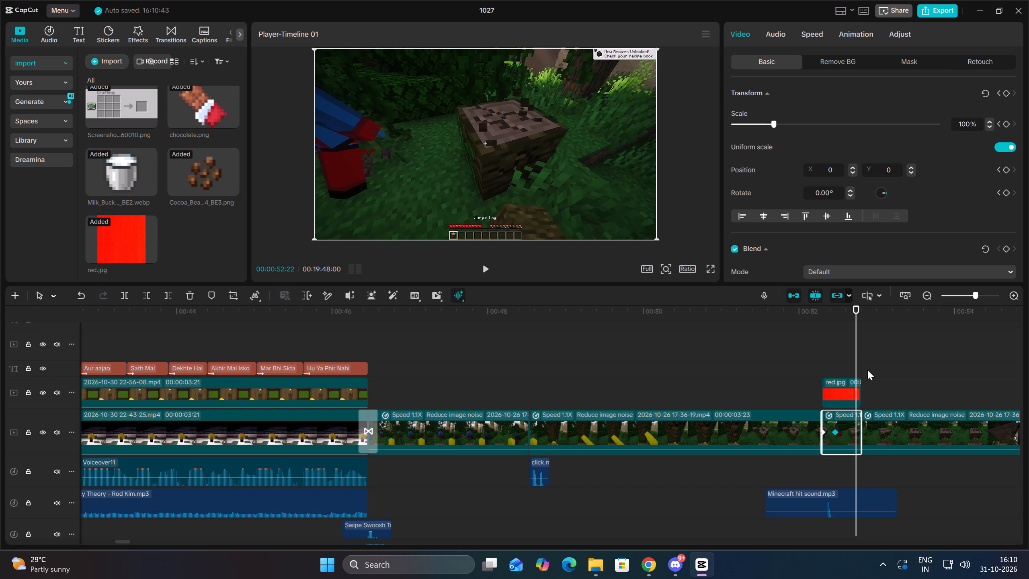
pyautogui.click(860, 359)
pyautogui.moveTo(857, 359); pyautogui.dragTo(842, 365)
pyautogui.click(835, 388)
pyautogui.moveTo(842, 355); pyautogui.dragTo(846, 356)
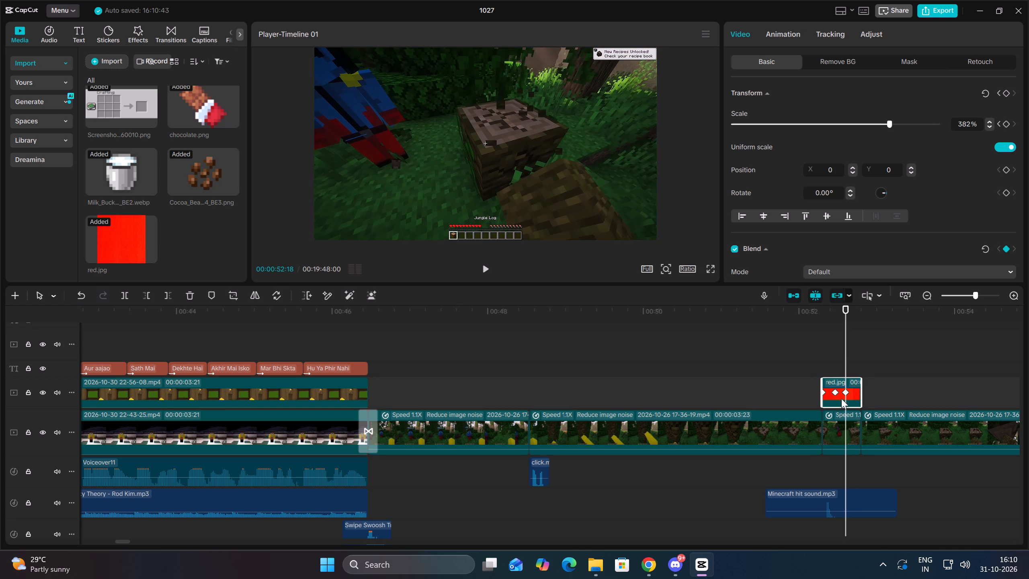
pyautogui.click(843, 414)
pyautogui.click(1009, 95)
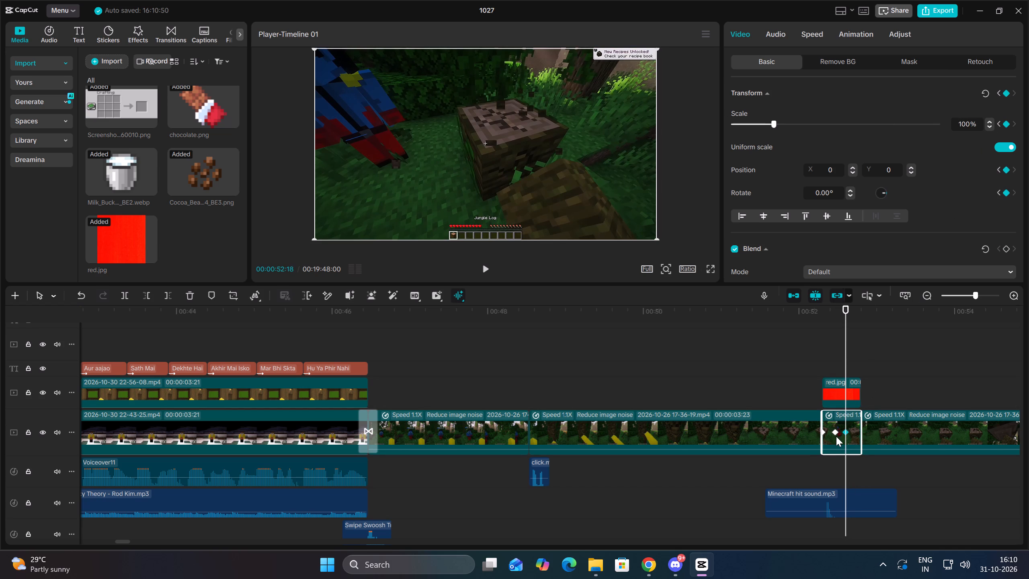
# At the middle keyframe at 00:00:52:14, rotate the short gameplay segment to about 17° and scale it up to about 136%.
pyautogui.click(836, 435)
pyautogui.scroll(-1, 773, 233)
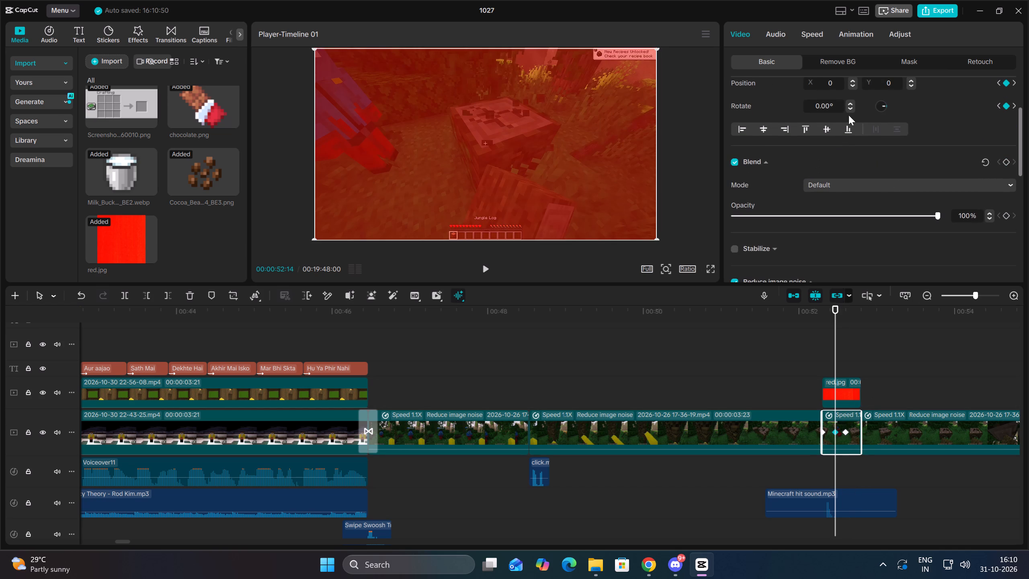
pyautogui.moveTo(880, 107); pyautogui.dragTo(894, 107)
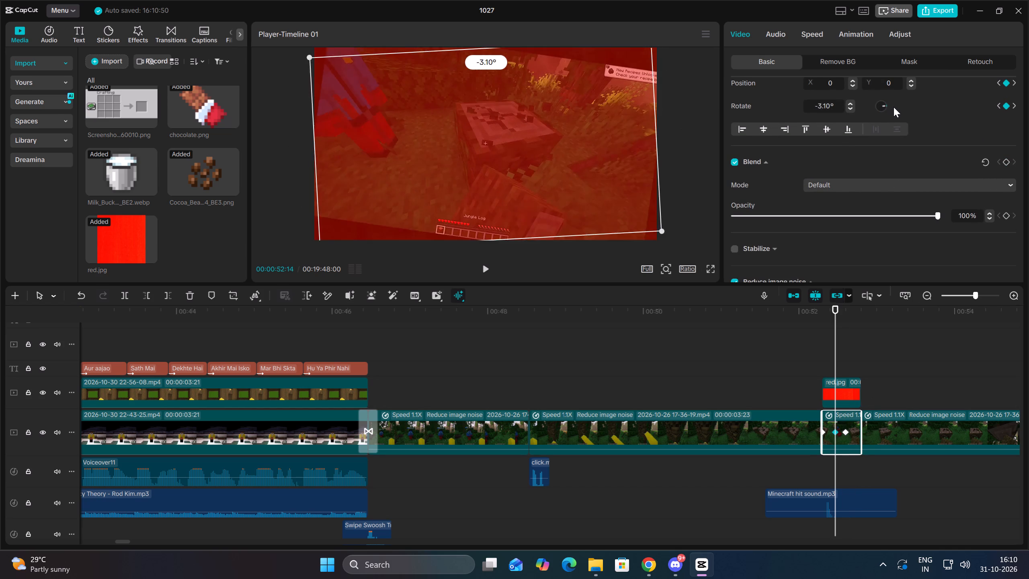
pyautogui.moveTo(894, 107); pyautogui.dragTo(894, 109)
pyautogui.scroll(5, 873, 148)
pyautogui.moveTo(779, 123); pyautogui.dragTo(791, 125)
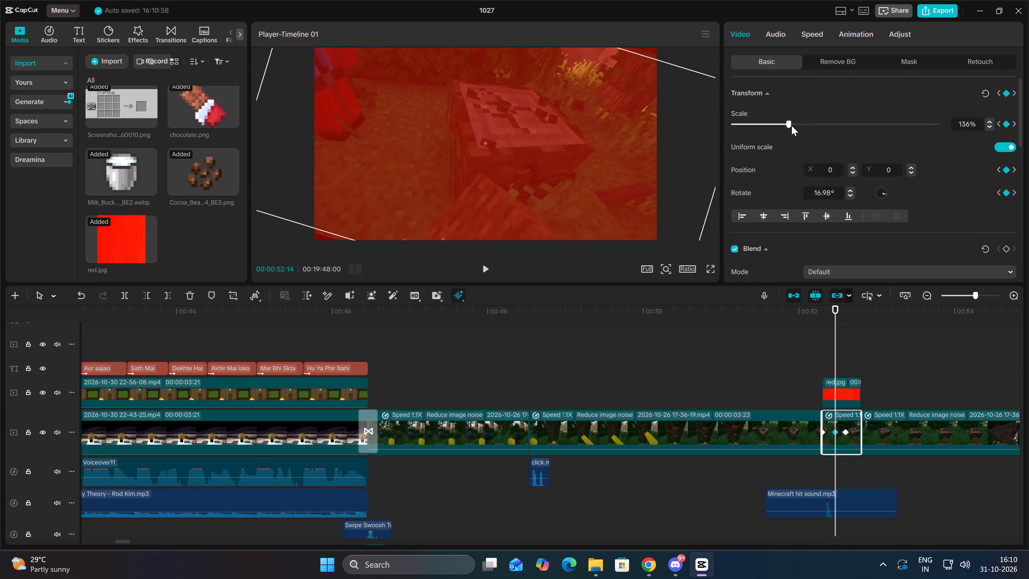
pyautogui.moveTo(791, 125); pyautogui.dragTo(789, 125)
# Play back the red hit effect and the gameplay following it up to about 00:01:06.
pyautogui.press('Up')
pyautogui.press('space')
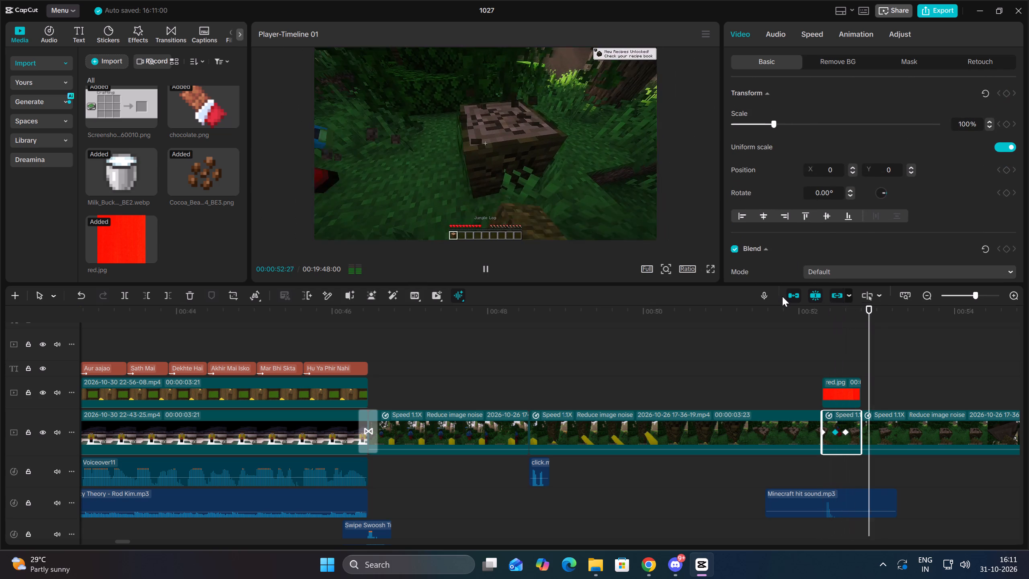
pyautogui.press('space')
pyautogui.click(817, 363)
pyautogui.press('space')
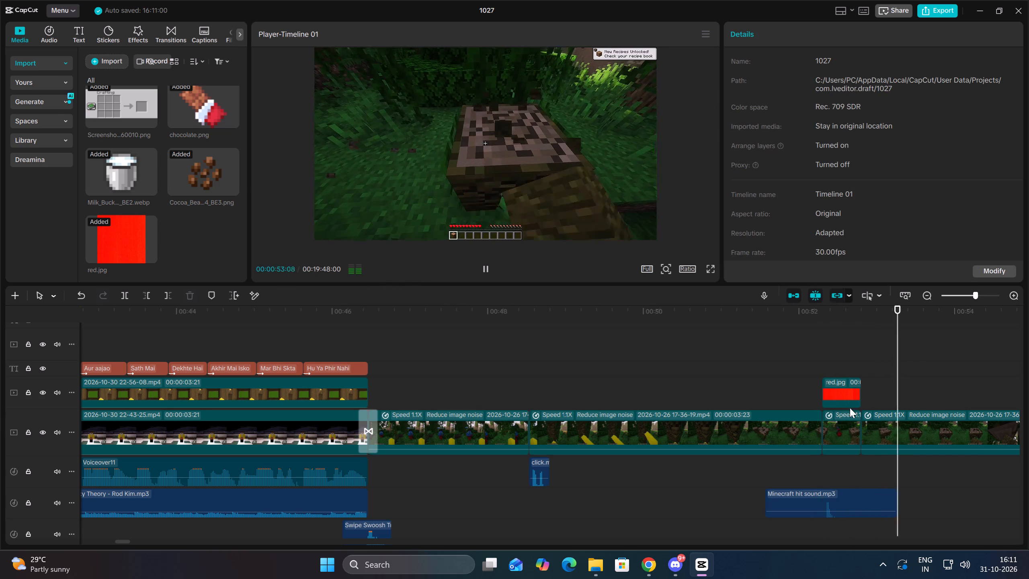
pyautogui.click(849, 393)
pyautogui.press('space')
pyautogui.press('space')
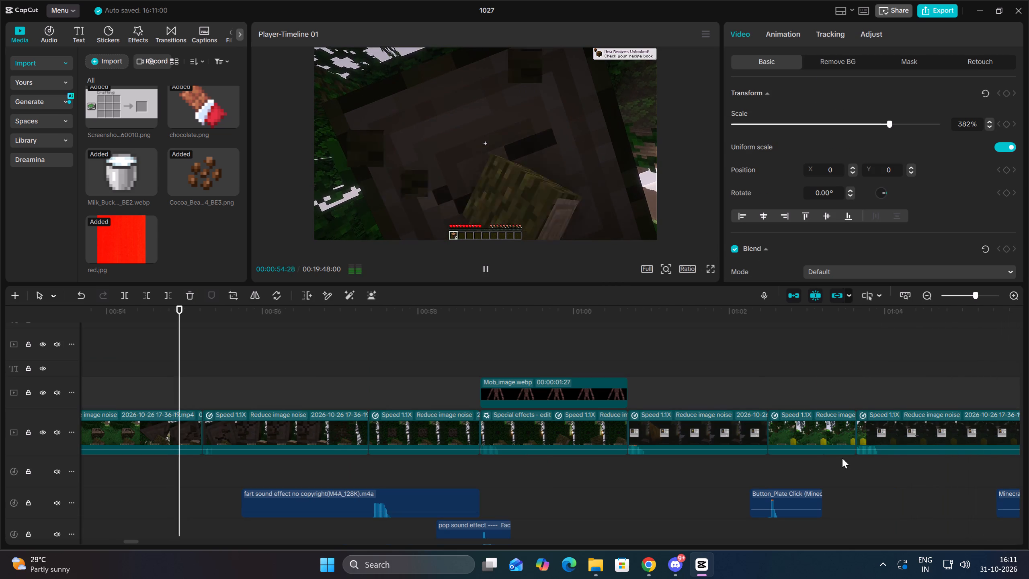
pyautogui.press('space')
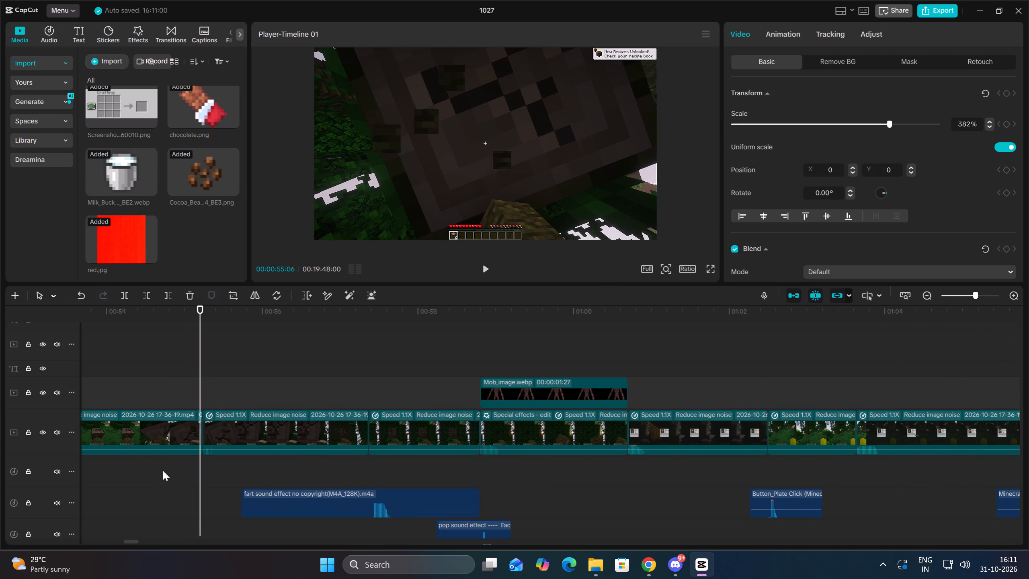
pyautogui.press('space')
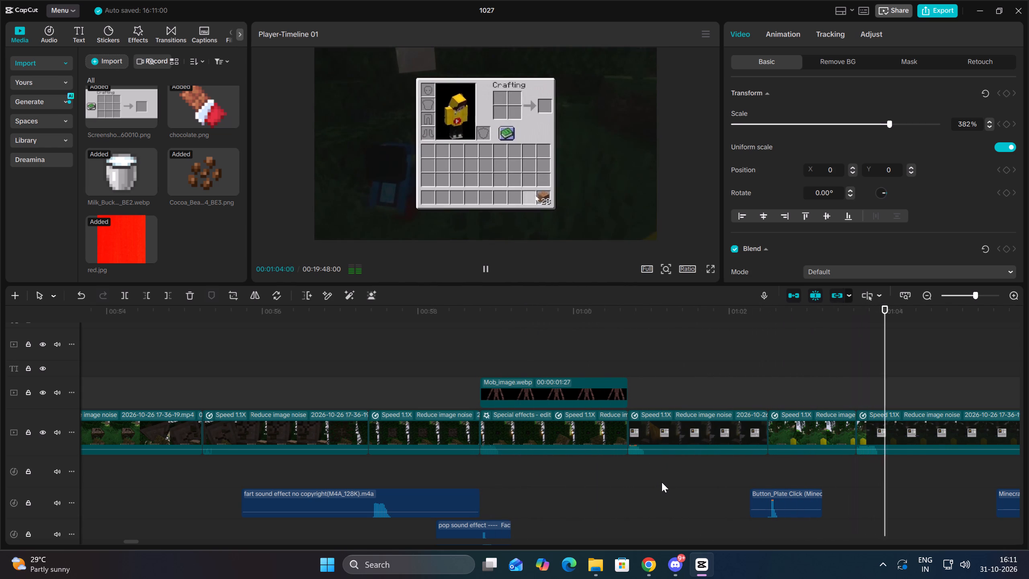
# Add a saturation keyframe to the gameplay clip starting at 00:01:06:00, at the clip's first frame.
pyautogui.click(929, 294)
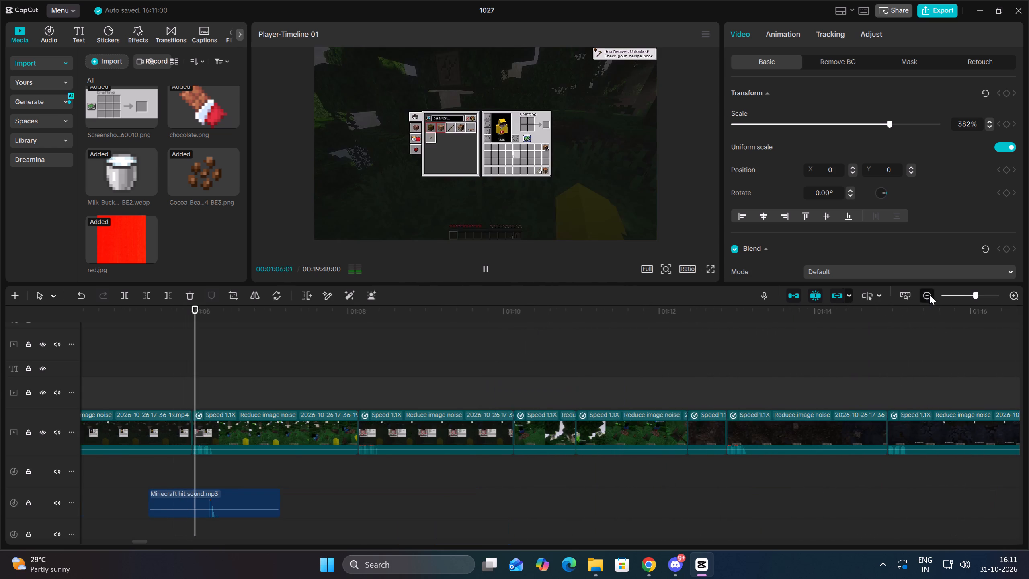
pyautogui.click(206, 470)
pyautogui.press('Up')
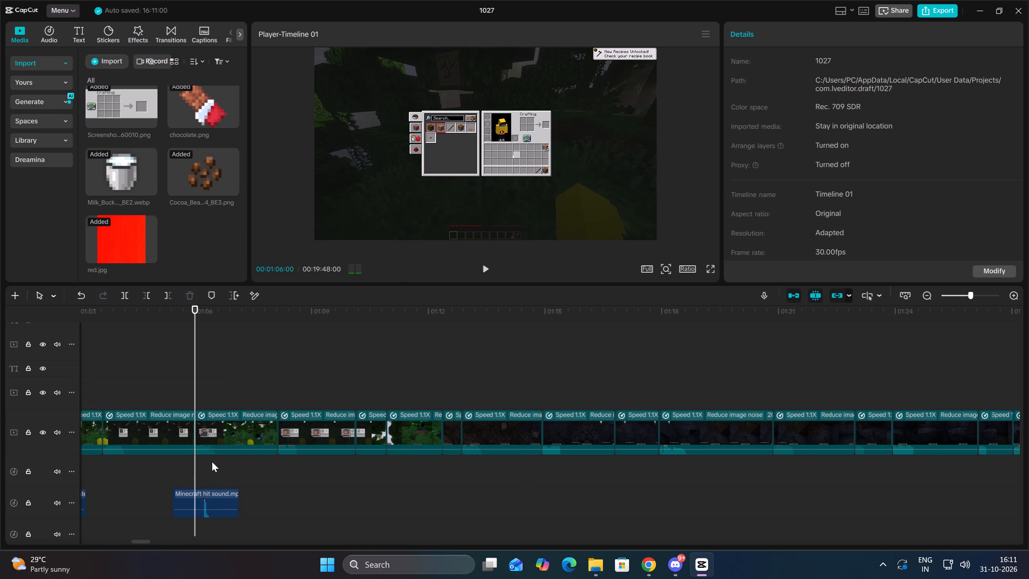
pyautogui.click(221, 432)
pyautogui.click(904, 33)
pyautogui.scroll(-4, 909, 226)
pyautogui.click(1004, 125)
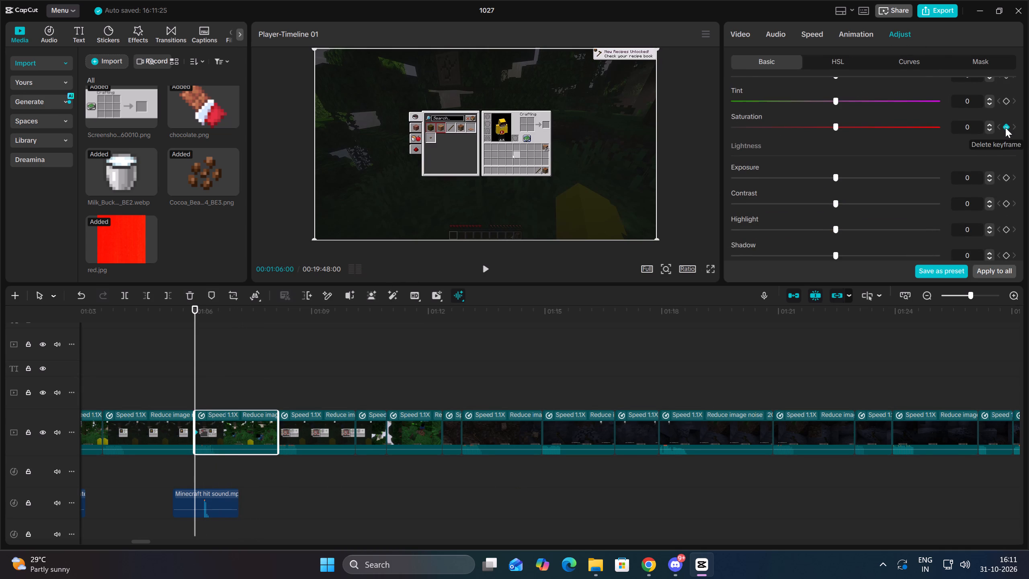
# Add a second saturation keyframe to the same gameplay clip at 00:01:06:09 and lower the saturation to -50.
pyautogui.press('space')
pyautogui.press('space')
pyautogui.click(1005, 127)
pyautogui.moveTo(828, 126); pyautogui.dragTo(732, 120)
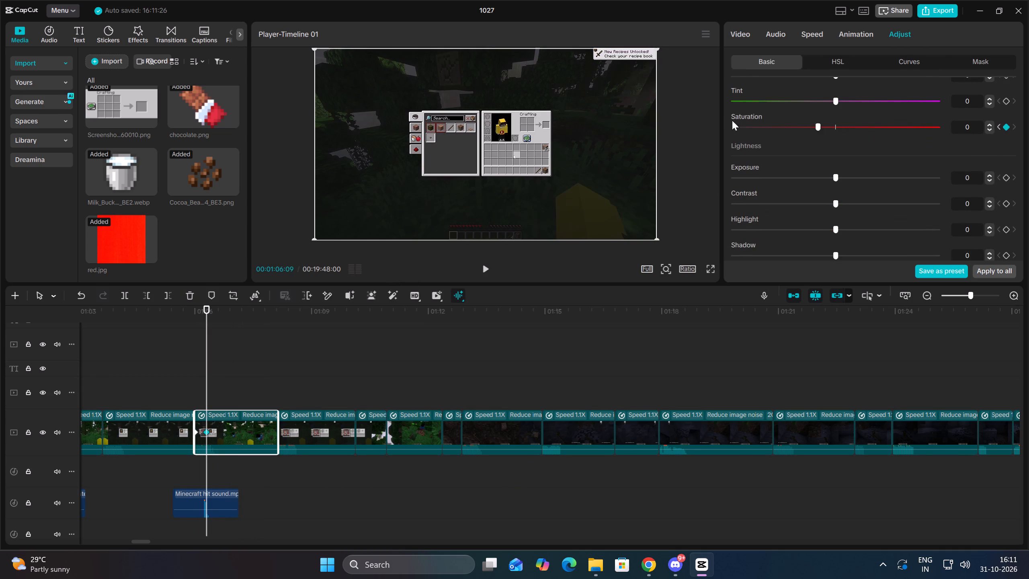
pyautogui.moveTo(732, 120); pyautogui.dragTo(608, 113)
# Play back the desaturated clip and the gameplay after it up to about 00:01:15.
pyautogui.press('Up')
pyautogui.press('space')
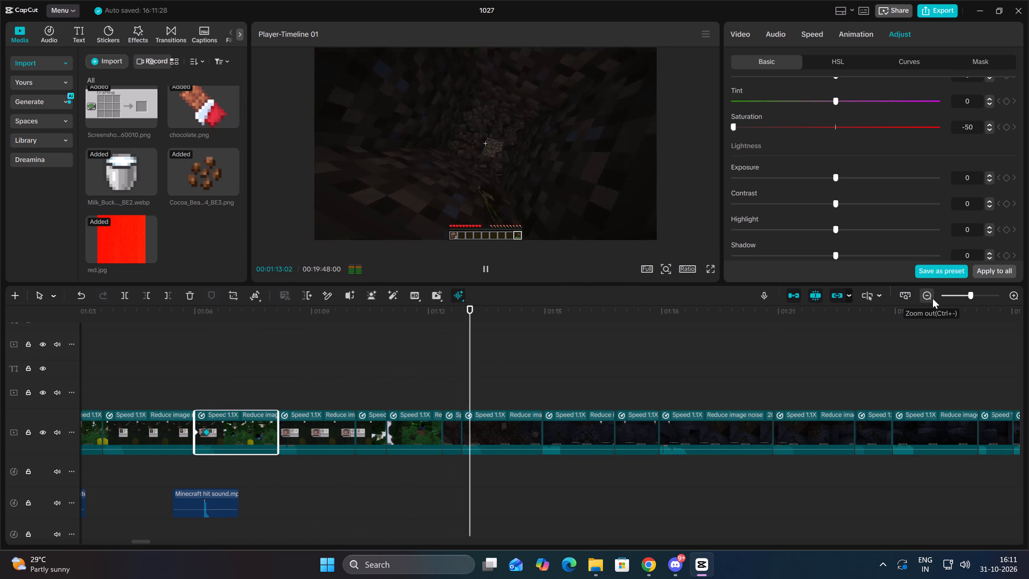
pyautogui.press('space')
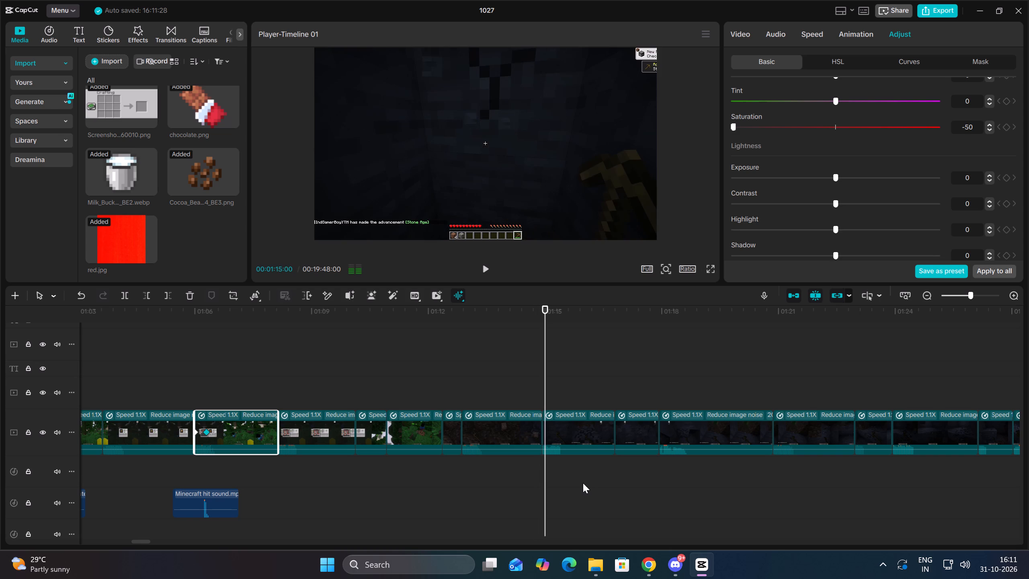
# Add a default text clip at 00:00:46:14, where the captioned intro ends and the gameplay begins.
pyautogui.press('Up')
pyautogui.scroll(-7, 570, 478)
pyautogui.click(509, 435)
pyautogui.moveTo(509, 435); pyautogui.dragTo(0, 398)
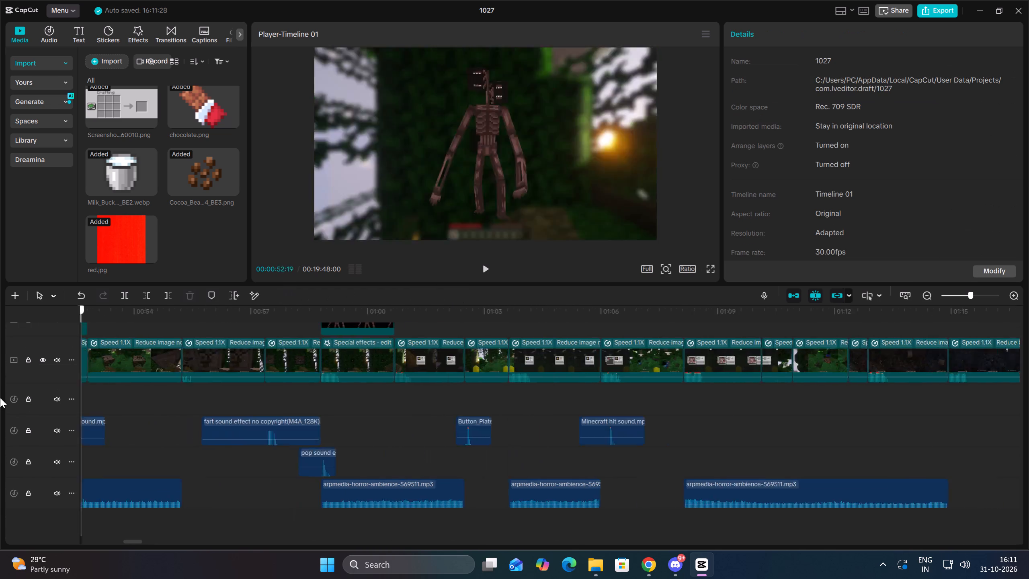
pyautogui.moveTo(0, 398); pyautogui.dragTo(574, 338)
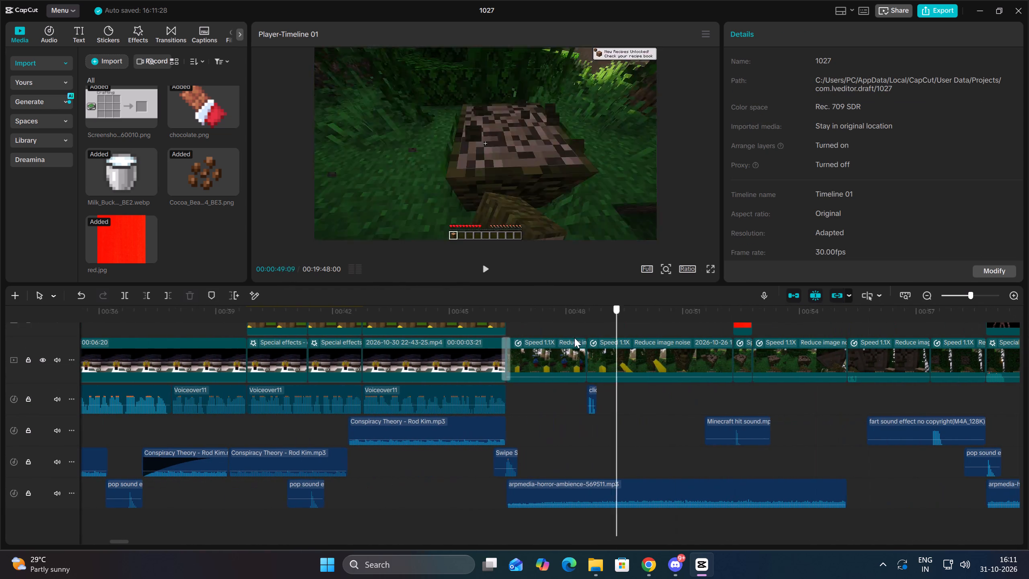
pyautogui.moveTo(574, 338); pyautogui.dragTo(539, 340)
pyautogui.scroll(6, 534, 345)
pyautogui.click(531, 345)
pyautogui.moveTo(531, 345); pyautogui.dragTo(504, 348)
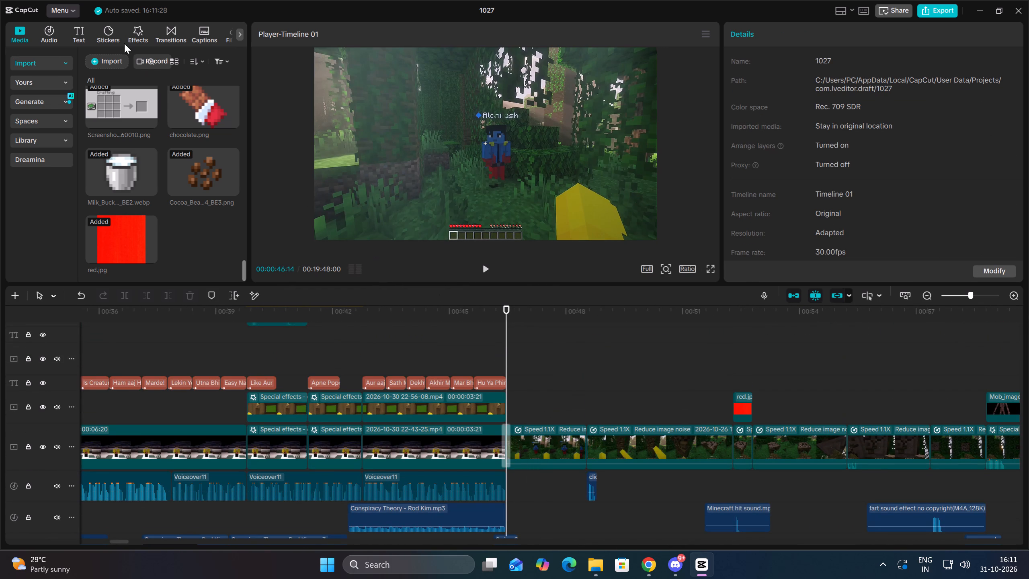
pyautogui.click(81, 31)
pyautogui.moveTo(126, 78); pyautogui.dragTo(503, 365)
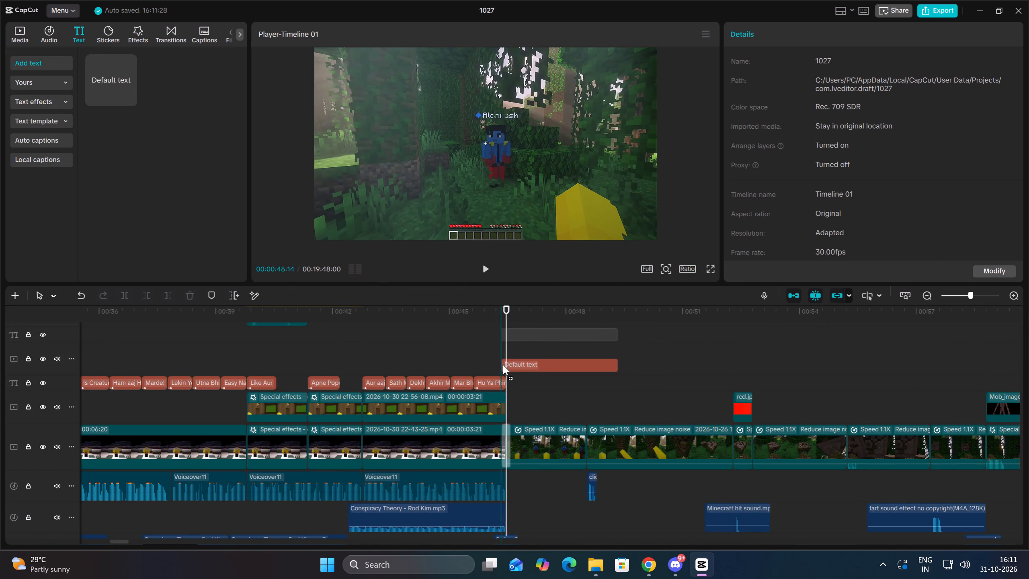
pyautogui.moveTo(503, 365); pyautogui.dragTo(507, 365)
# Extend the default text clip over the gameplay so that it ends shortly before 00:03:00.
pyautogui.tripleClick(927, 297)
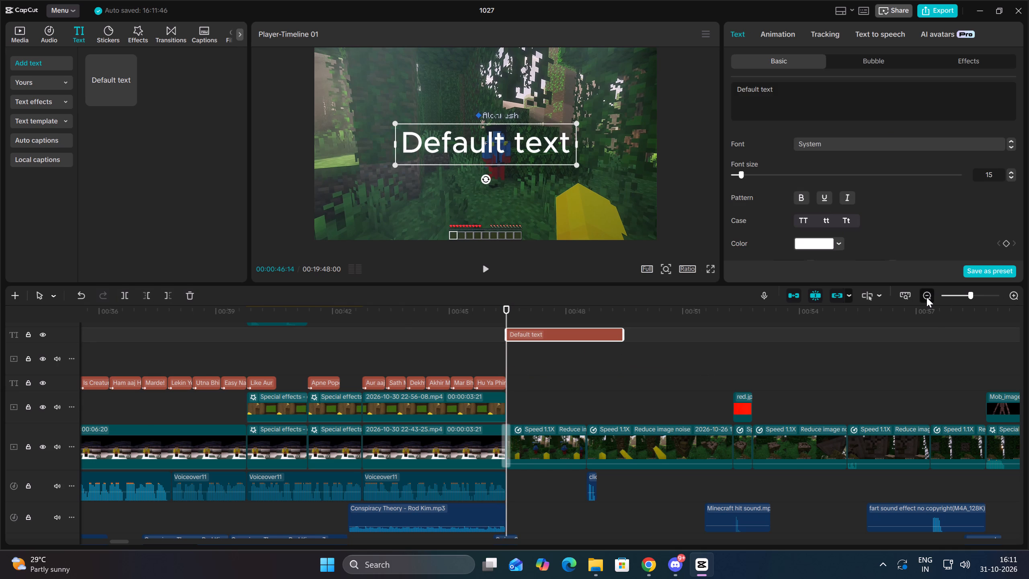
pyautogui.click(927, 297)
pyautogui.moveTo(232, 333); pyautogui.dragTo(234, 333)
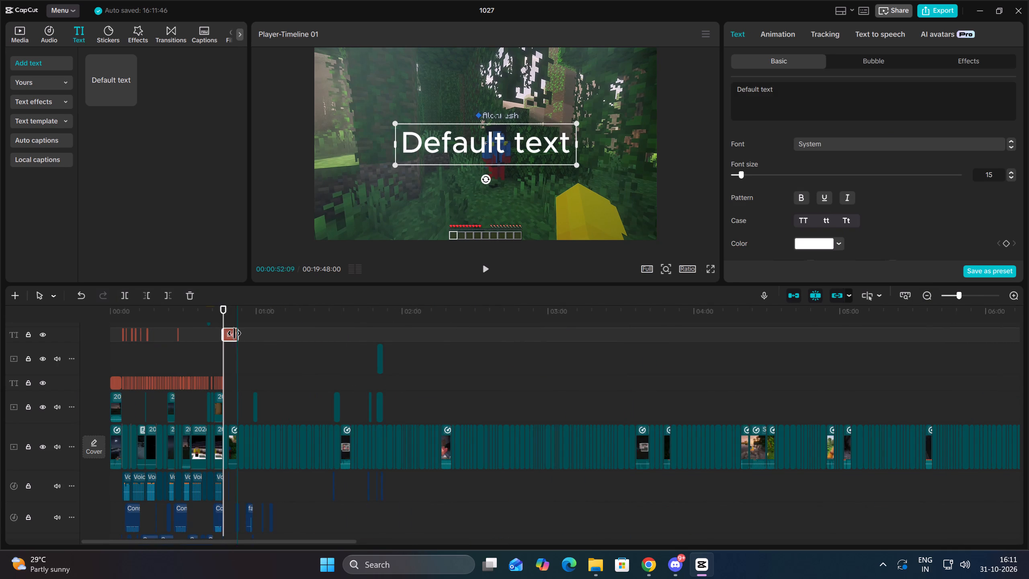
pyautogui.moveTo(234, 333); pyautogui.dragTo(602, 335)
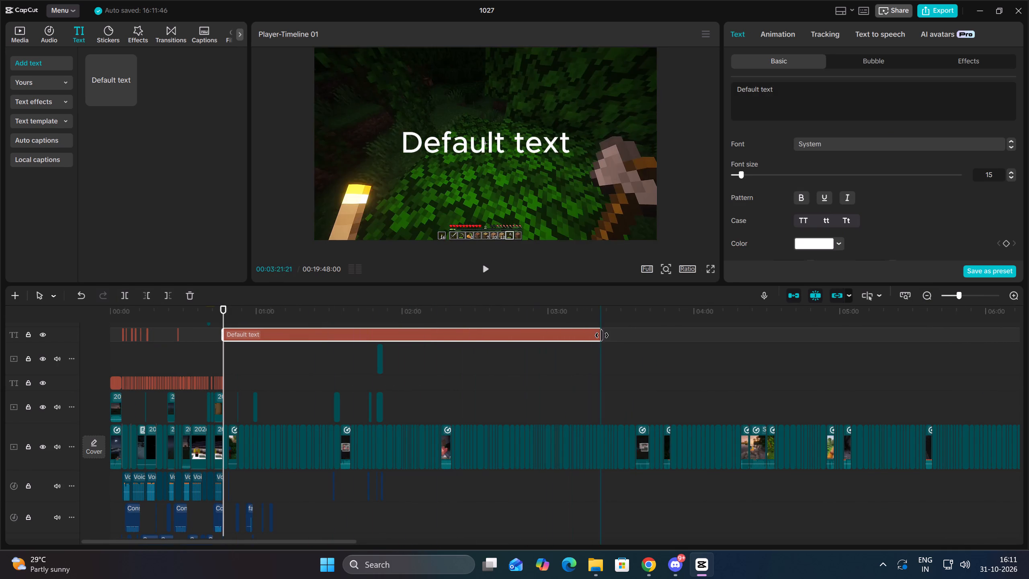
pyautogui.moveTo(602, 335); pyautogui.dragTo(527, 348)
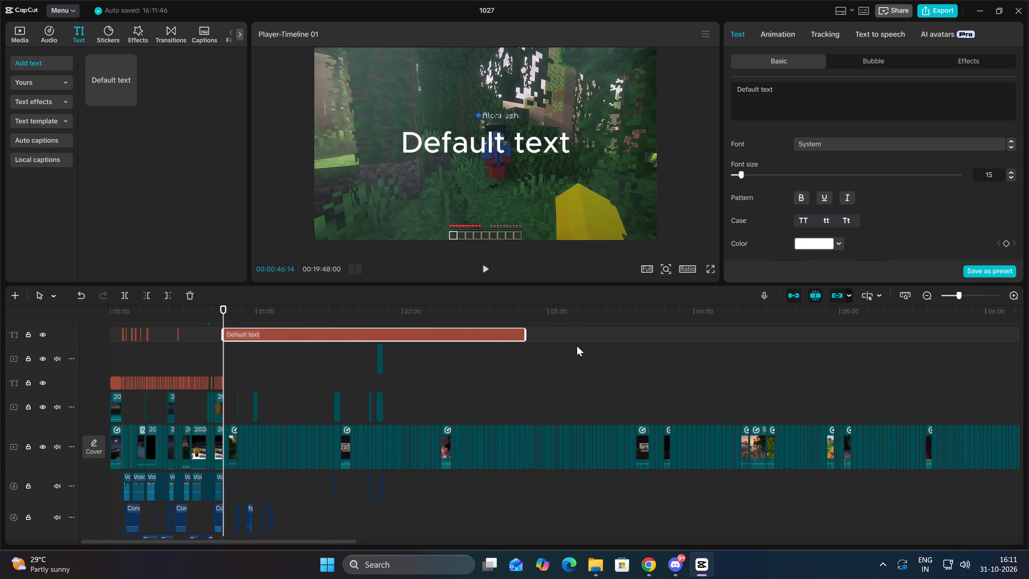
# Move the default text clip onto the existing caption track, directly after the last caption at 00:00:46:14.
pyautogui.tripleClick(1022, 299)
pyautogui.tripleClick(1021, 299)
pyautogui.doubleClick(1020, 299)
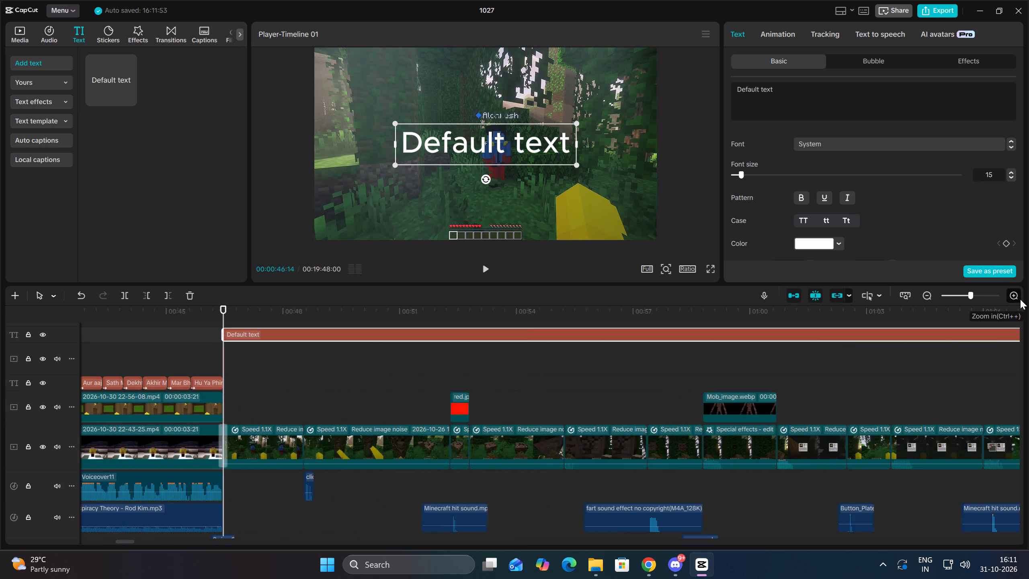
pyautogui.scroll(4, 514, 406)
pyautogui.moveTo(342, 387); pyautogui.dragTo(345, 435)
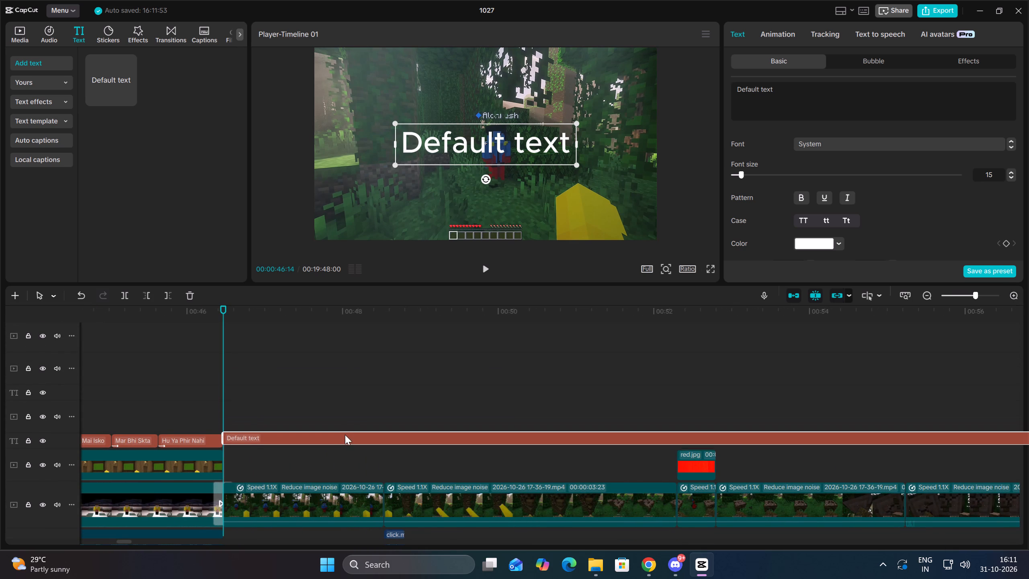
pyautogui.moveTo(345, 435); pyautogui.dragTo(346, 438)
pyautogui.moveTo(346, 438); pyautogui.dragTo(341, 439)
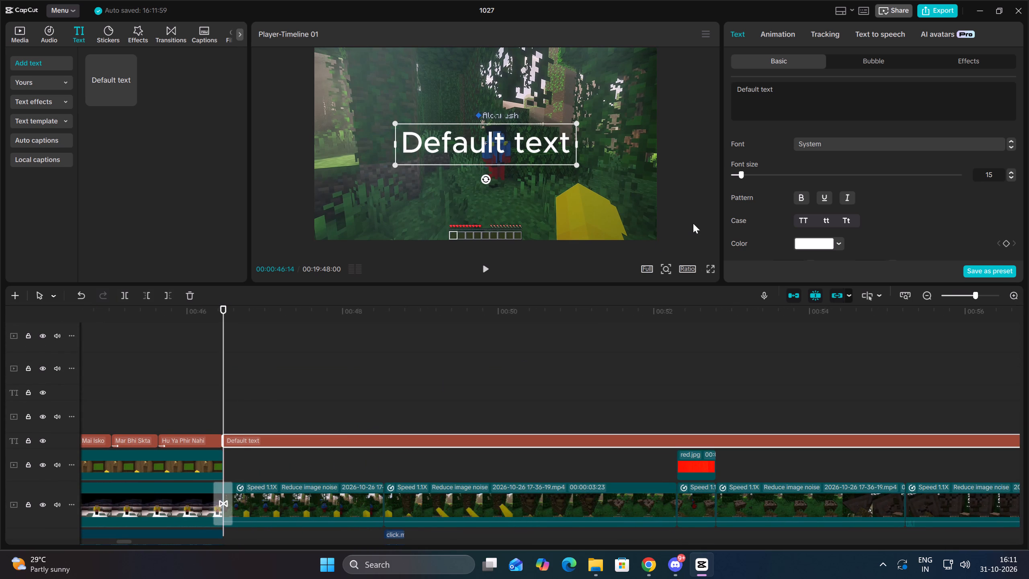
# Scale the default text down slightly and place it at the bottom centre of the video frame, over the hotbar.
pyautogui.moveTo(578, 167); pyautogui.dragTo(551, 150)
pyautogui.moveTo(507, 144); pyautogui.dragTo(501, 193)
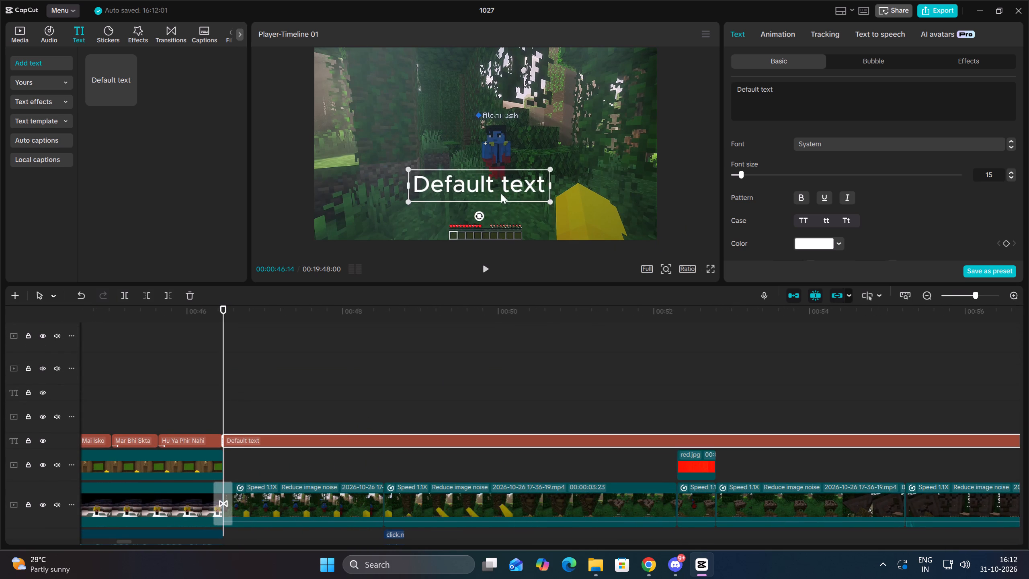
pyautogui.moveTo(501, 193); pyautogui.dragTo(506, 213)
# Set the default text's font to Candy Beans.
pyautogui.click(822, 147)
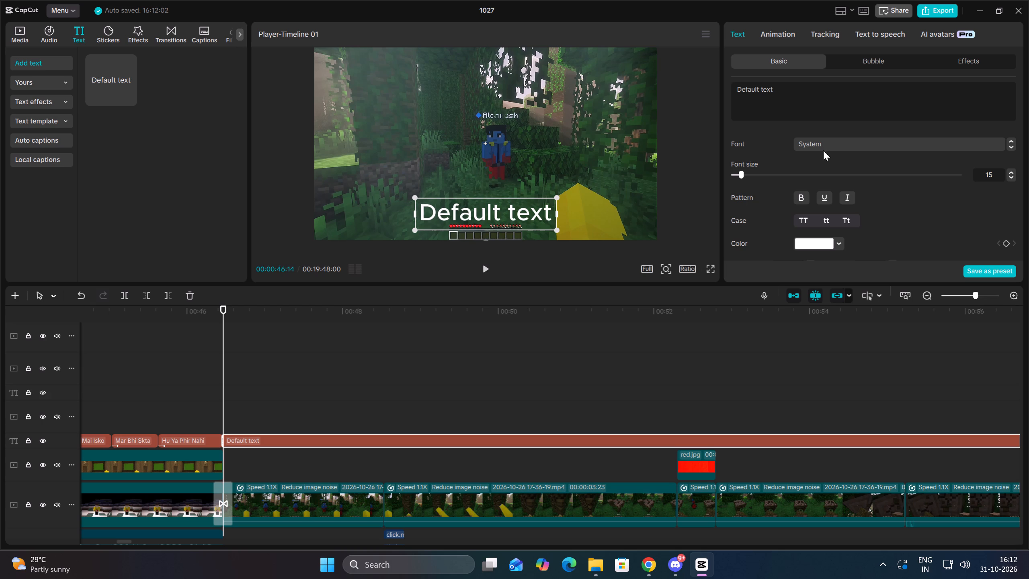
pyautogui.scroll(1, 834, 170)
pyautogui.click(831, 170)
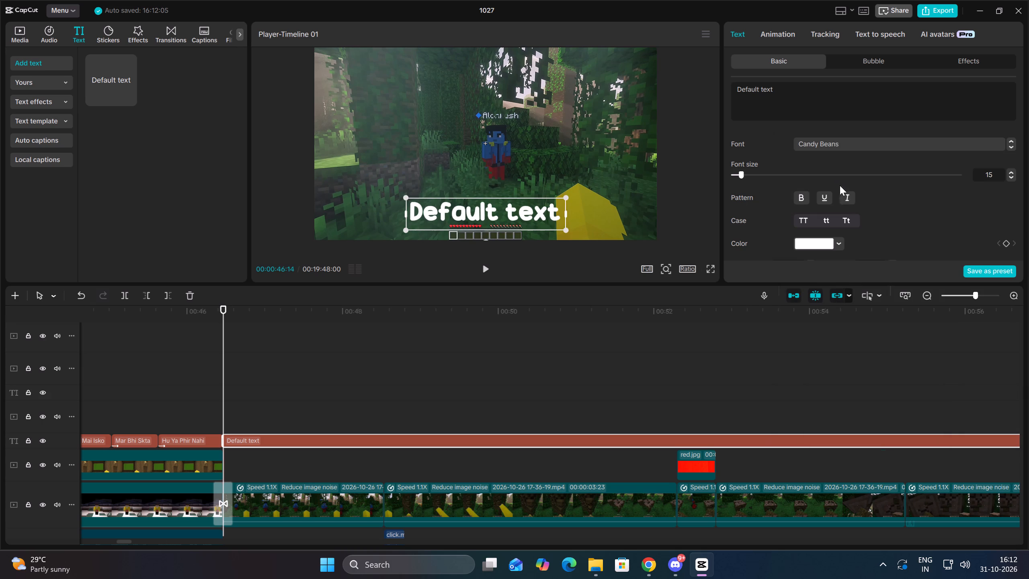
pyautogui.click(835, 145)
pyautogui.click(773, 158)
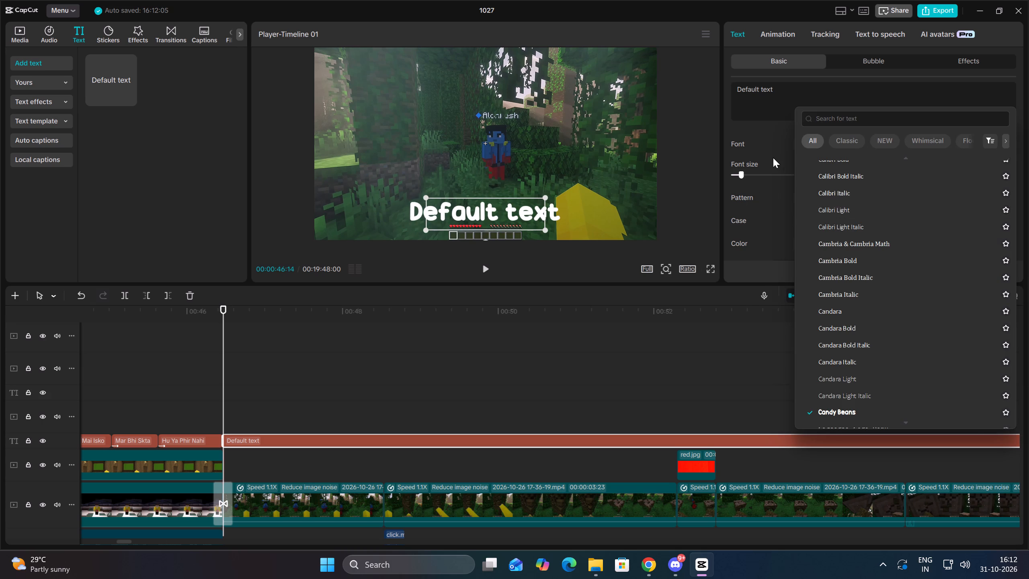
# Give the default text a black stroke with thickness 30.
pyautogui.scroll(-3, 837, 198)
pyautogui.click(783, 144)
pyautogui.scroll(-3, 801, 179)
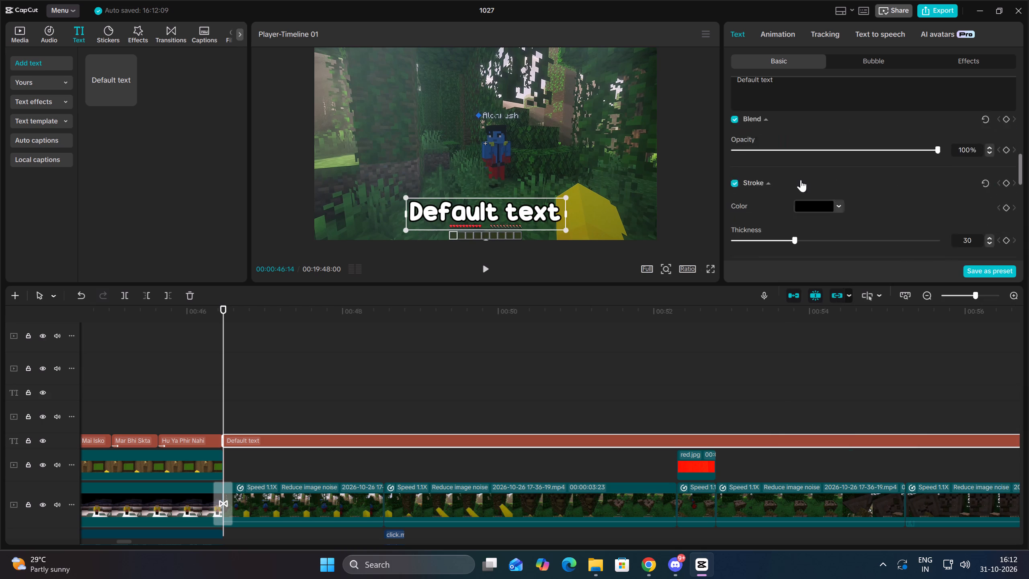
# Enable a black glow on the default text using the second glow style, set its intensity to 24 and reduce its range.
pyautogui.scroll(-2, 801, 180)
pyautogui.click(731, 211)
pyautogui.click(738, 211)
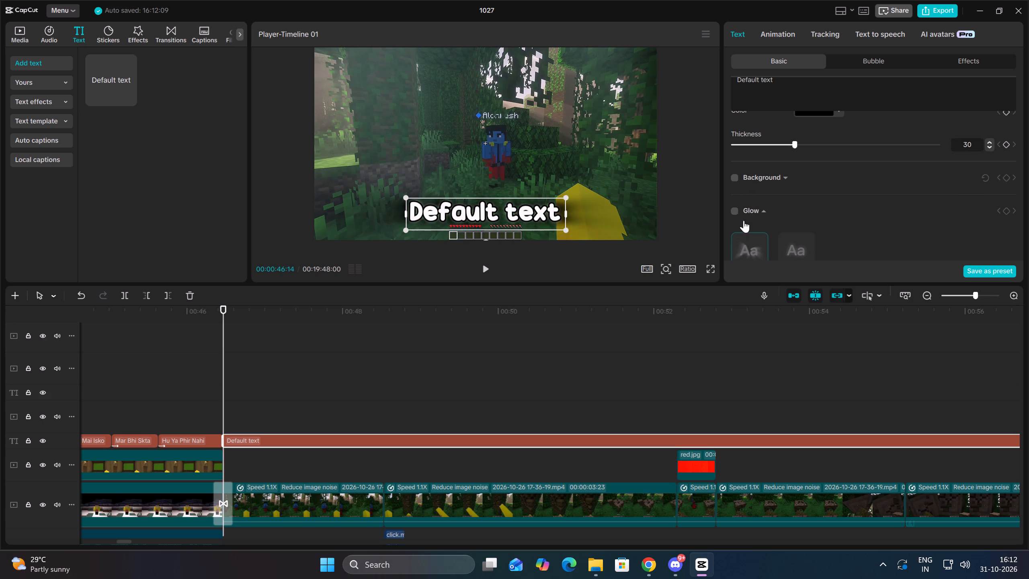
pyautogui.click(795, 256)
pyautogui.scroll(-3, 799, 234)
pyautogui.scroll(1, 795, 186)
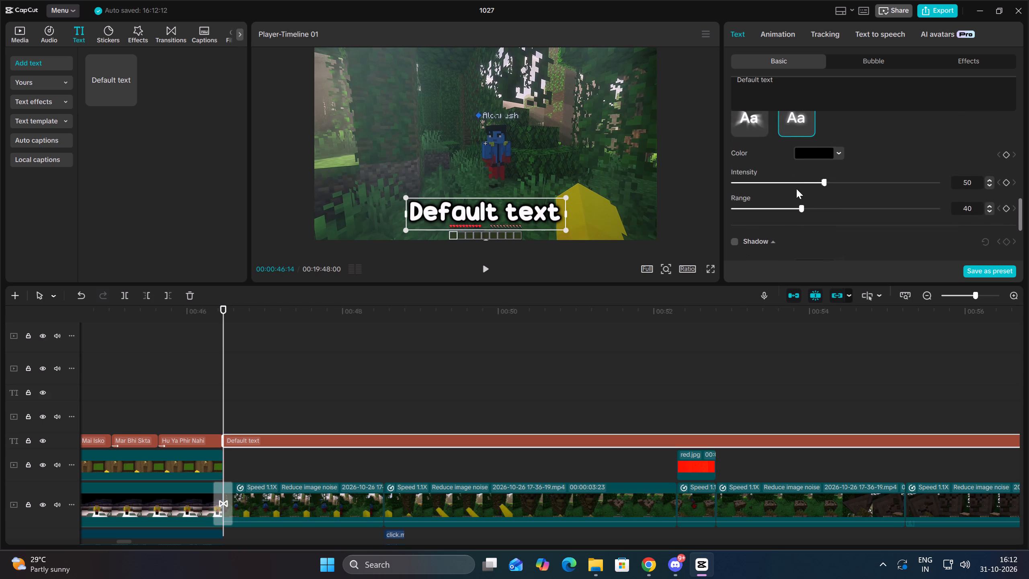
pyautogui.moveTo(803, 185); pyautogui.dragTo(766, 186)
pyautogui.moveTo(771, 214); pyautogui.dragTo(770, 214)
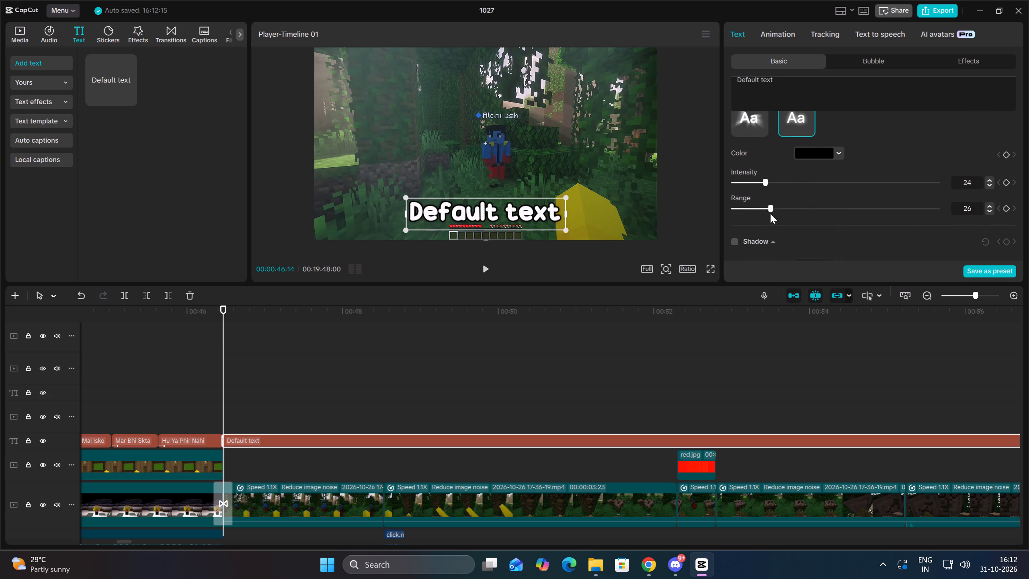
pyautogui.moveTo(770, 214); pyautogui.dragTo(776, 211)
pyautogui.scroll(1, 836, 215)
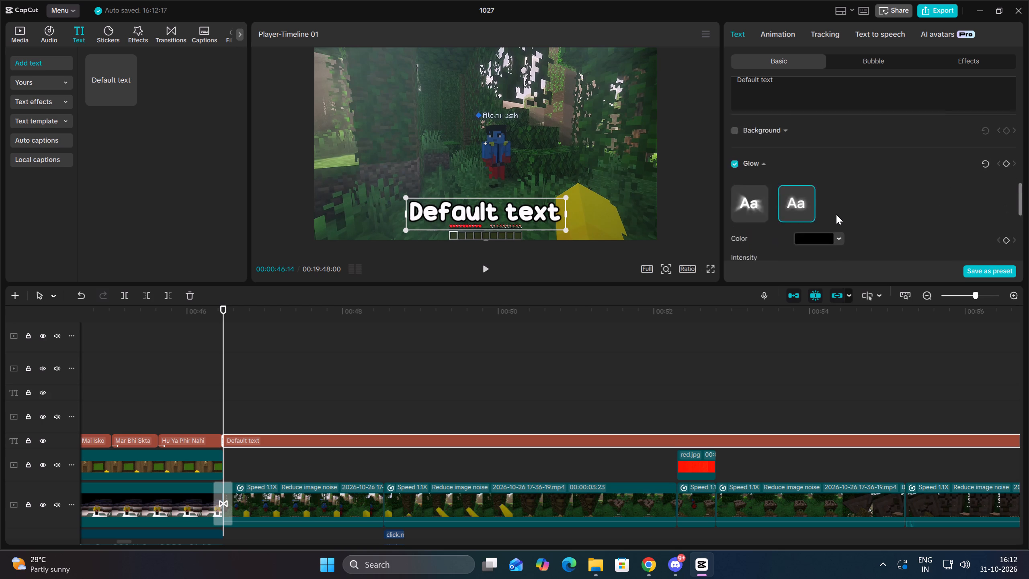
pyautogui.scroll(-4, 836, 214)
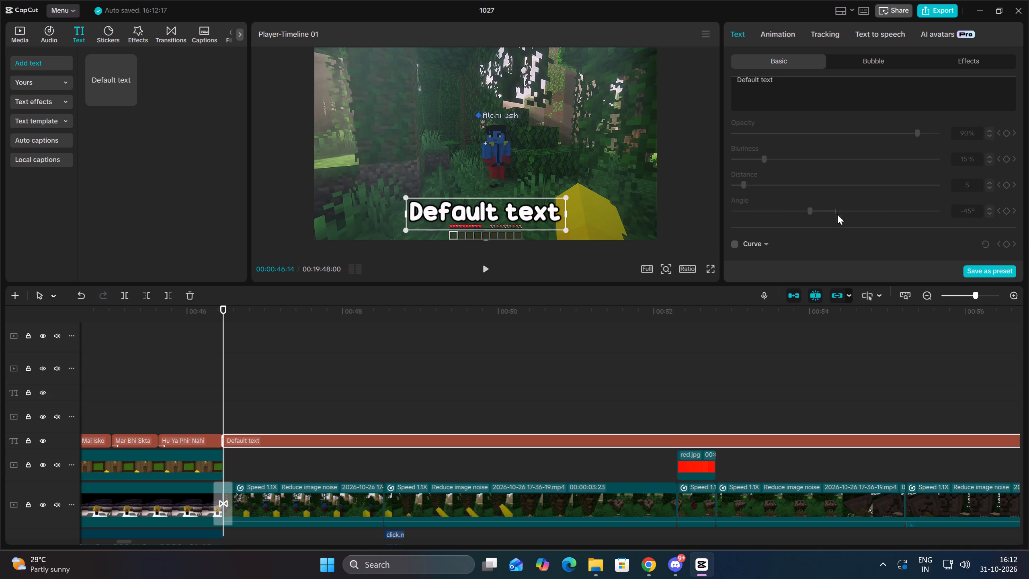
# Scale the default text down slightly over the hotbar.
pyautogui.scroll(19, 816, 148)
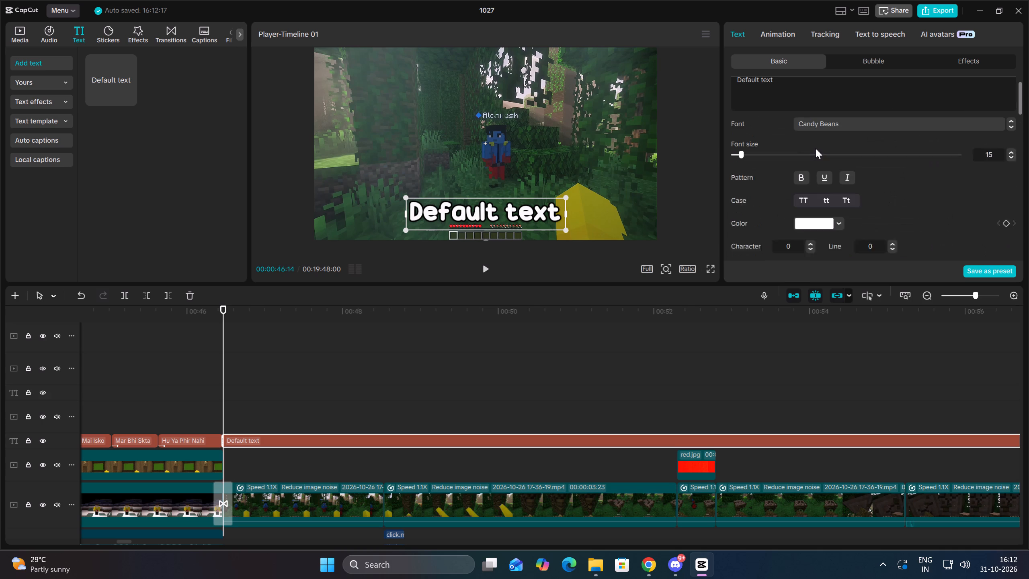
pyautogui.scroll(3, 816, 148)
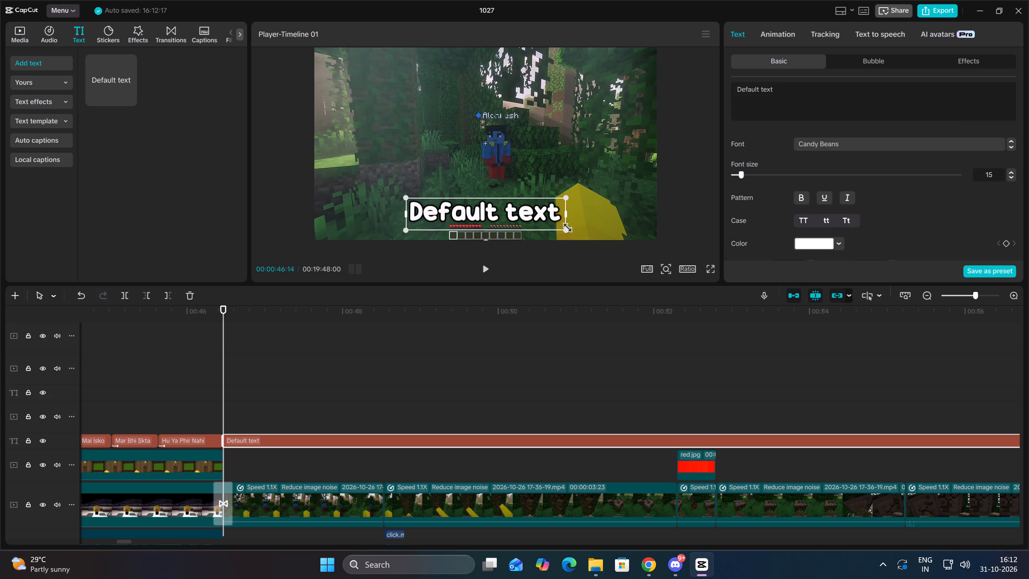
pyautogui.moveTo(563, 227); pyautogui.dragTo(549, 223)
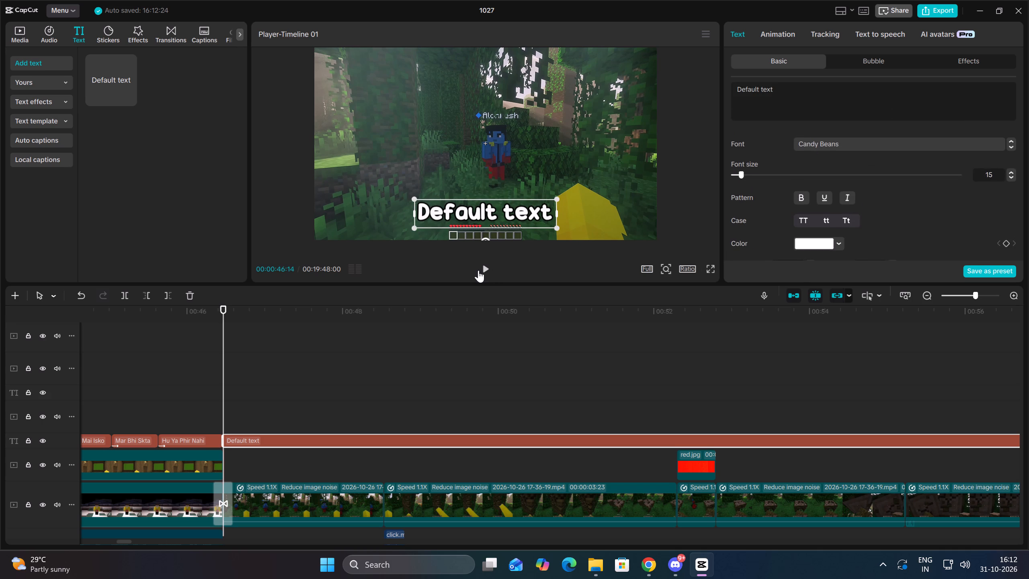
# Replace the default text with "Okay Aloo" and scale the caption down slightly.
pyautogui.click(487, 269)
pyautogui.press('space')
pyautogui.moveTo(782, 105); pyautogui.dragTo(737, 88)
pyautogui.press('BackSpace')
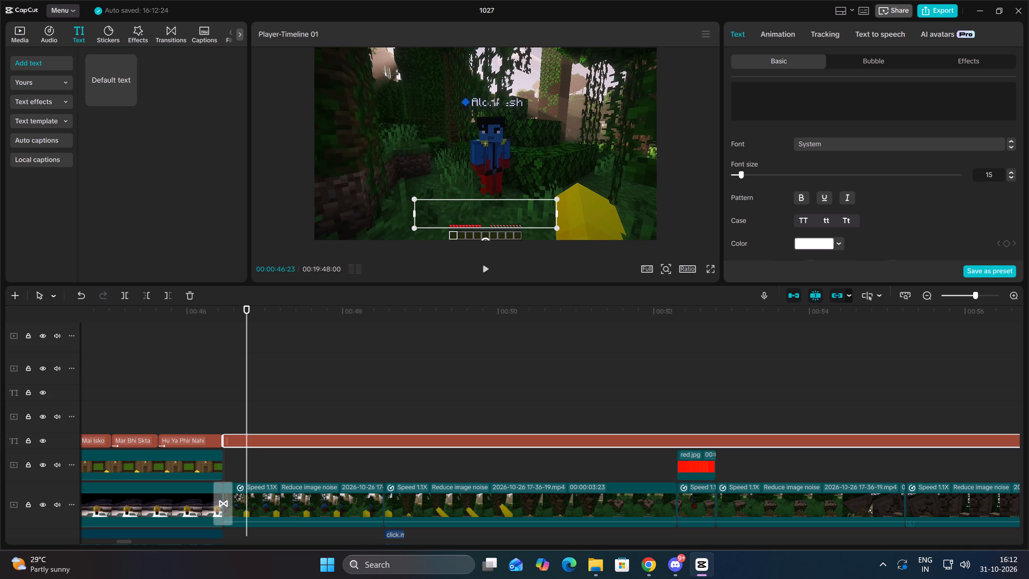
pyautogui.write('Okay A')
pyautogui.write('loo')
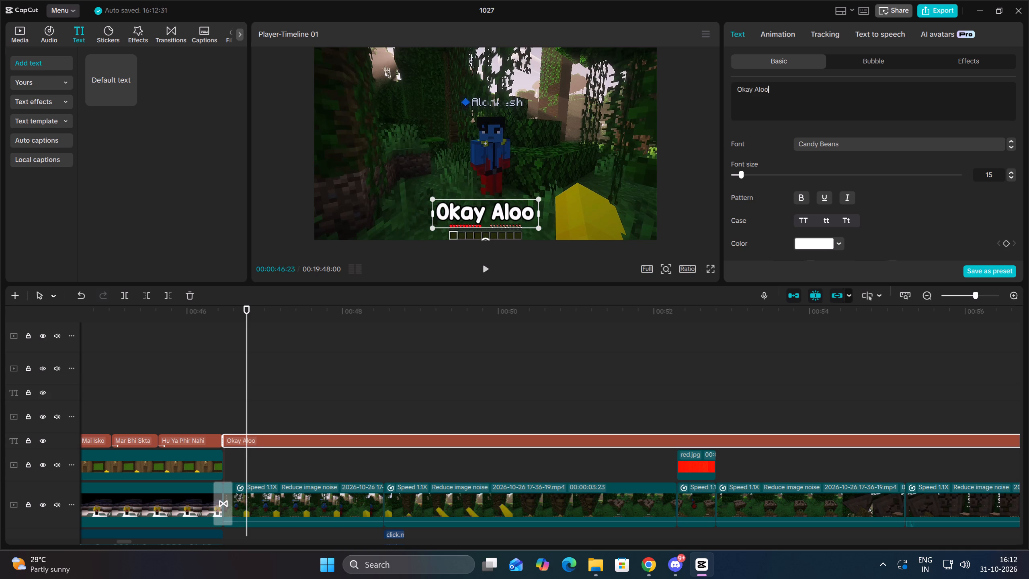
pyautogui.moveTo(539, 229); pyautogui.dragTo(527, 227)
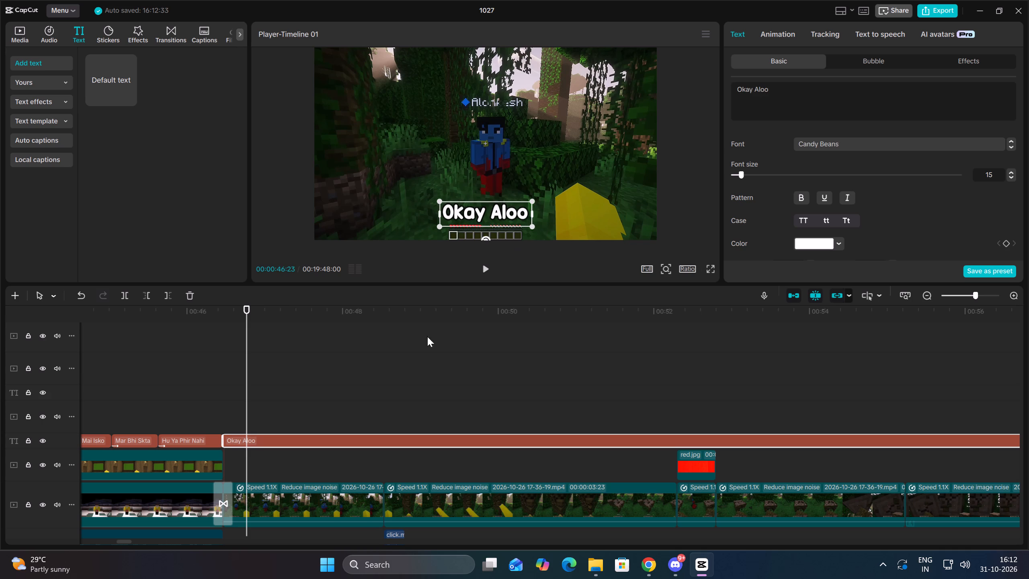
# Split the "Okay Aloo" caption at 00:00:47:02 and change the second part's text to "Apko Pata Hai".
pyautogui.doubleClick(485, 271)
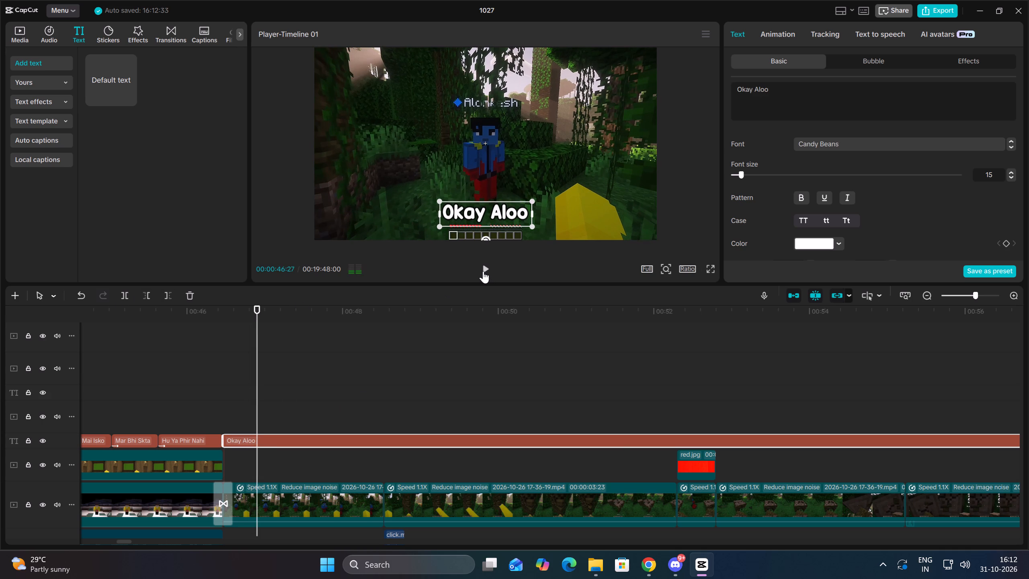
pyautogui.doubleClick(484, 271)
pyautogui.click(128, 295)
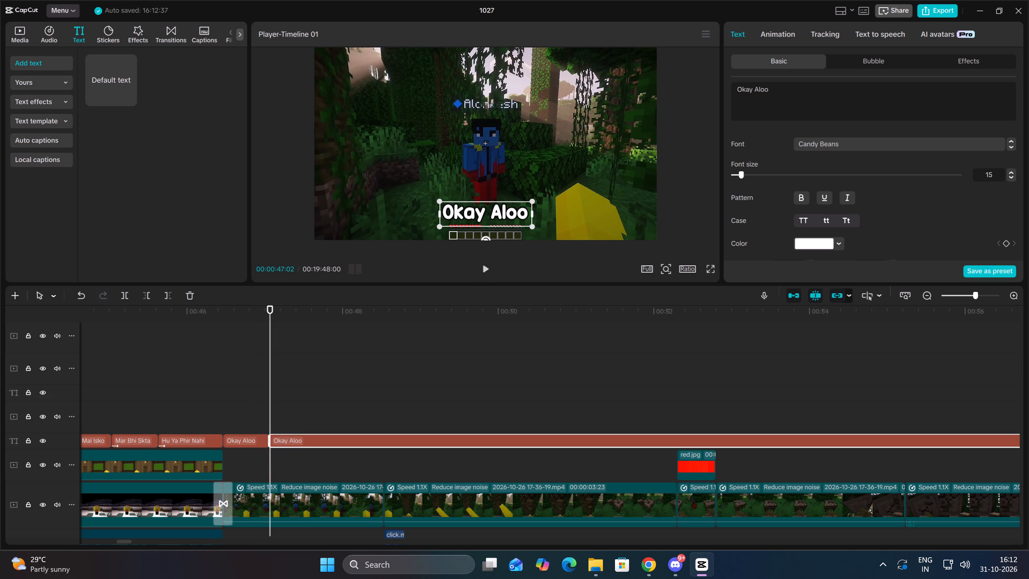
pyautogui.moveTo(830, 97); pyautogui.dragTo(703, 86)
pyautogui.press('BackSpace')
pyautogui.write('Apko Pata Hai')
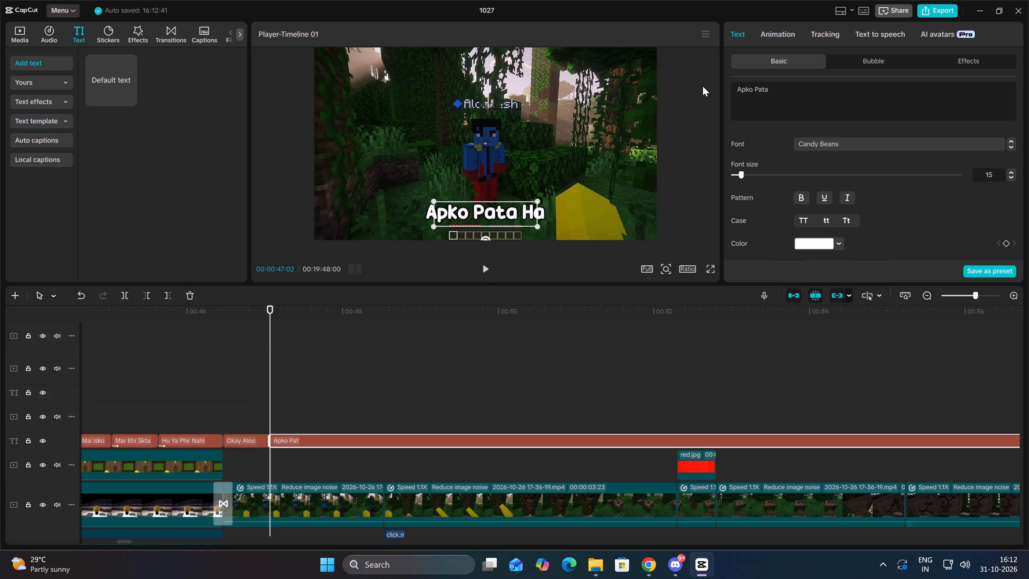
# Split the "Apko Pata Hai" caption at 00:00:47:17 and change the second part's text to "Ham Kya".
pyautogui.click(489, 269)
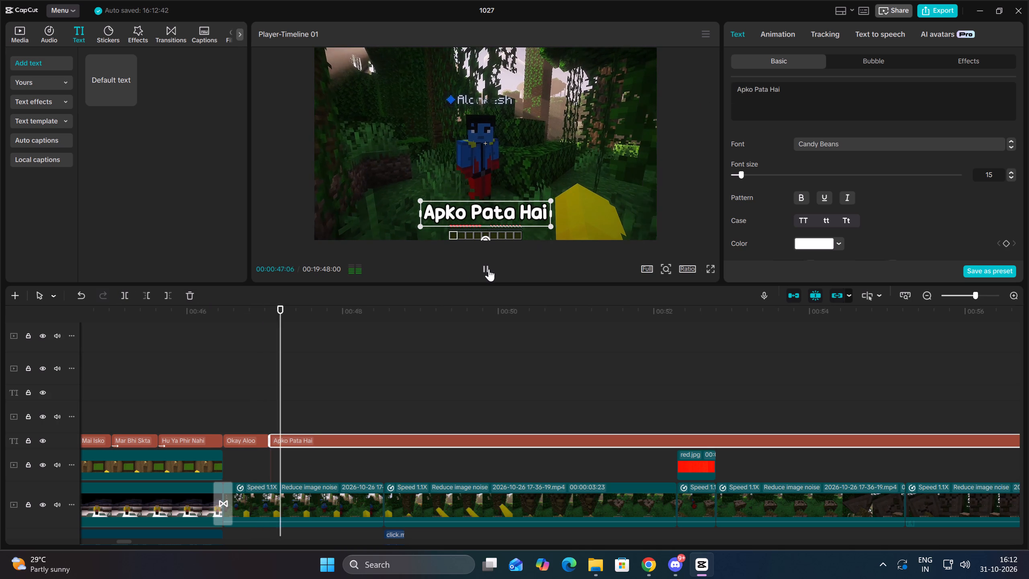
pyautogui.press('space')
pyautogui.click(121, 298)
pyautogui.moveTo(814, 85); pyautogui.dragTo(825, 98)
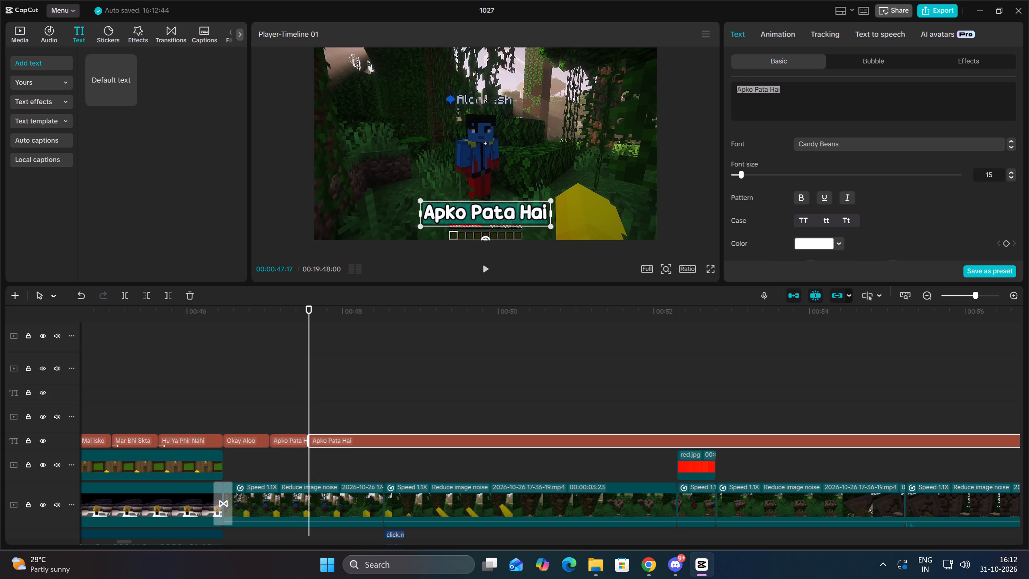
pyautogui.moveTo(825, 98); pyautogui.dragTo(832, 98)
pyautogui.press('BackSpace')
pyautogui.write('Ham Kya Karne')
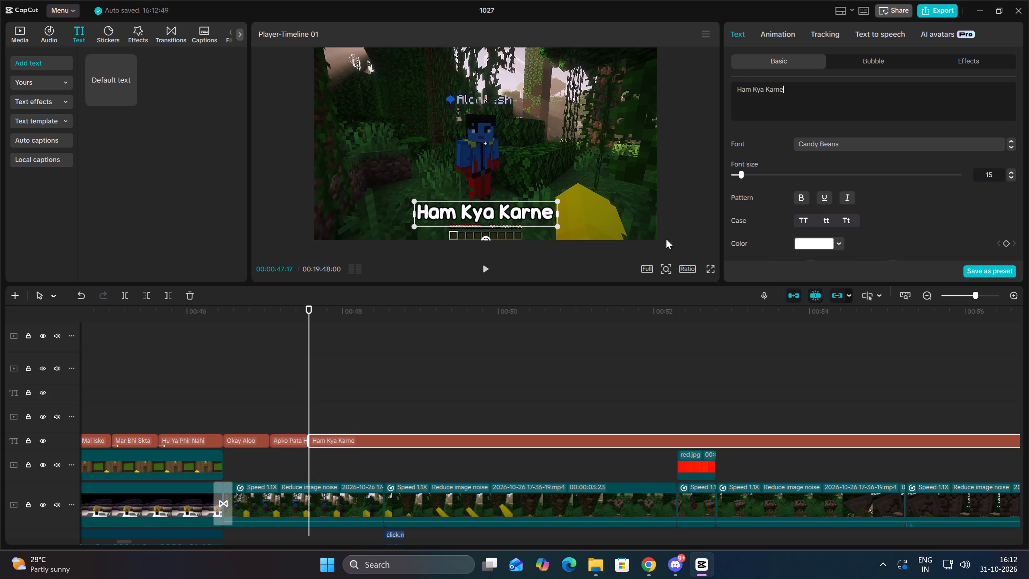
pyautogui.press('BackSpace')
pyautogui.press('BackSpace')
pyautogui.press('BackSpace')
pyautogui.press('BackSpace')
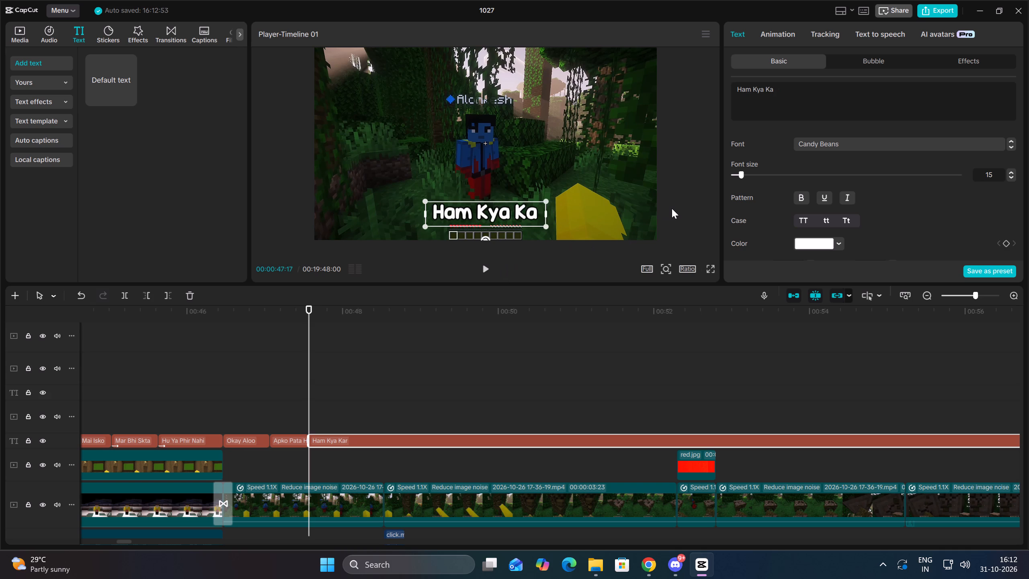
pyautogui.press('BackSpace')
pyautogui.press('BackSpace')
# Trim the end of the "Apko Pata Hai" caption to 00:00:47:11 and move the "Ham Kya" caption directly against it.
pyautogui.click(488, 271)
pyautogui.press('space')
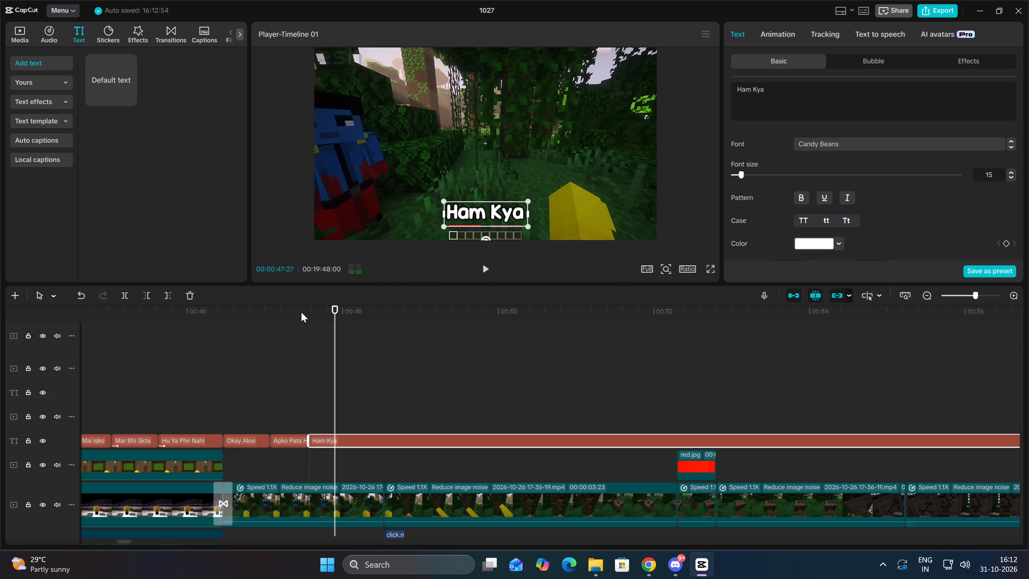
pyautogui.press('Up')
pyautogui.press('space')
pyautogui.press('space')
pyautogui.press('Up')
pyautogui.press('Up')
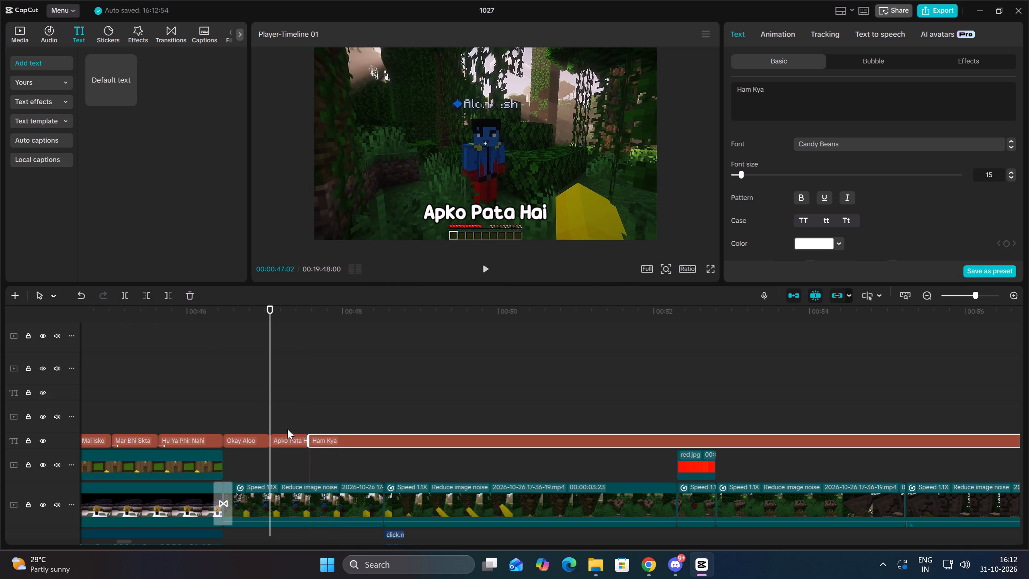
pyautogui.click(288, 438)
pyautogui.press('space')
pyautogui.press('space')
pyautogui.click(168, 296)
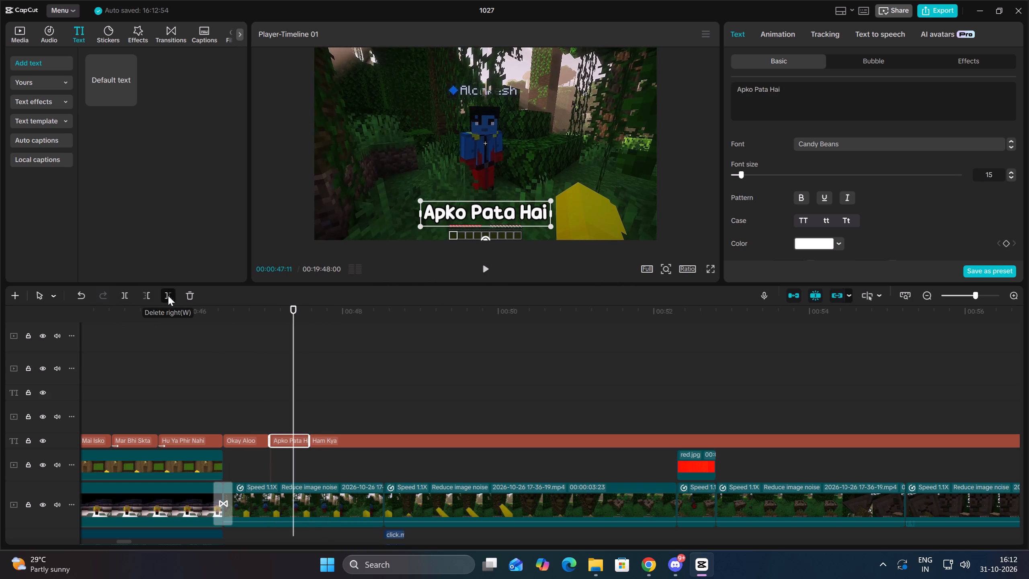
pyautogui.moveTo(331, 439); pyautogui.dragTo(317, 441)
# Split the "Ham Kya" caption at 00:00:47:20 and change the second part's text to "Karne Wale Hai?".
pyautogui.press('space')
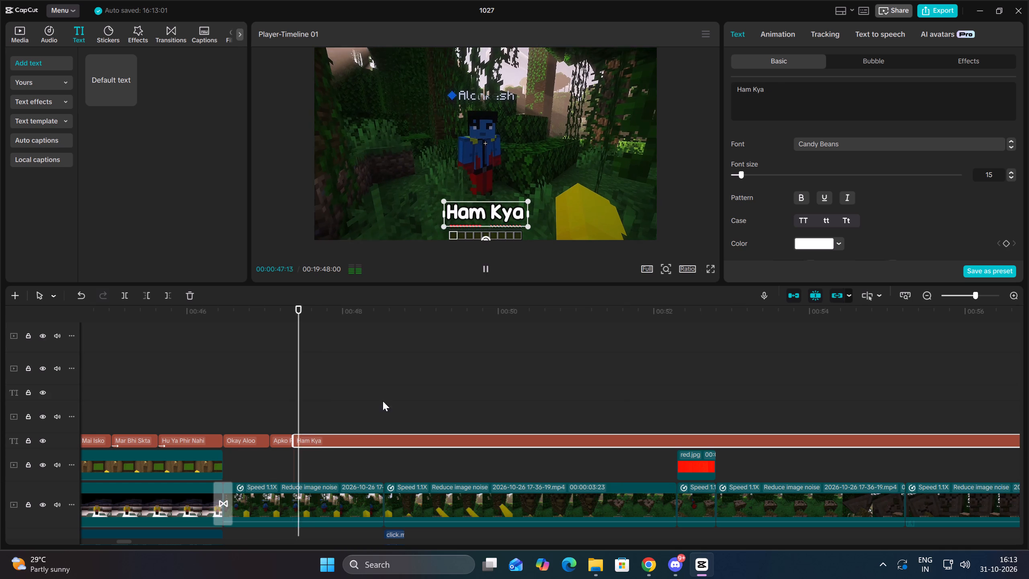
pyautogui.press('space')
pyautogui.click(127, 290)
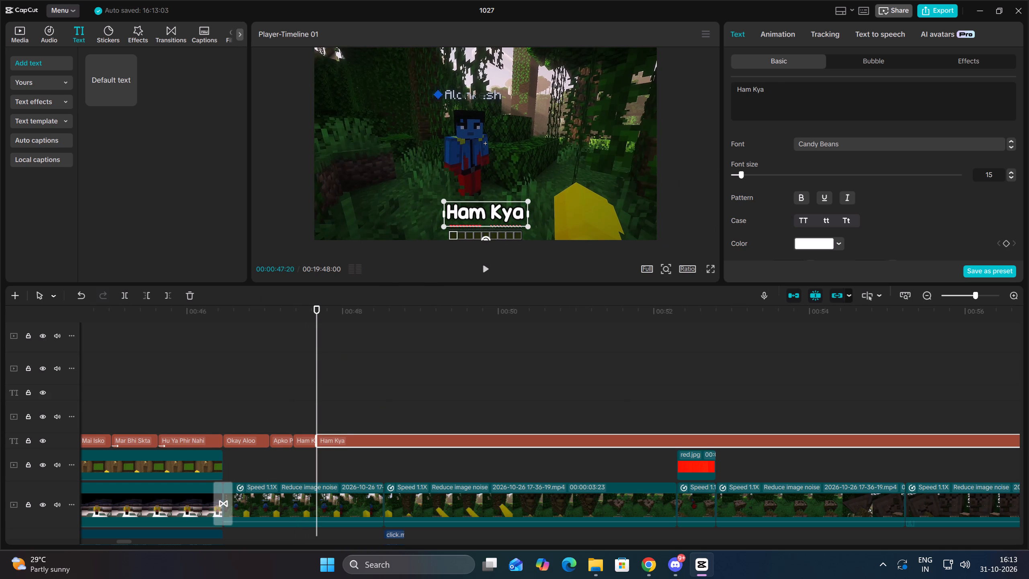
pyautogui.moveTo(818, 93); pyautogui.dragTo(725, 80)
pyautogui.press('BackSpace')
pyautogui.write('Karne Wale Hai?')
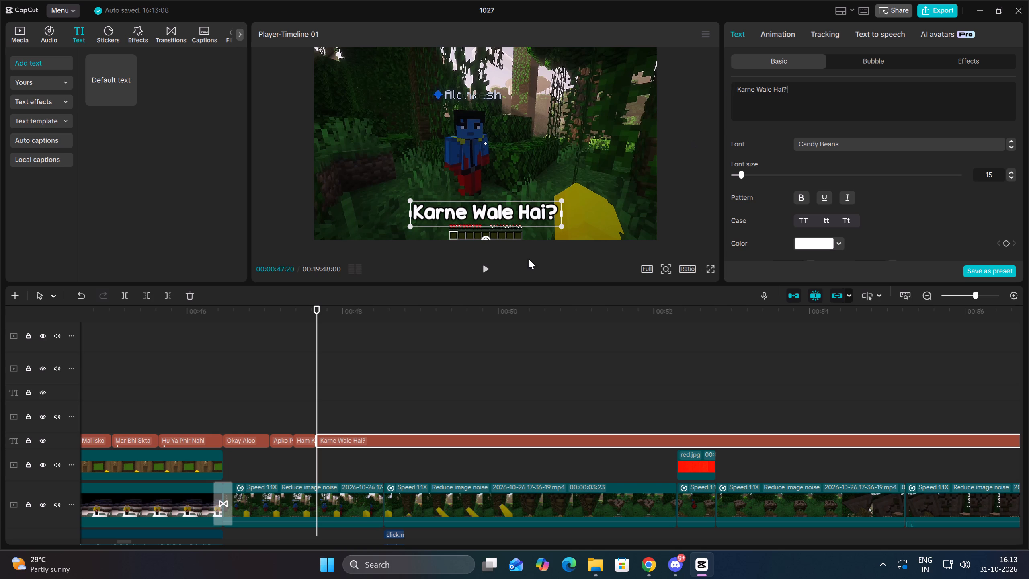
# Split the "Karne Wale Hai?" caption at 00:00:48:16 and trim the first part's end to 00:00:48:09.
pyautogui.click(487, 266)
pyautogui.press('Up')
pyautogui.press('Down')
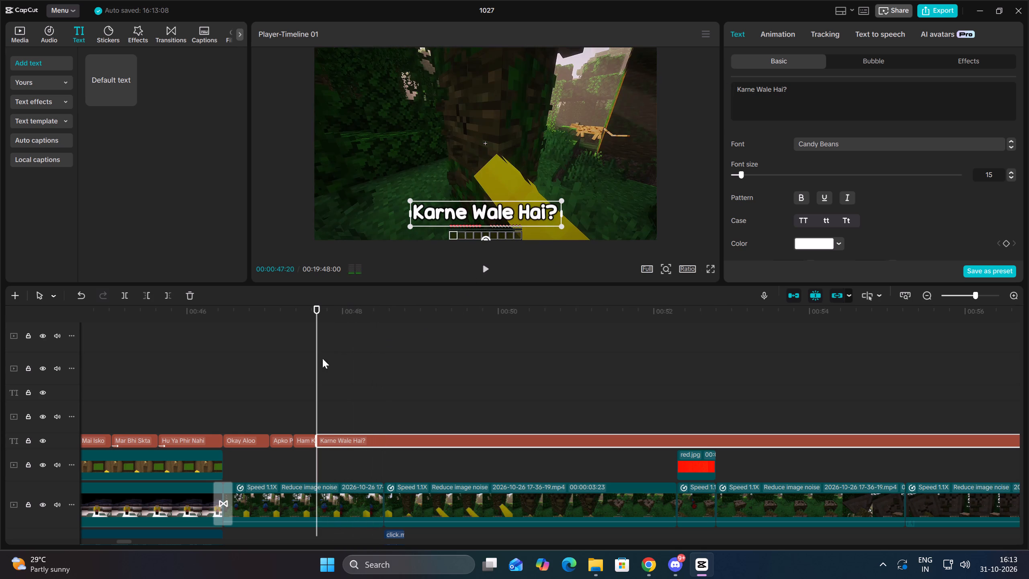
pyautogui.click(123, 293)
pyautogui.press('Up')
pyautogui.press('space')
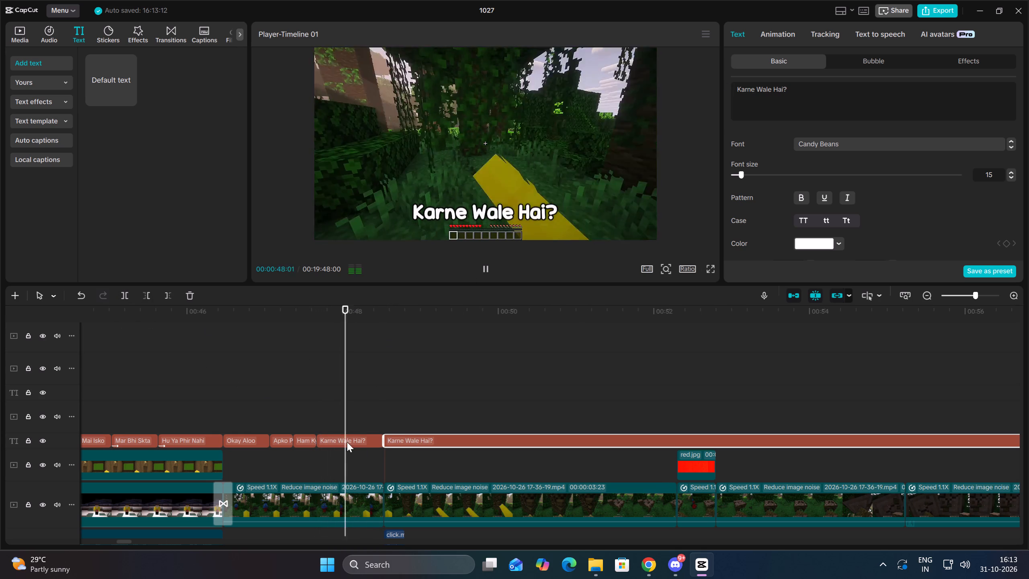
pyautogui.press('space')
pyautogui.click(356, 439)
pyautogui.click(168, 296)
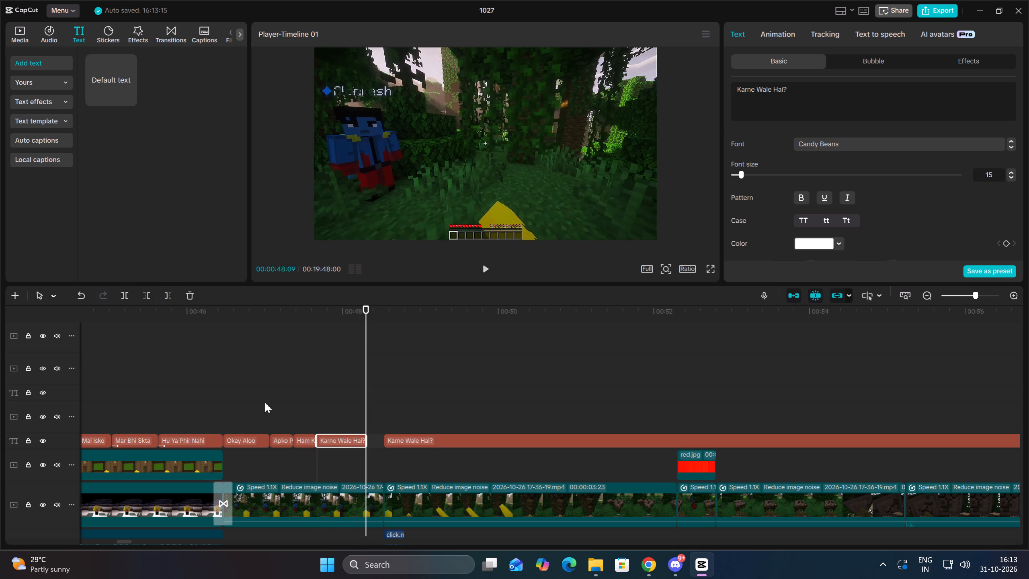
# Colour the four captions from "Okay Aloo" to the first "Karne Wale Hai?" bright yellow-green and play them back.
pyautogui.moveTo(240, 412); pyautogui.dragTo(355, 440)
pyautogui.click(828, 194)
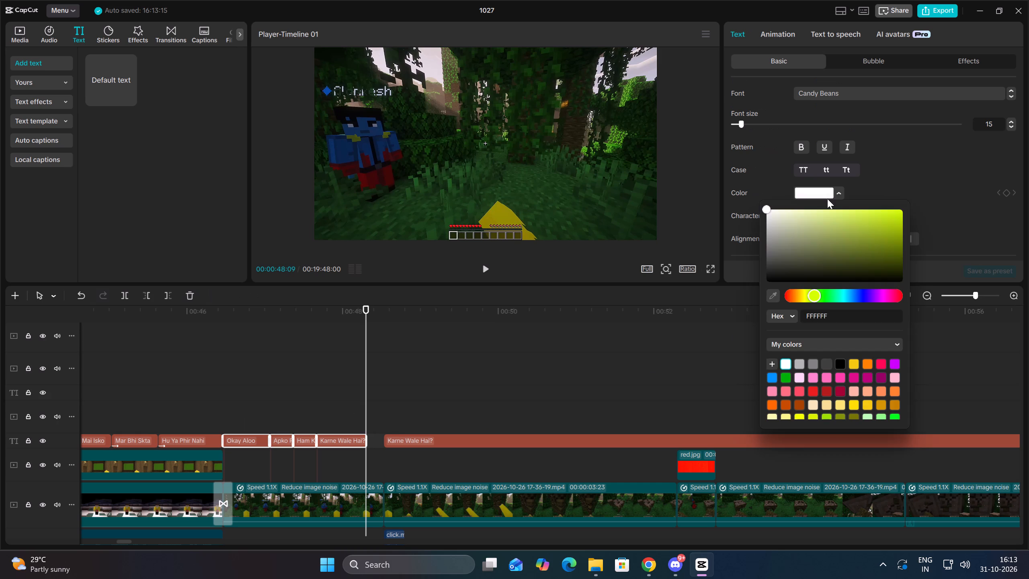
pyautogui.moveTo(851, 230); pyautogui.dragTo(925, 188)
pyautogui.click(358, 390)
pyautogui.moveTo(357, 390); pyautogui.dragTo(248, 398)
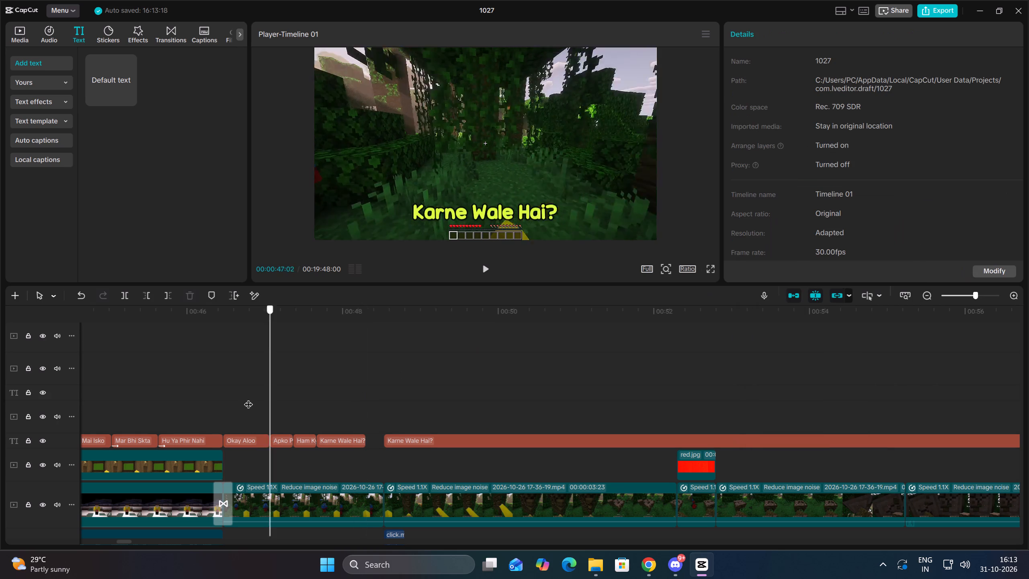
pyautogui.moveTo(248, 398); pyautogui.dragTo(237, 397)
pyautogui.press('Up')
pyautogui.press('space')
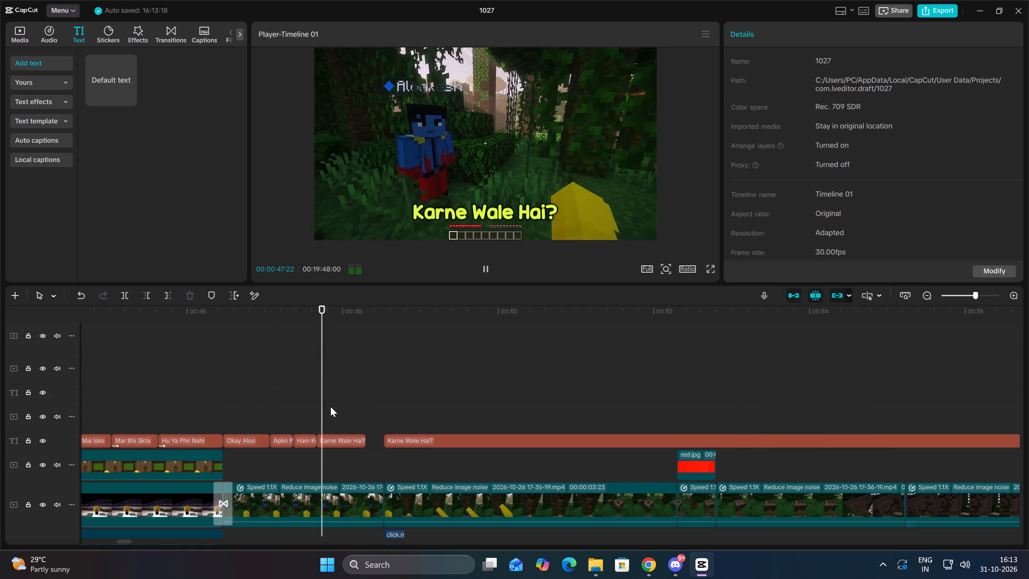
pyautogui.press('space')
# Split the remaining white "Karne Wale Hai?" caption at 00:00:49:19 and change the first part's text to "Kya karne".
pyautogui.click(443, 441)
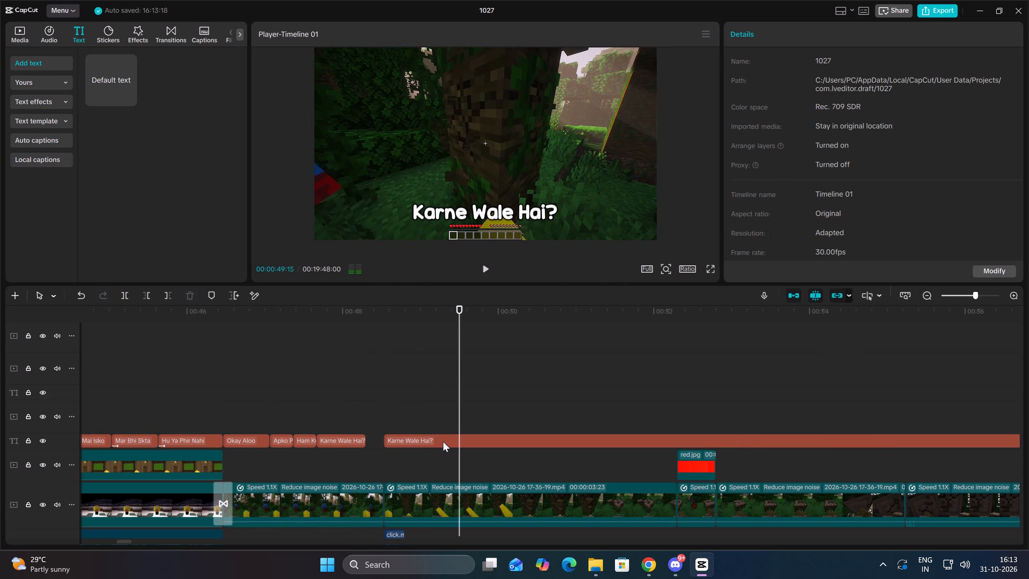
pyautogui.press('Up')
pyautogui.press('Up')
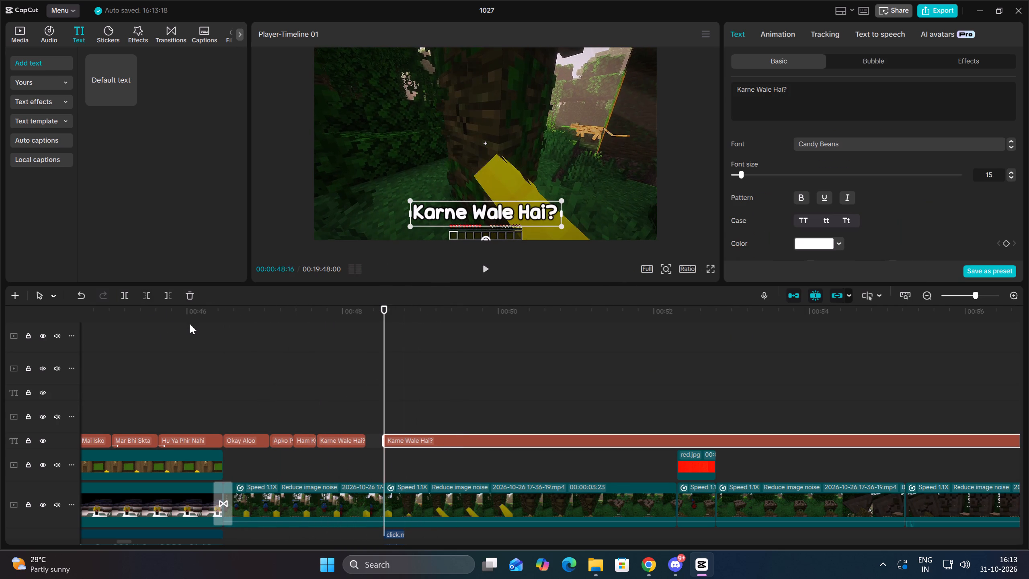
pyautogui.press('space')
pyautogui.press('space')
pyautogui.click(131, 296)
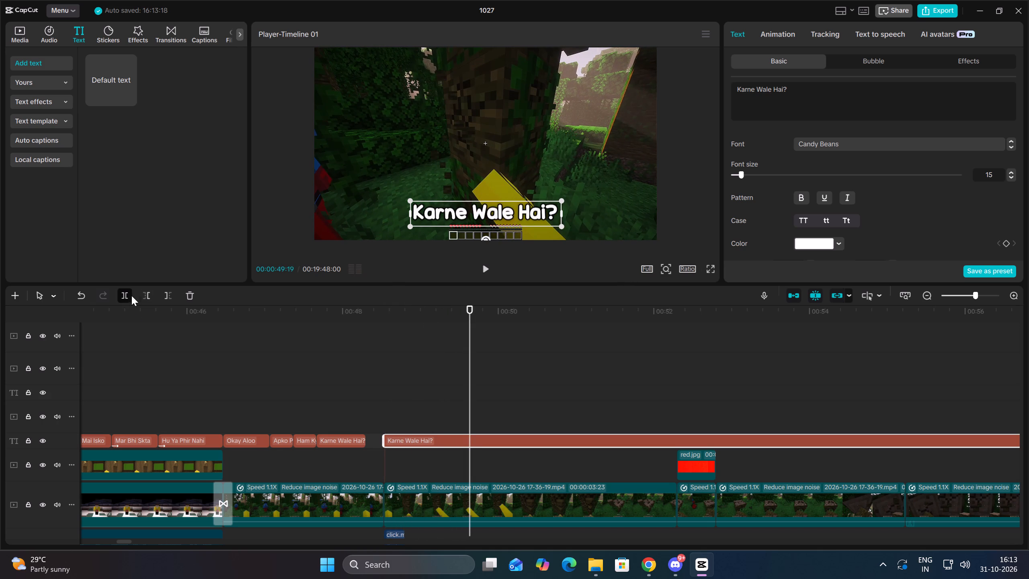
pyautogui.click(418, 436)
pyautogui.moveTo(808, 99); pyautogui.dragTo(721, 75)
pyautogui.press('BackSpace')
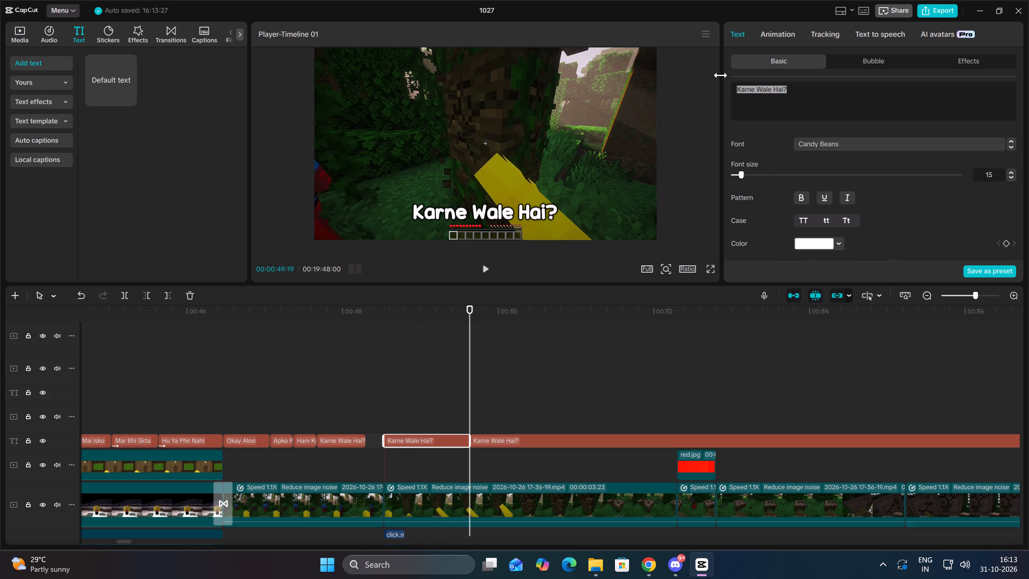
pyautogui.write('Kya karne')
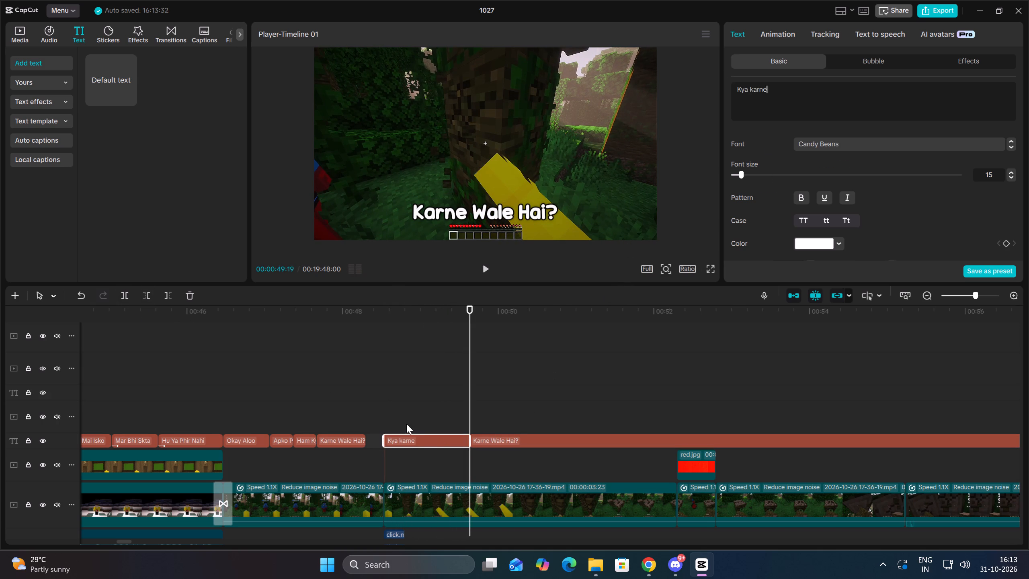
# Split the "Kya karne" caption at 00:00:49:03 and change the second part's text to "Wale hai Issa".
pyautogui.click(406, 424)
pyautogui.press('Up')
pyautogui.click(399, 442)
pyautogui.press('space')
pyautogui.press('space')
pyautogui.click(125, 293)
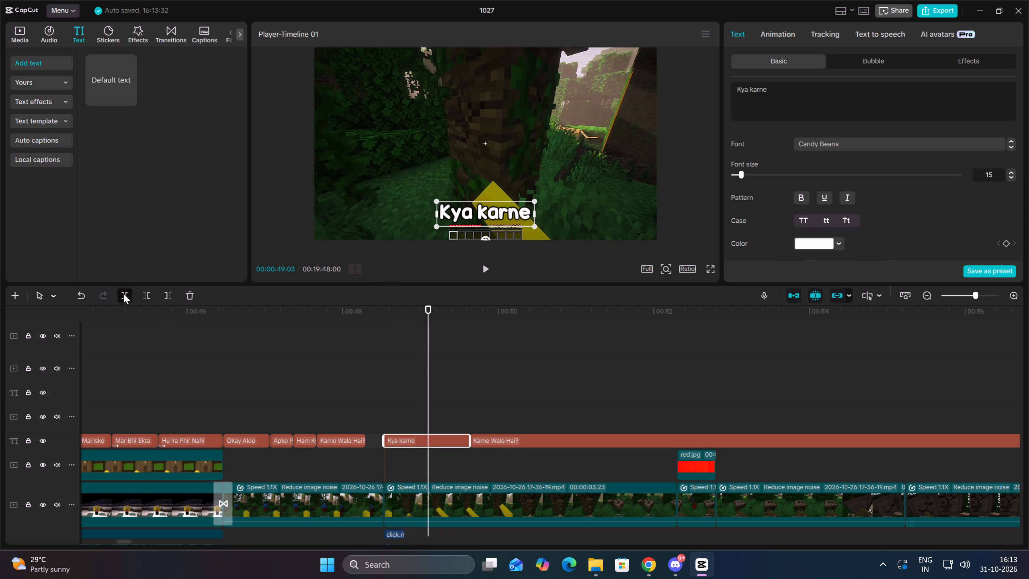
pyautogui.moveTo(792, 99); pyautogui.dragTo(710, 85)
pyautogui.press('BackSpace')
pyautogui.write('Wale hai Issa')
# Open the text colour choices for the "Wale hai Issa" caption.
pyautogui.click(817, 239)
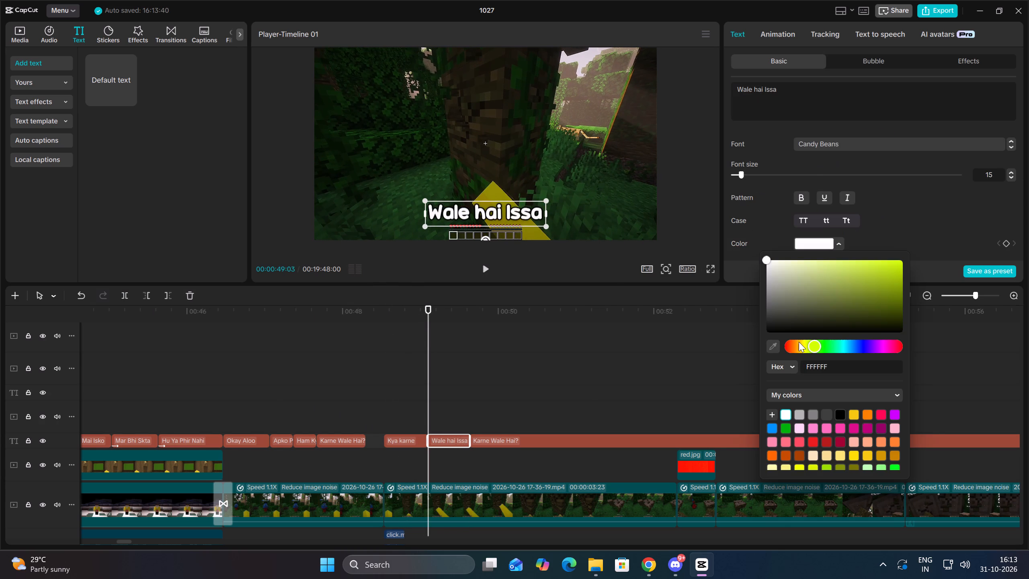
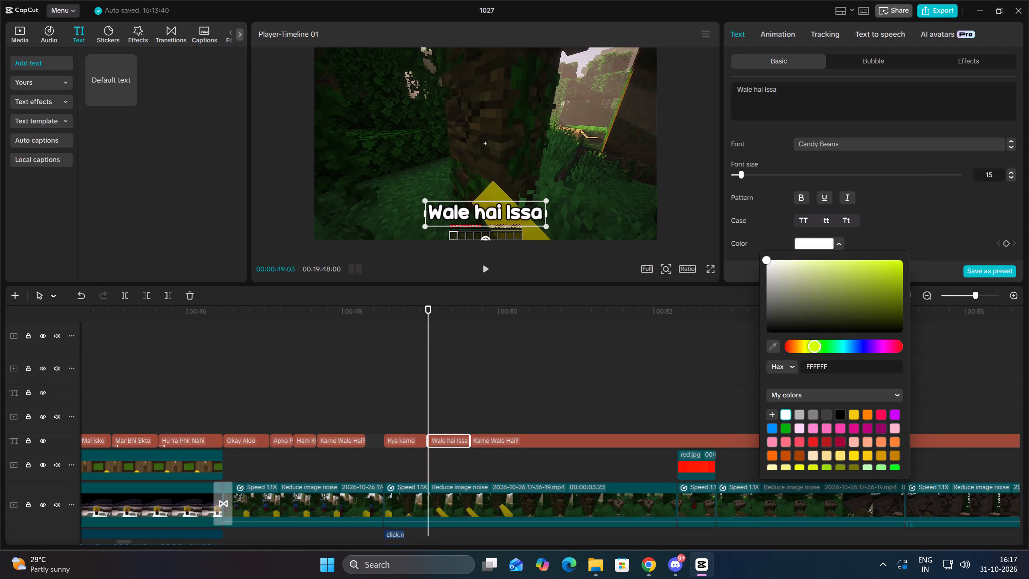
# Switch to the browser, open the stand-up comedy video in a floating player and minimise the browser.
pyautogui.hotkey('alt', 'Tab')
pyautogui.hotkey('alt', 'Tab')
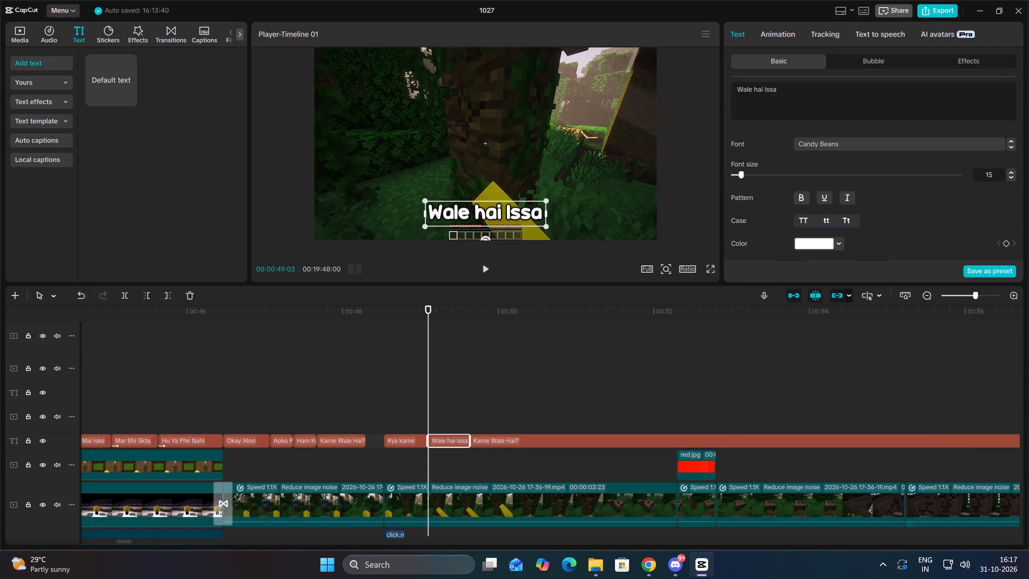
pyautogui.click(461, 351)
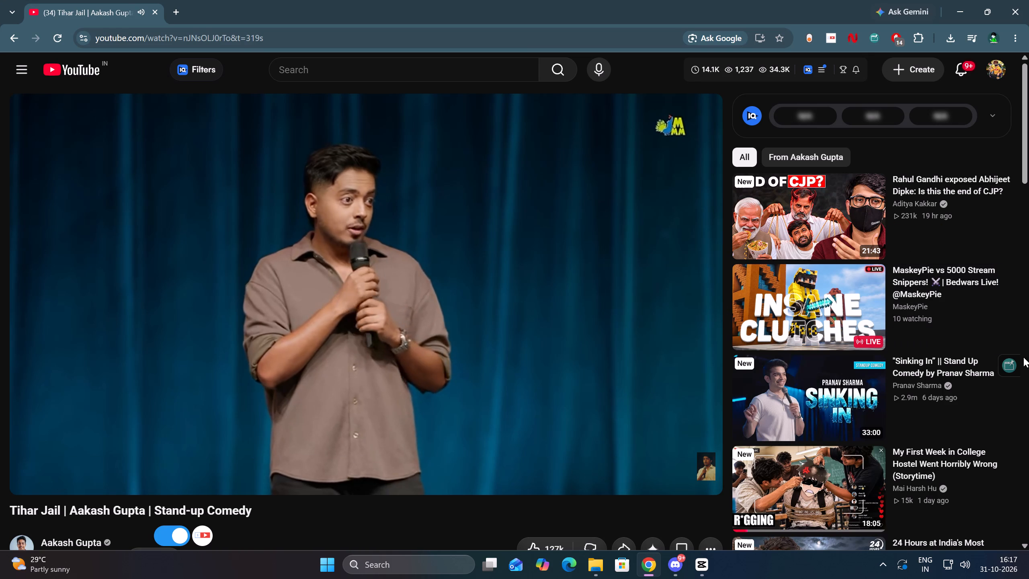
pyautogui.click(1014, 363)
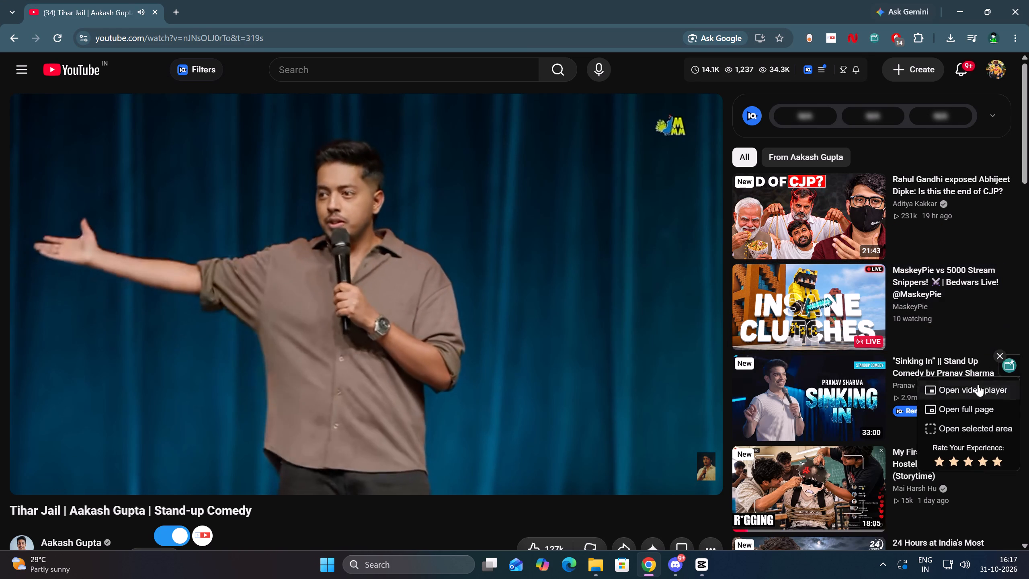
pyautogui.click(976, 387)
pyautogui.click(951, 3)
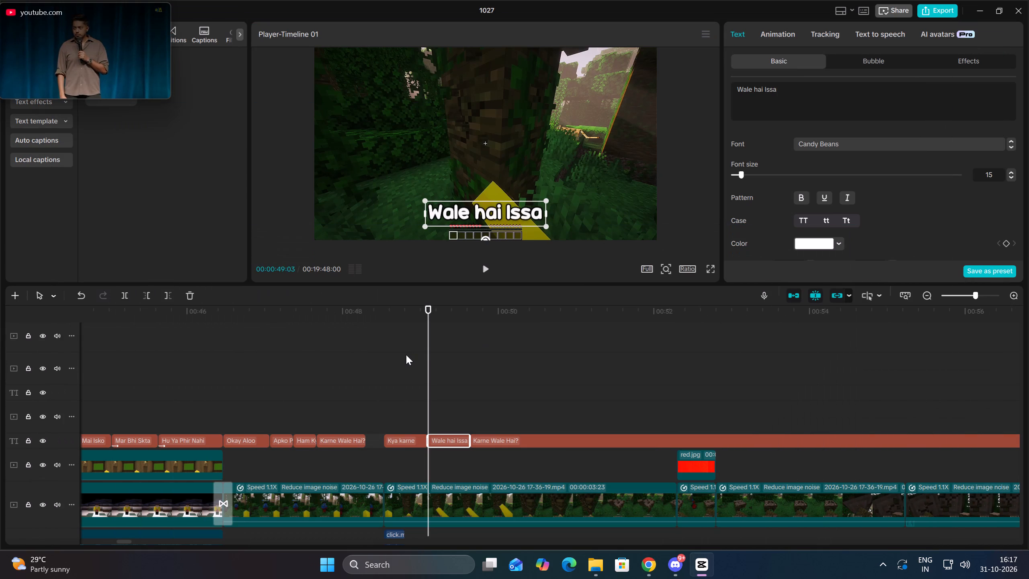
# Colour the "Kya karne" and "Wale hai Issa" captions light blue and play them back.
pyautogui.moveTo(392, 408); pyautogui.dragTo(441, 440)
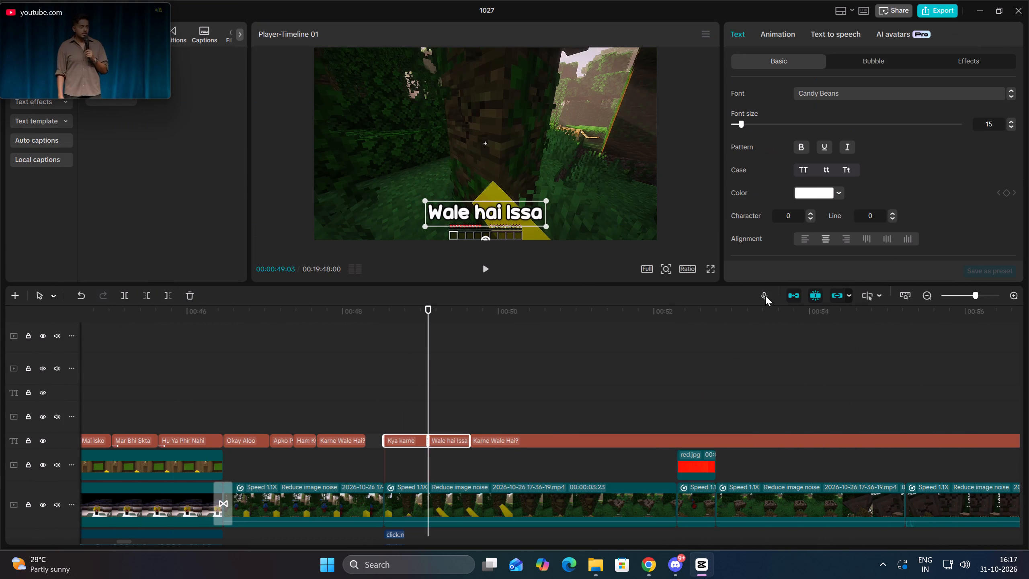
pyautogui.click(815, 189)
pyautogui.moveTo(818, 297); pyautogui.dragTo(852, 296)
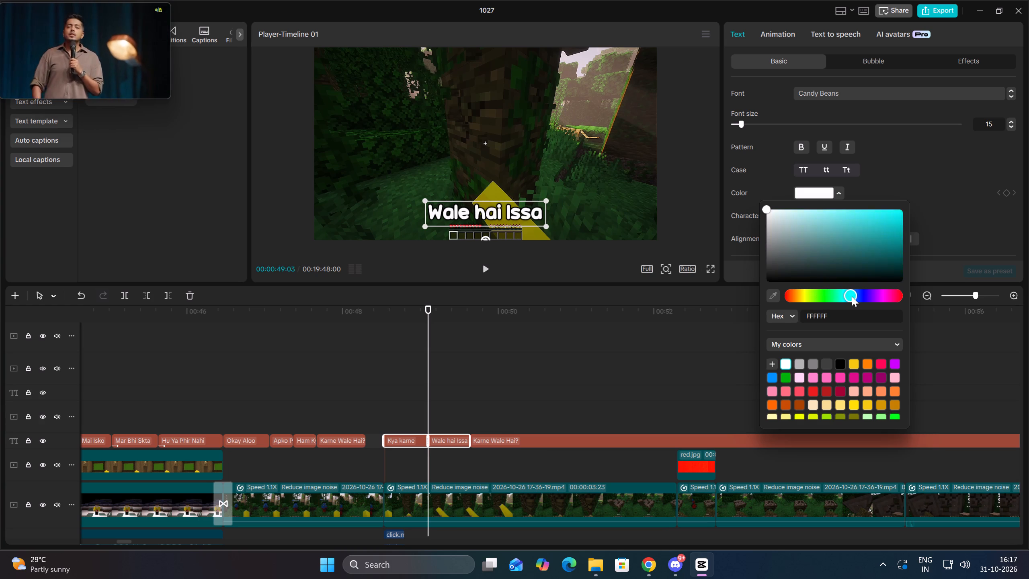
pyautogui.moveTo(852, 296); pyautogui.dragTo(853, 296)
pyautogui.click(855, 294)
pyautogui.moveTo(858, 232); pyautogui.dragTo(861, 225)
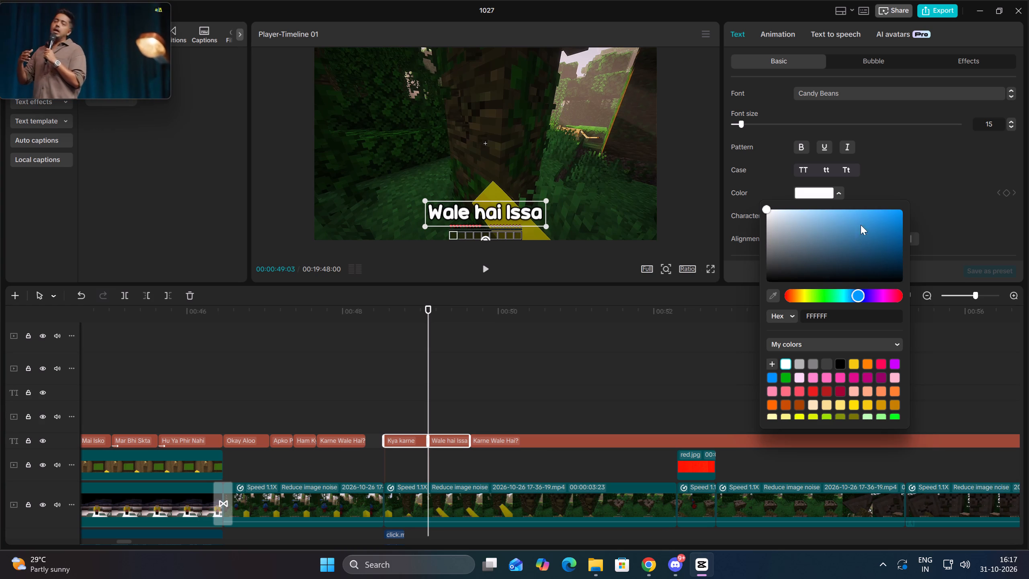
pyautogui.moveTo(861, 225); pyautogui.dragTo(911, 182)
pyautogui.click(375, 396)
pyautogui.moveTo(376, 396); pyautogui.dragTo(313, 384)
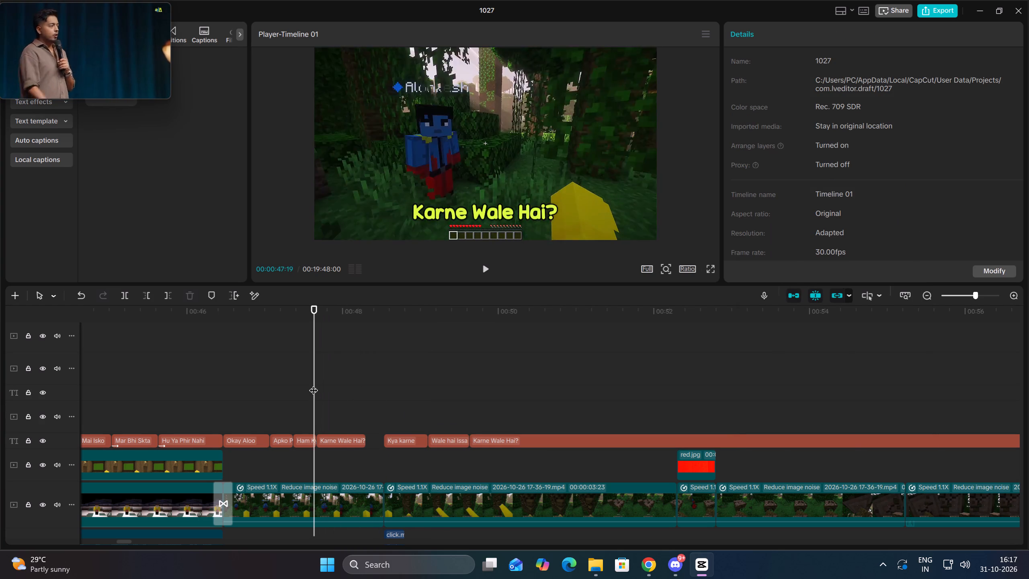
pyautogui.press('space')
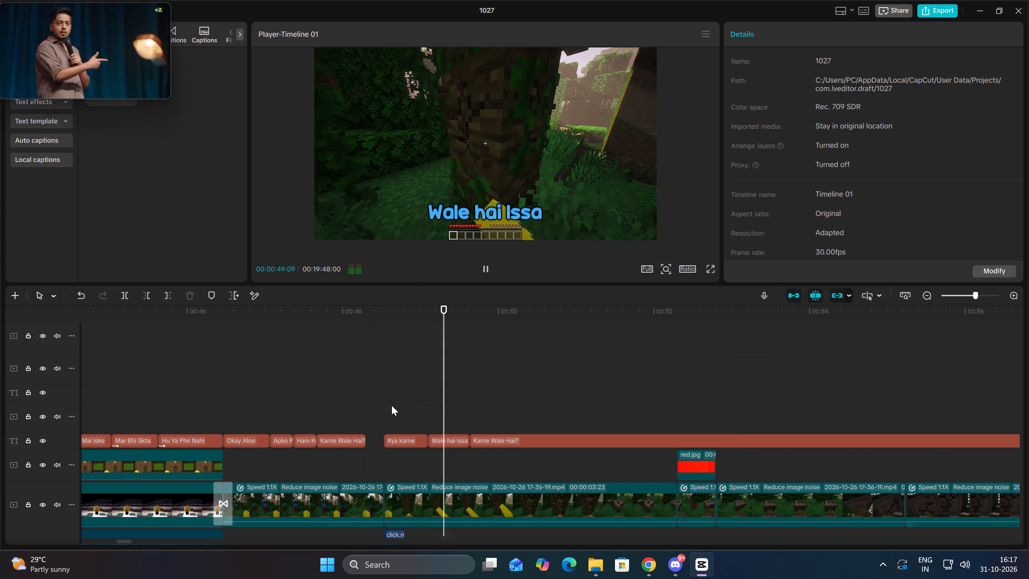
pyautogui.press('space')
# Play on past the "Wale hai Issa" caption and change the following white "Karne Wale Hai?" caption's text to "IG Ham".
pyautogui.click(503, 435)
pyautogui.press('space')
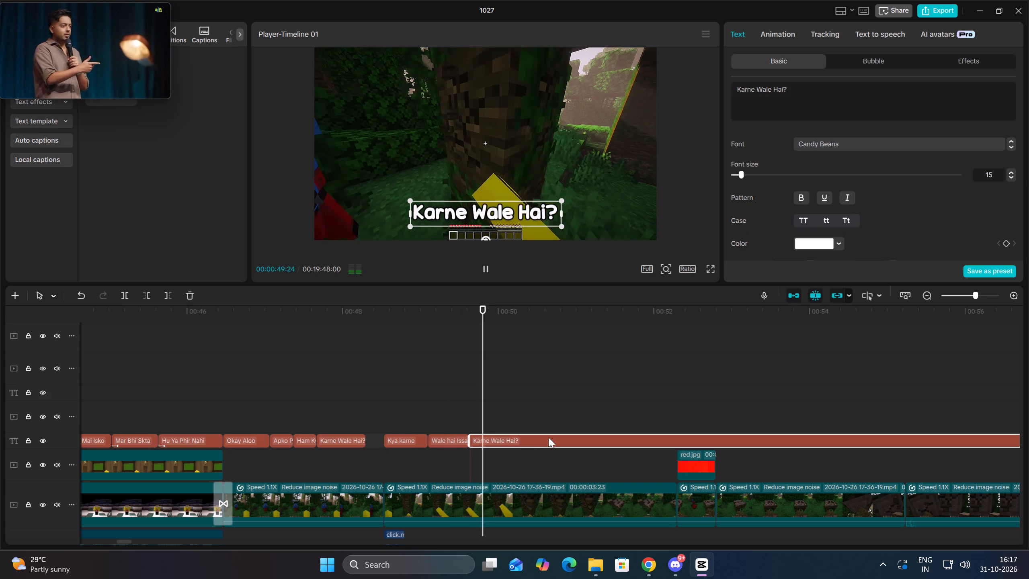
pyautogui.press('space')
pyautogui.moveTo(810, 90); pyautogui.dragTo(740, 81)
pyautogui.press('BackSpace')
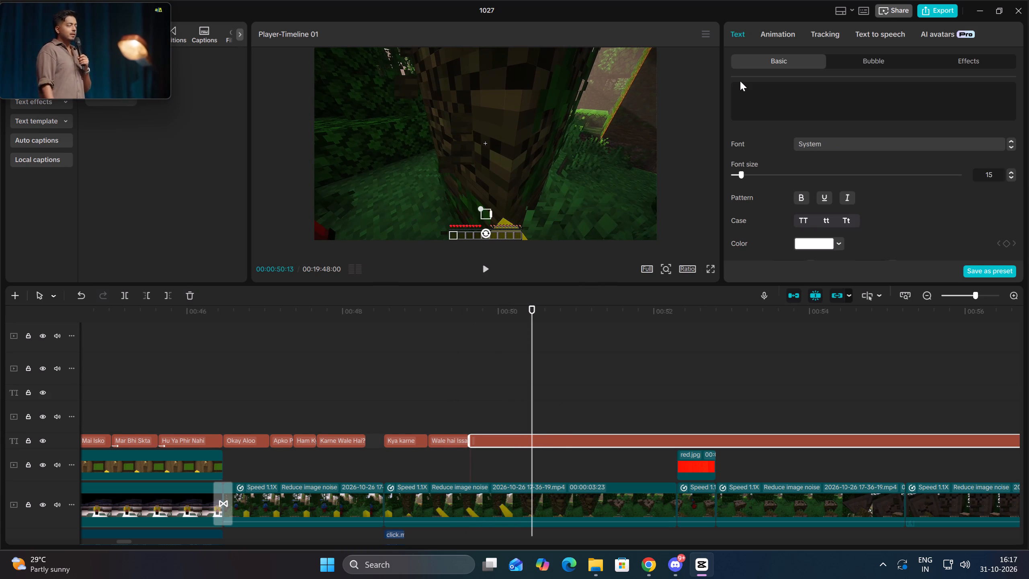
pyautogui.write('IG Ham')
# Listen to the start of the "IG Ham" caption and trim its beginning to 00:00:49:26.
pyautogui.moveTo(481, 409); pyautogui.dragTo(482, 414)
pyautogui.press('Up')
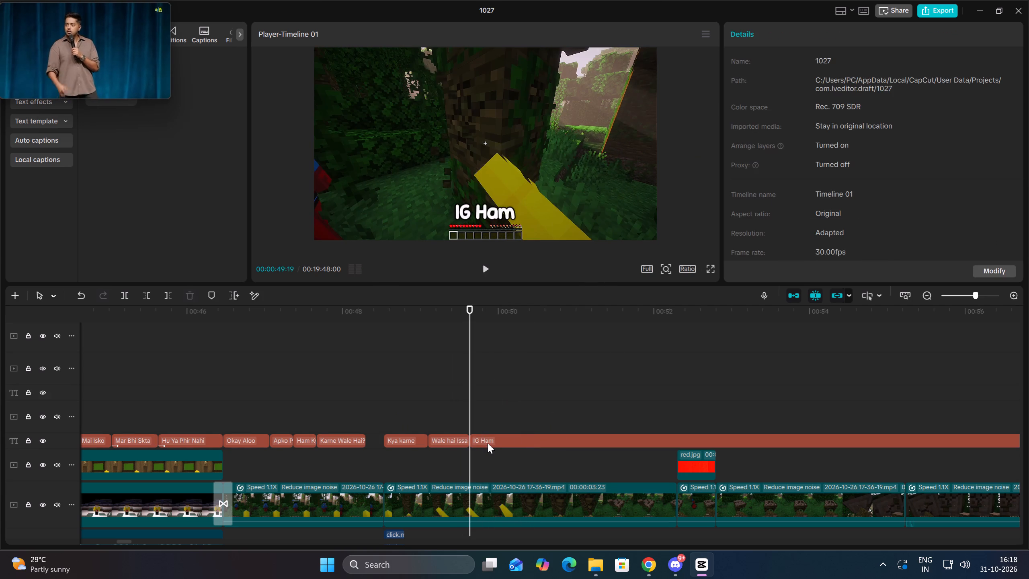
pyautogui.click(488, 443)
pyautogui.press('space')
pyautogui.press('space')
pyautogui.press('Up')
pyautogui.press('space')
pyautogui.press('space')
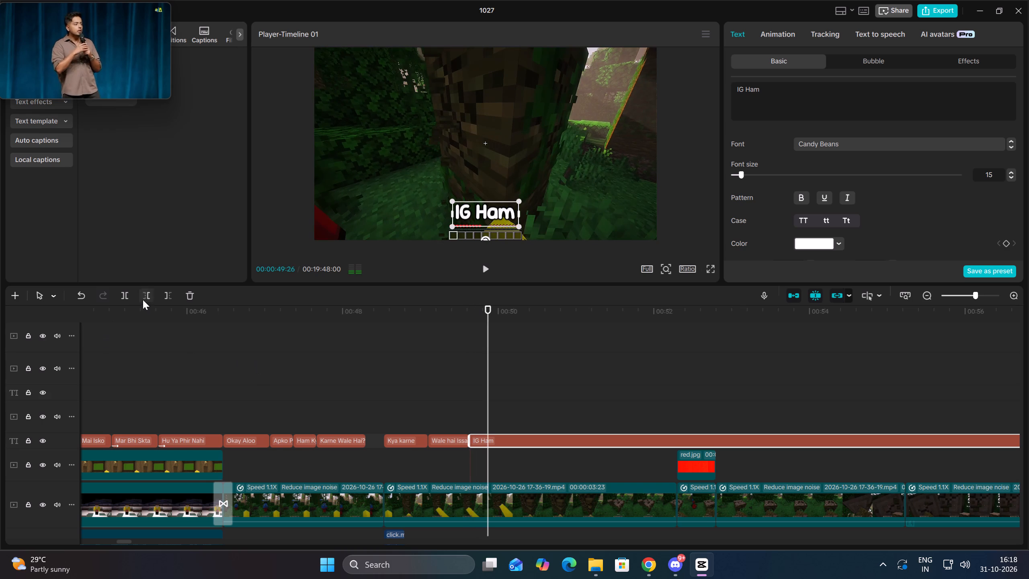
pyautogui.click(143, 300)
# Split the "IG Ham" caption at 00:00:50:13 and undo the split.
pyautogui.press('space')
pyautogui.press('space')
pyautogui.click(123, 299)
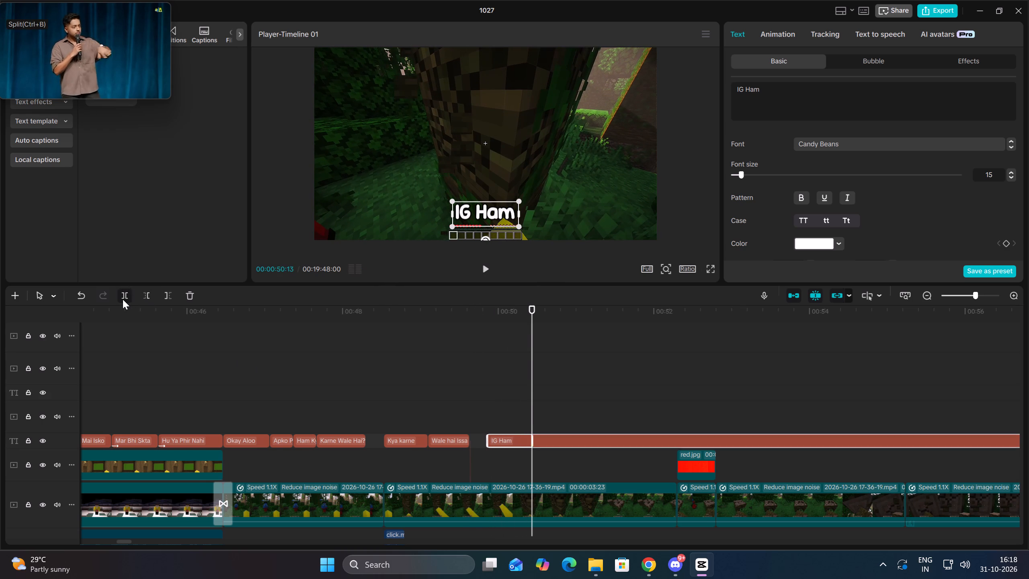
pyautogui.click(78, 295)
# Play on to hear more of the speech and change the "IG Ham" caption's text to "IG Apan Ko".
pyautogui.press('space')
pyautogui.press('space')
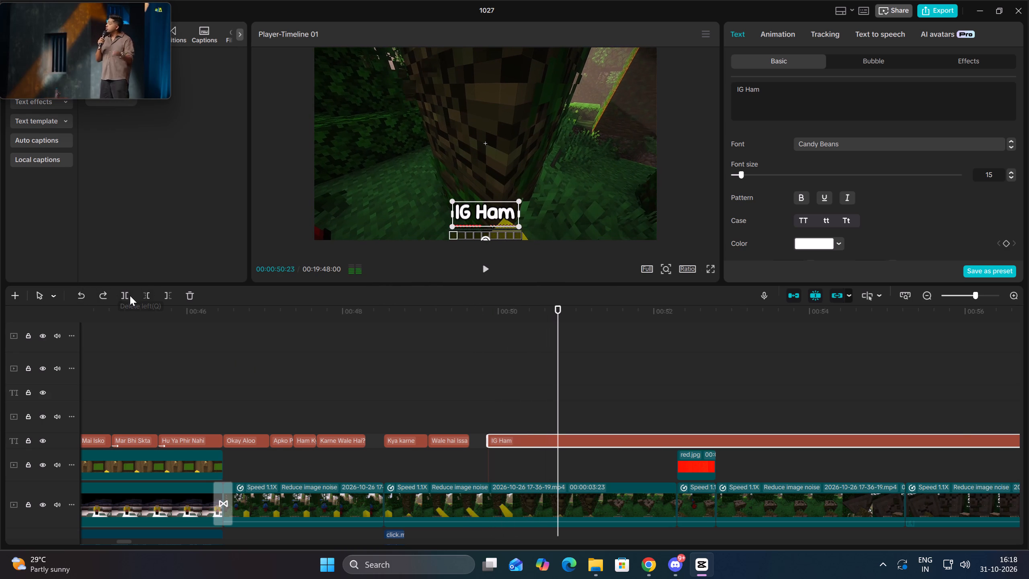
pyautogui.click(797, 101)
pyautogui.press('BackSpace')
pyautogui.press('BackSpace')
pyautogui.press('BackSpace')
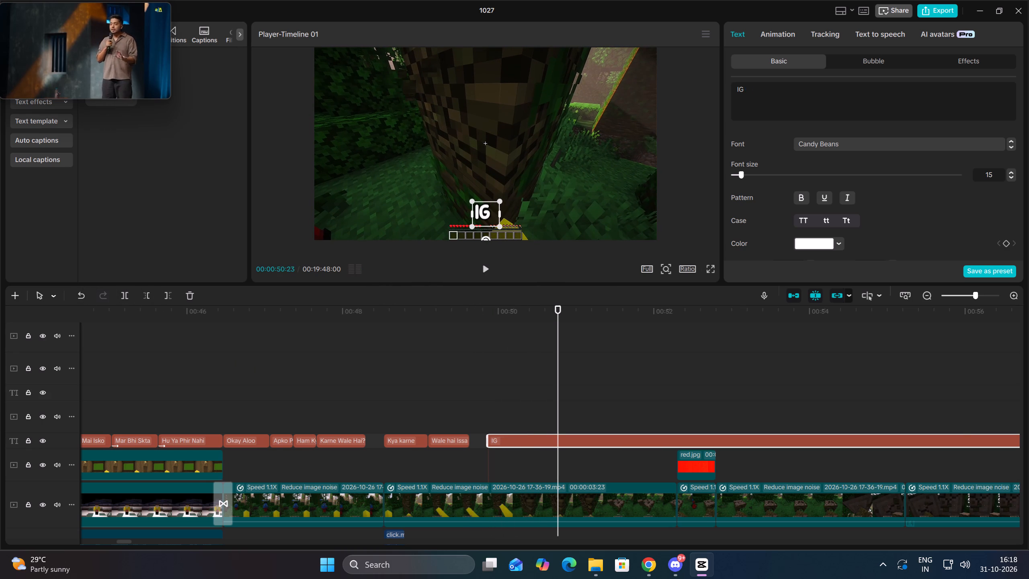
pyautogui.write('Apan Ko')
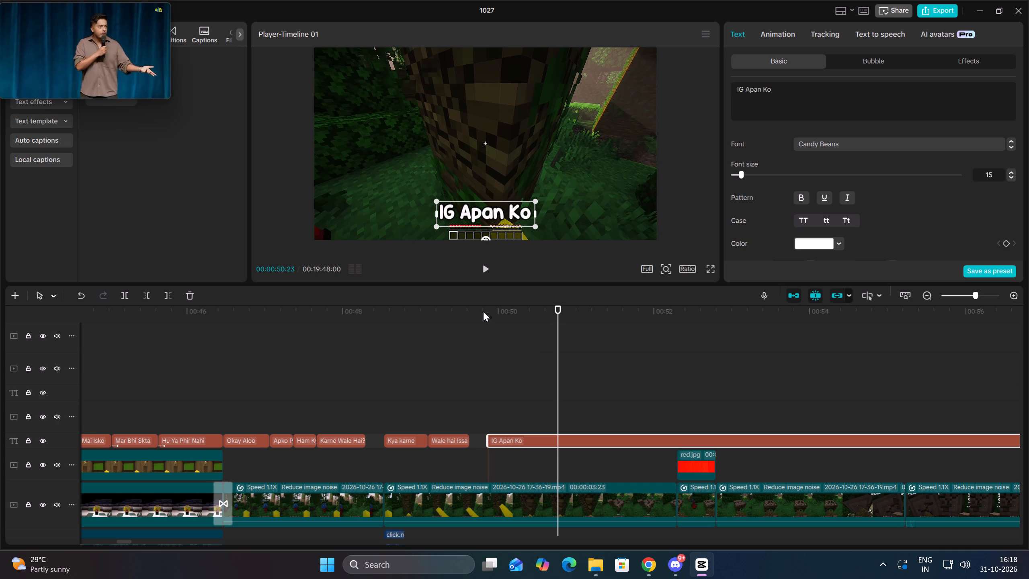
# Split the "IG Apan Ko" caption at 00:00:51:01 and change the second part's text to "Siren Head Ko".
pyautogui.click(491, 267)
pyautogui.press('space')
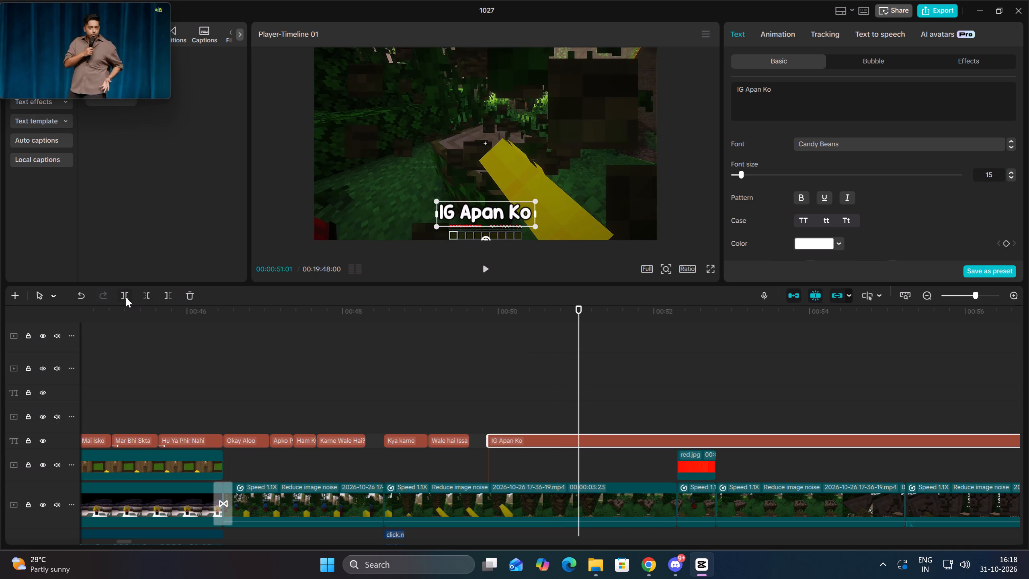
pyautogui.click(127, 295)
pyautogui.press('space')
pyautogui.press('space')
pyautogui.press('Up')
pyautogui.moveTo(802, 98); pyautogui.dragTo(795, 96)
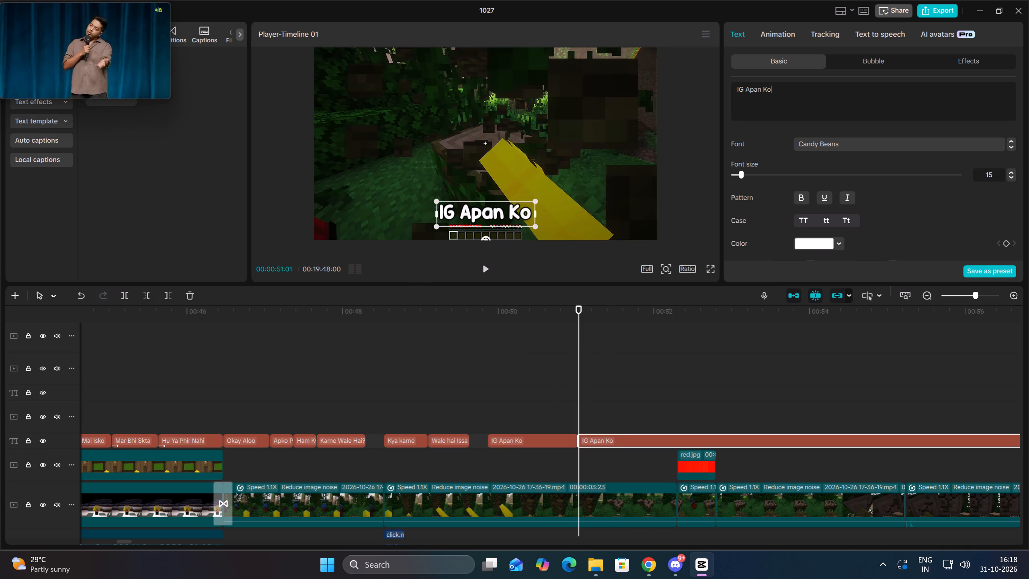
pyautogui.moveTo(795, 96); pyautogui.dragTo(736, 89)
pyautogui.press('BackSpace')
pyautogui.write('Siren Head Ko')
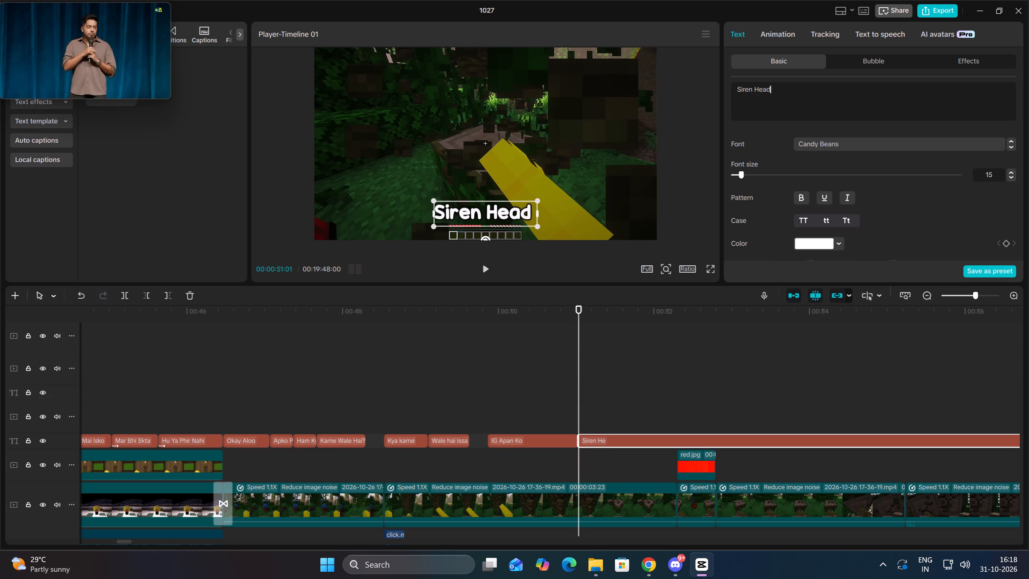
# Split the "Siren Head Ko" caption at 00:00:51:11 and change the second part's text to "Survive Karne".
pyautogui.click(479, 269)
pyautogui.press('space')
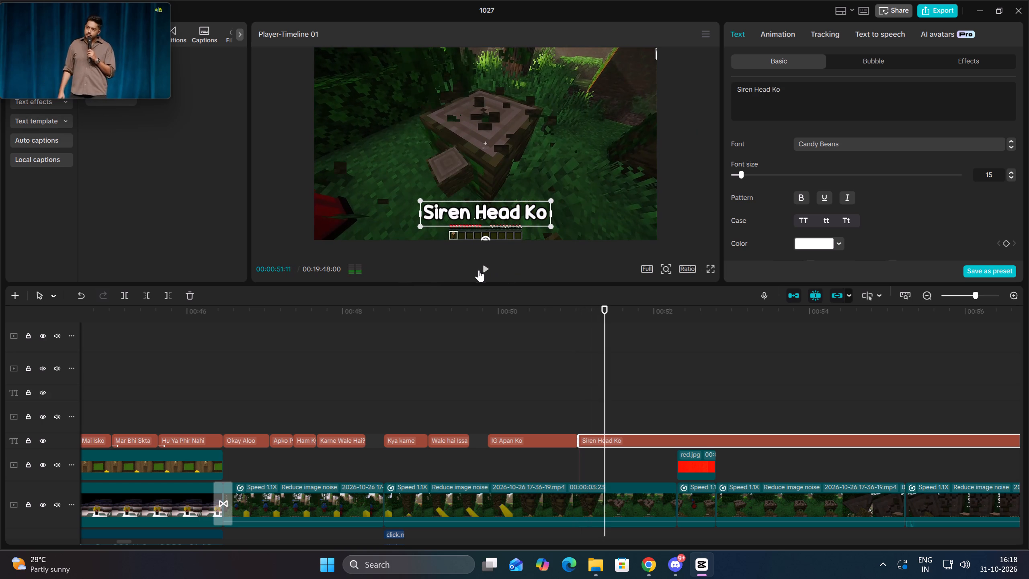
pyautogui.click(124, 297)
pyautogui.press('space')
pyautogui.press('space')
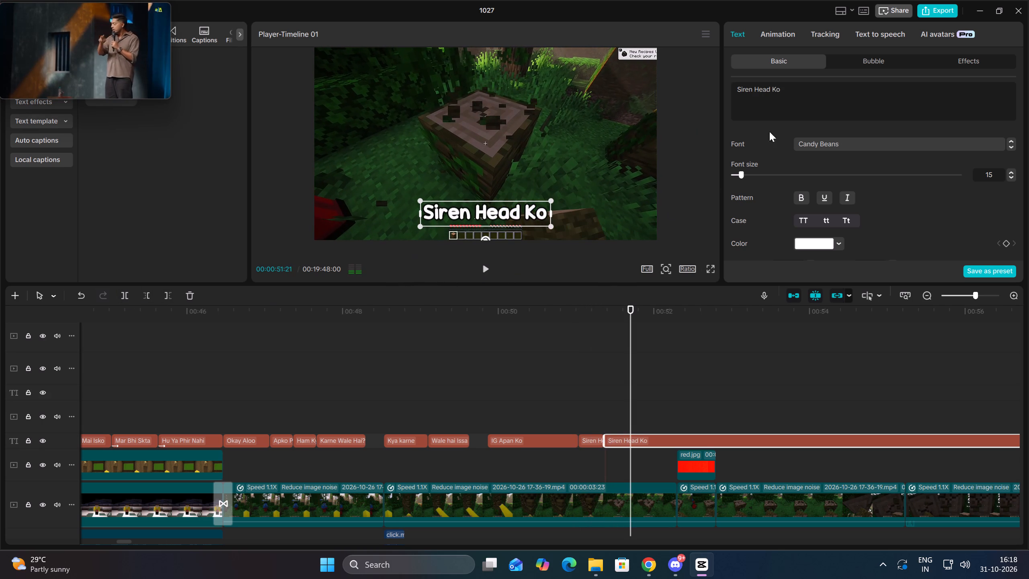
pyautogui.moveTo(791, 101); pyautogui.dragTo(726, 85)
pyautogui.press('BackSpace')
pyautogui.write('Survive Karne')
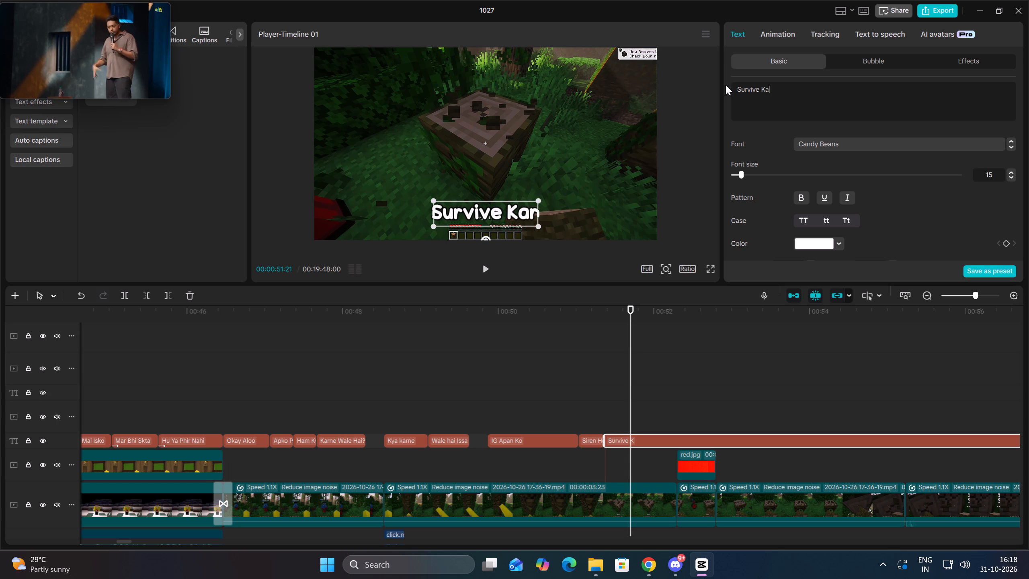
# Split the "Survive Karne" caption at 00:00:52:01 and change the second part's text to "Ya To Marna Hai".
pyautogui.click(488, 268)
pyautogui.press('space')
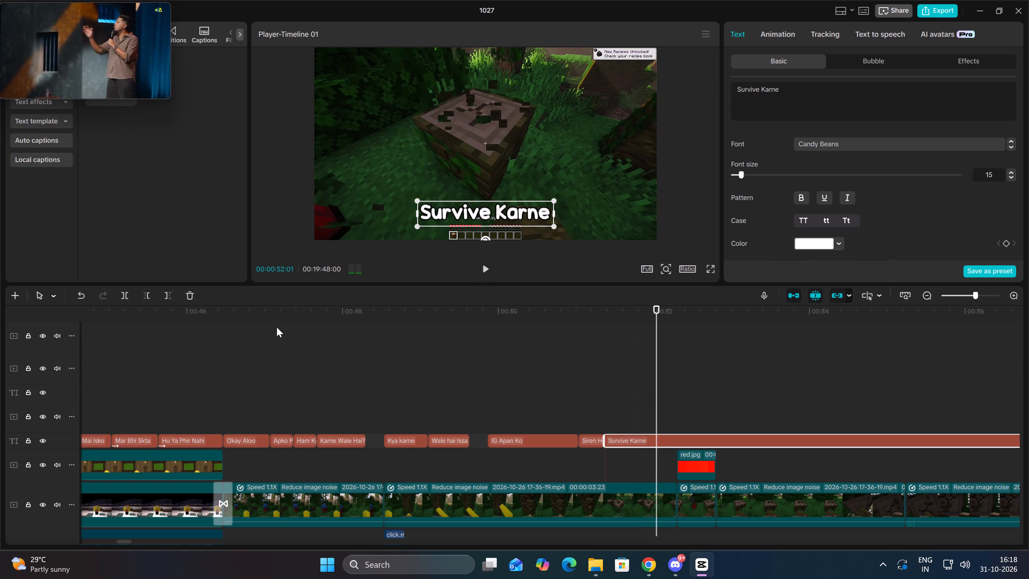
pyautogui.click(127, 298)
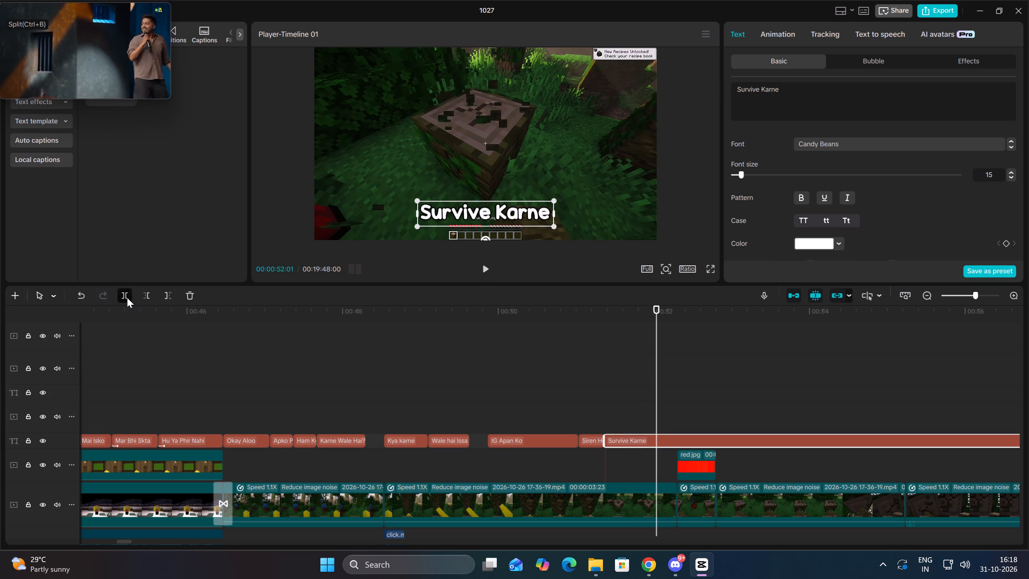
pyautogui.press('space')
pyautogui.press('Up')
pyautogui.moveTo(833, 95); pyautogui.dragTo(741, 90)
pyautogui.press('BackSpace')
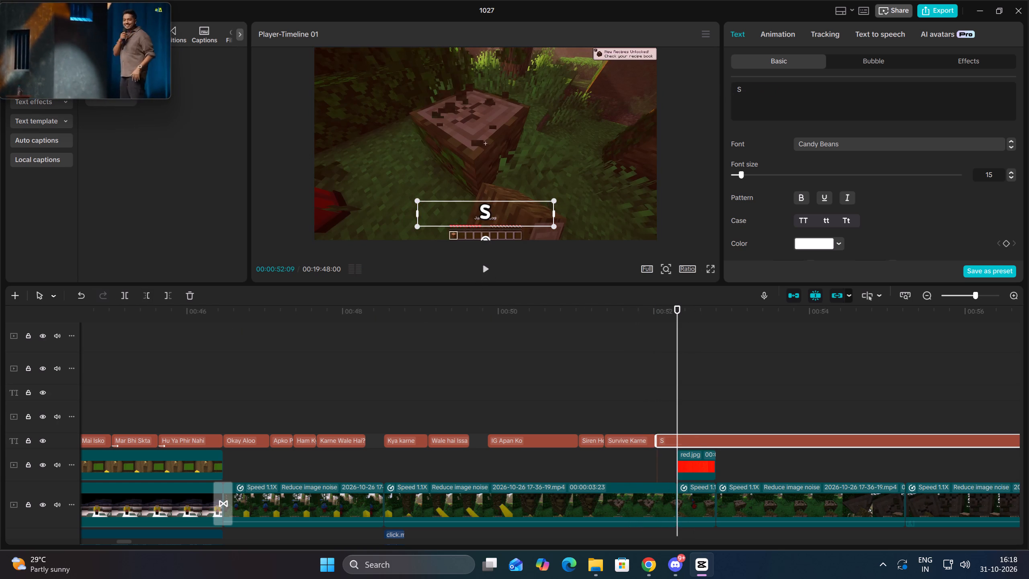
pyautogui.press('BackSpace')
pyautogui.write('Ya To Marna Hai')
# Split the "Ya To Marna Hai" caption at 00:00:52:24, at the end of the red overlay.
pyautogui.click(479, 270)
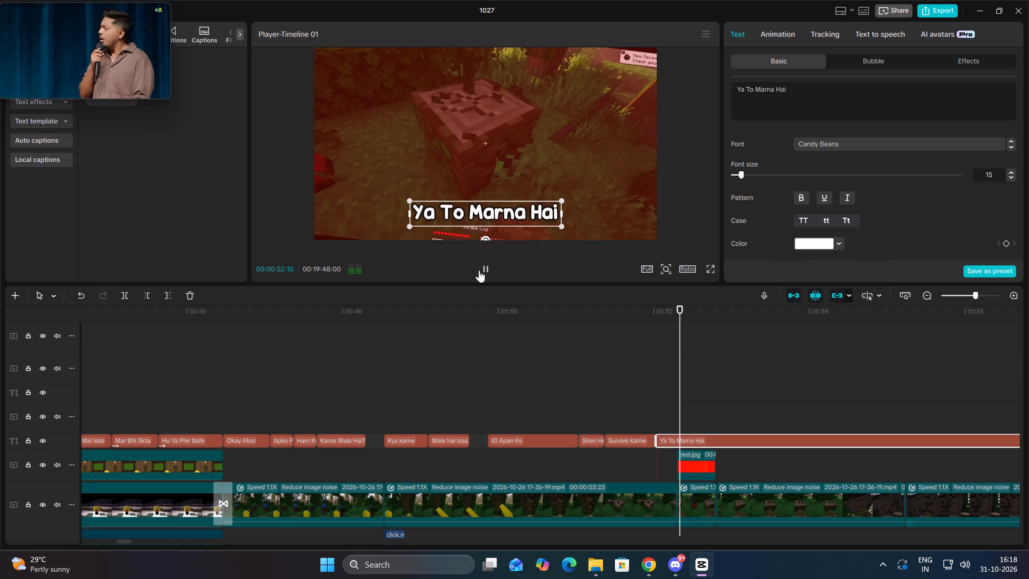
pyautogui.press('Up')
pyautogui.click(130, 293)
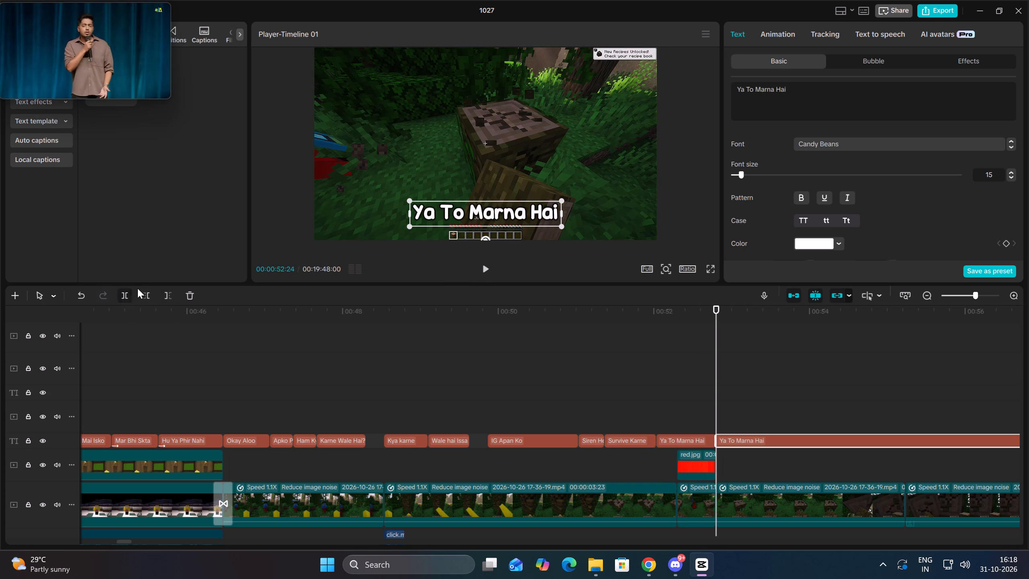
# Listen to the speech after 00:00:52:24 and change the second "Ya To Marna Hai" caption's text to "Ajo Dekhte Hai".
pyautogui.press('space')
pyautogui.press('space')
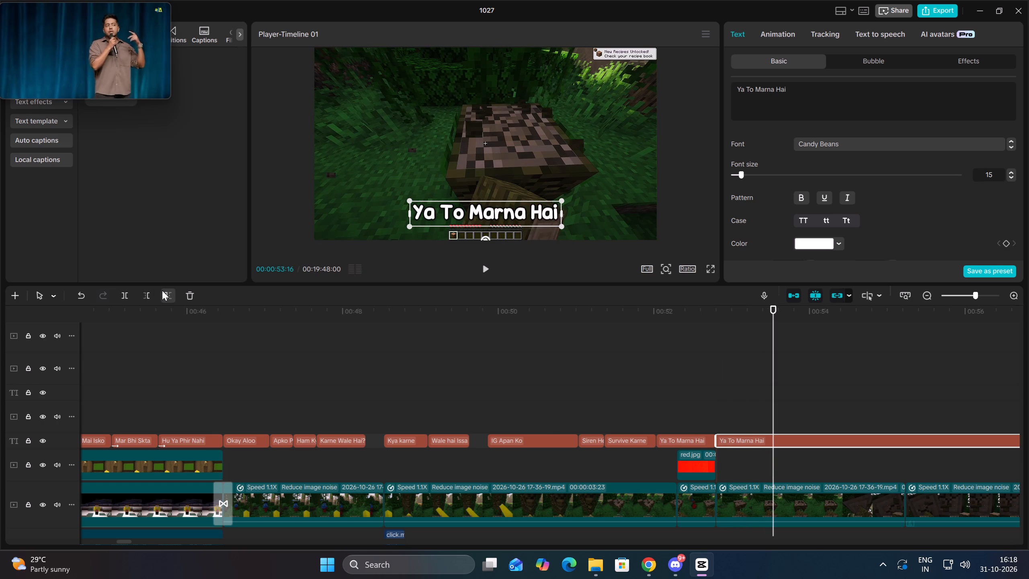
pyautogui.click(0, 103)
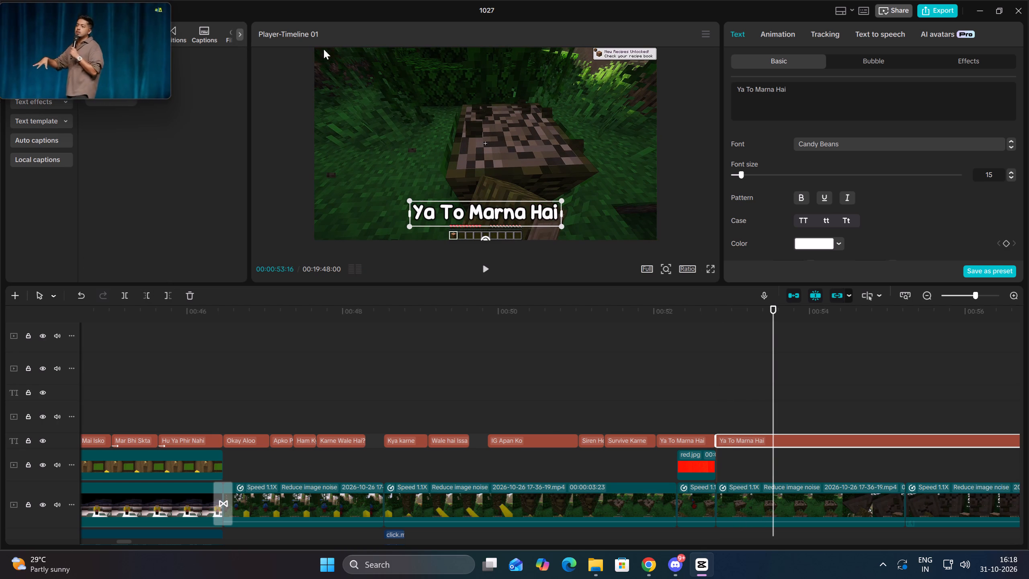
pyautogui.click(730, 411)
pyautogui.press('Up')
pyautogui.click(732, 444)
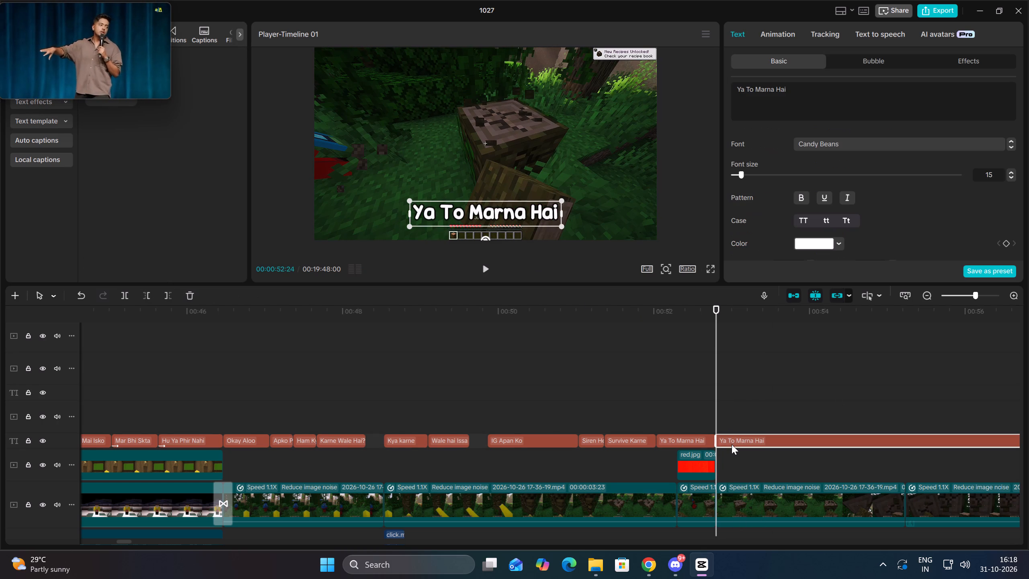
pyautogui.press('space')
pyautogui.press('space')
pyautogui.moveTo(803, 87); pyautogui.dragTo(733, 82)
pyautogui.press('BackSpace')
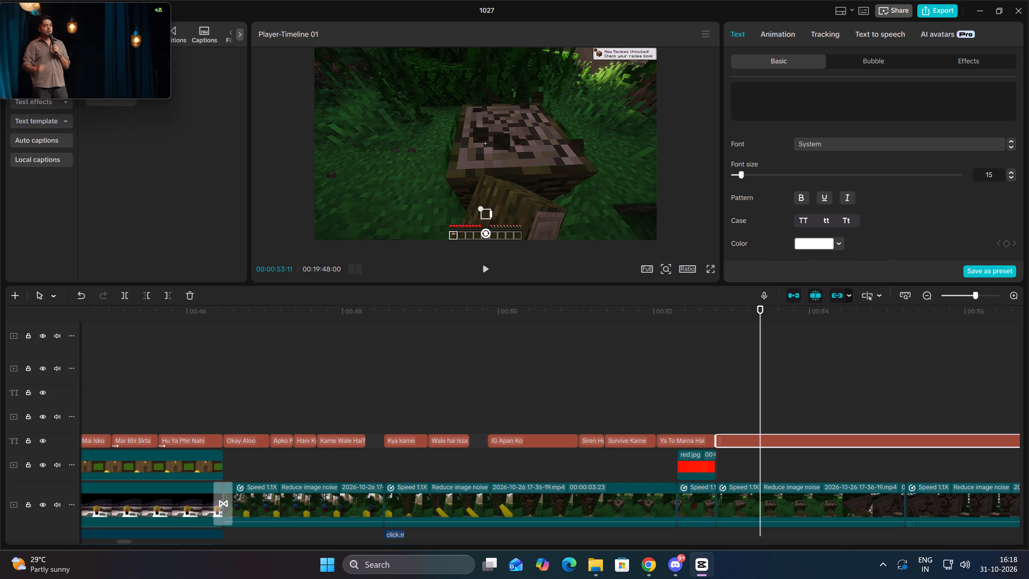
pyautogui.write('Aj')
pyautogui.press('o')
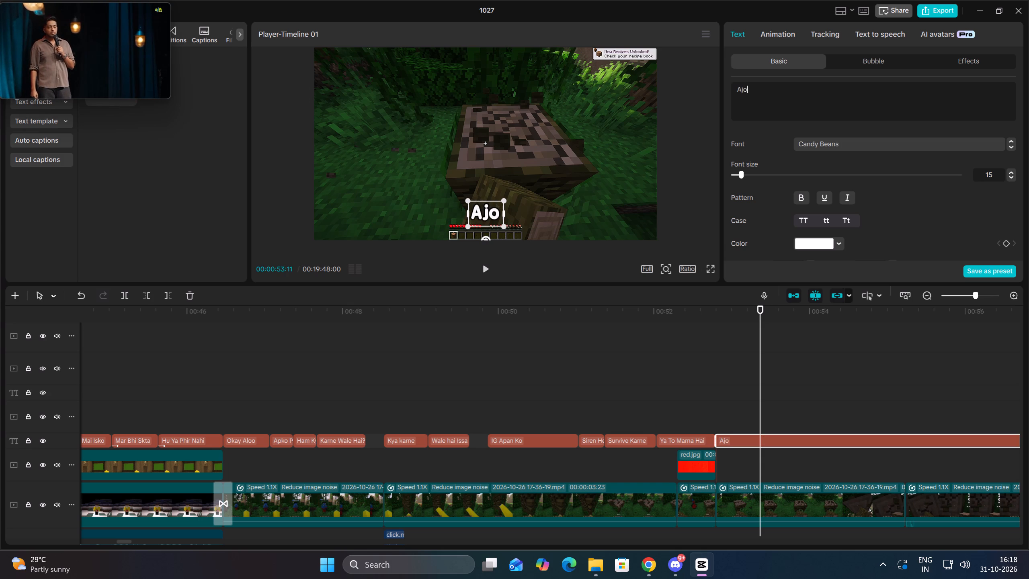
pyautogui.press('space')
pyautogui.write('Dekh')
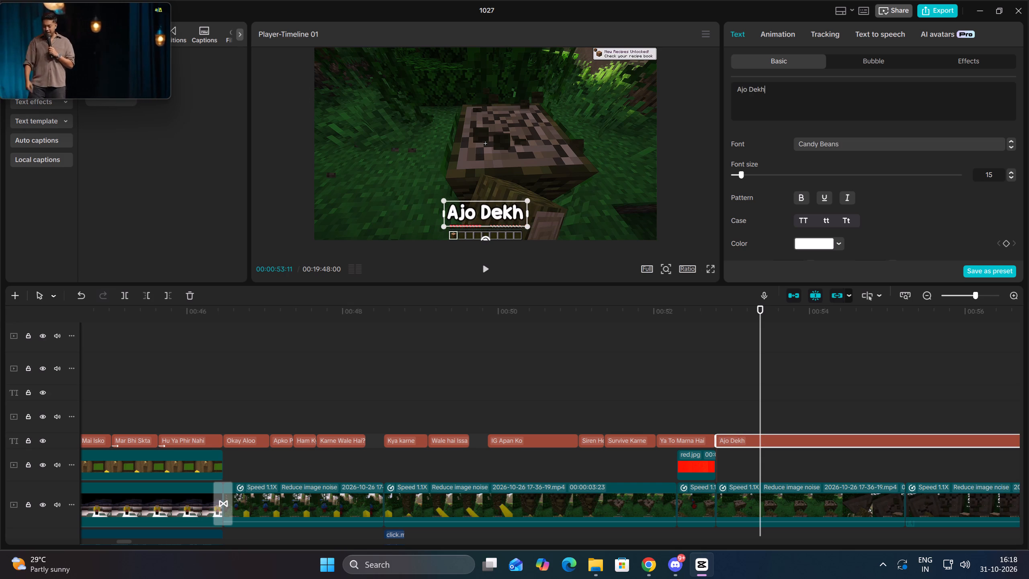
pyautogui.write('te')
pyautogui.press('space')
pyautogui.write('Hai')
pyautogui.rightClick(733, 82)
pyautogui.moveTo(692, 370); pyautogui.dragTo(703, 378)
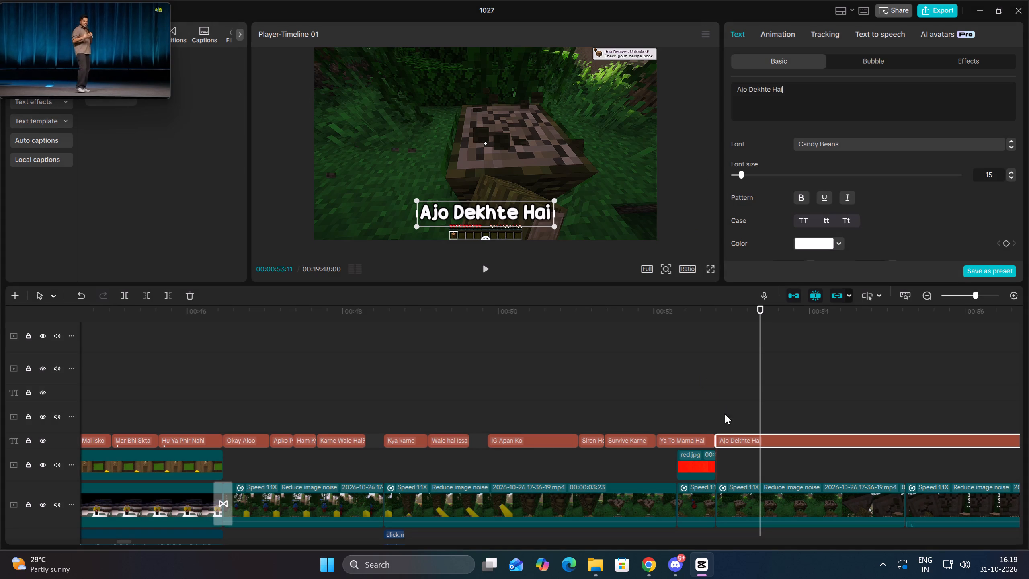
# Split the "Ajo Dekhte Hai" caption at 00:00:53:08, where the next spoken phrase begins.
pyautogui.click(488, 268)
pyautogui.press('space')
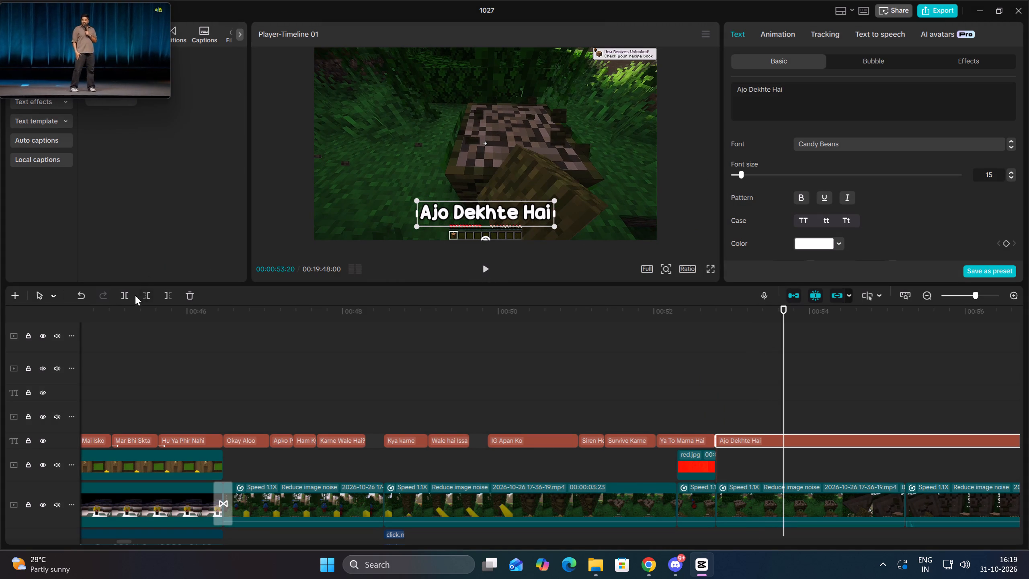
pyautogui.press('Up')
pyautogui.press('space')
pyautogui.press('space')
pyautogui.press('Up')
pyautogui.click(127, 292)
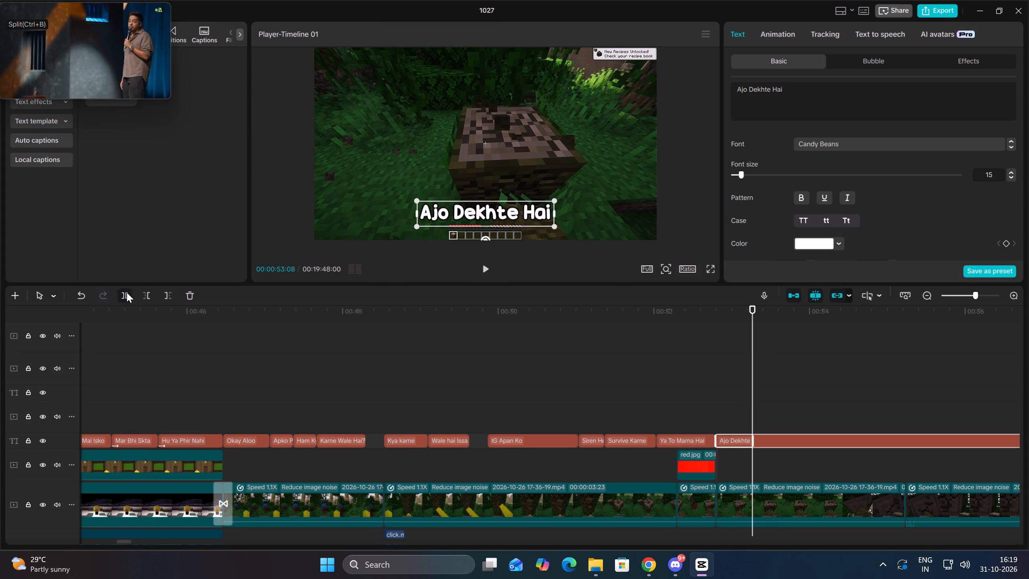
# Listen to the speech after 00:00:53:08 and change the second "Ajo Dekhte Hai" caption's text to "Marna Isse Hai".
pyautogui.press('space')
pyautogui.press('space')
pyautogui.moveTo(816, 94); pyautogui.dragTo(693, 84)
pyautogui.press('BackSpace')
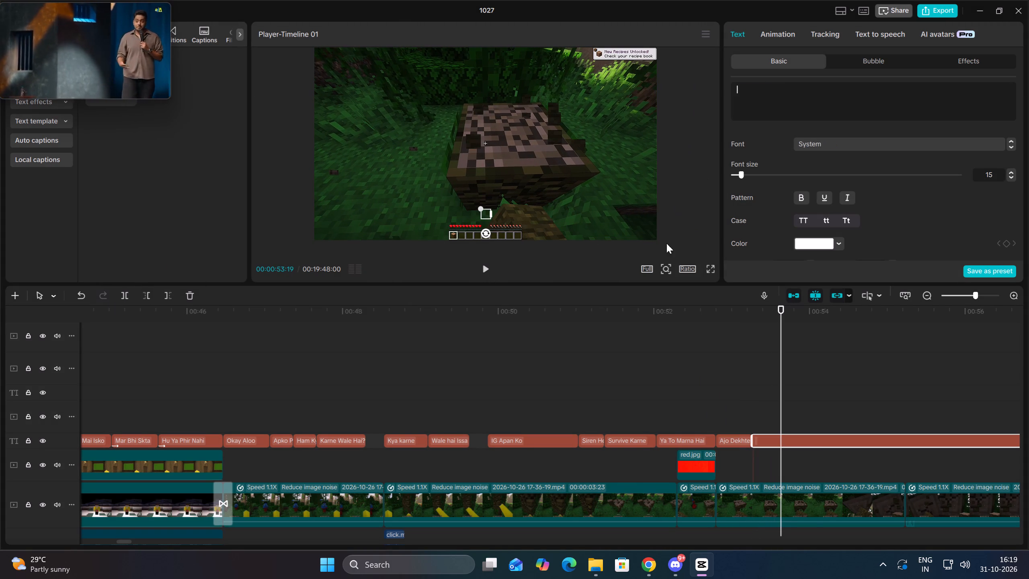
pyautogui.click(86, 46)
pyautogui.click(485, 268)
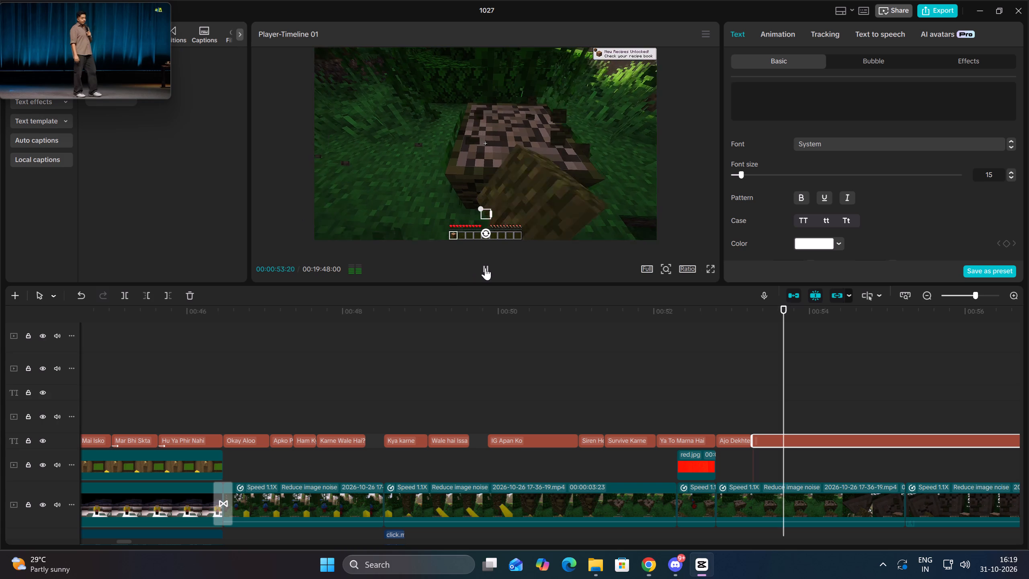
pyautogui.click(485, 268)
pyautogui.press('Up')
pyautogui.click(797, 96)
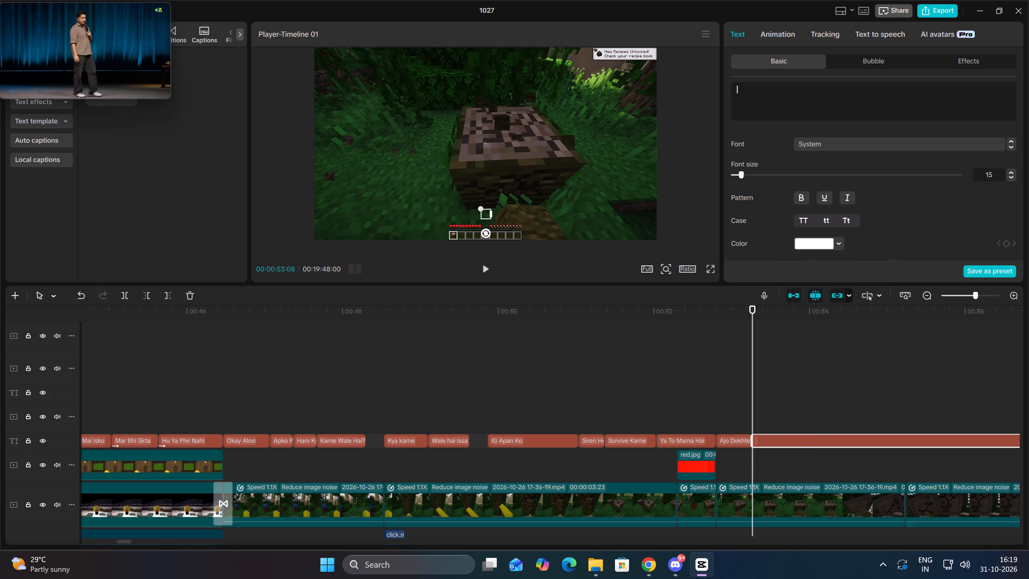
pyautogui.write('Marna')
pyautogui.press('space')
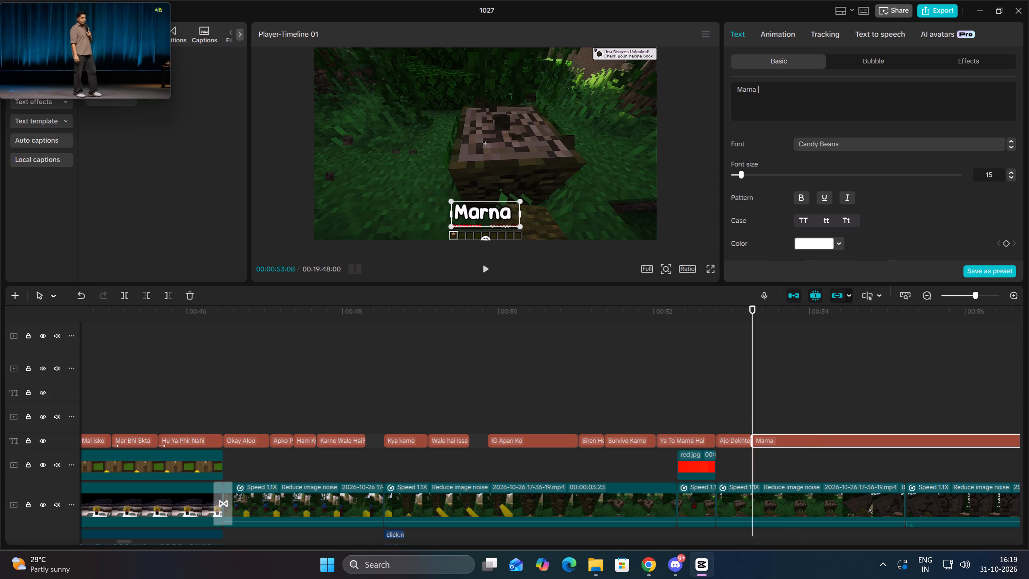
pyautogui.write('Isse Hai')
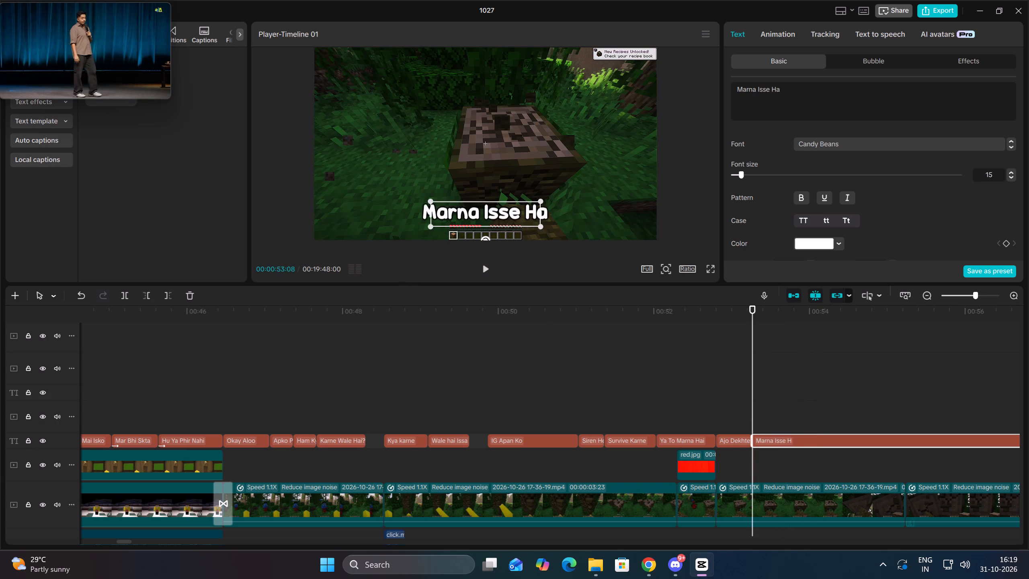
pyautogui.rightClick(796, 98)
pyautogui.click(767, 429)
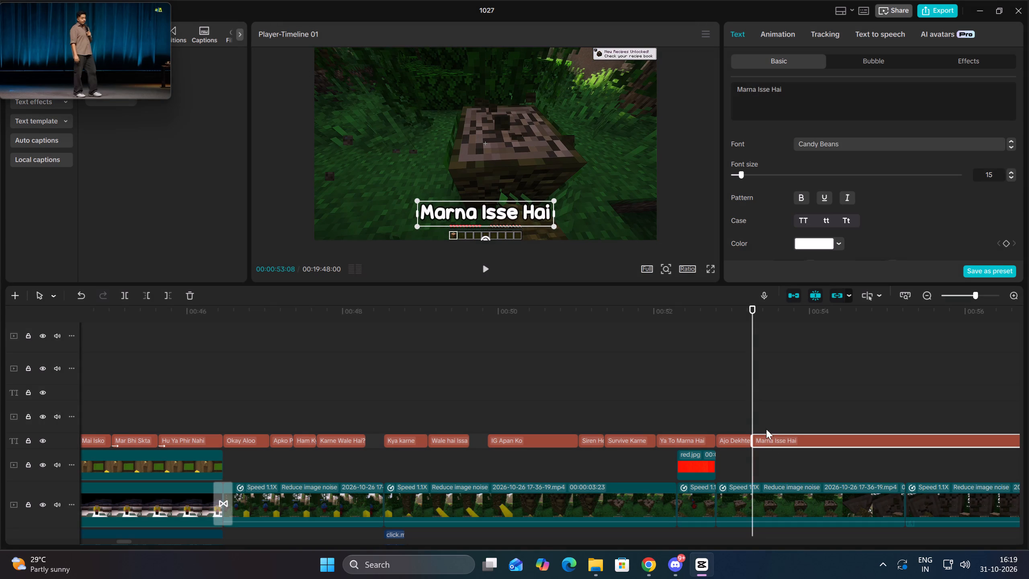
# Listen to the speech and split the "Marna Isse Hai" caption at 00:00:54:04.
pyautogui.click(766, 429)
pyautogui.press('Up')
pyautogui.click(769, 447)
pyautogui.press('space')
pyautogui.press('space')
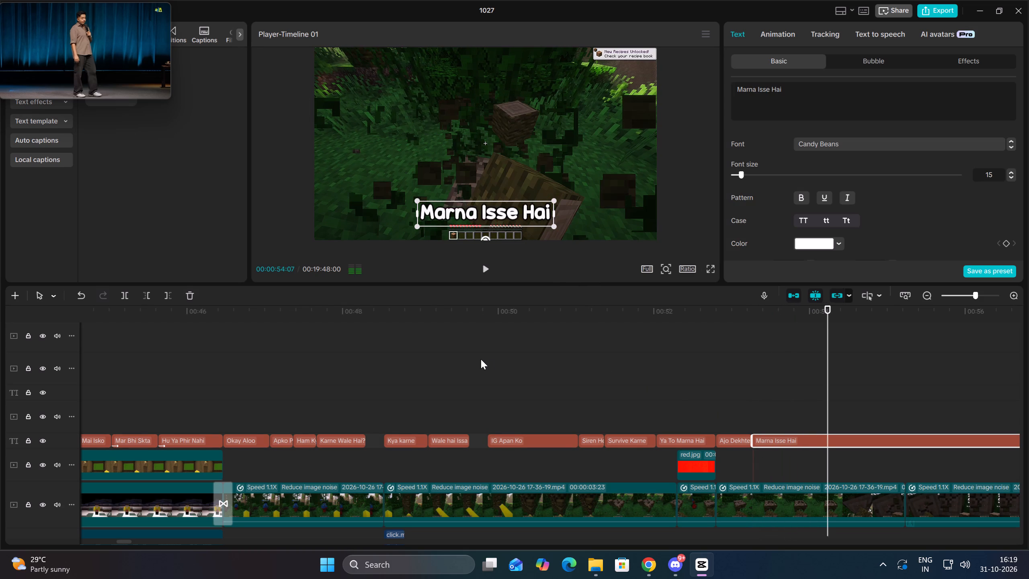
pyautogui.press('Up')
pyautogui.press('space')
pyautogui.press('space')
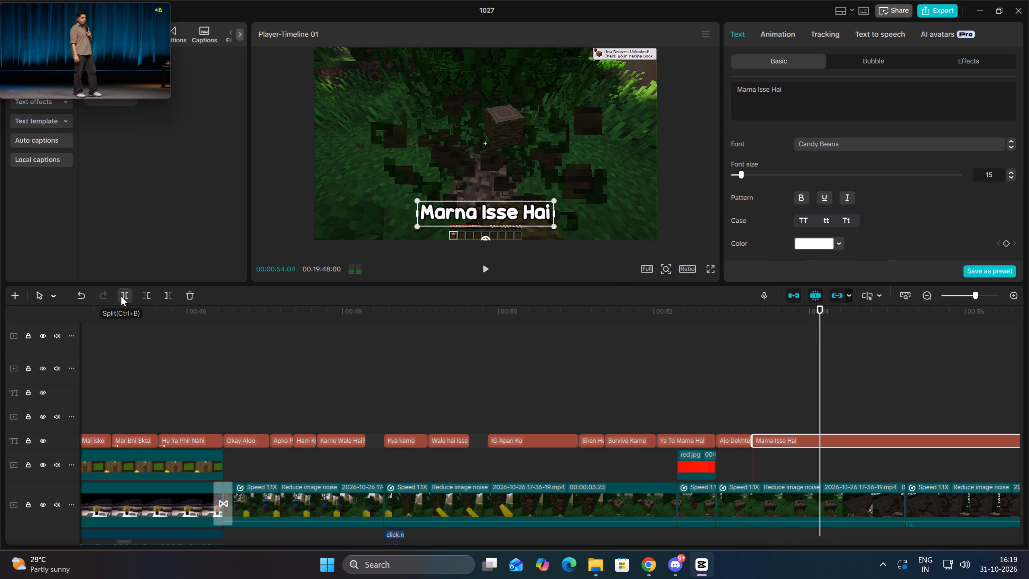
pyautogui.click(121, 296)
# Change the text of the caption starting at 00:00:54:04 to "Pehle".
pyautogui.moveTo(826, 96); pyautogui.dragTo(672, 69)
pyautogui.press('BackSpace')
pyautogui.write('Pehgle')
pyautogui.press('BackSpace')
pyautogui.press('BackSpace')
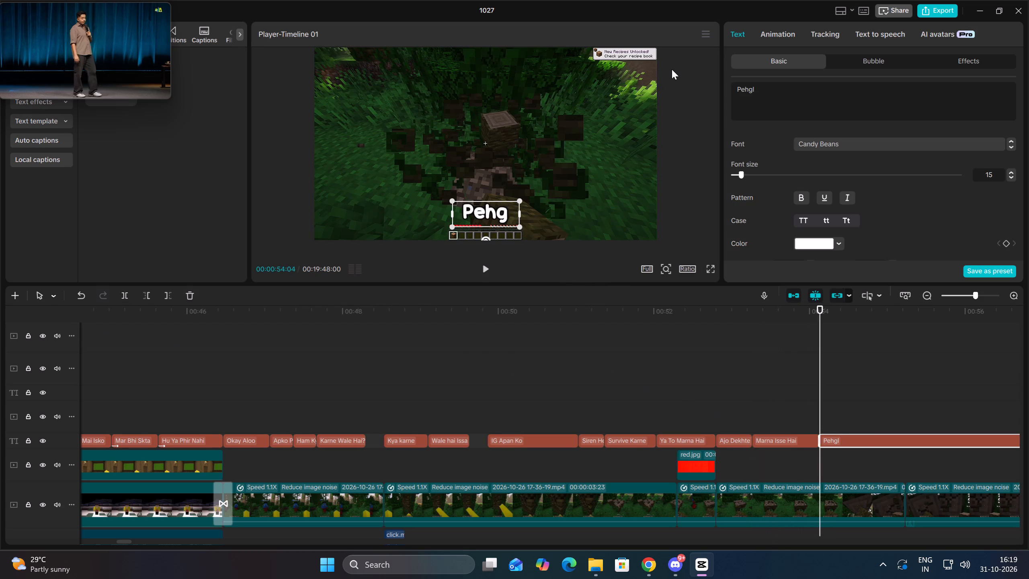
pyautogui.write('le')
pyautogui.press('BackSpace')
pyautogui.press('BackSpace')
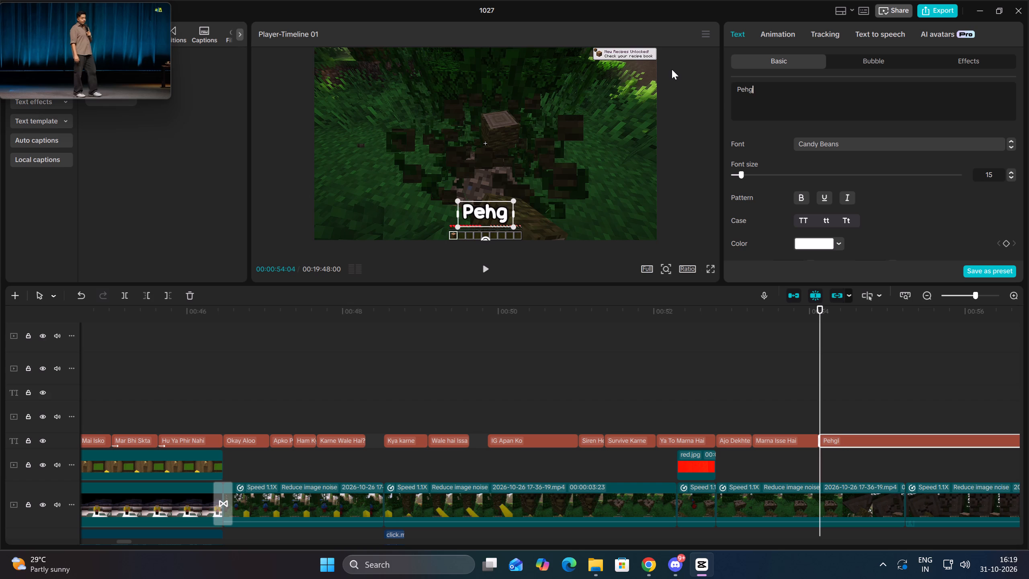
pyautogui.press('BackSpace')
pyautogui.write('le')
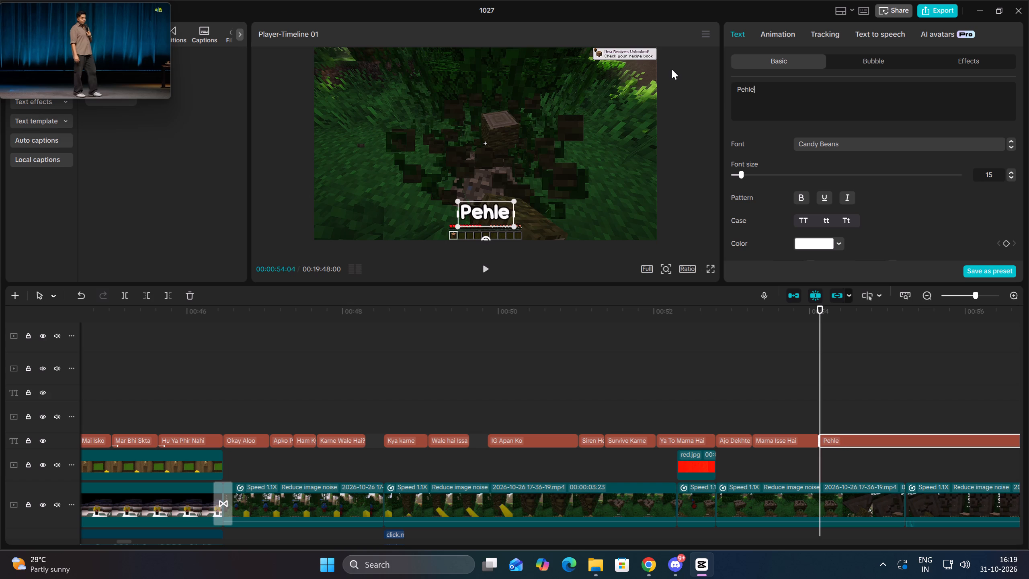
# Split the "Pehle" caption at 00:00:54:15 and change the second part's text to "Wood Ko Mine".
pyautogui.click(489, 267)
pyautogui.press('space')
pyautogui.click(123, 300)
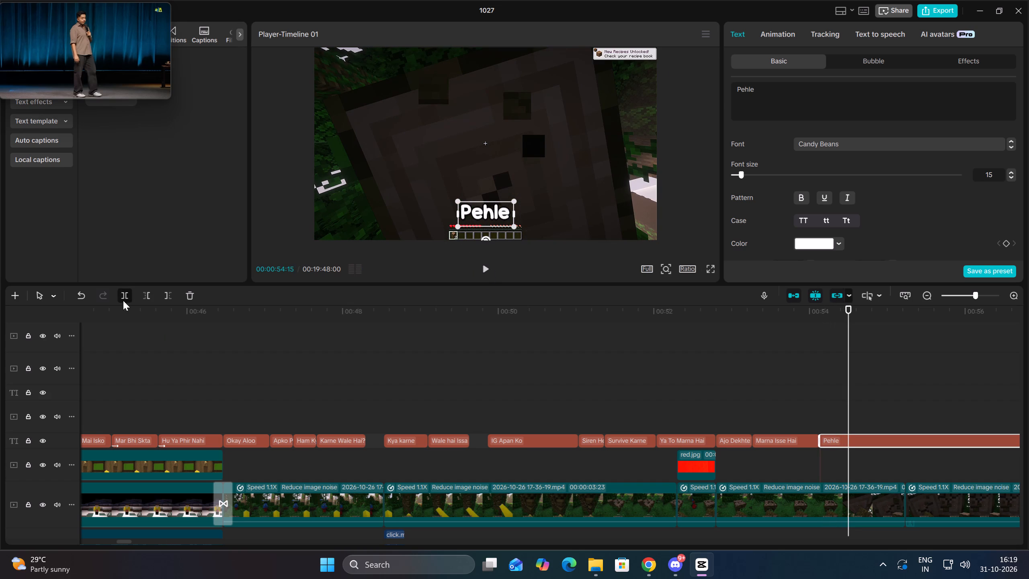
pyautogui.moveTo(773, 108); pyautogui.dragTo(695, 82)
pyautogui.press('BackSpace')
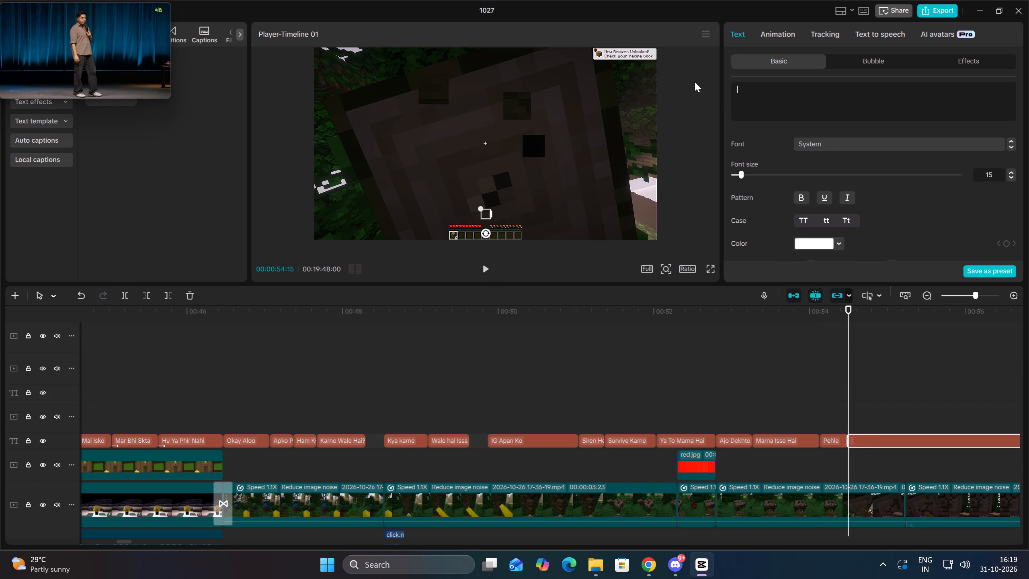
pyautogui.write('Wood Ko Mine')
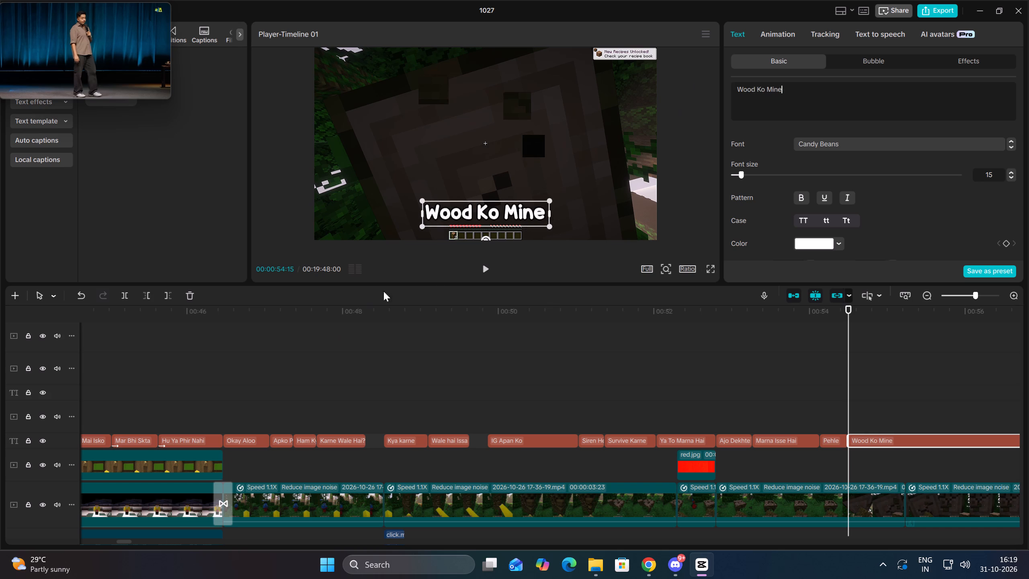
# Listen to the speech and split the "Wood Ko Mine" caption at 00:00:55:07, at the gameplay clip boundary.
pyautogui.click(487, 269)
pyautogui.press('space')
pyautogui.press('space')
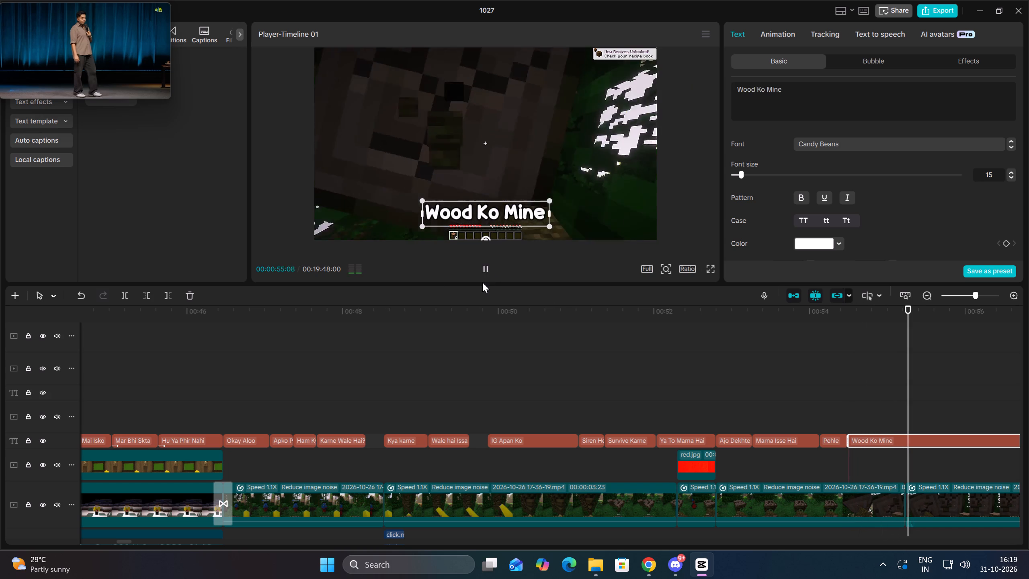
pyautogui.press('space')
pyautogui.press('Up')
pyautogui.click(125, 290)
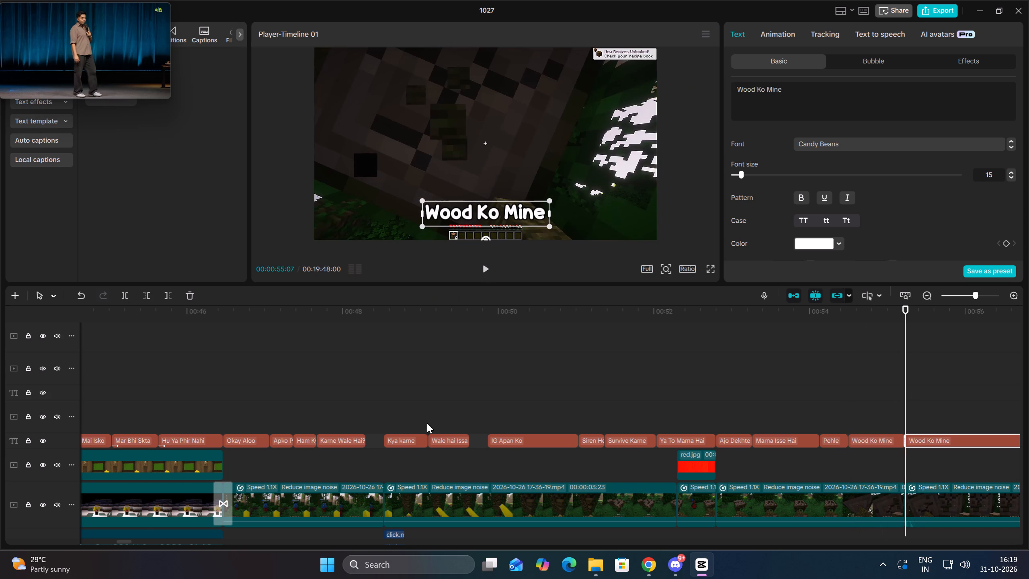
# Review the captions from 00:00:44:12 and recolour those from "IG Apan Ko" through the first "Wood Ko Mine" yellow, F7FF00.
pyautogui.keyDown('ctrl'); pyautogui.scroll(-7, 427, 423); pyautogui.keyUp('ctrl')
pyautogui.click(406, 409)
pyautogui.moveTo(406, 409); pyautogui.dragTo(392, 409)
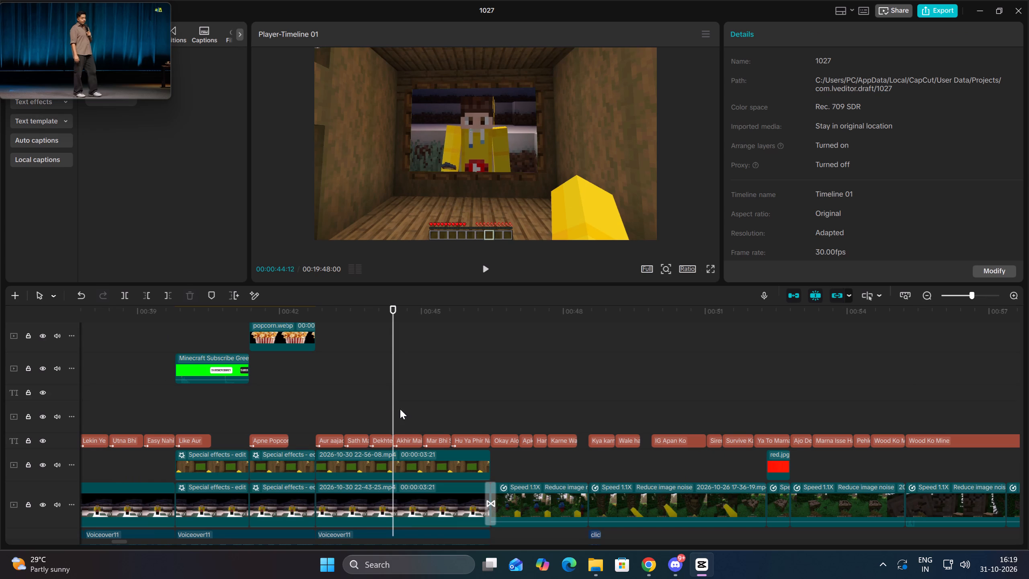
pyautogui.press('space')
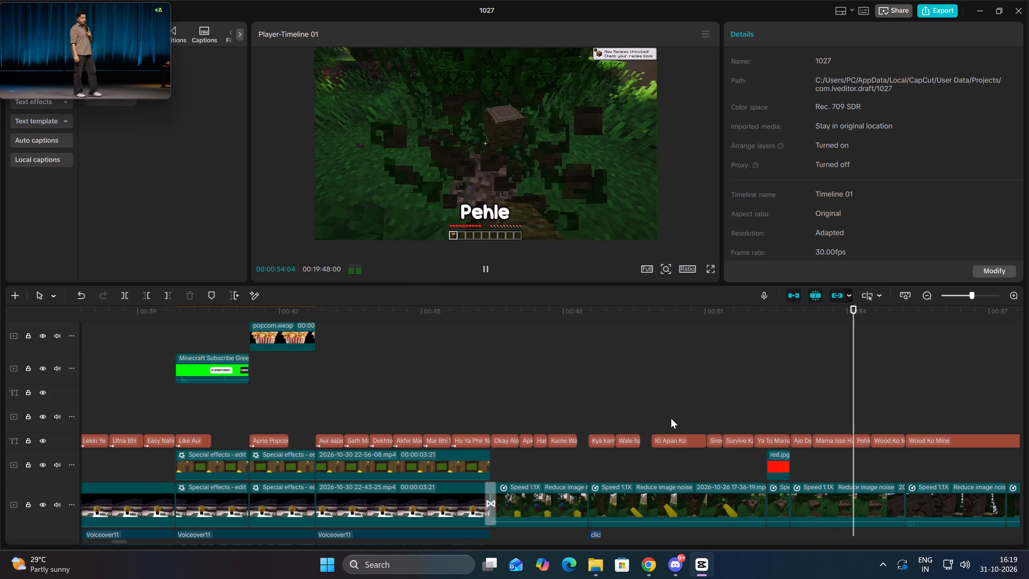
pyautogui.press('space')
pyautogui.moveTo(671, 418); pyautogui.dragTo(883, 436)
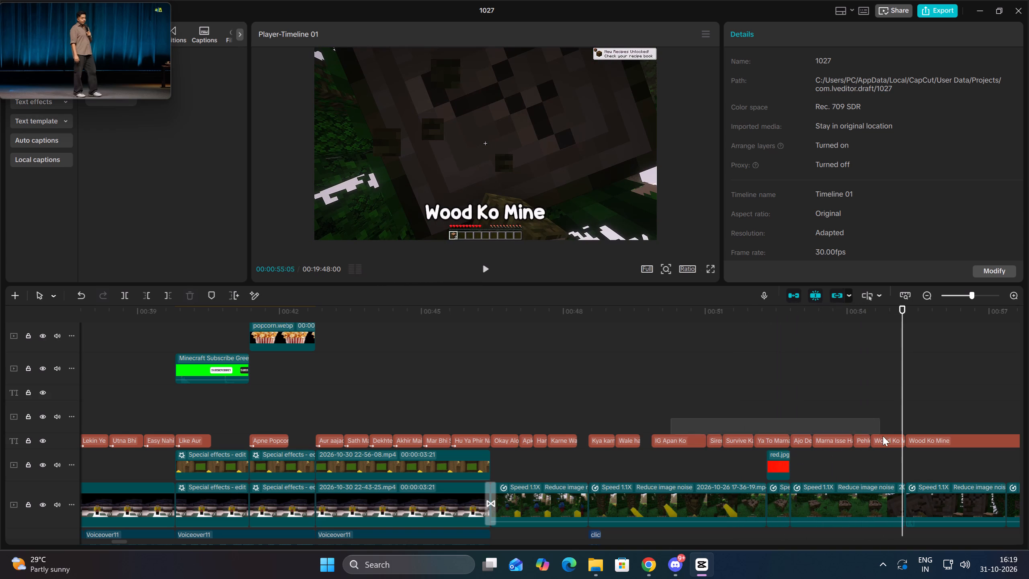
pyautogui.moveTo(883, 436); pyautogui.dragTo(884, 436)
pyautogui.click(821, 199)
pyautogui.click(822, 194)
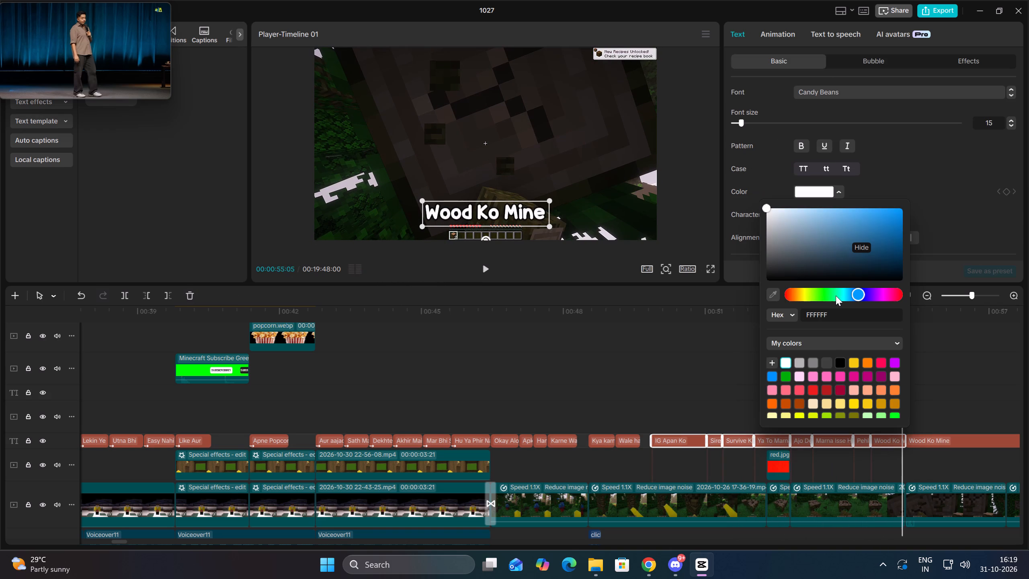
pyautogui.click(833, 298)
pyautogui.moveTo(828, 294); pyautogui.dragTo(802, 291)
pyautogui.moveTo(799, 289); pyautogui.dragTo(818, 294)
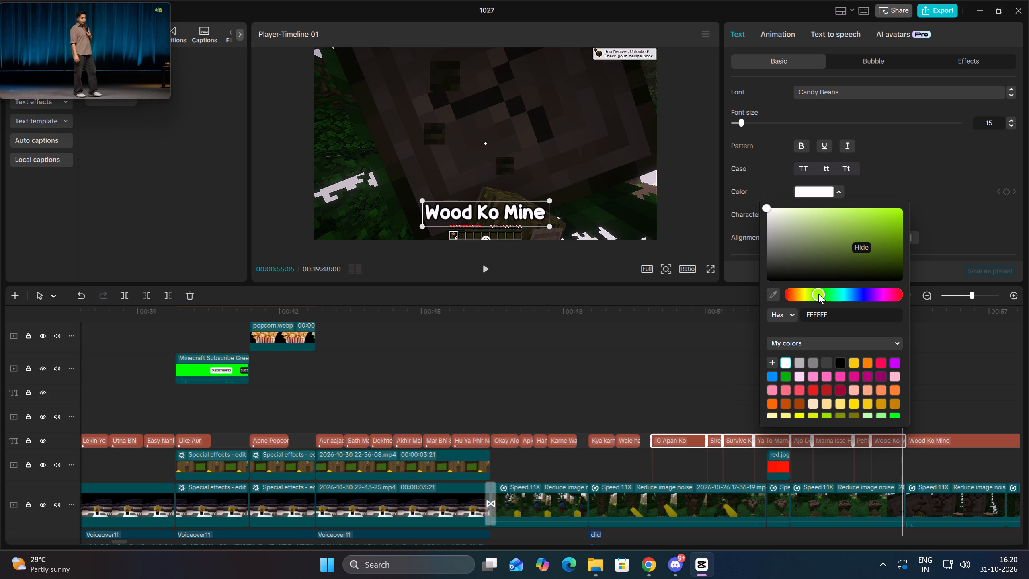
pyautogui.moveTo(818, 294); pyautogui.dragTo(812, 294)
pyautogui.moveTo(878, 222); pyautogui.dragTo(907, 191)
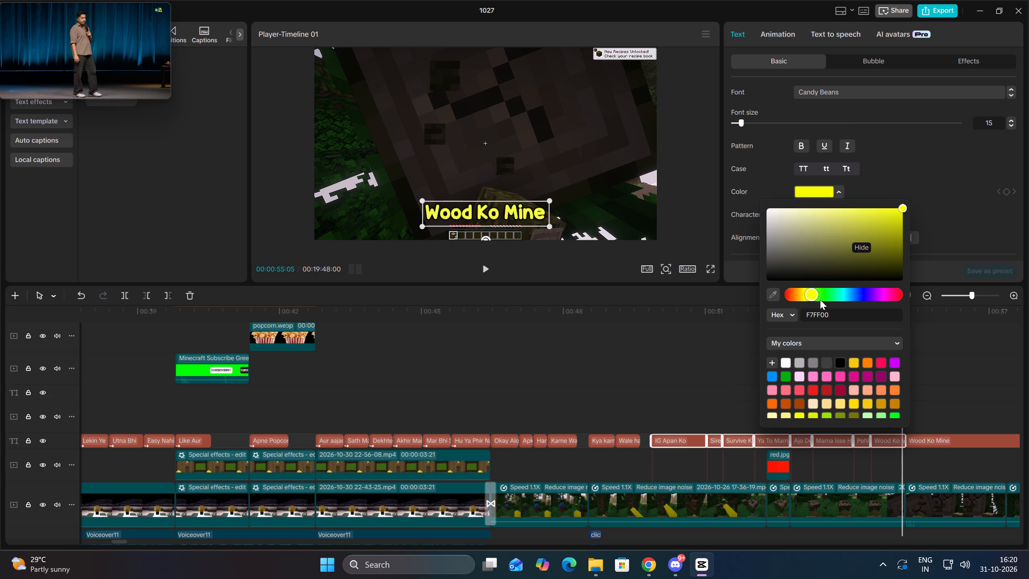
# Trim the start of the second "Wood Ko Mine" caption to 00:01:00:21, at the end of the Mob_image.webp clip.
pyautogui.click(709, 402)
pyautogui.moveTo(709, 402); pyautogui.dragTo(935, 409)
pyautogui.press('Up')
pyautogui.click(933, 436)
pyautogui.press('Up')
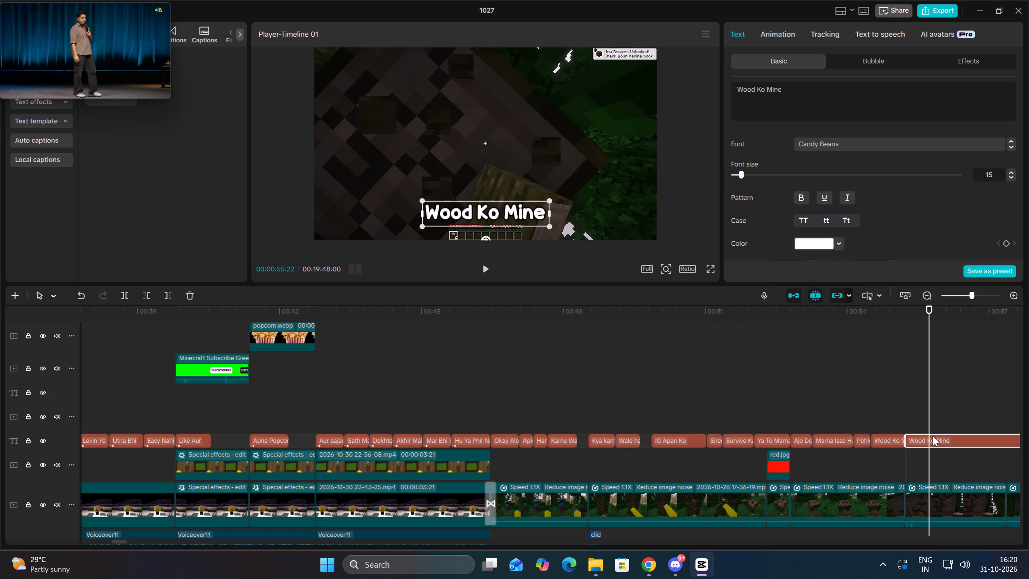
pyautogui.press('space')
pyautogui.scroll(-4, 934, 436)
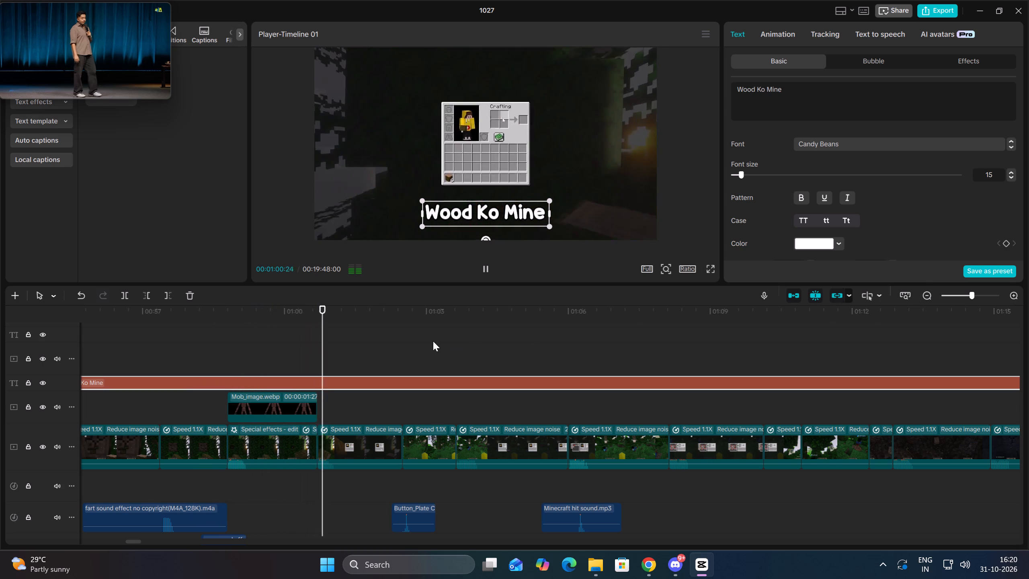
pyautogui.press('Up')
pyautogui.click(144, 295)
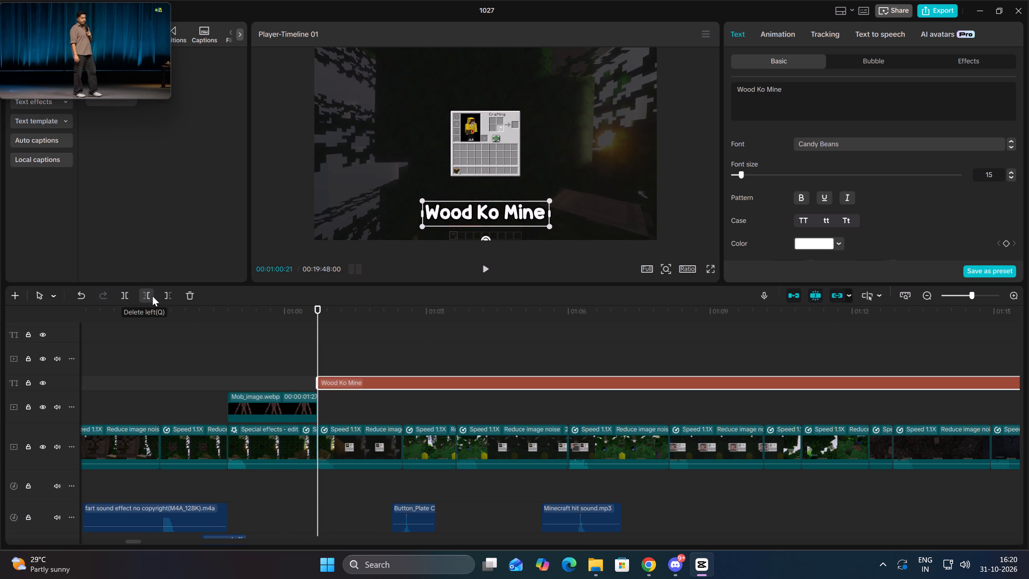
# Listen for the next speech and trim the start of the second "Wood Ko Mine" caption to 00:01:02:15.
pyautogui.press('space')
pyautogui.scroll(-5, 269, 368)
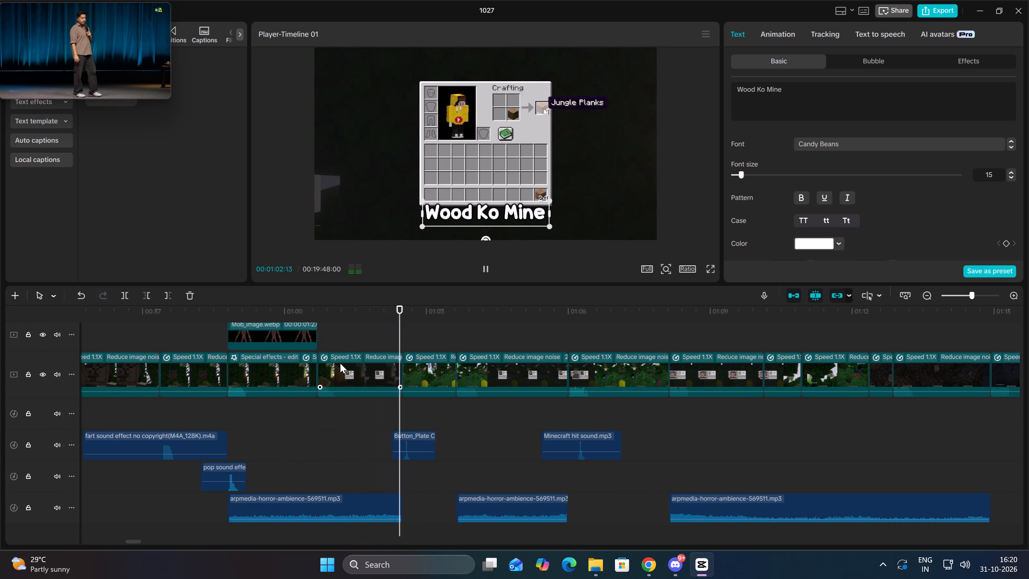
pyautogui.scroll(5, 367, 364)
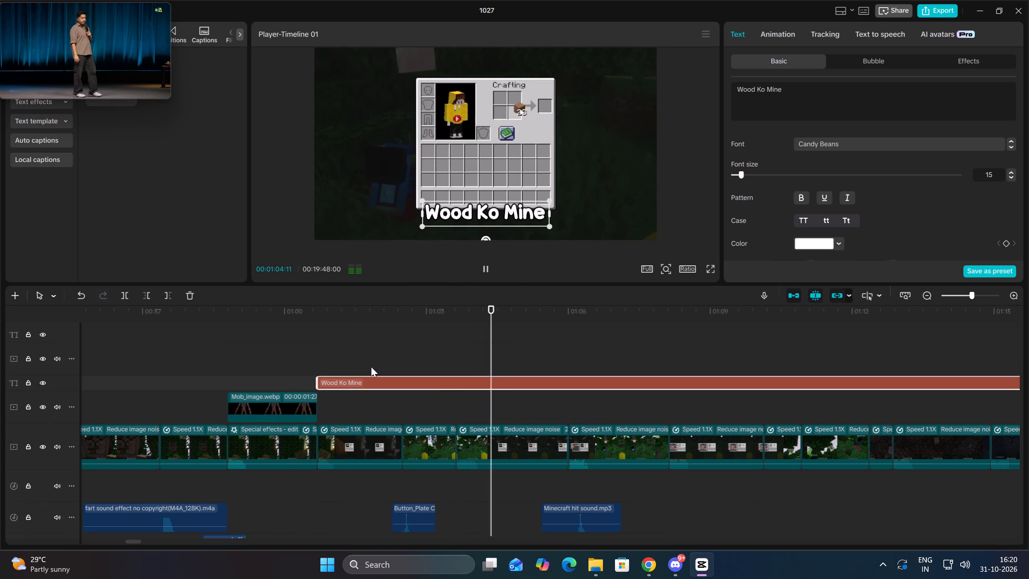
pyautogui.press('Up')
pyautogui.press('Up')
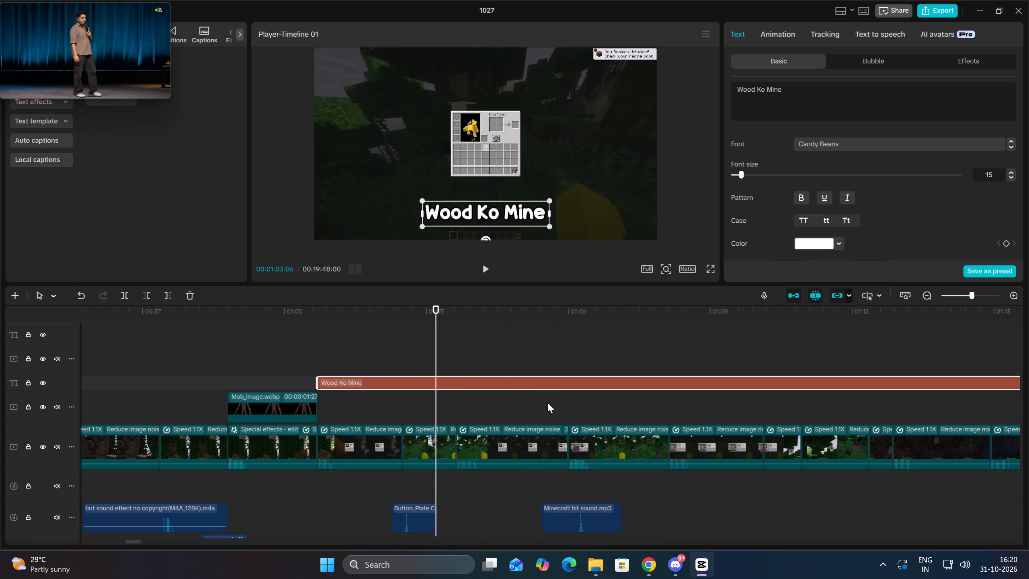
pyautogui.press('Up')
pyautogui.press('Up')
pyautogui.click(147, 298)
# Change the text of the caption starting at 00:01:02:15 to "Vo Police wala".
pyautogui.moveTo(820, 95); pyautogui.dragTo(812, 94)
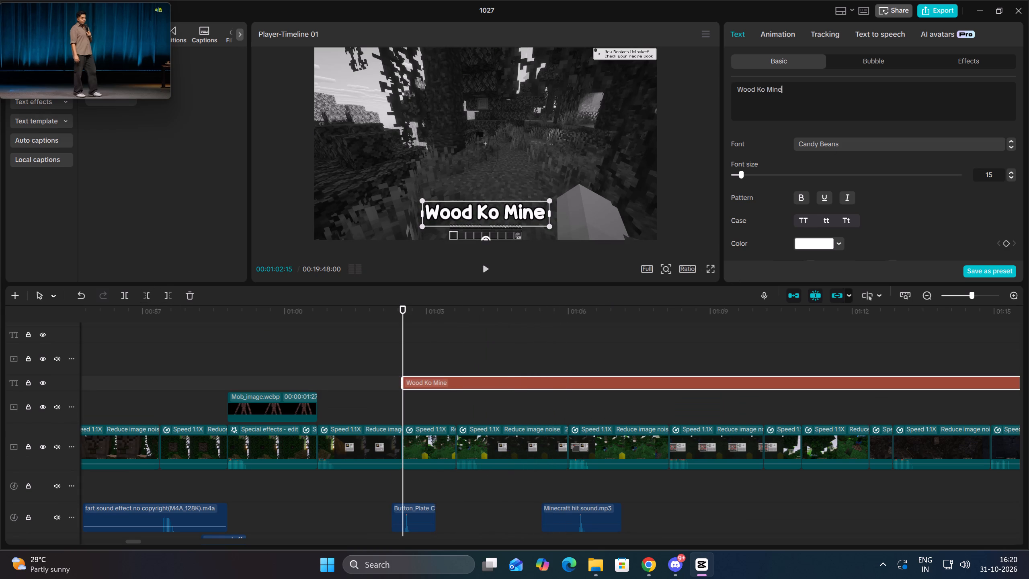
pyautogui.moveTo(812, 94); pyautogui.dragTo(711, 82)
pyautogui.press('BackSpace')
pyautogui.write('Vo P')
pyautogui.write('olice wala')
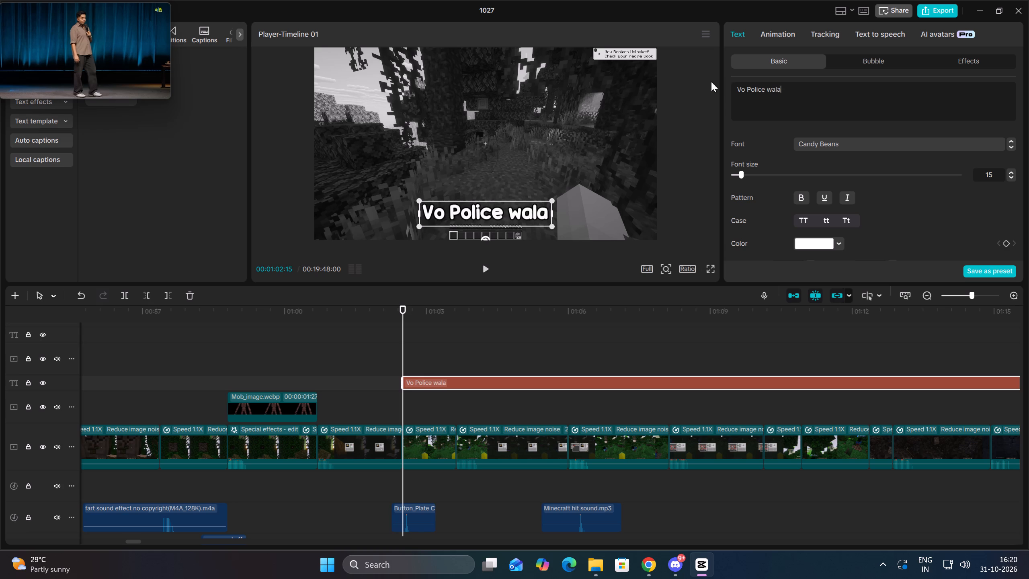
# Split the "Vo Police wala" caption at 00:01:03:05 and change the second part's text to "Hai Yaha Ka".
pyautogui.click(491, 269)
pyautogui.press('space')
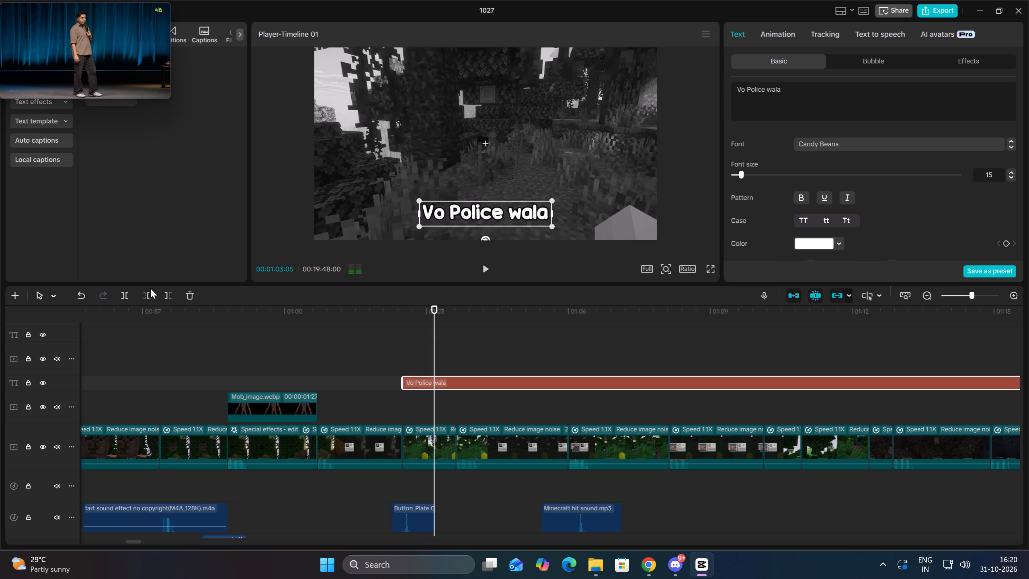
pyautogui.click(129, 293)
pyautogui.moveTo(836, 90); pyautogui.dragTo(699, 73)
pyautogui.press('BackSpace')
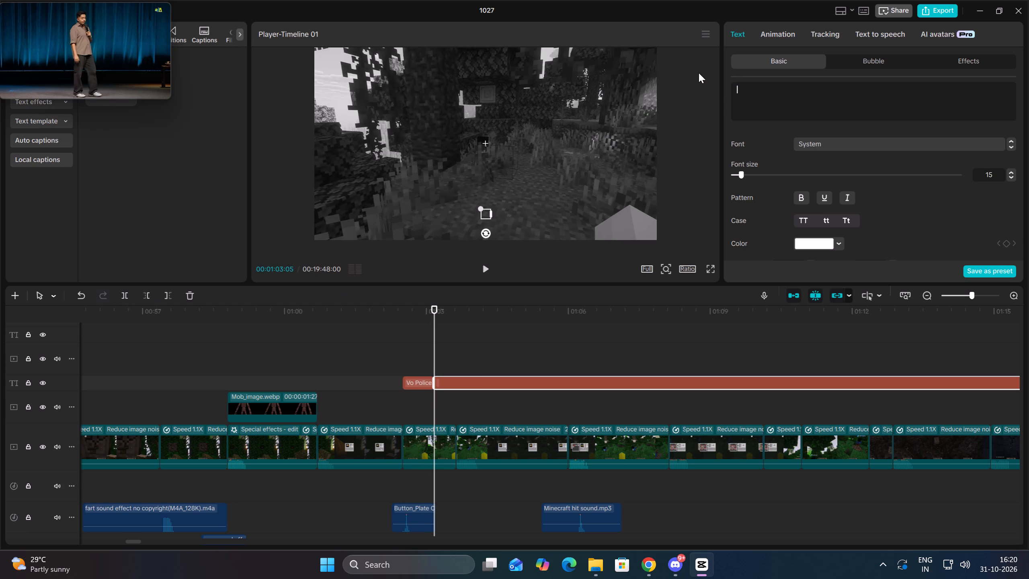
pyautogui.write('Hai Yaha Ka')
pyautogui.click(490, 265)
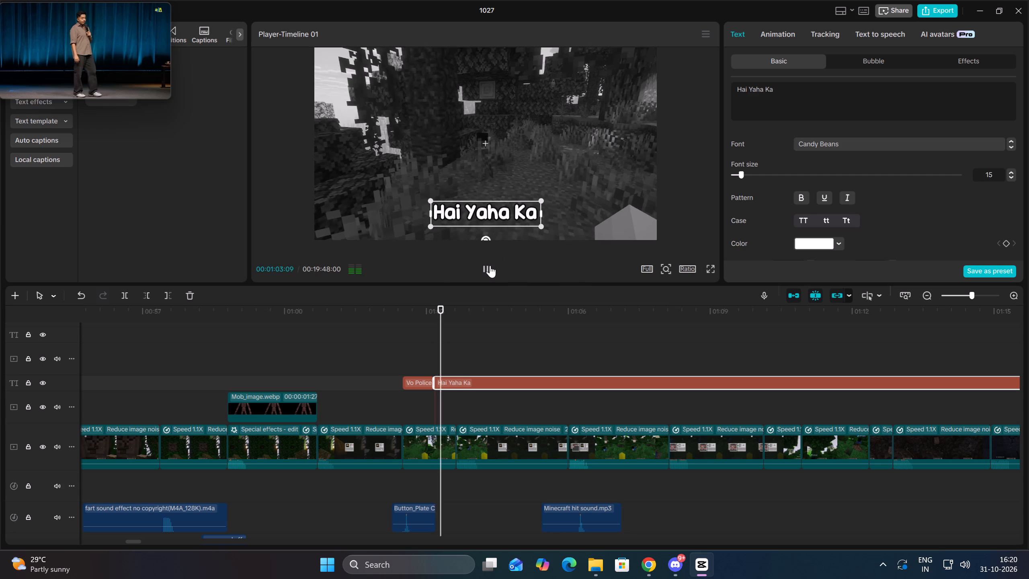
# Split the "Hai Yaha Ka" caption at the clip boundary at 00:01:03:19.
pyautogui.press('Up')
pyautogui.click(123, 297)
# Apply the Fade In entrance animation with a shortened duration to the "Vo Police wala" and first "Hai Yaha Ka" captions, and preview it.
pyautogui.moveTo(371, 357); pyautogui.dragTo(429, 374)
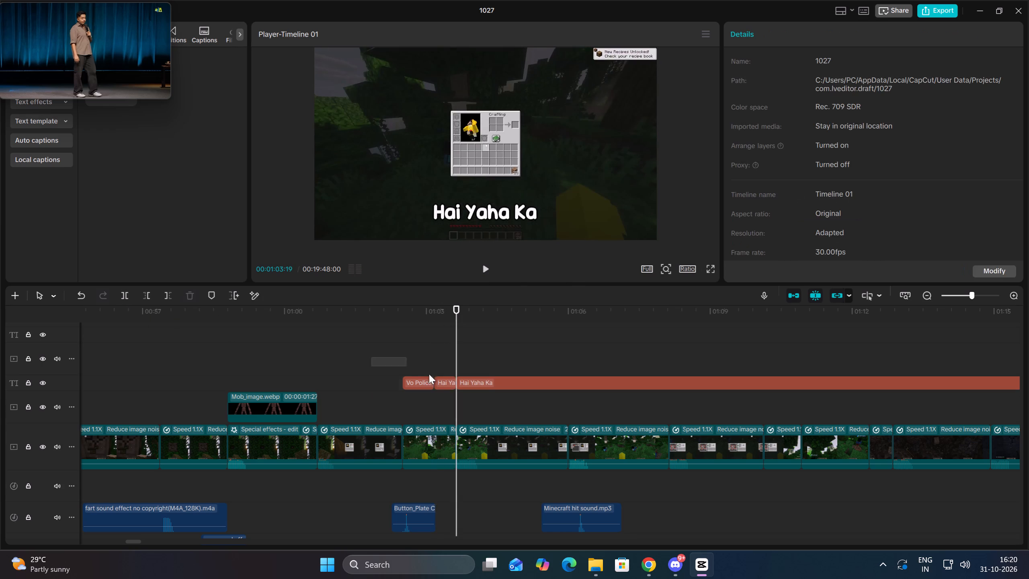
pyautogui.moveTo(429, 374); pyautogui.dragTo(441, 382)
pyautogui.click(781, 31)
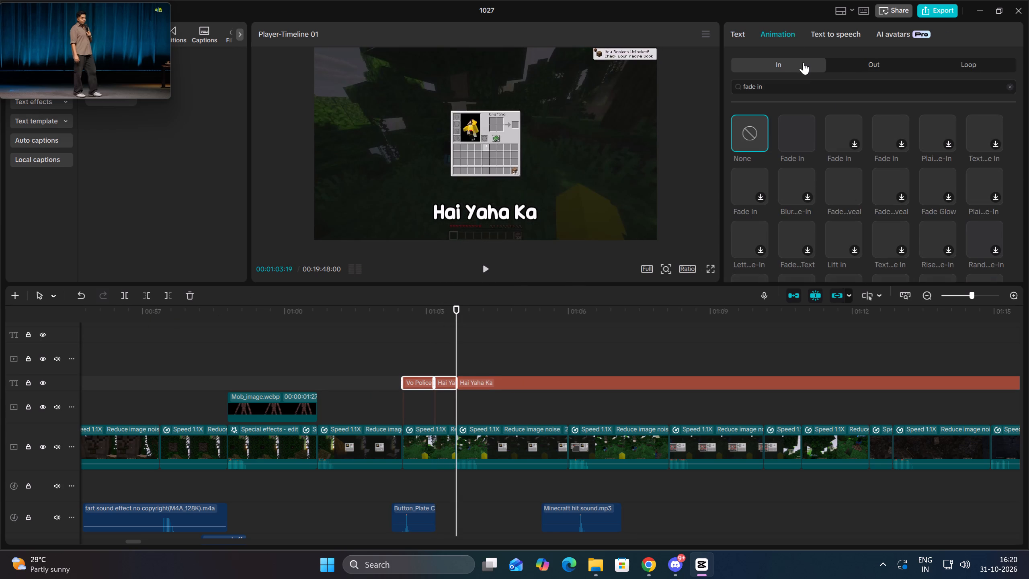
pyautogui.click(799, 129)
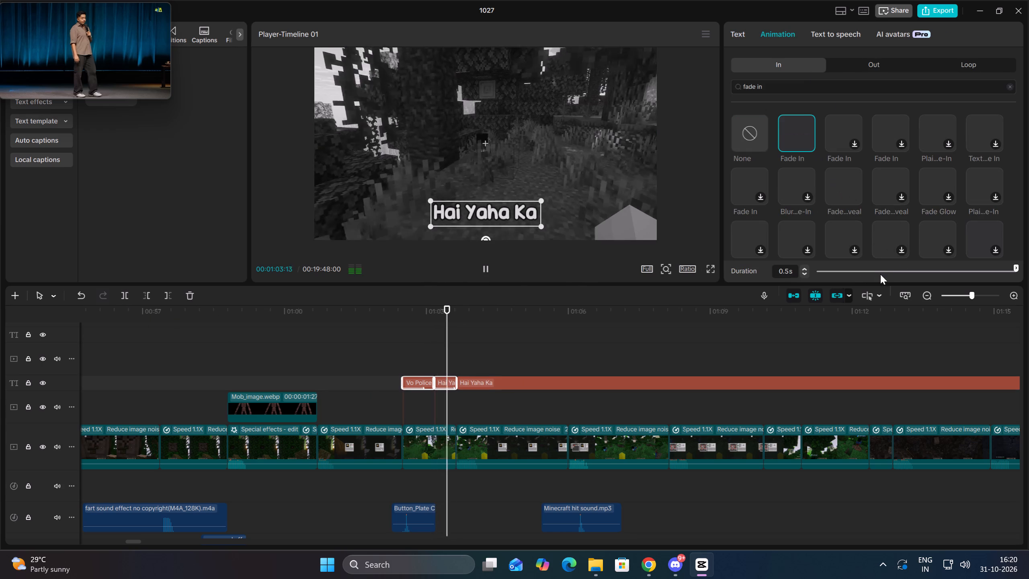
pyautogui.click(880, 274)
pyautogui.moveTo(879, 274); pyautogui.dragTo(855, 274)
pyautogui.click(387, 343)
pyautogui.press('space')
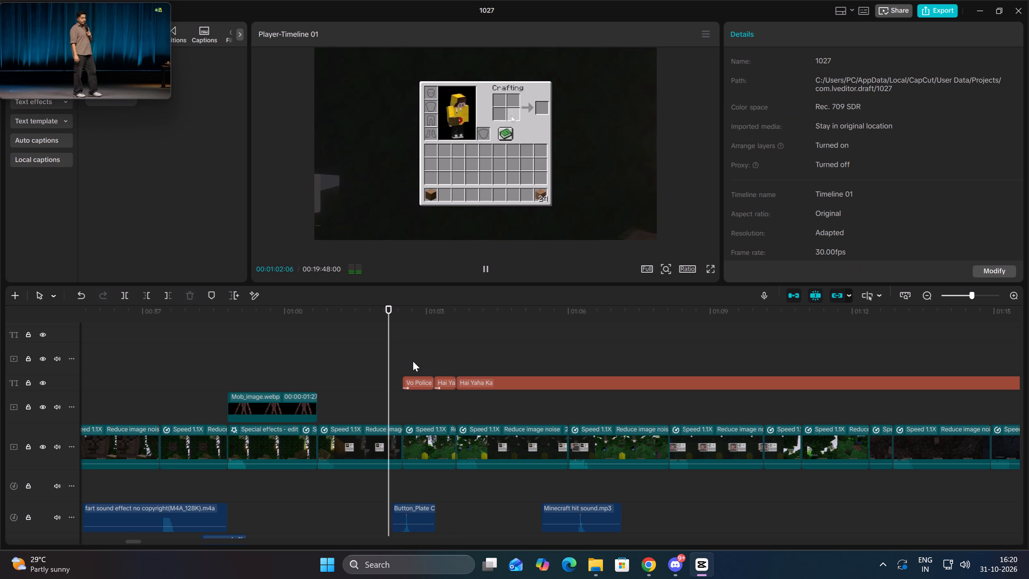
# Set the text colour of the "Vo Police wala" and first "Hai Yaha Ka" captions to blue 0070FF.
pyautogui.moveTo(404, 360); pyautogui.dragTo(452, 394)
pyautogui.press('space')
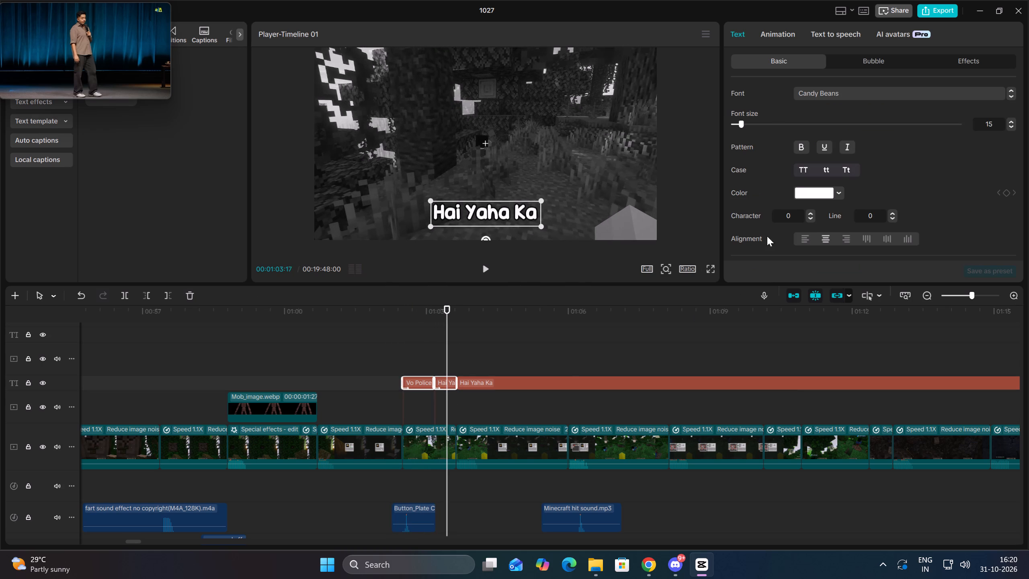
pyautogui.click(827, 188)
pyautogui.moveTo(813, 294); pyautogui.dragTo(859, 295)
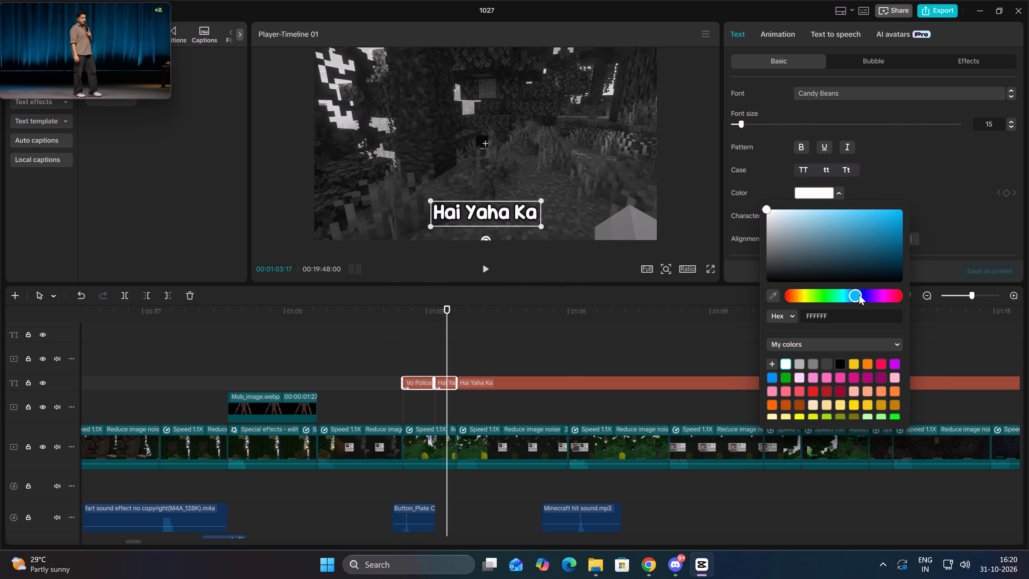
pyautogui.moveTo(859, 295); pyautogui.dragTo(861, 296)
pyautogui.moveTo(860, 239); pyautogui.dragTo(904, 197)
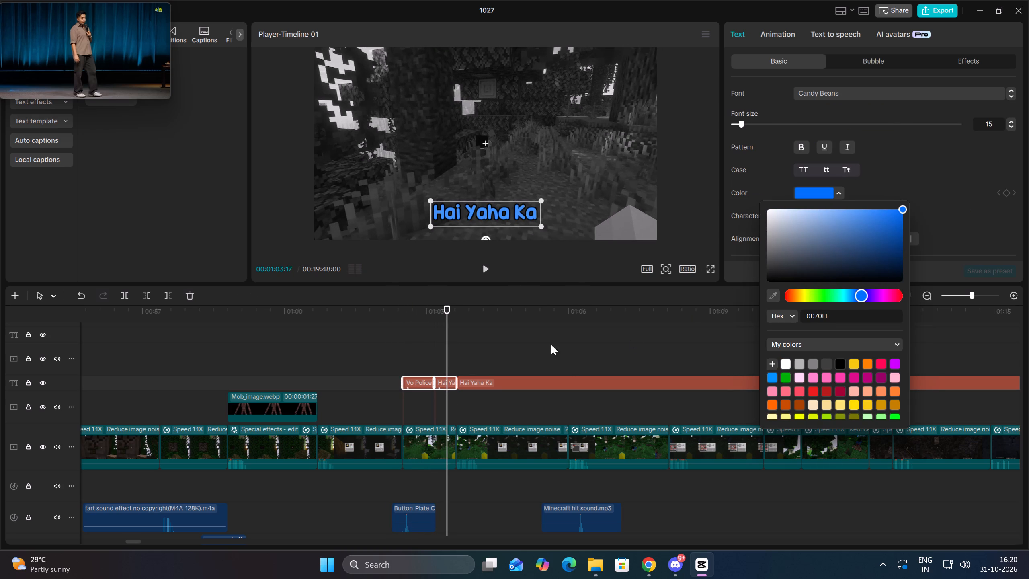
# Delete the long leftover "Hai Yaha Ka" caption that starts at 00:01:03:19.
pyautogui.moveTo(534, 340); pyautogui.dragTo(597, 396)
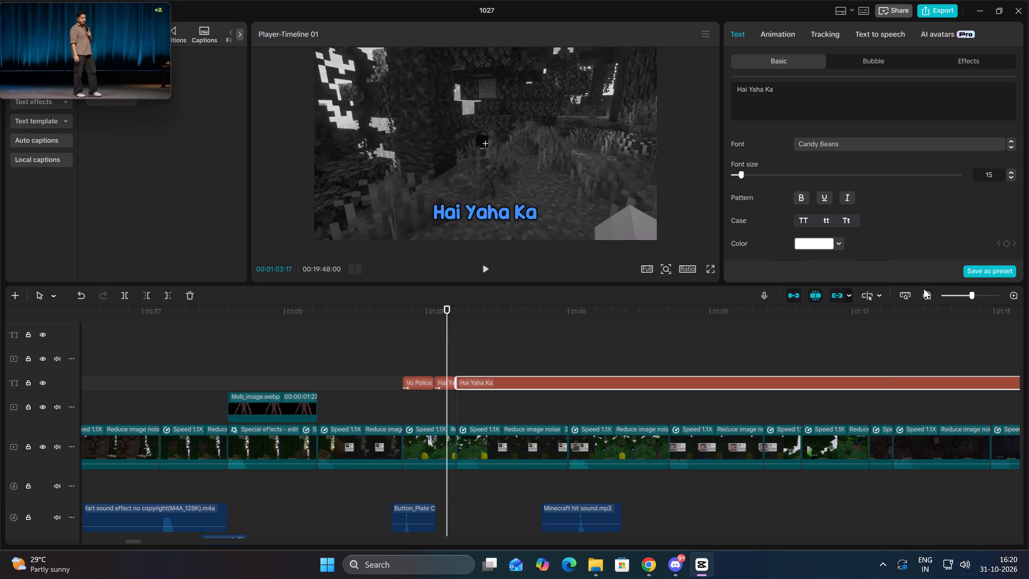
pyautogui.doubleClick(926, 298)
pyautogui.press('space')
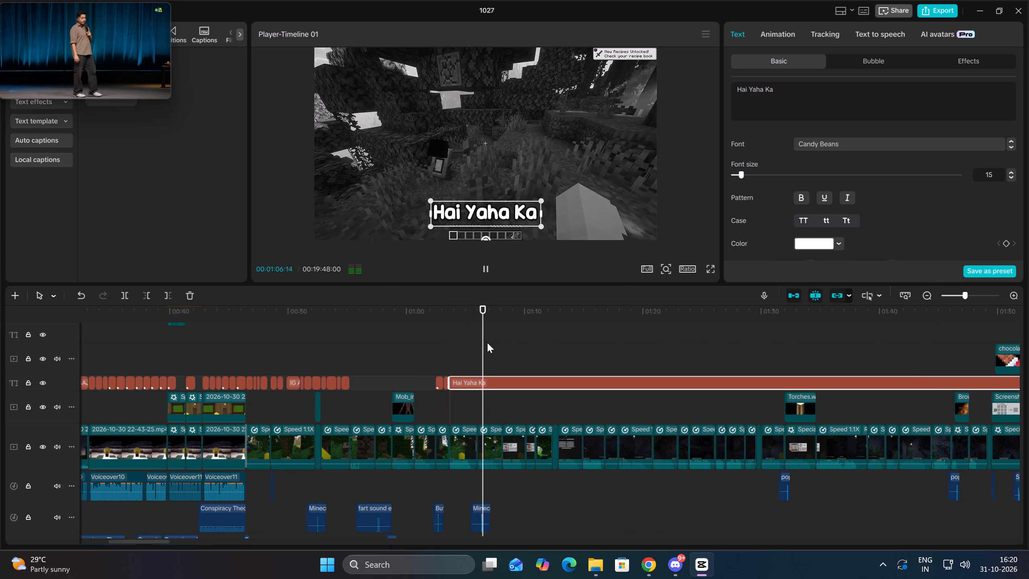
pyautogui.press('Delete')
# Apply the Pop Up entrance animation with a 0.1 s duration to all captions from about 00:00:45 through the blue ones near 00:01:03.
pyautogui.keyDown('ctrl'); pyautogui.scroll(-2, 541, 423); pyautogui.keyUp('ctrl')
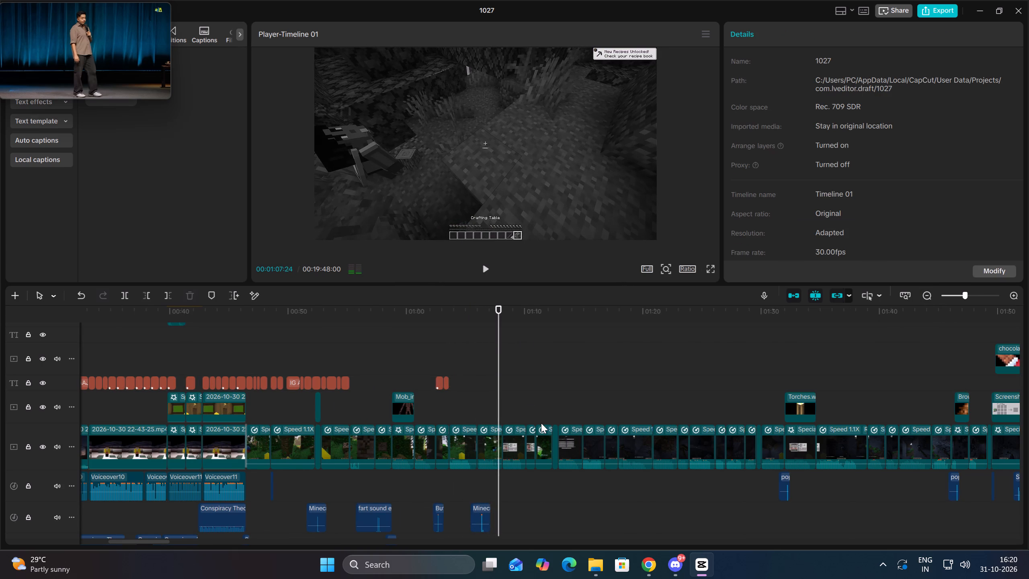
pyautogui.keyDown('ctrl'); pyautogui.scroll(-11, 541, 423); pyautogui.keyUp('ctrl')
pyautogui.scroll(-7, 411, 418)
pyautogui.scroll(5, 397, 418)
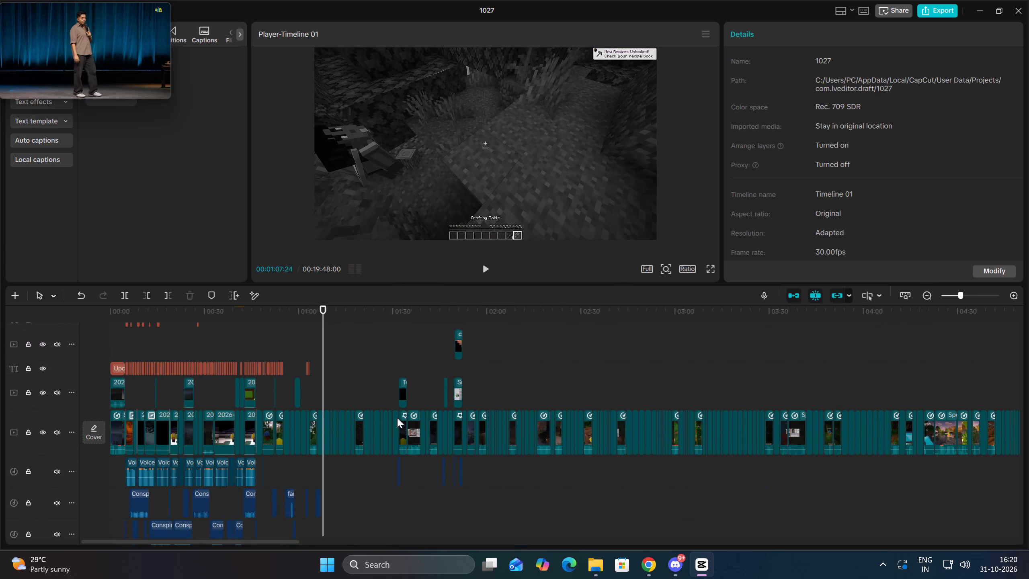
pyautogui.scroll(-5, 397, 418)
pyautogui.keyDown('ctrl'); pyautogui.scroll(-7, 397, 418); pyautogui.keyUp('ctrl')
pyautogui.scroll(3, 323, 423)
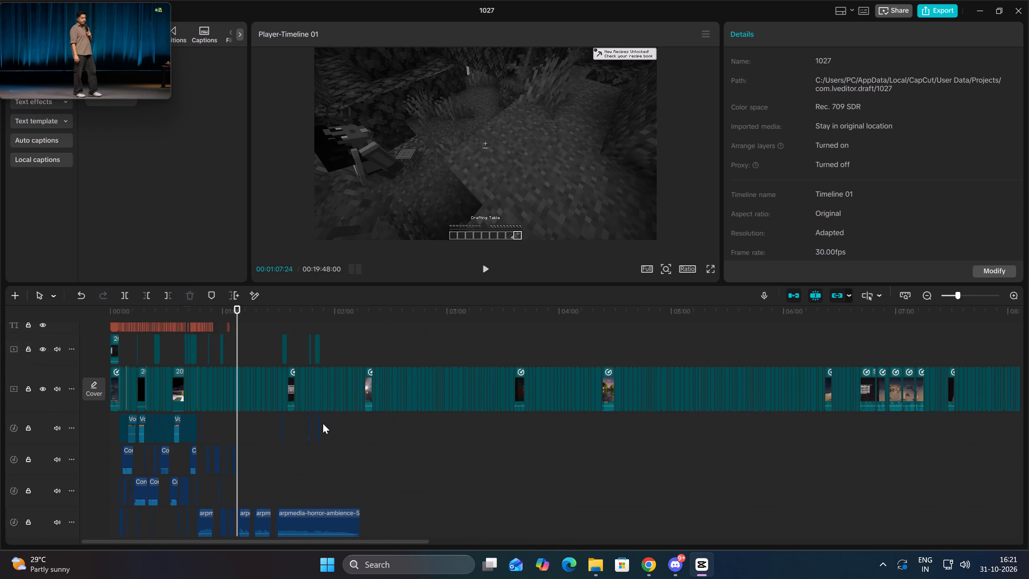
pyautogui.scroll(4, 323, 423)
pyautogui.click(209, 374)
pyautogui.moveTo(209, 374); pyautogui.dragTo(166, 369)
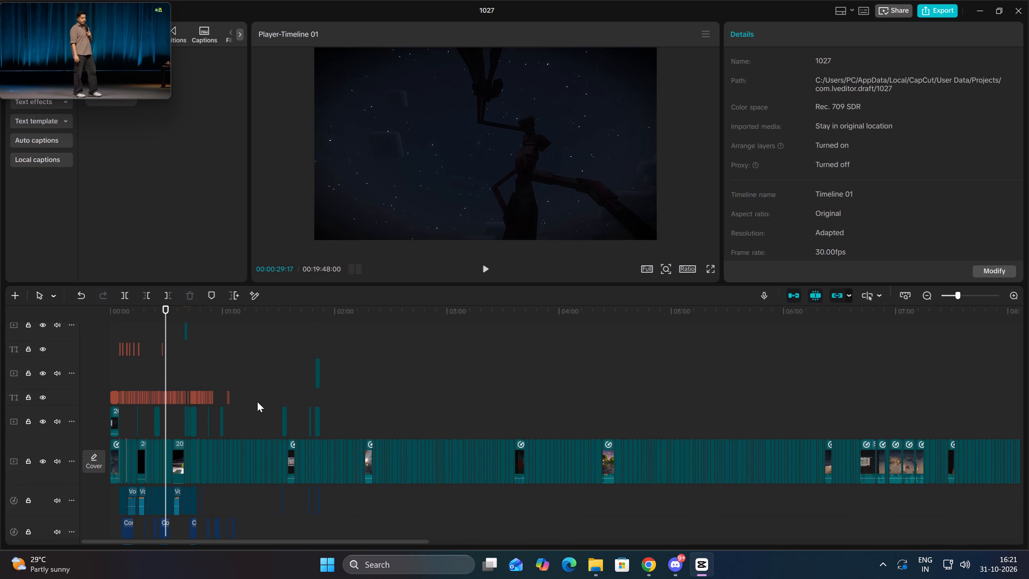
pyautogui.moveTo(247, 395); pyautogui.dragTo(196, 385)
pyautogui.keyDown('ctrl'); pyautogui.scroll(8, 353, 396); pyautogui.keyUp('ctrl')
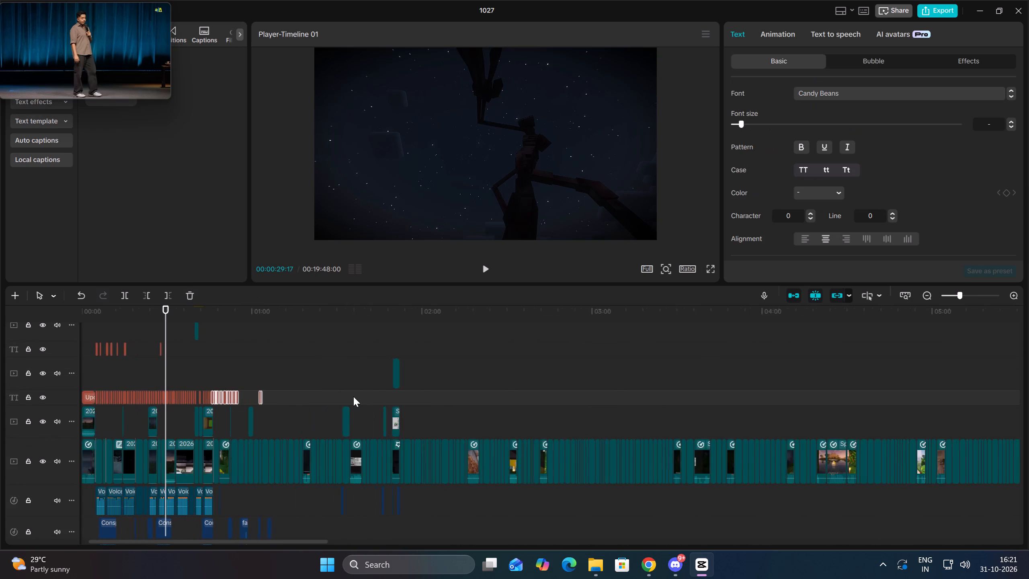
pyautogui.keyDown('ctrl'); pyautogui.scroll(9, 353, 396); pyautogui.keyUp('ctrl')
pyautogui.keyDown('ctrl'); pyautogui.scroll(2, 507, 397); pyautogui.keyUp('ctrl')
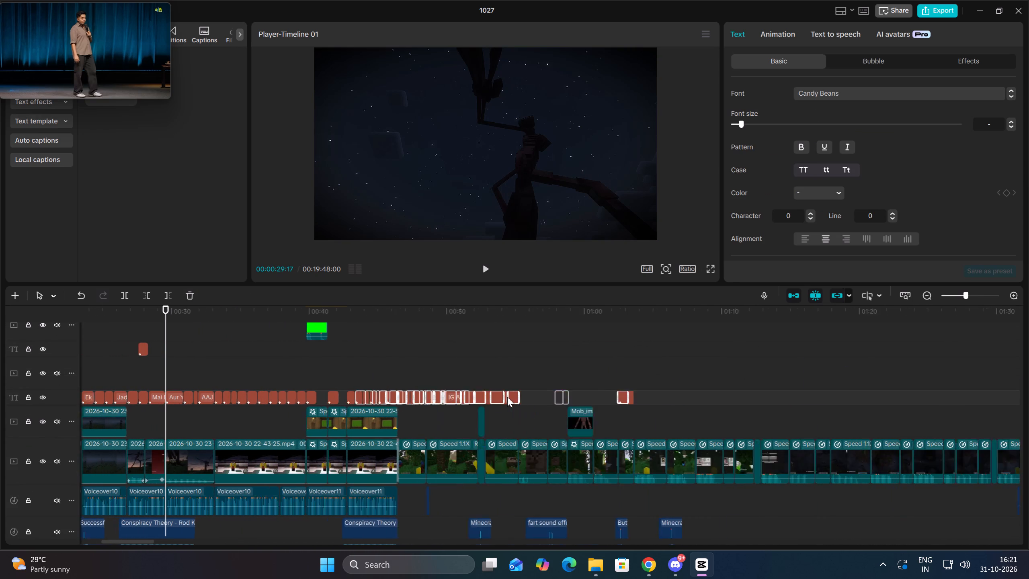
pyautogui.keyDown('ctrl'); pyautogui.scroll(5, 507, 397); pyautogui.keyUp('ctrl')
pyautogui.keyDown('ctrl'); pyautogui.scroll(-4, 620, 398); pyautogui.keyUp('ctrl')
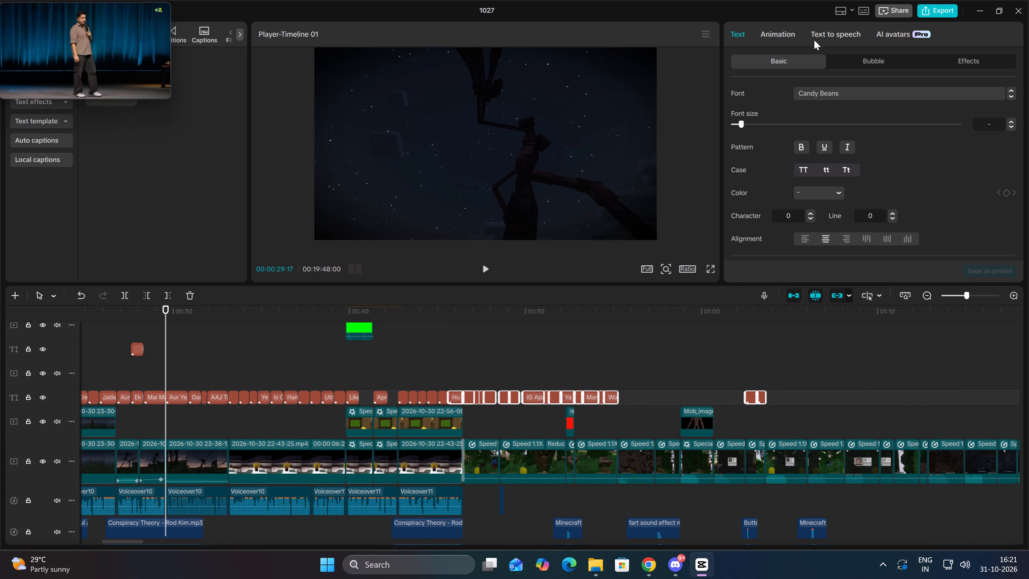
pyautogui.click(791, 32)
pyautogui.moveTo(820, 82); pyautogui.dragTo(711, 72)
pyautogui.press('BackSpace')
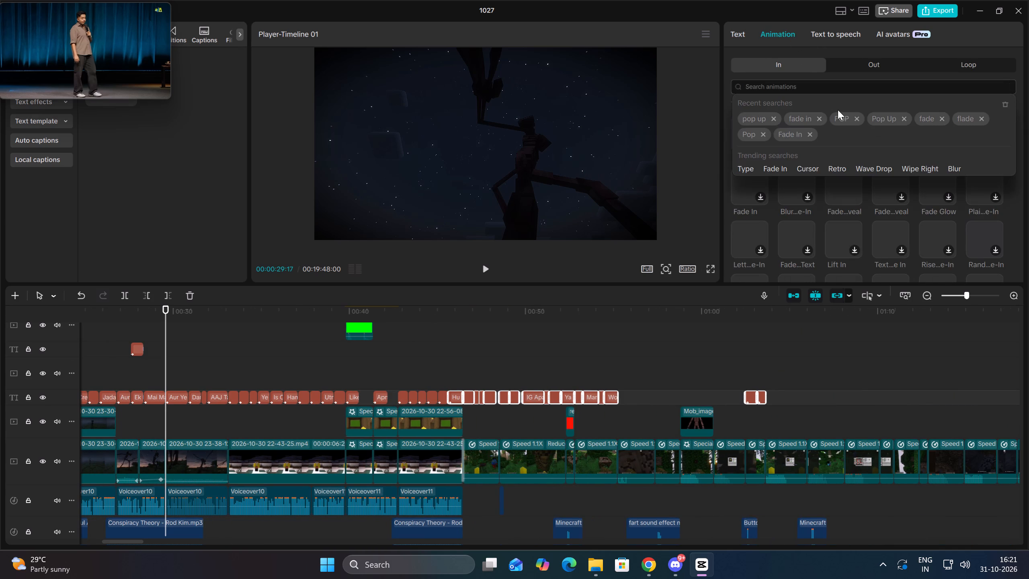
pyautogui.click(881, 118)
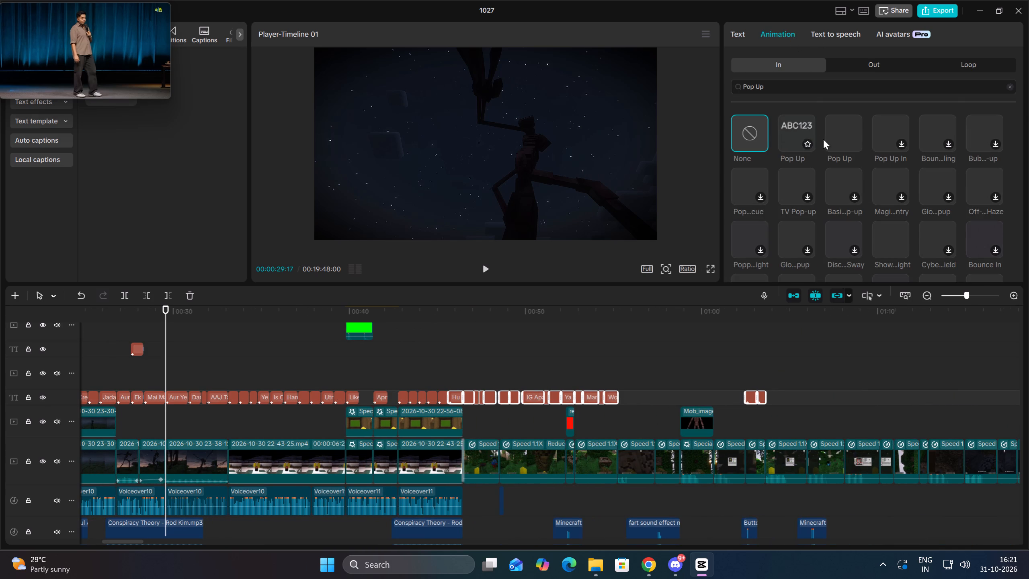
pyautogui.click(796, 137)
pyautogui.moveTo(876, 273); pyautogui.dragTo(871, 272)
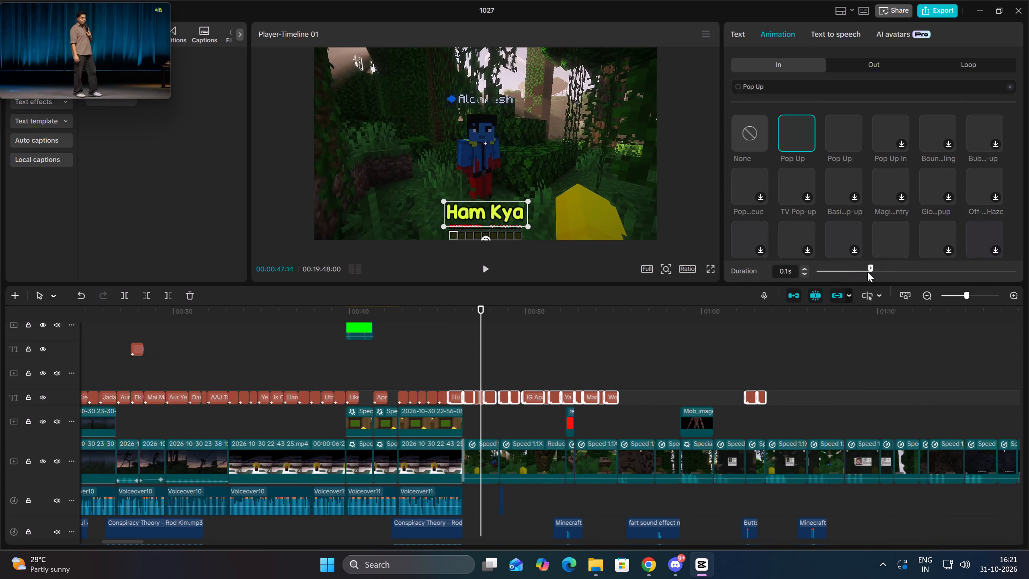
# Play back the animated captions from about 00:00:45 to check them.
pyautogui.moveTo(470, 374); pyautogui.dragTo(447, 374)
pyautogui.click(447, 374)
pyautogui.press('space')
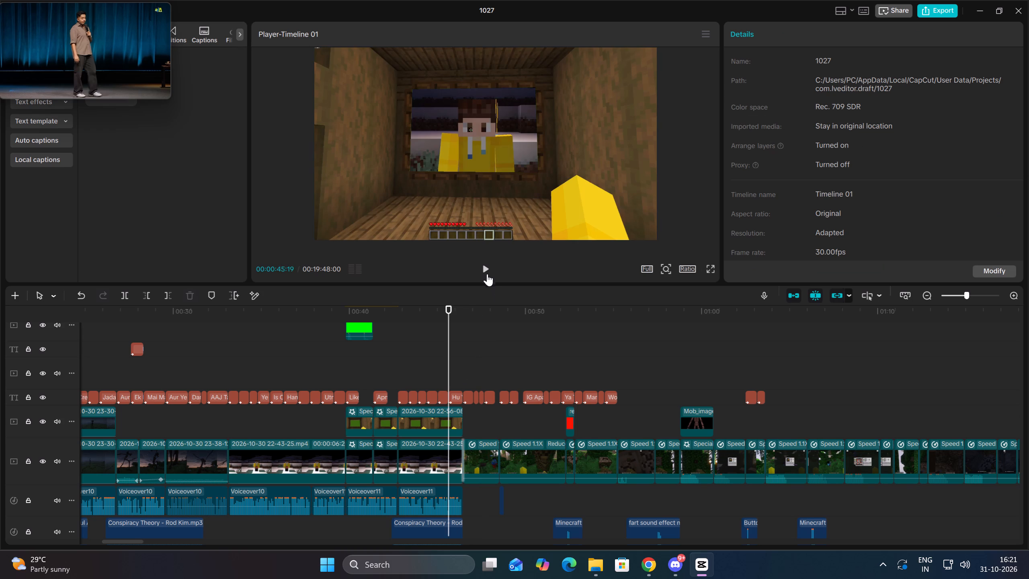
pyautogui.click(457, 334)
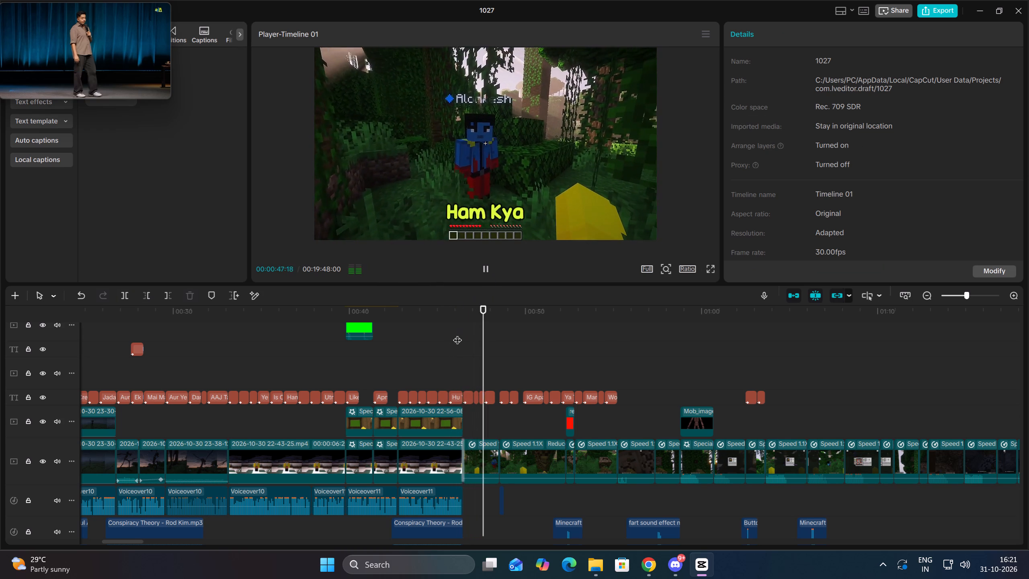
pyautogui.moveTo(457, 334); pyautogui.dragTo(445, 335)
pyautogui.press('space')
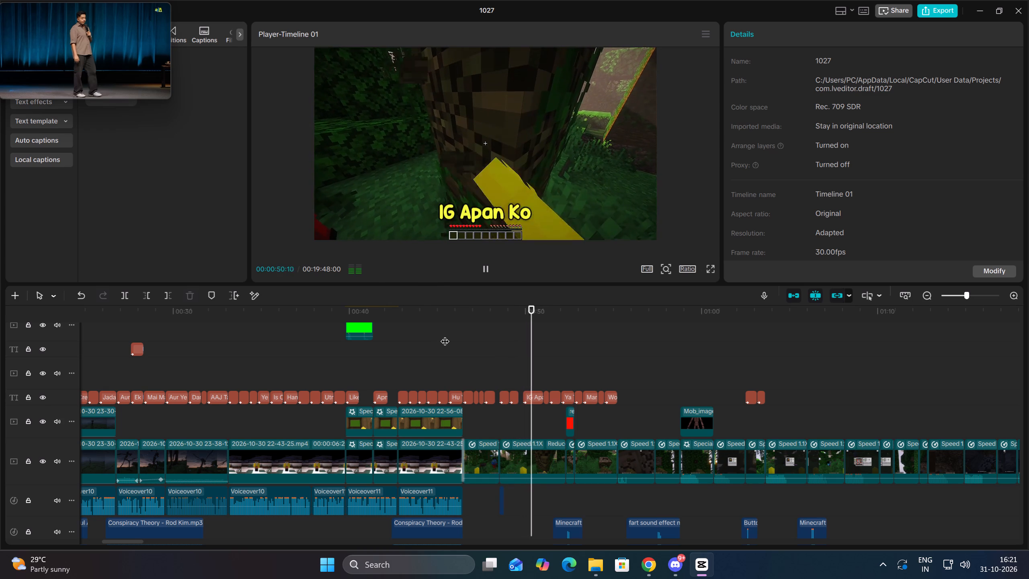
# Dismiss the floating video window covering the media library.
pyautogui.click(158, 9)
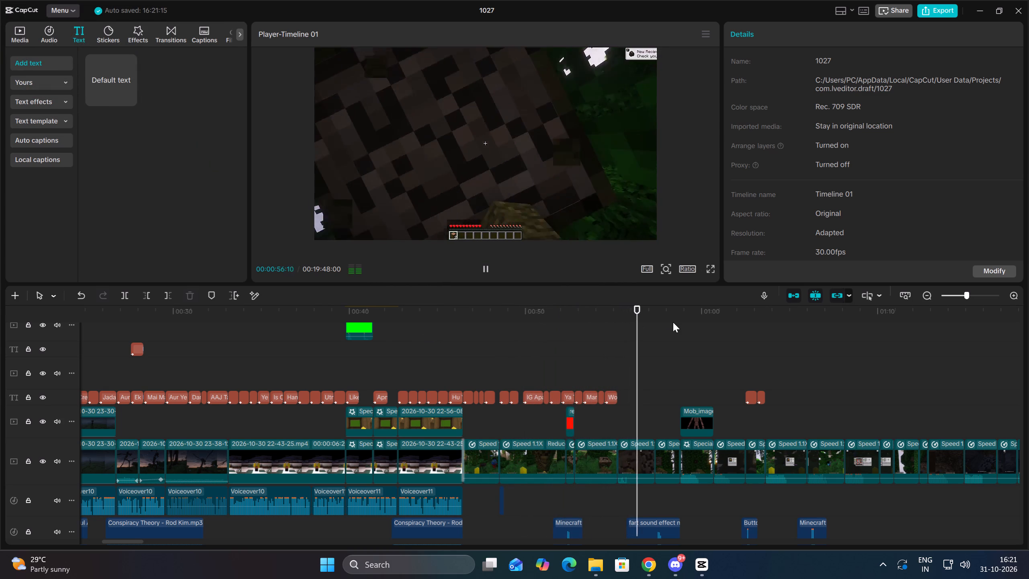
# Review the gameplay and audio from about 00:00:56 onward, and replay the Stone Age advancement moment around 00:01:14.
pyautogui.scroll(-8, 672, 425)
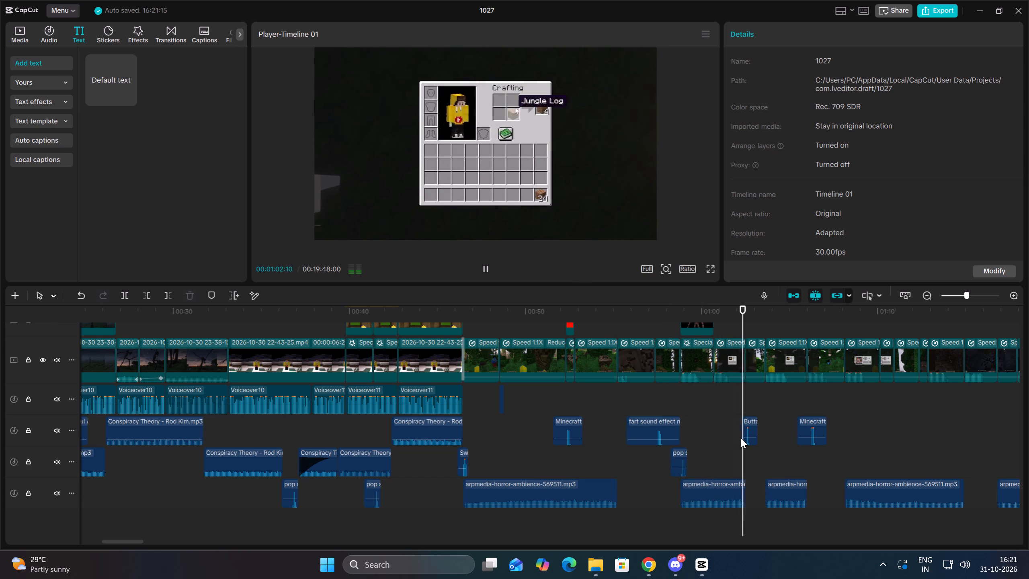
pyautogui.scroll(4, 741, 438)
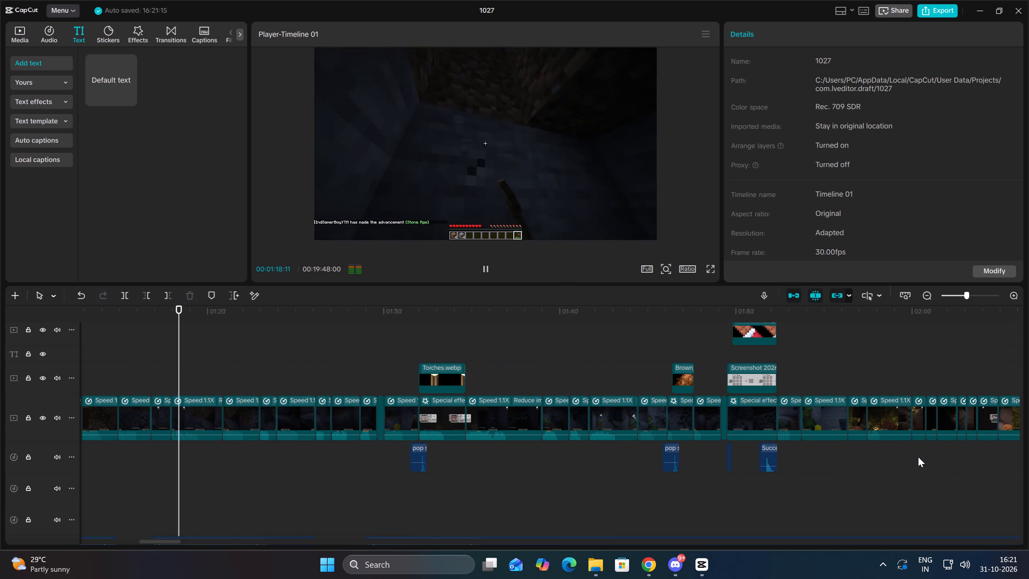
pyautogui.press('Up')
pyautogui.press('Up')
pyautogui.press('Up')
pyautogui.click(212, 467)
pyautogui.moveTo(210, 467); pyautogui.dragTo(137, 470)
pyautogui.press('Up')
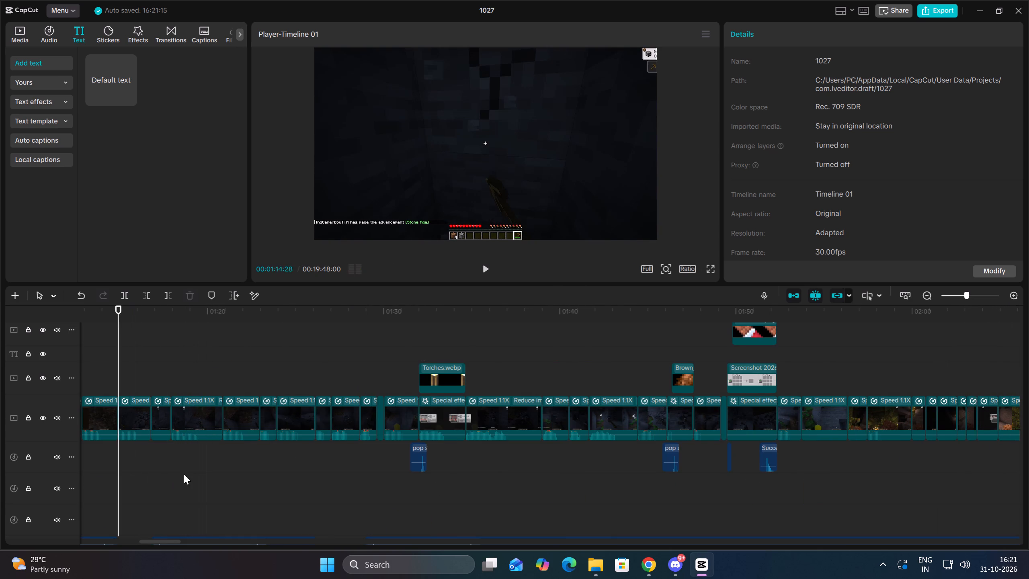
pyautogui.press('Up')
pyautogui.press('space')
# Widen the media library and place the Mouse Click Sound Effect on the upper audio track near 00:01:15.
pyautogui.click(2, 31)
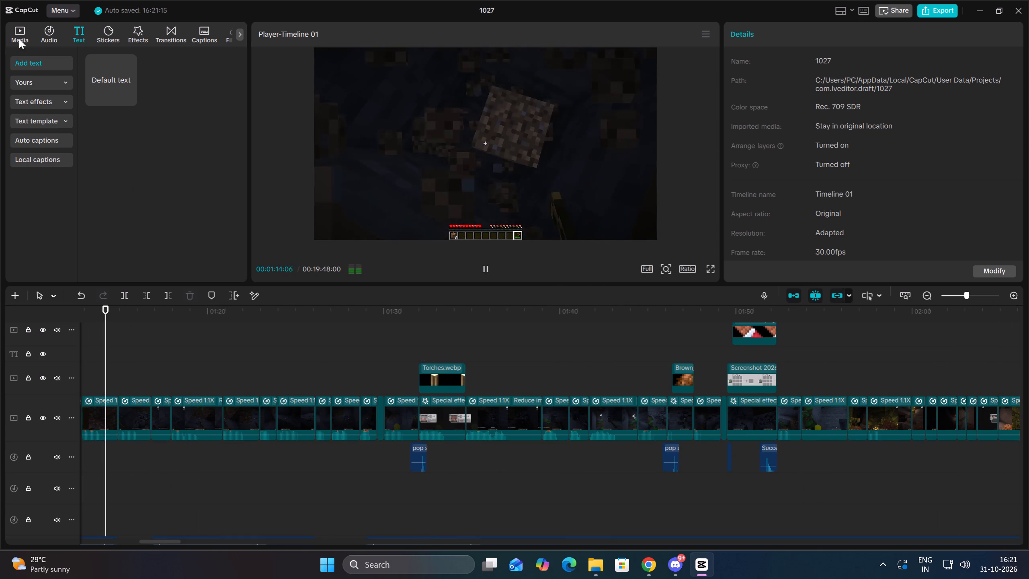
pyautogui.click(17, 34)
pyautogui.press('space')
pyautogui.scroll(-1, 166, 205)
pyautogui.scroll(7, 166, 205)
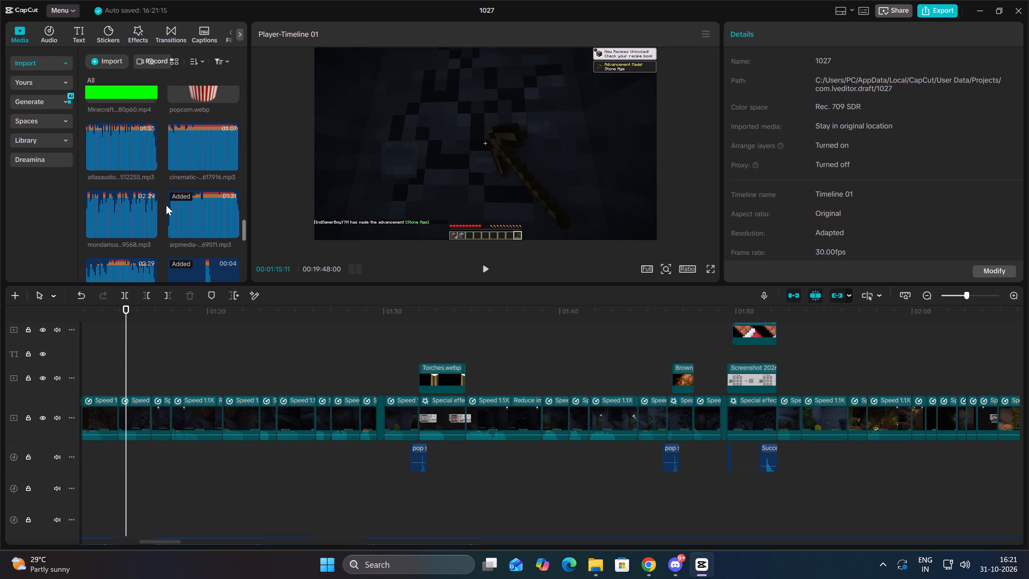
pyautogui.scroll(3, 166, 205)
pyautogui.moveTo(250, 195); pyautogui.dragTo(509, 195)
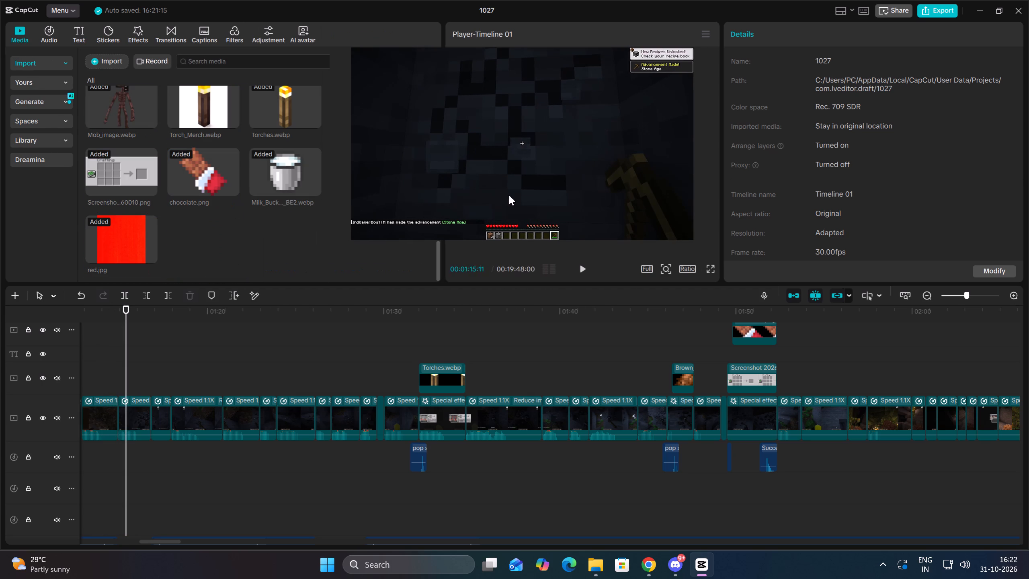
pyautogui.moveTo(509, 195); pyautogui.dragTo(524, 194)
pyautogui.scroll(7, 338, 199)
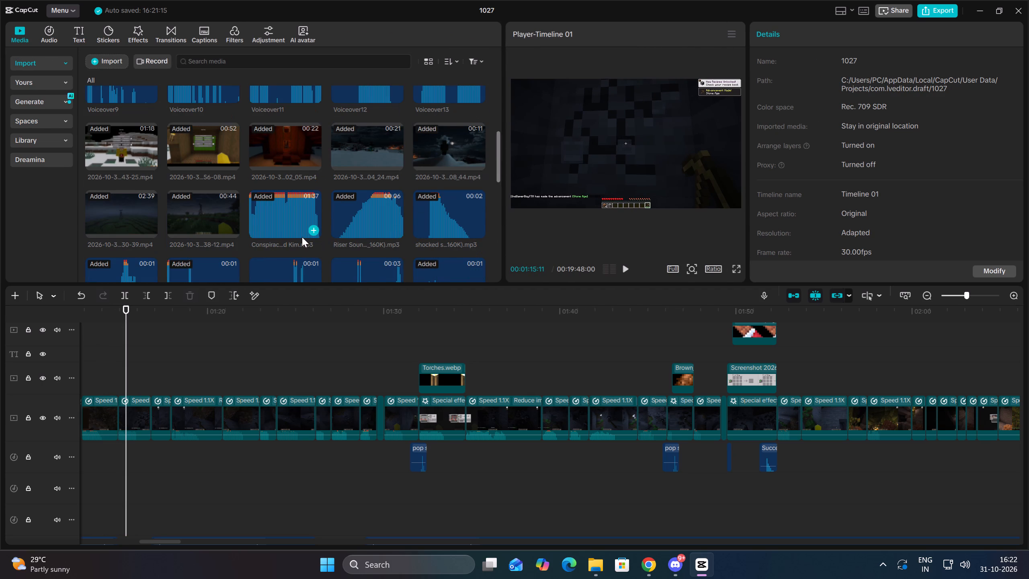
pyautogui.scroll(-1, 301, 237)
pyautogui.click(279, 238)
pyautogui.moveTo(280, 238); pyautogui.dragTo(160, 365)
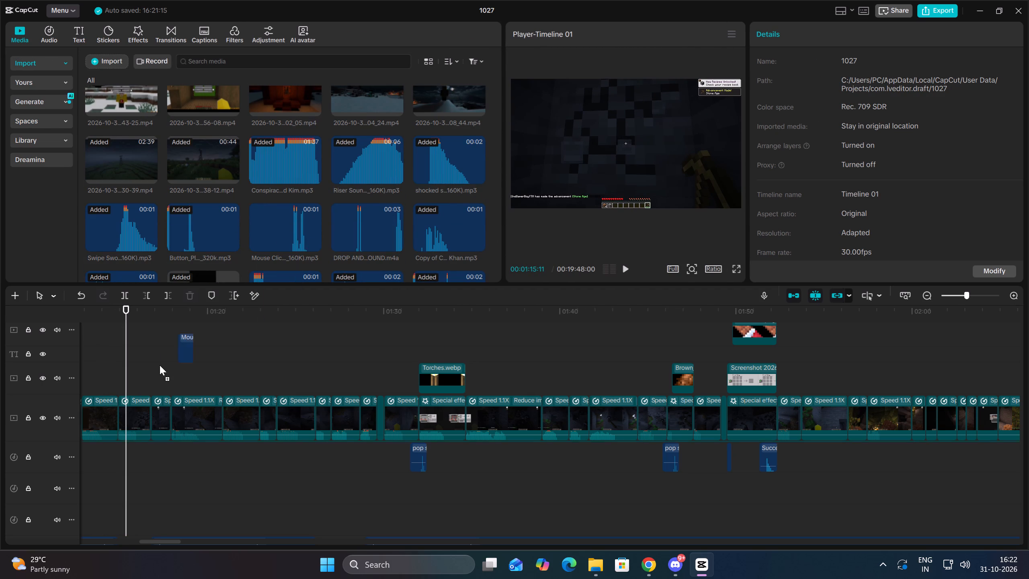
pyautogui.moveTo(160, 365); pyautogui.dragTo(116, 450)
# Align the click in the Mouse Click Sound Effect with the start of the gameplay clip at 00:01:14:28.
pyautogui.tripleClick(1012, 294)
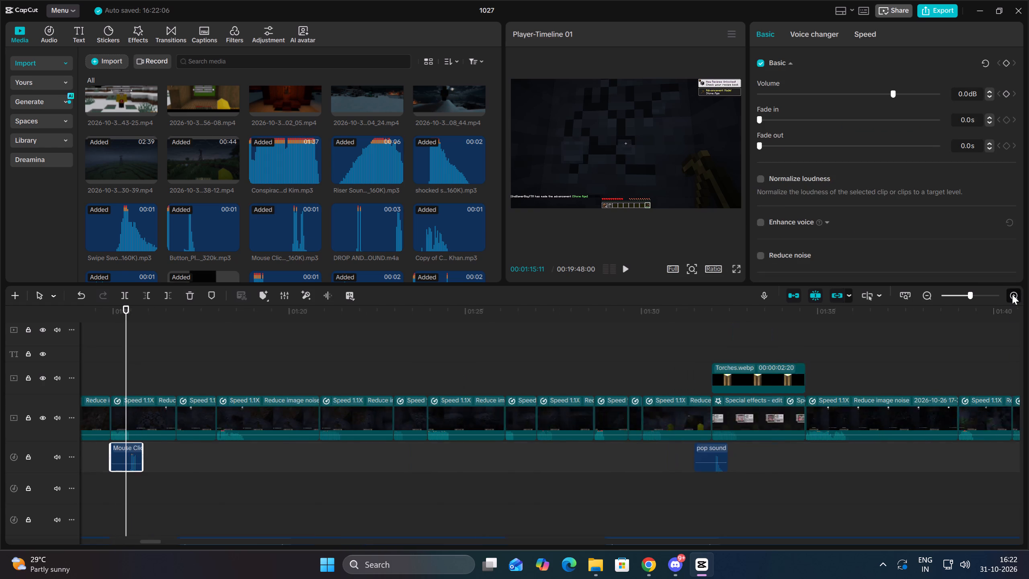
pyautogui.press('Up')
pyautogui.moveTo(649, 455); pyautogui.dragTo(569, 455)
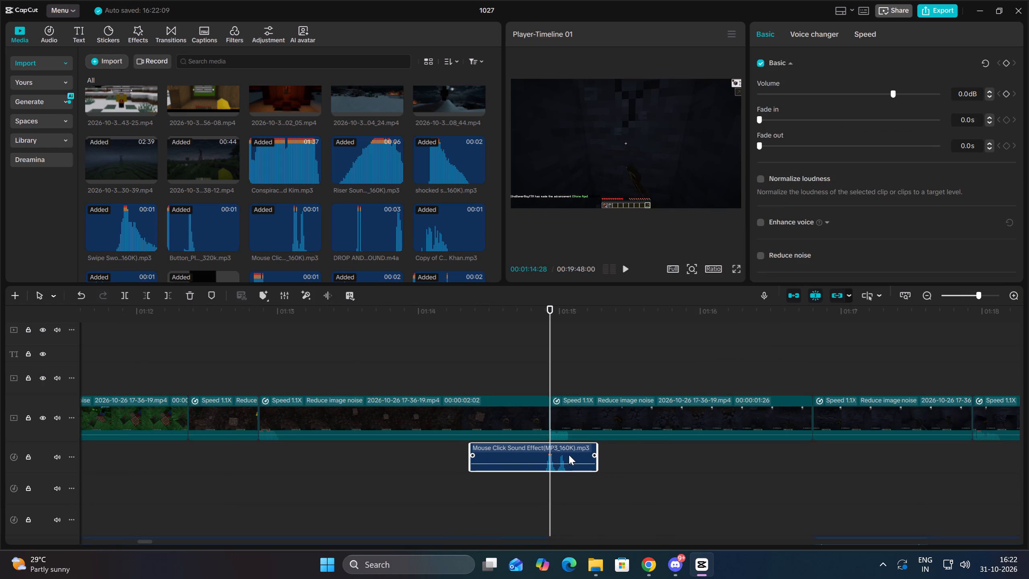
pyautogui.moveTo(569, 455); pyautogui.dragTo(578, 455)
# Place the Button_Pl sound effect over the gameplay cut at 00:01:26:04 and lower its volume to -6.5 dB.
pyautogui.press('space')
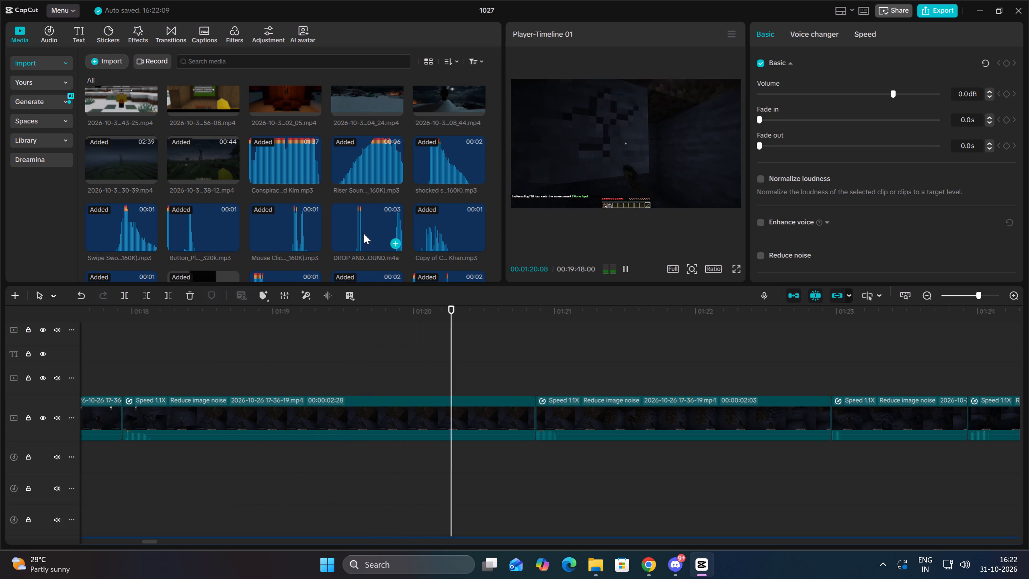
pyautogui.press('space')
pyautogui.press('space')
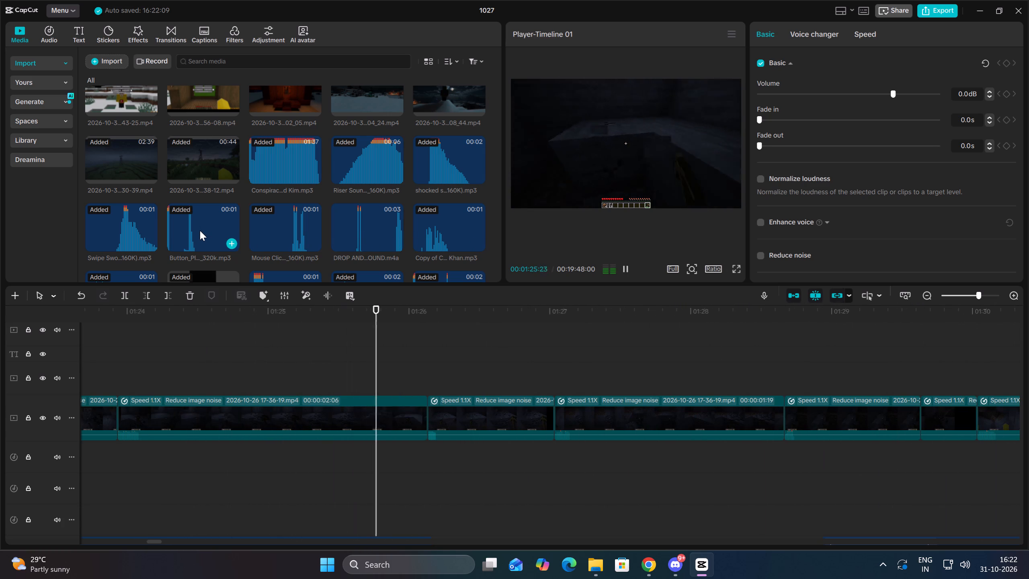
pyautogui.press('space')
pyautogui.press('Up')
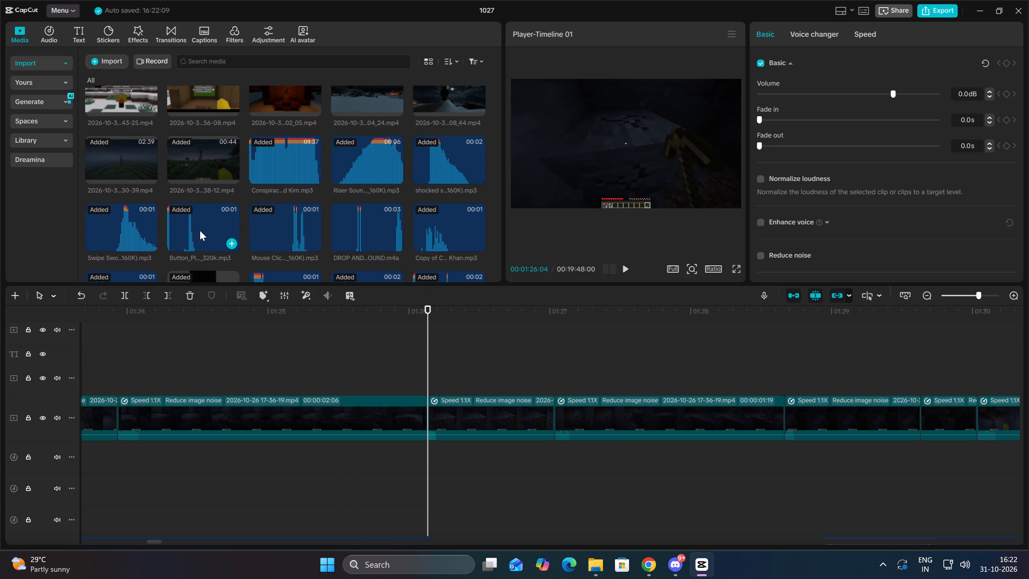
pyautogui.moveTo(200, 230); pyautogui.dragTo(370, 469)
pyautogui.moveTo(459, 450); pyautogui.dragTo(480, 455)
pyautogui.click(880, 92)
# Move the second keyframe of the Torches overlay near 00:01:32 slightly later and replay its entrance.
pyautogui.press('space')
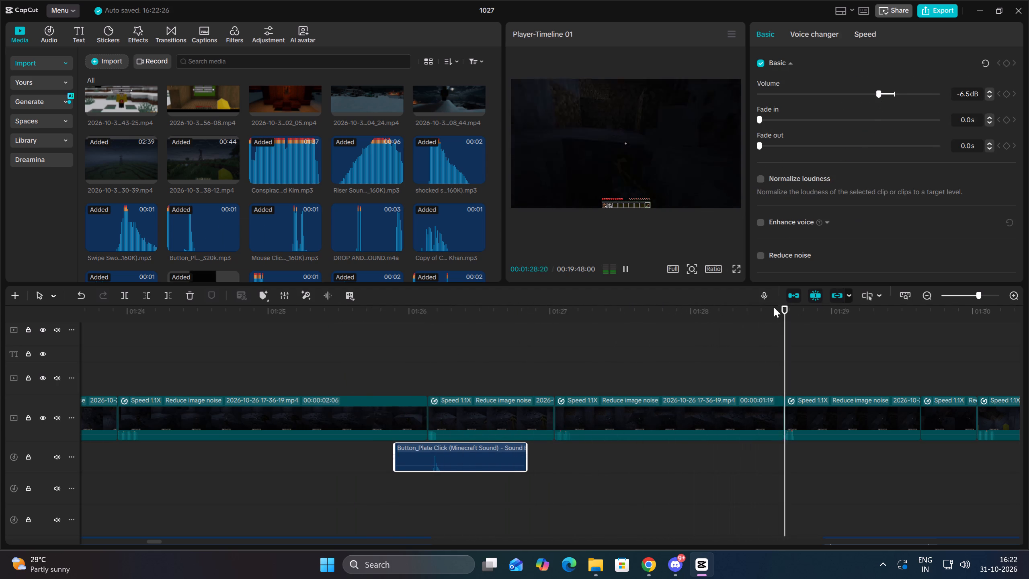
pyautogui.click(931, 294)
pyautogui.click(931, 294)
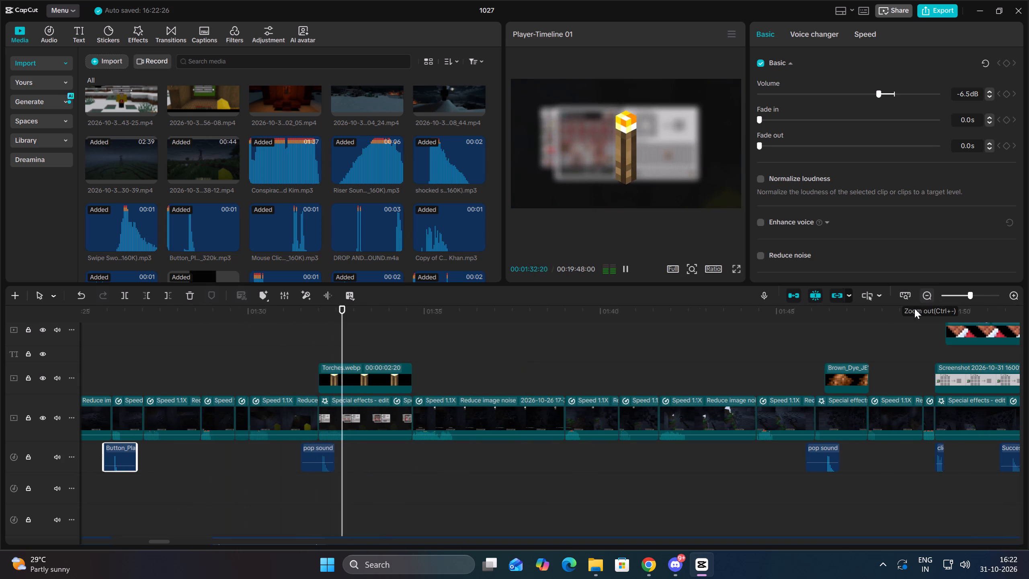
pyautogui.click(371, 383)
pyautogui.press('Up')
pyautogui.press('Up')
pyautogui.moveTo(327, 376); pyautogui.dragTo(335, 377)
pyautogui.press('space')
pyautogui.press('Up')
pyautogui.press('Up')
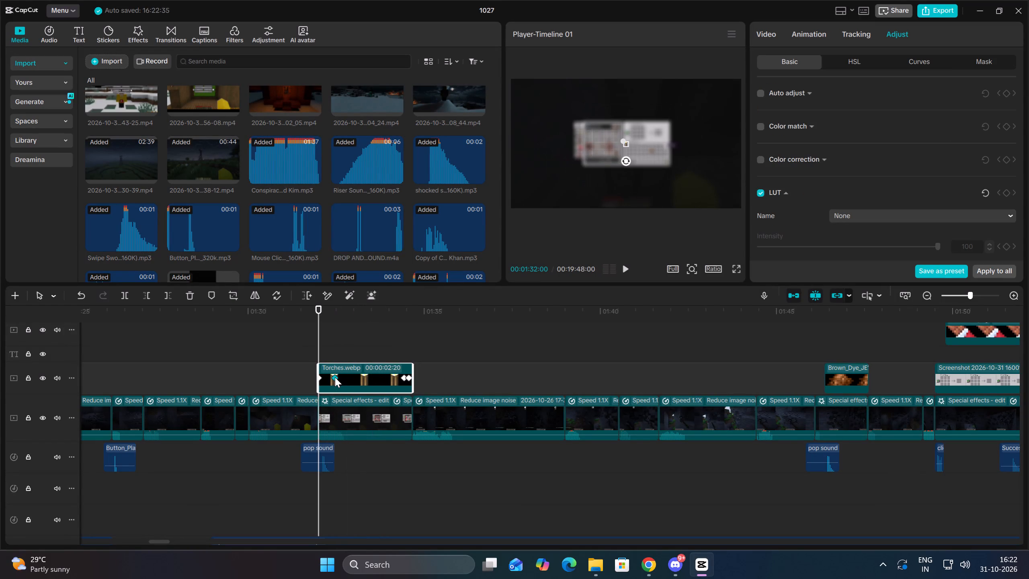
pyautogui.press('space')
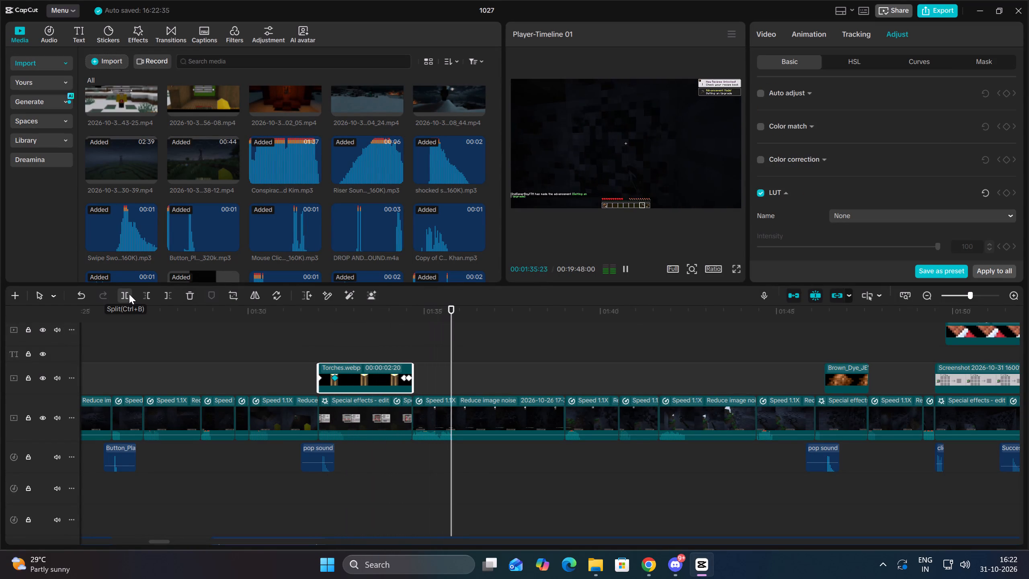
# Split the Torches overlay at 00:01:32:21, cut its second piece back to 00:01:33:26, and place the first piece directly before it.
pyautogui.doubleClick(341, 349)
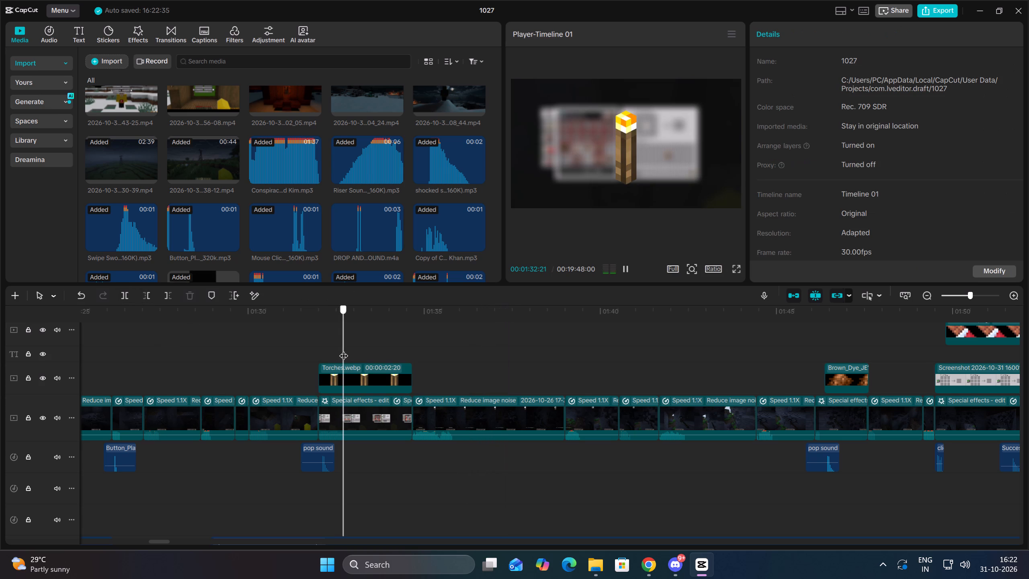
pyautogui.click(353, 381)
pyautogui.click(117, 295)
pyautogui.click(125, 295)
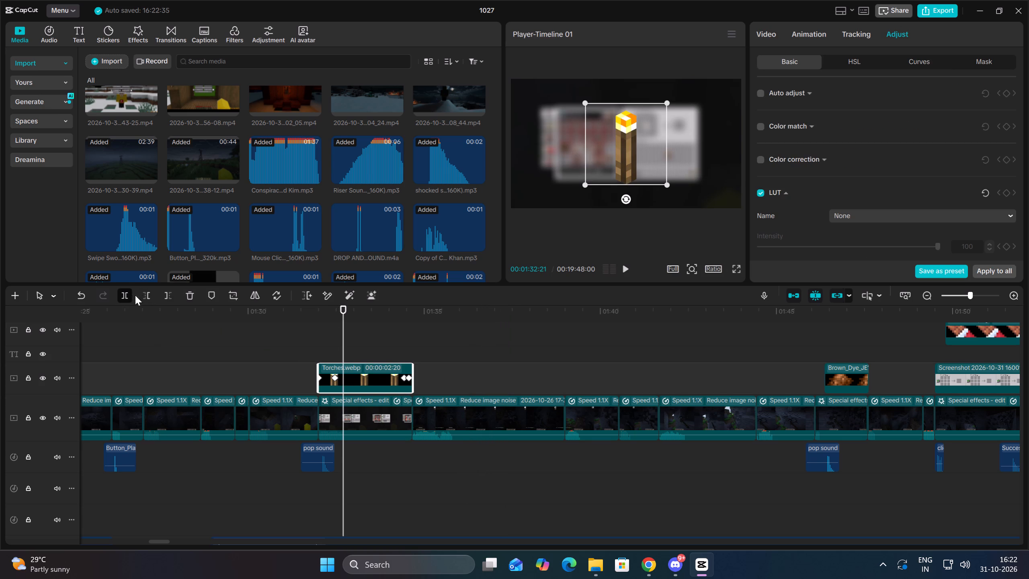
pyautogui.press('space')
pyautogui.press('space')
pyautogui.click(147, 294)
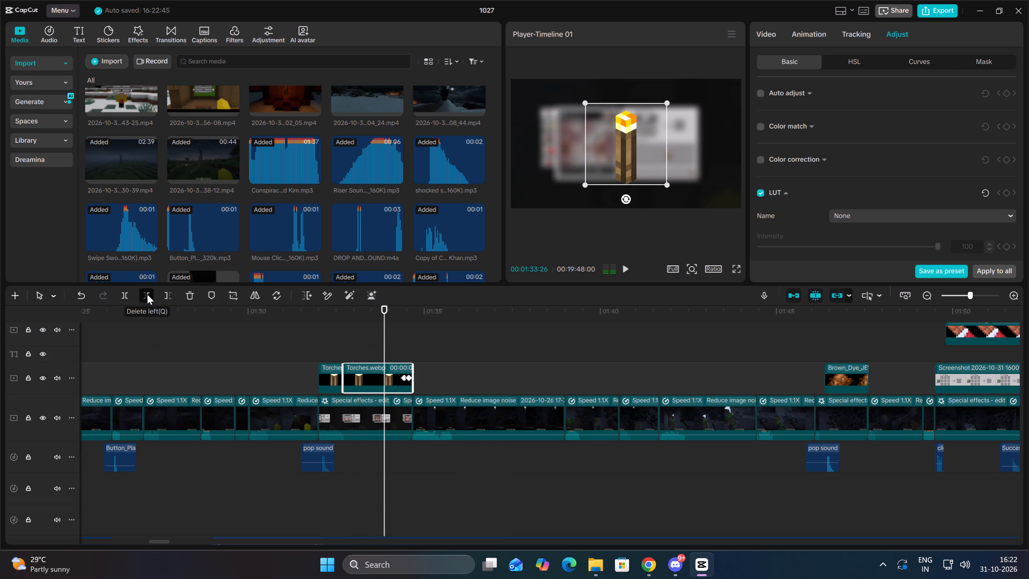
pyautogui.moveTo(330, 373); pyautogui.dragTo(373, 380)
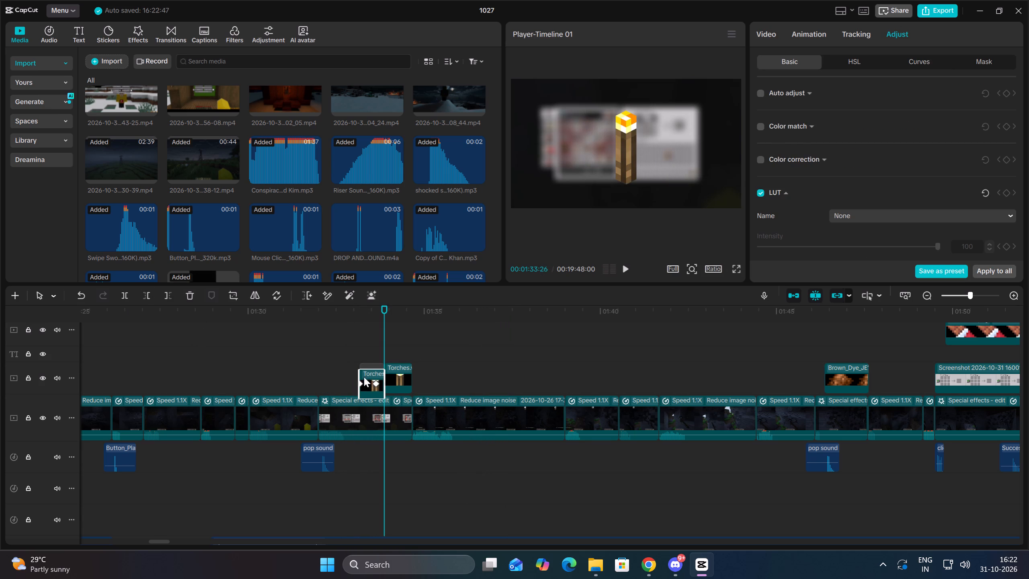
# Copy the Brown_Dye overlay and paste it at 00:01:32:00, where the blurred crafting scene starts.
pyautogui.click(339, 359)
pyautogui.press('Up')
pyautogui.click(844, 374)
pyautogui.rightClick(844, 374)
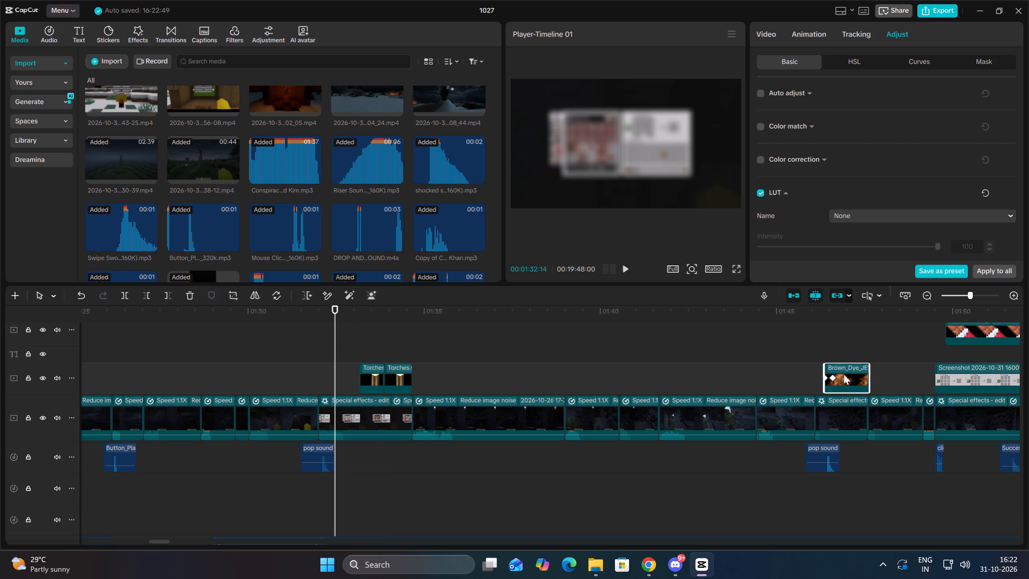
pyautogui.click(867, 104)
pyautogui.click(327, 354)
pyautogui.press('Up')
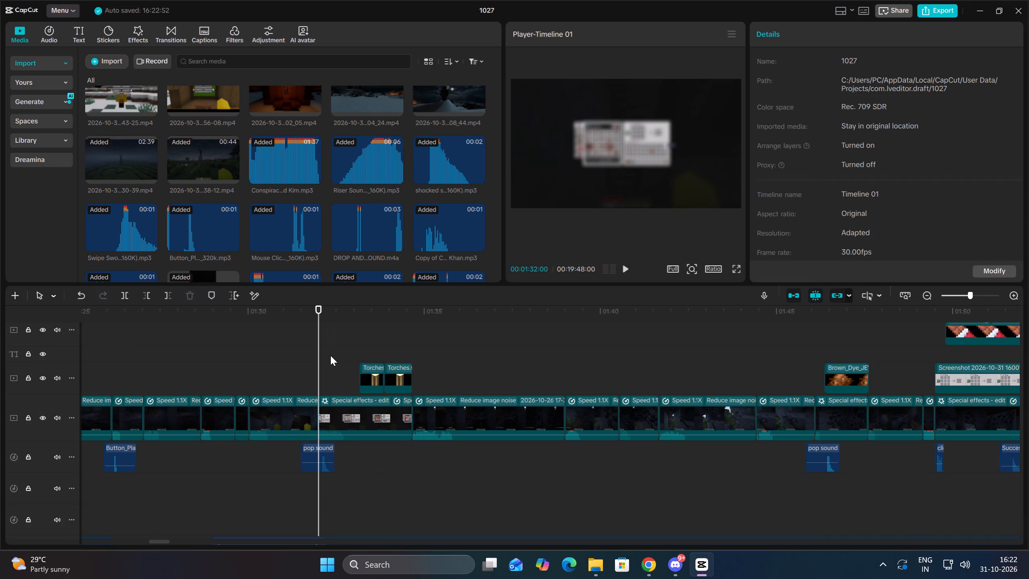
pyautogui.rightClick(333, 351)
pyautogui.click(365, 395)
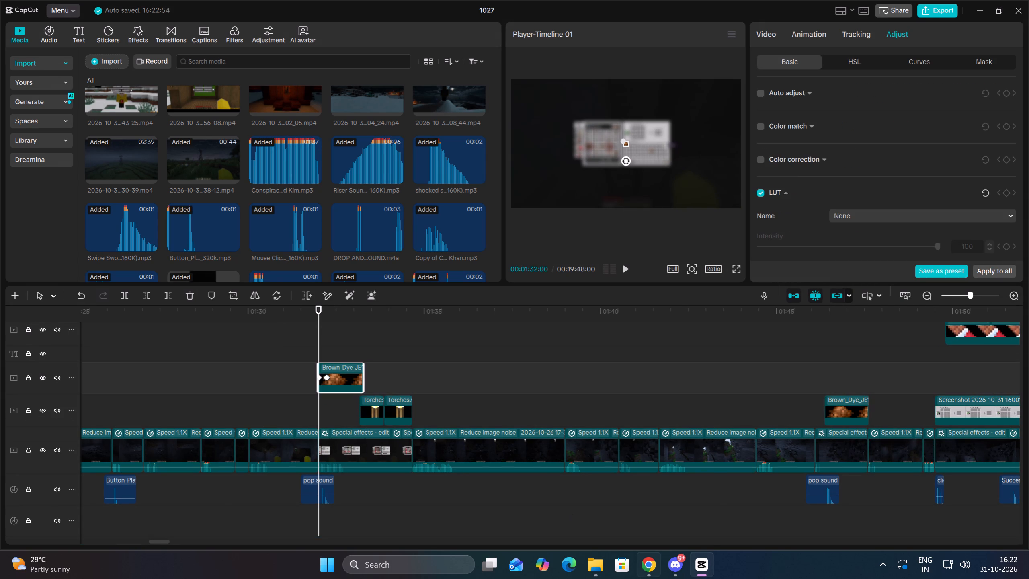
# Switch to Chrome and search Google for "coal minecraft png".
pyautogui.click(653, 564)
pyautogui.click(172, 5)
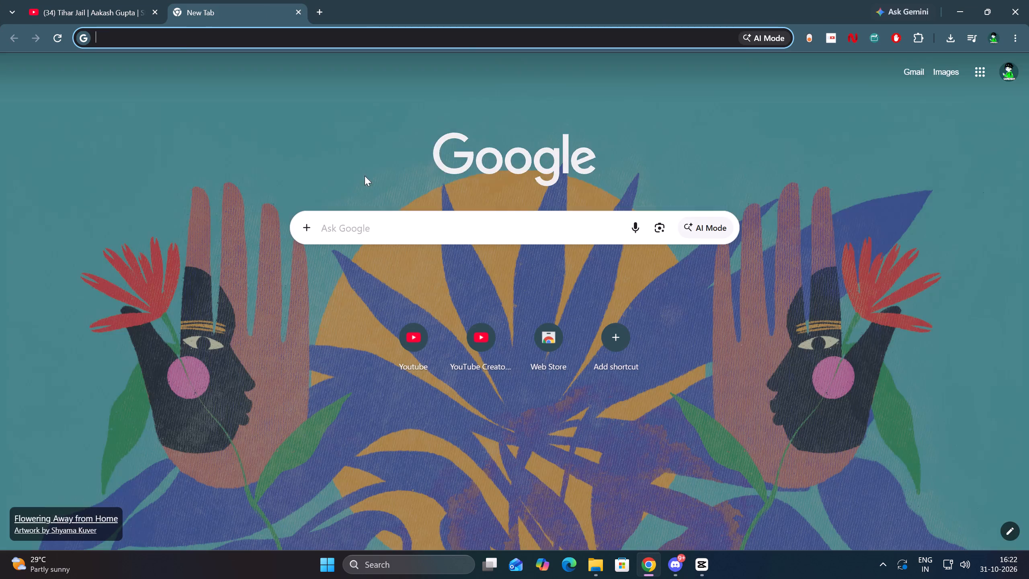
pyautogui.click(379, 260)
pyautogui.click(392, 228)
pyautogui.press('Escape')
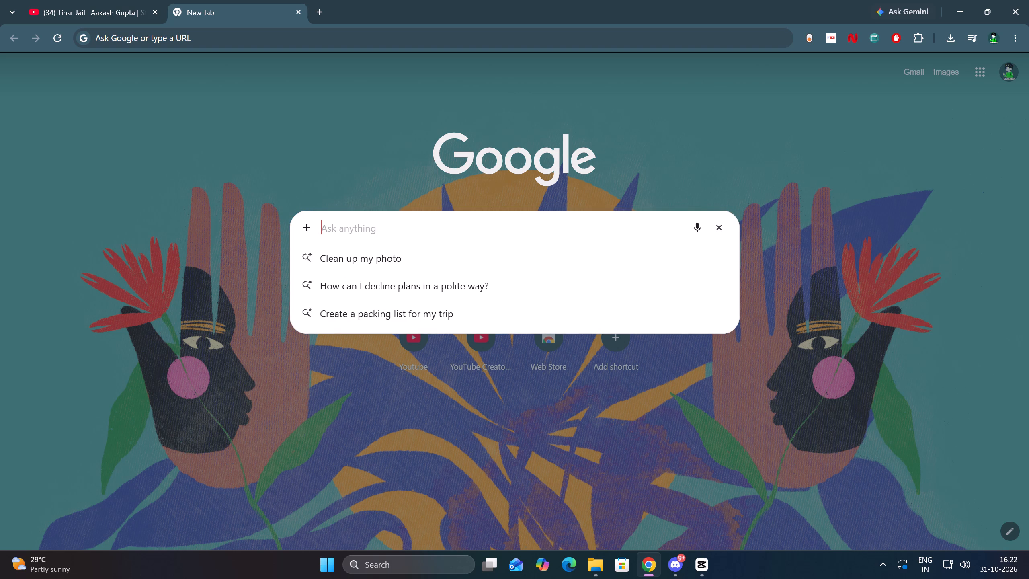
pyautogui.click(393, 228)
pyautogui.write('coal mine')
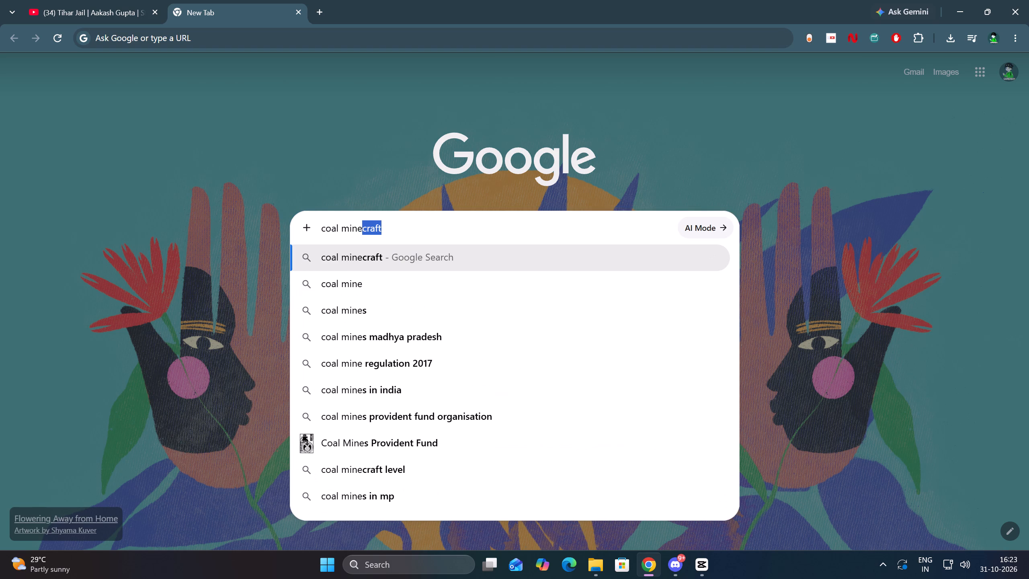
pyautogui.write('craft')
pyautogui.press('space')
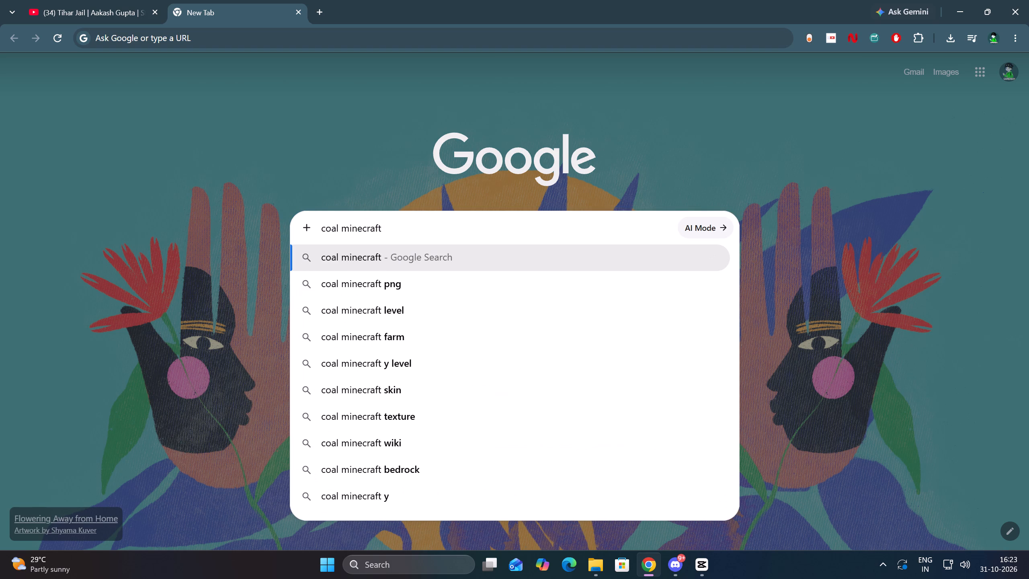
pyautogui.write('png')
pyautogui.press('Return')
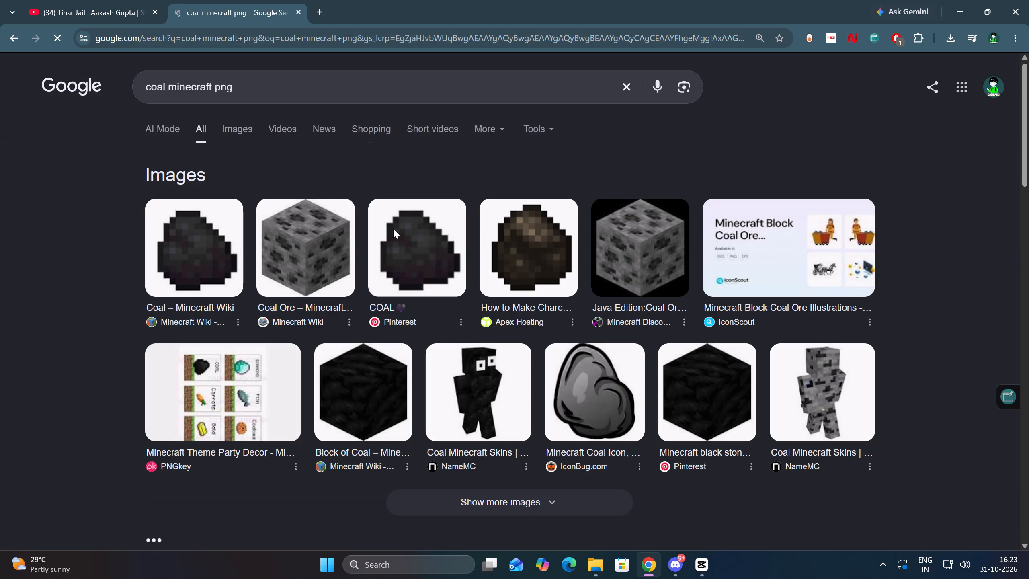
# Save the Minecraft Wiki coal image as Coal_JE4_BE3 in Downloads.
pyautogui.click(192, 245)
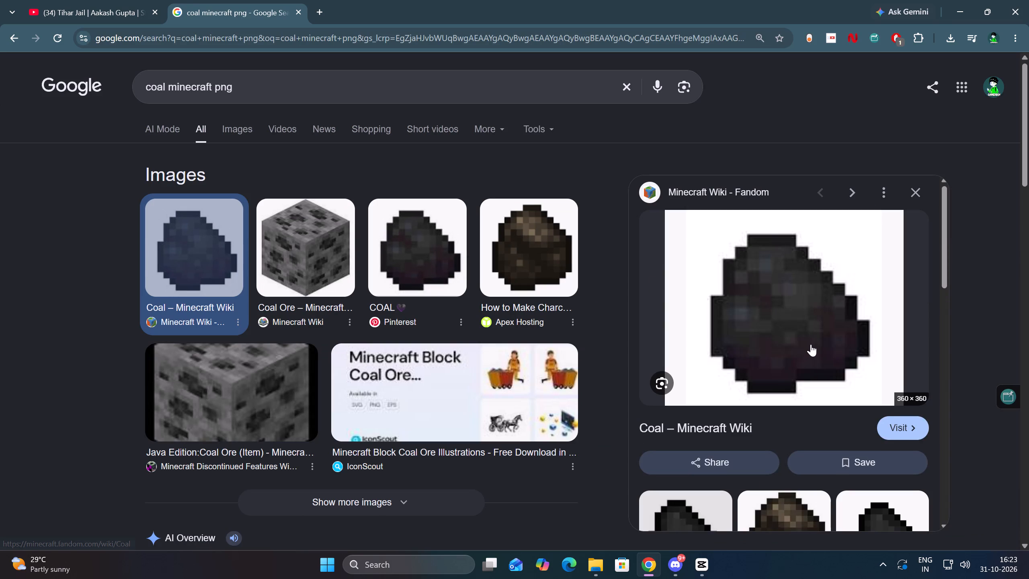
pyautogui.rightClick(768, 331)
pyautogui.click(838, 193)
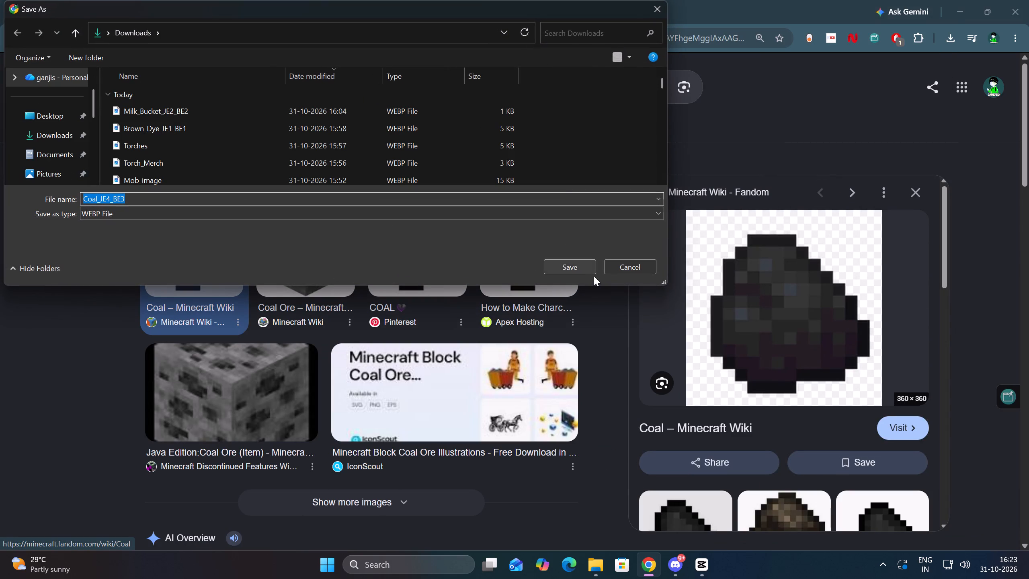
pyautogui.click(576, 264)
# Import Coal_JE4_BE3 into the CapCut media library and replace the pasted Brown_Dye overlay with it, keeping the original video effect.
pyautogui.click(922, 62)
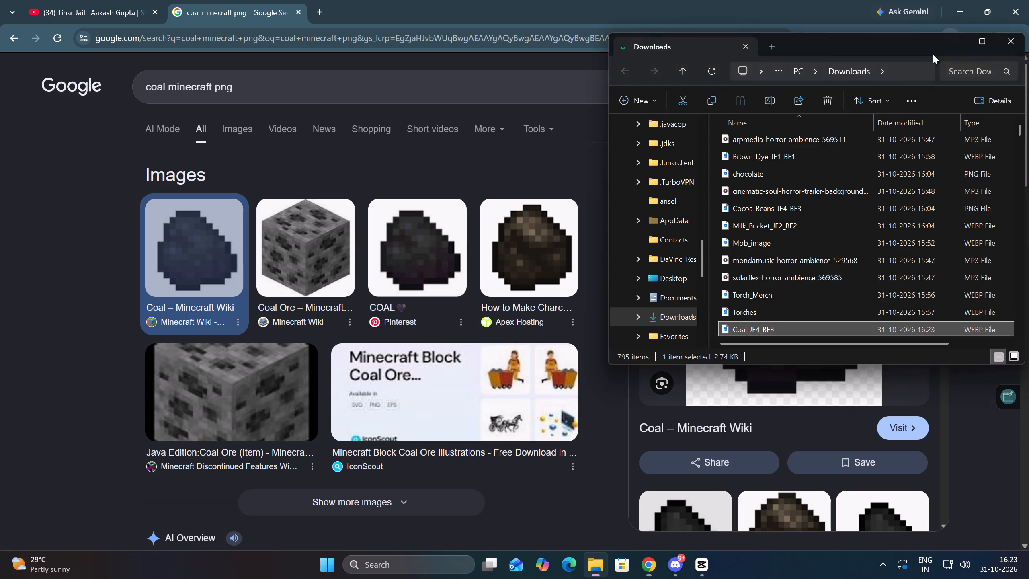
pyautogui.click(963, 0)
pyautogui.moveTo(758, 328); pyautogui.dragTo(490, 251)
pyautogui.moveTo(374, 232); pyautogui.dragTo(335, 368)
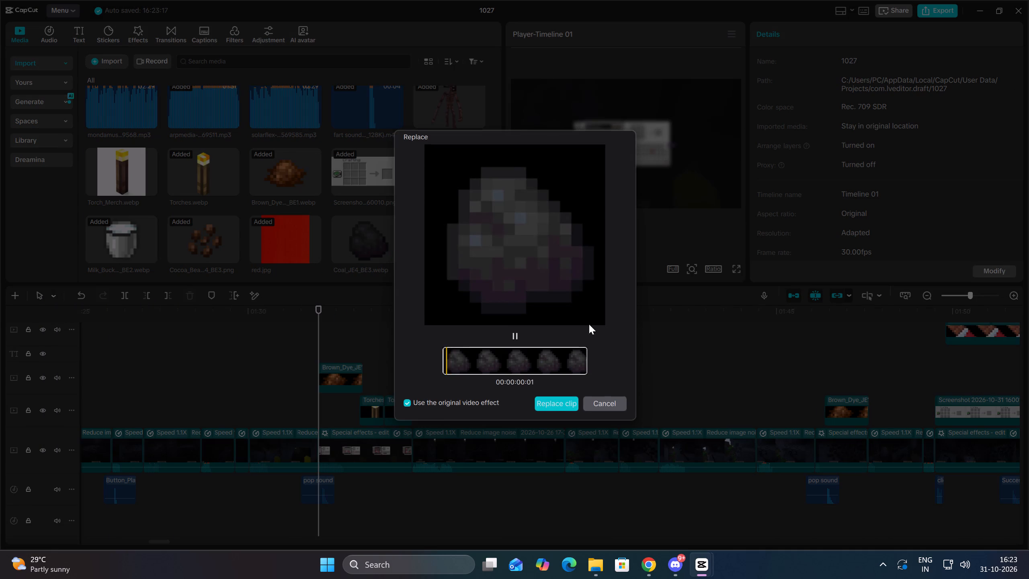
pyautogui.click(553, 402)
# Preview the Coal overlay and add an opacity keyframe at 100% to it at 00:01:32:25.
pyautogui.doubleClick(310, 342)
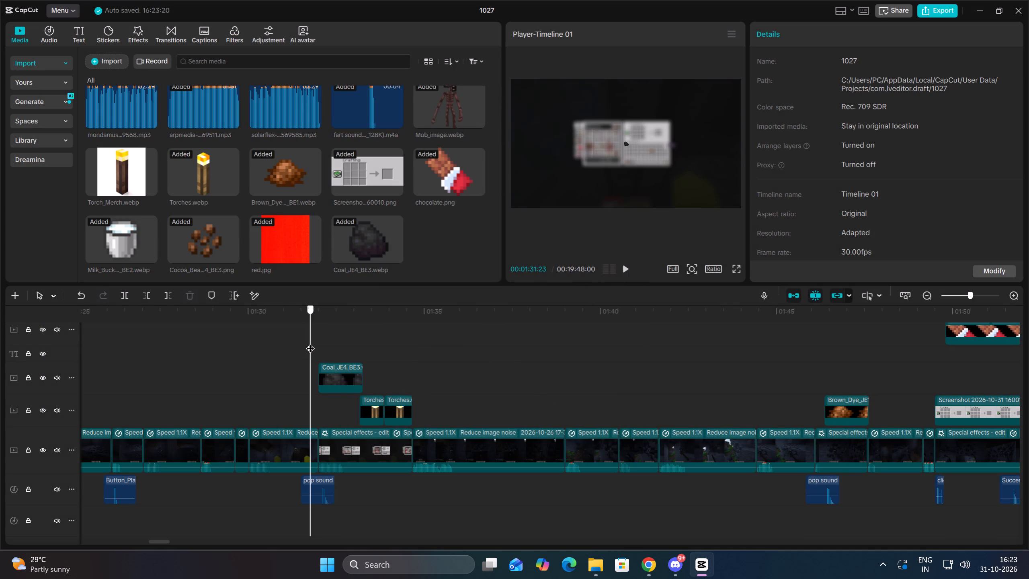
pyautogui.press('space')
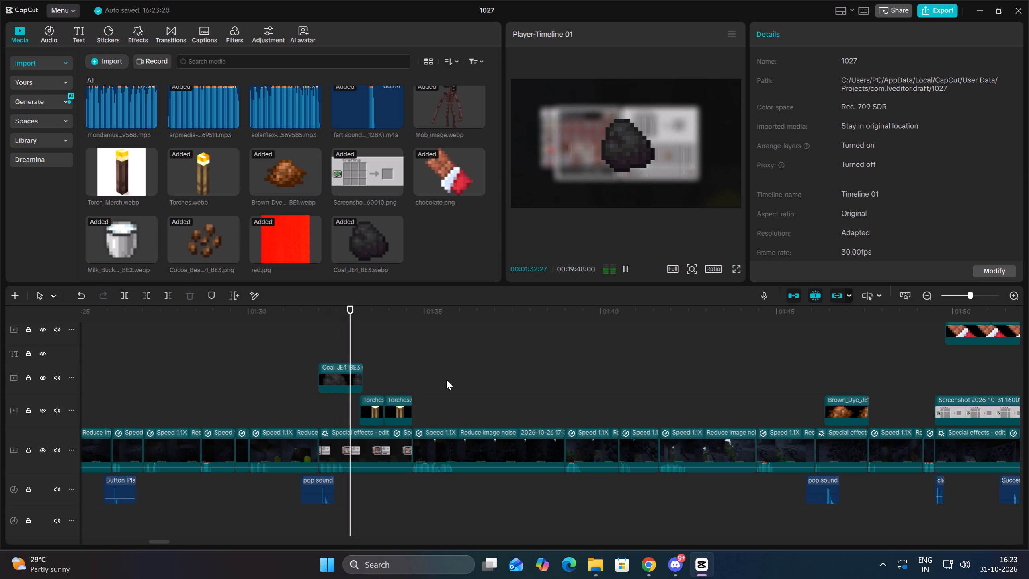
pyautogui.click(355, 343)
pyautogui.moveTo(354, 345); pyautogui.dragTo(348, 348)
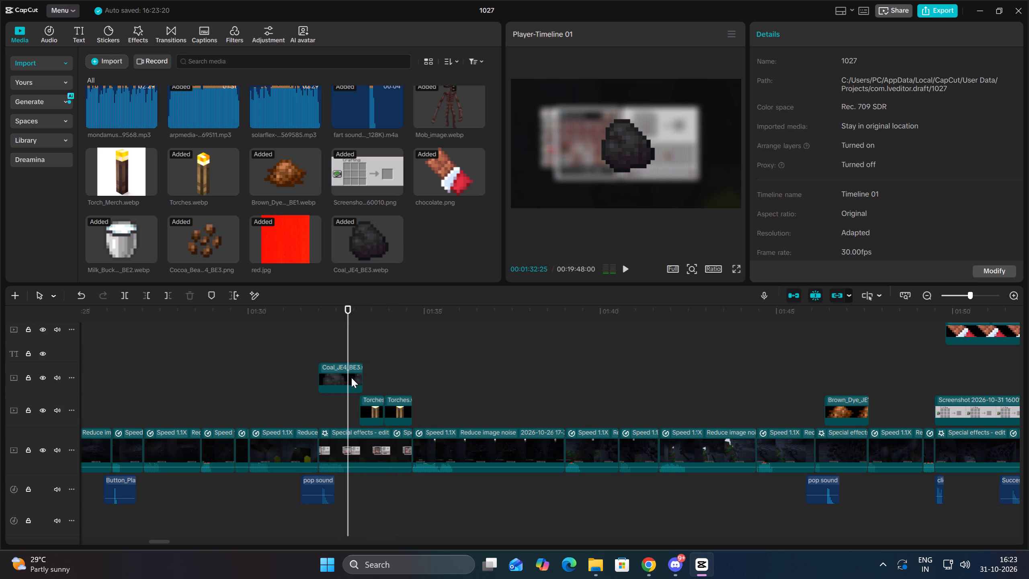
pyautogui.click(351, 378)
pyautogui.scroll(-3, 942, 209)
pyautogui.scroll(2, 947, 204)
pyautogui.scroll(-8, 948, 204)
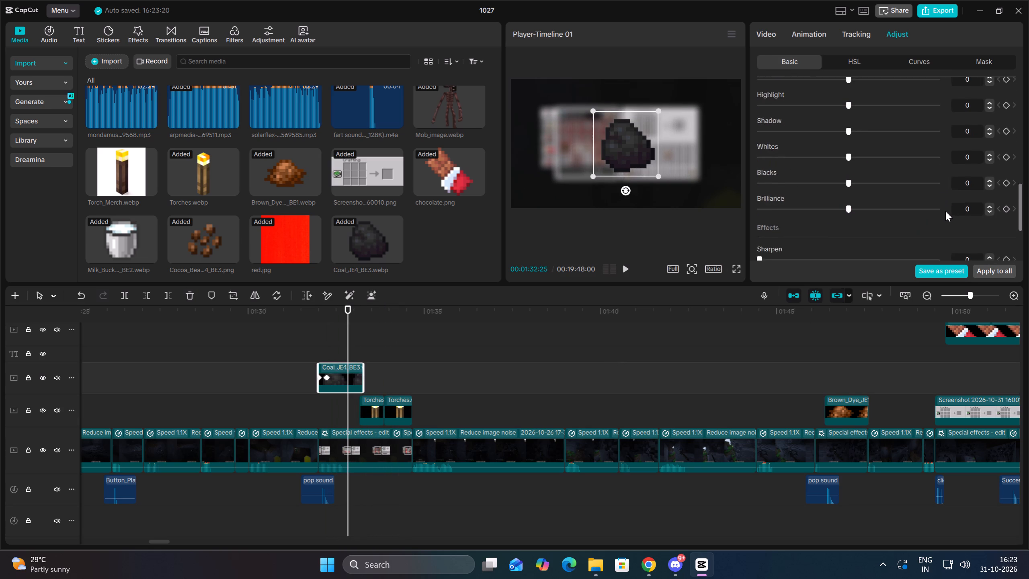
pyautogui.scroll(-8, 945, 211)
pyautogui.scroll(11, 949, 207)
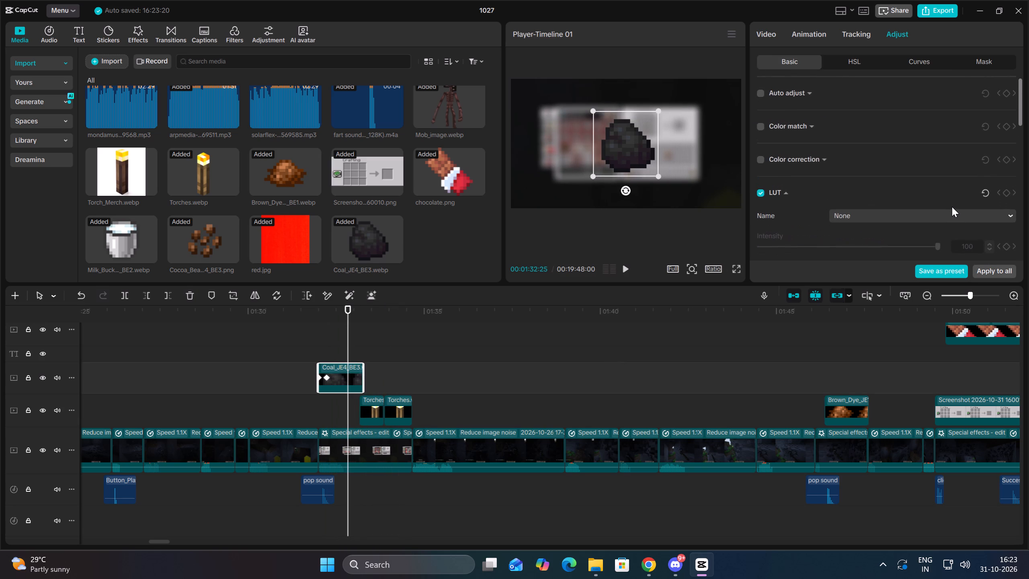
pyautogui.scroll(1, 979, 192)
pyautogui.scroll(-3, 979, 192)
pyautogui.scroll(8, 979, 192)
pyautogui.click(779, 34)
pyautogui.scroll(-7, 927, 179)
pyautogui.scroll(1, 922, 166)
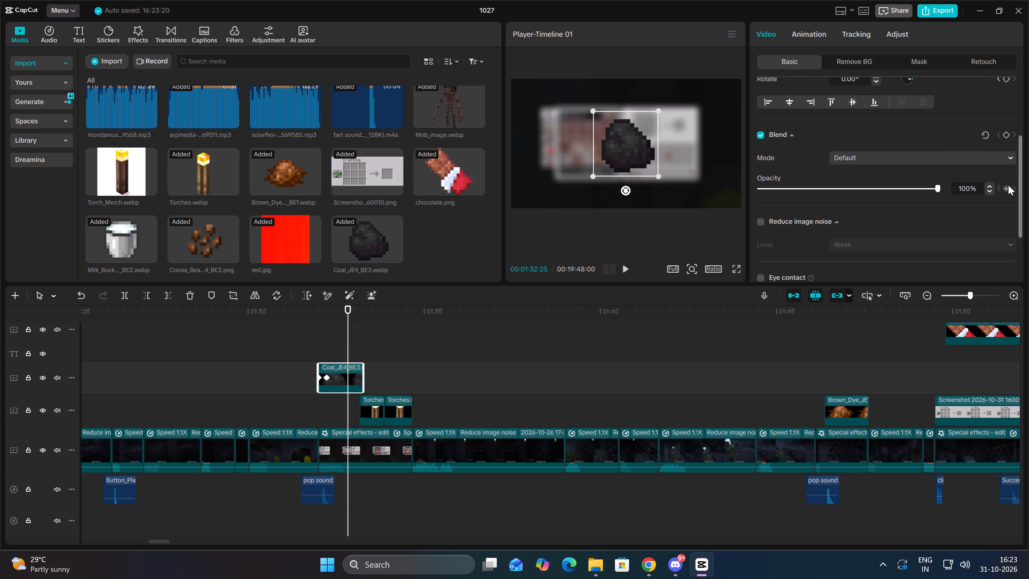
pyautogui.click(1009, 187)
# Add an opacity keyframe to the Coal overlay at 00:01:33:05 and make it fully transparent there.
pyautogui.moveTo(352, 334); pyautogui.dragTo(357, 333)
pyautogui.click(1010, 189)
pyautogui.moveTo(842, 180); pyautogui.dragTo(772, 183)
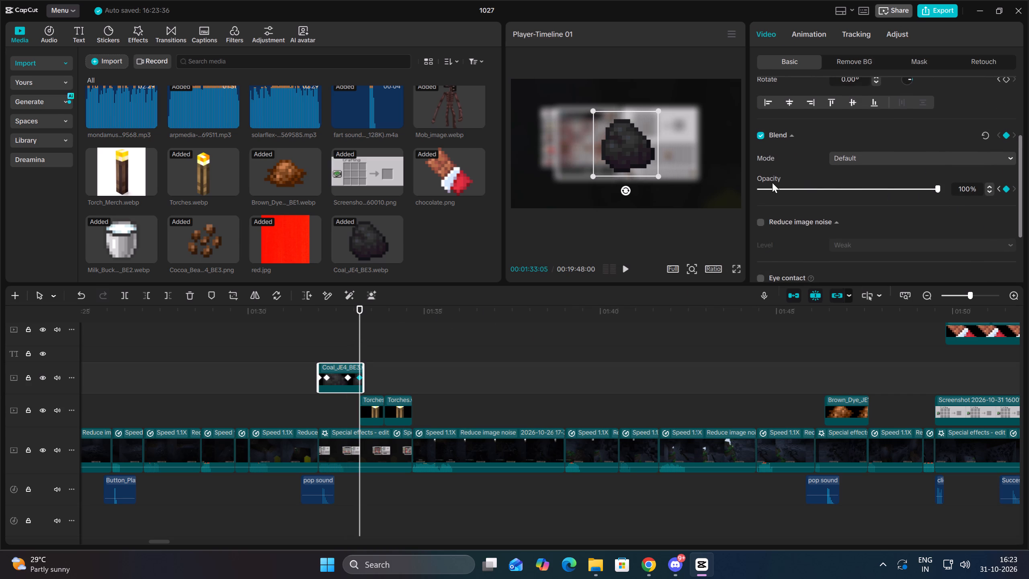
pyautogui.moveTo(772, 183); pyautogui.dragTo(775, 183)
pyautogui.moveTo(772, 191); pyautogui.dragTo(674, 196)
# Place the Successful Arrow_Bow hit sound on the lower audio track, starting just before the first Torches overlay at about 00:01:33.
pyautogui.click(309, 340)
pyautogui.press('space')
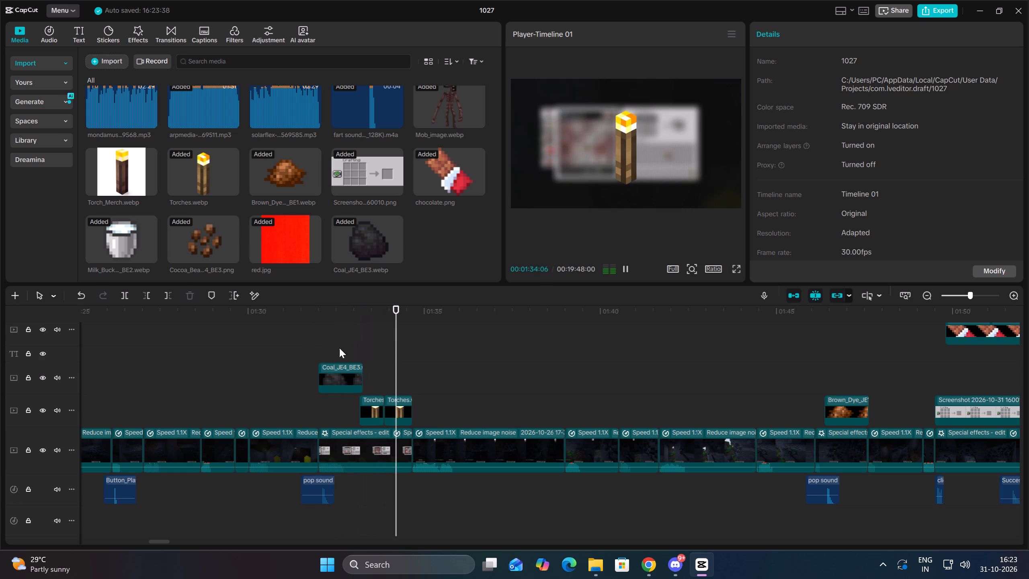
pyautogui.click(357, 478)
pyautogui.click(318, 482)
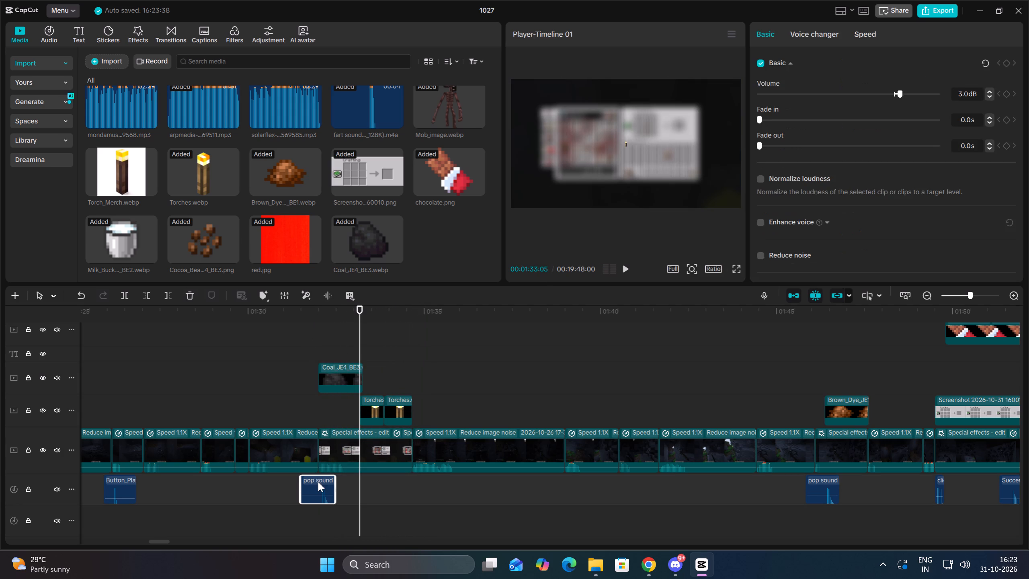
pyautogui.click(381, 488)
pyautogui.press('Up')
pyautogui.scroll(3, 398, 133)
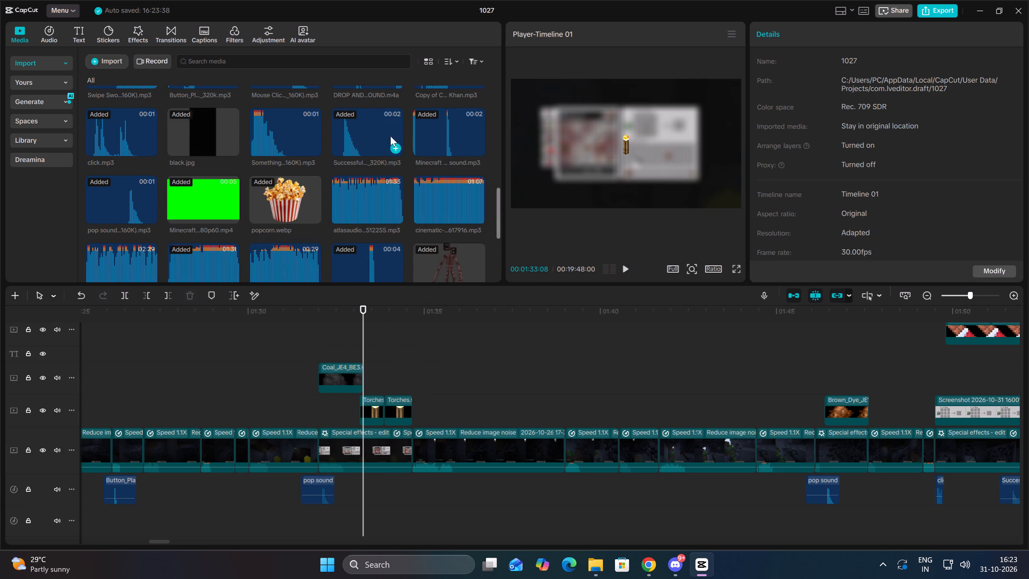
pyautogui.moveTo(350, 126); pyautogui.dragTo(353, 142)
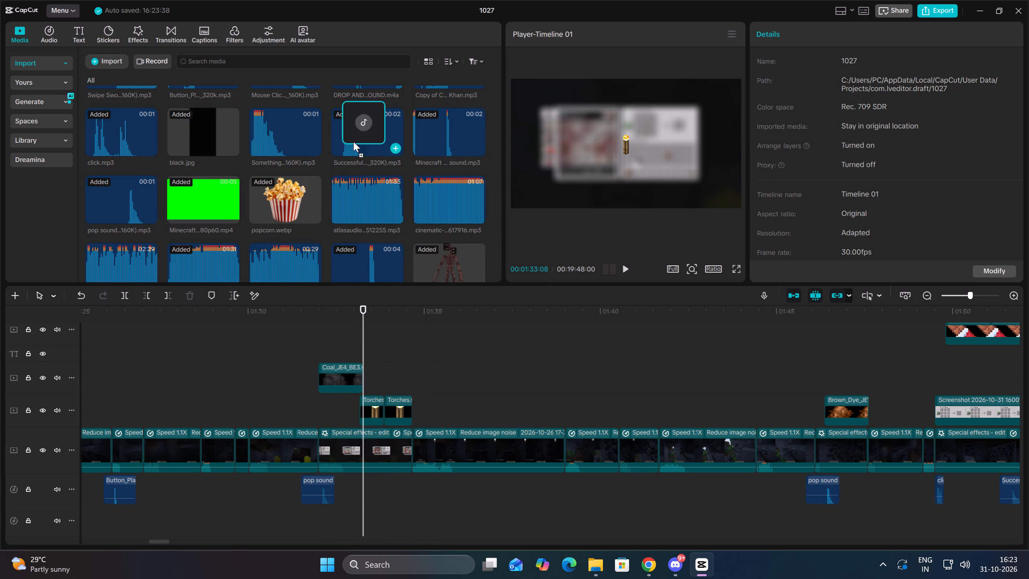
pyautogui.moveTo(353, 142); pyautogui.dragTo(332, 521)
pyautogui.moveTo(367, 515); pyautogui.dragTo(383, 516)
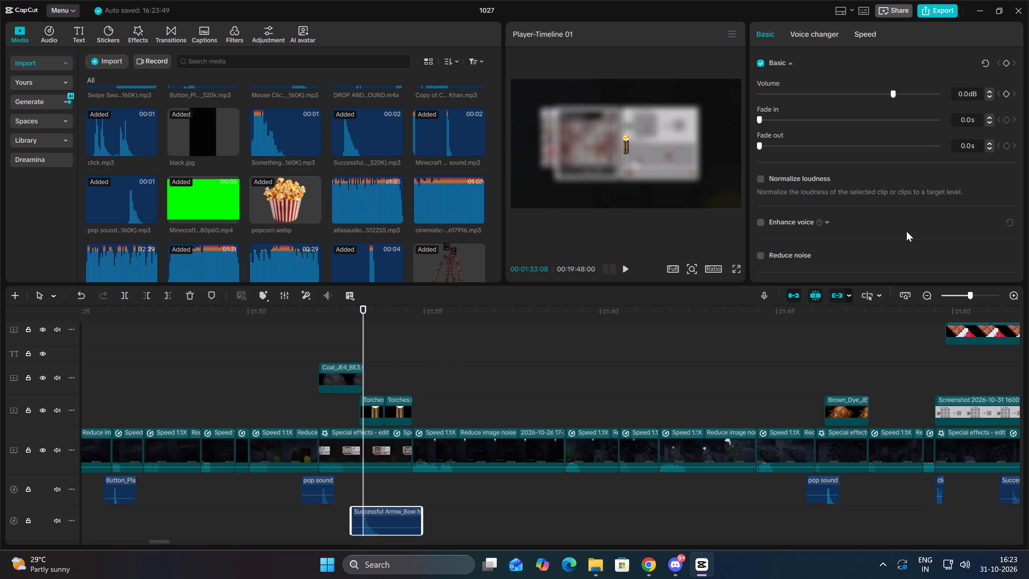
# Lower the arrow sound's volume to -10.8 dB and play back the footage that follows it.
pyautogui.moveTo(879, 92); pyautogui.dragTo(867, 91)
pyautogui.press('Up')
pyautogui.press('space')
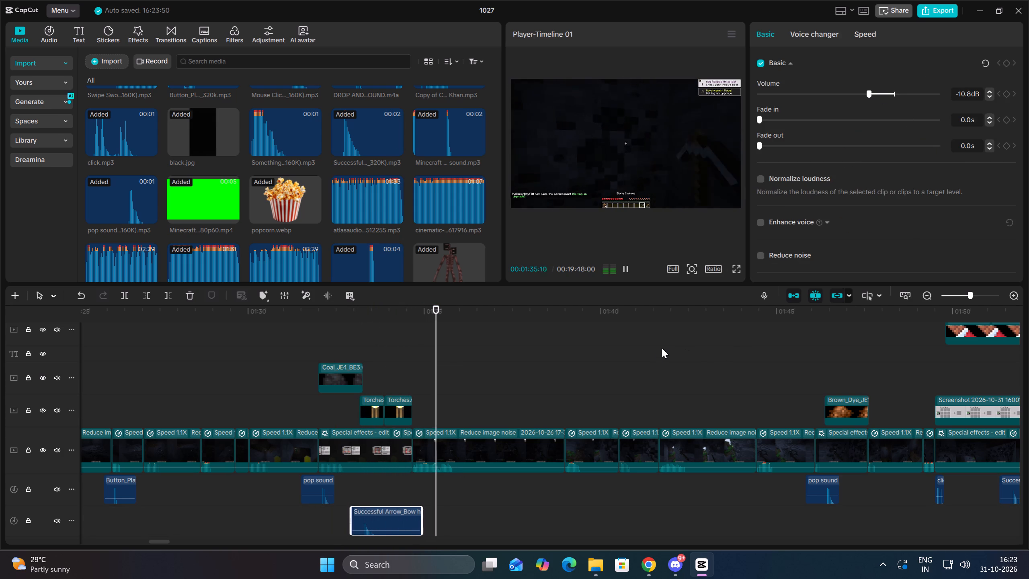
pyautogui.press('Up')
pyautogui.press('Up')
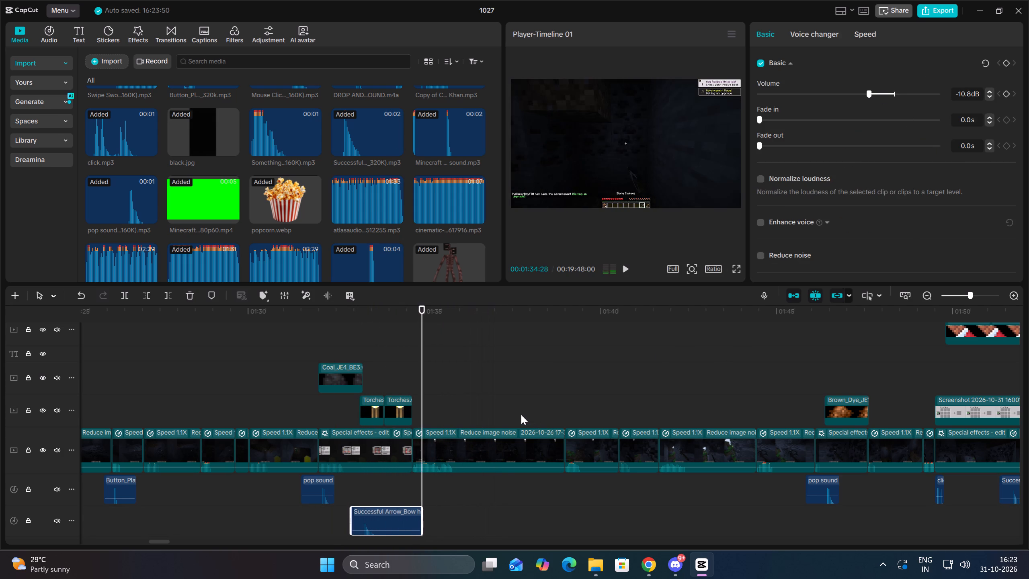
pyautogui.press('space')
pyautogui.click(499, 458)
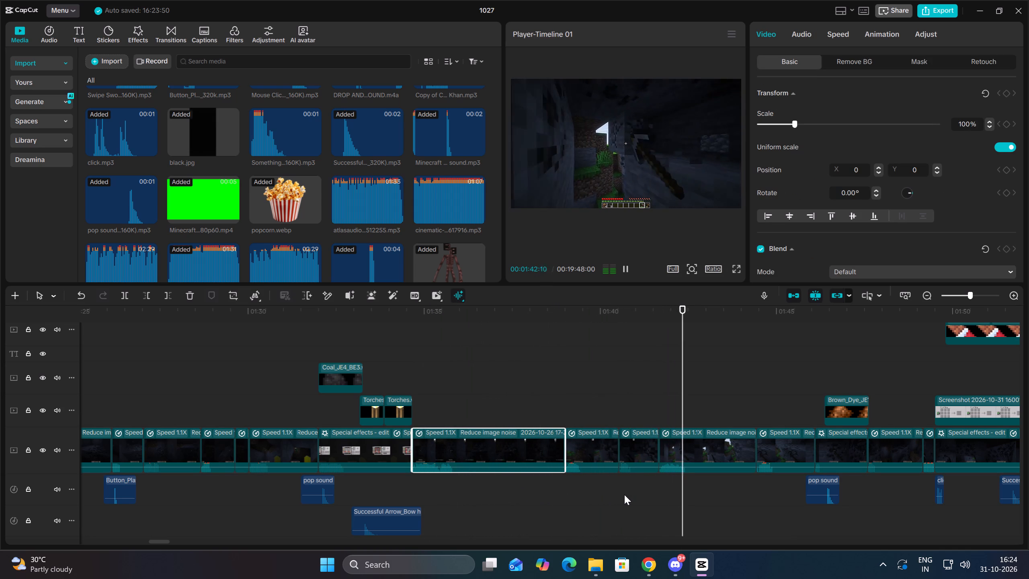
# Copy the Coal overlay and paste it at 00:01:44:13.
pyautogui.click(760, 503)
pyautogui.moveTo(760, 503); pyautogui.dragTo(755, 503)
pyautogui.scroll(-4, 305, 168)
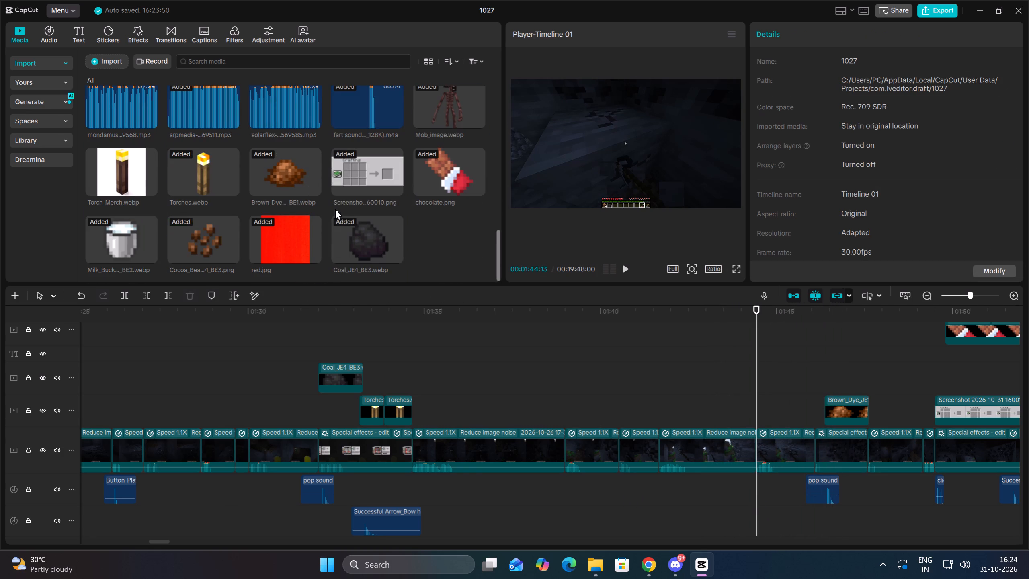
pyautogui.click(354, 374)
pyautogui.rightClick(354, 374)
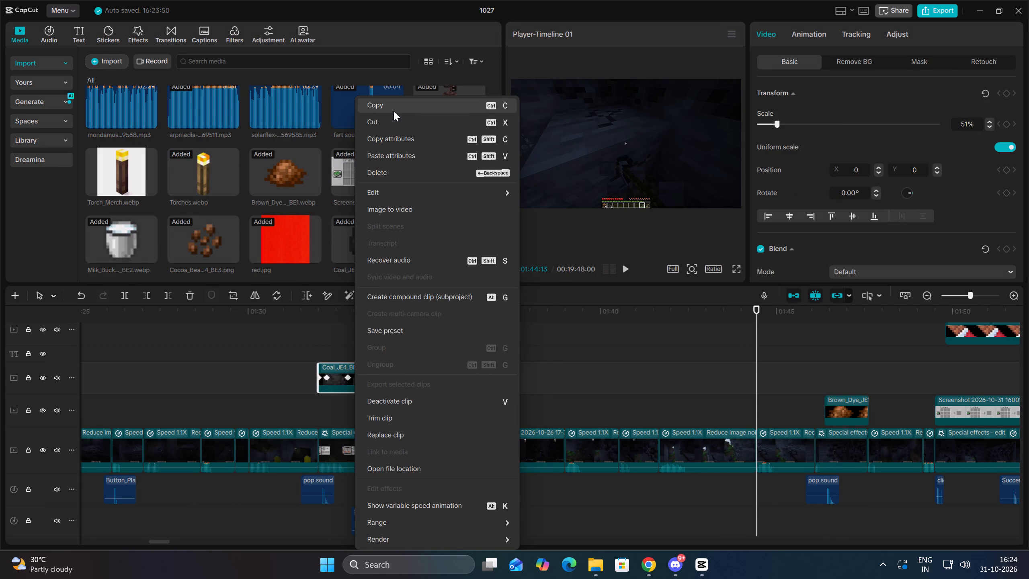
pyautogui.click(396, 108)
pyautogui.rightClick(771, 395)
pyautogui.click(795, 443)
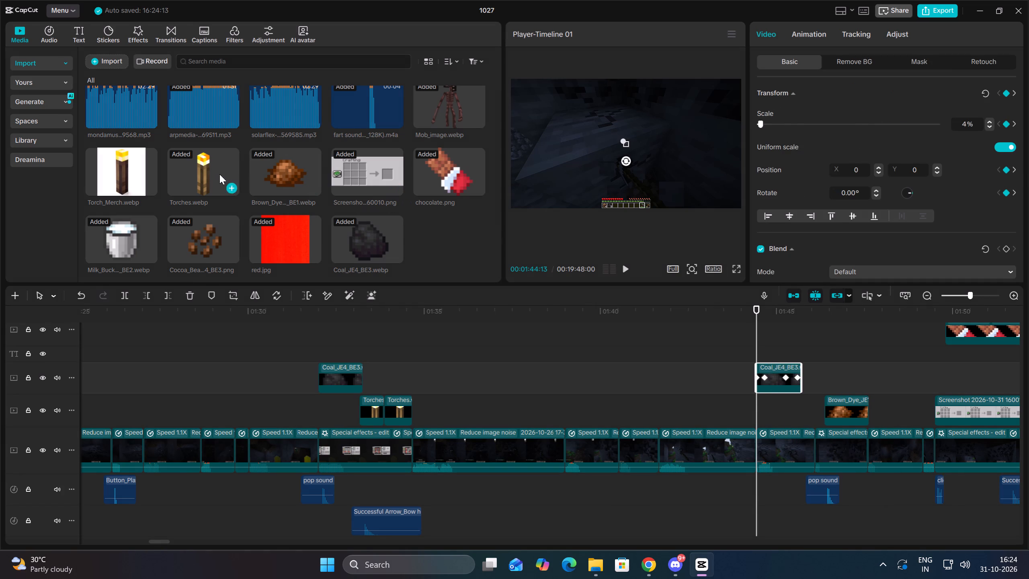
# Replace the pasted Coal overlay with the Cocoa Beans image, keeping the original video effect.
pyautogui.moveTo(201, 229); pyautogui.dragTo(775, 374)
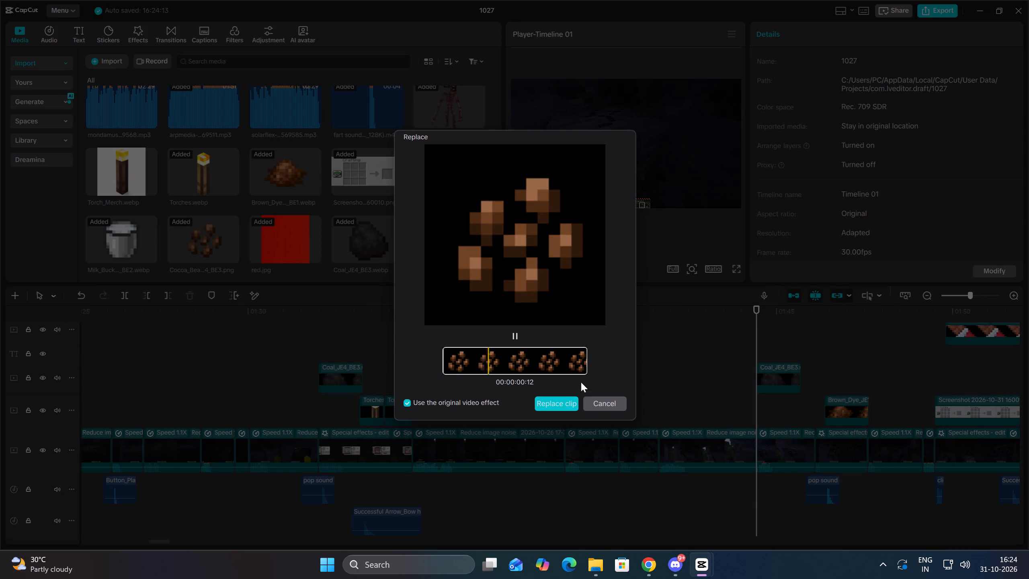
pyautogui.click(548, 397)
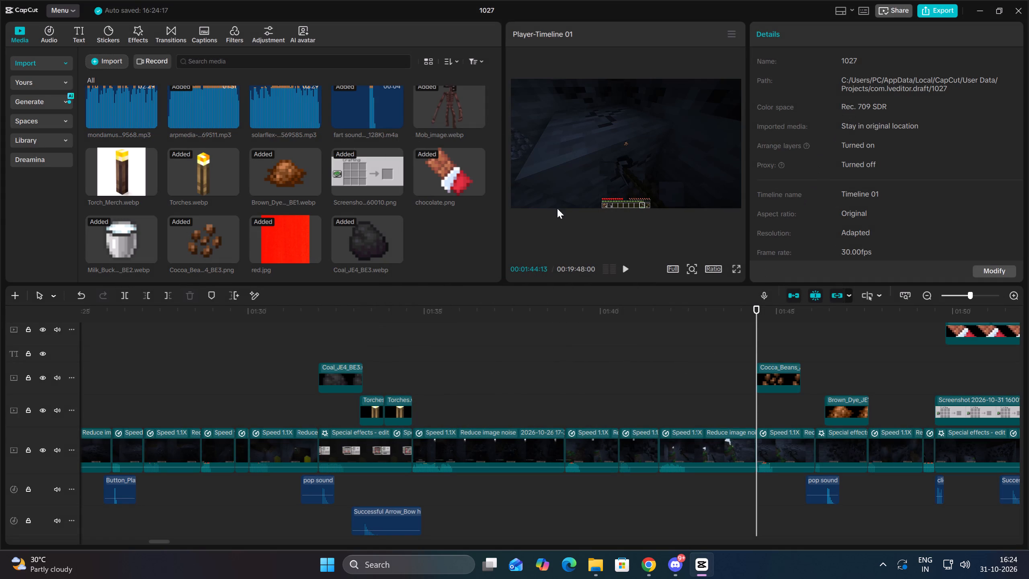
# Split the main gameplay clip at 00:01:45:21, where the Cocoa Beans overlay ends.
pyautogui.click(783, 442)
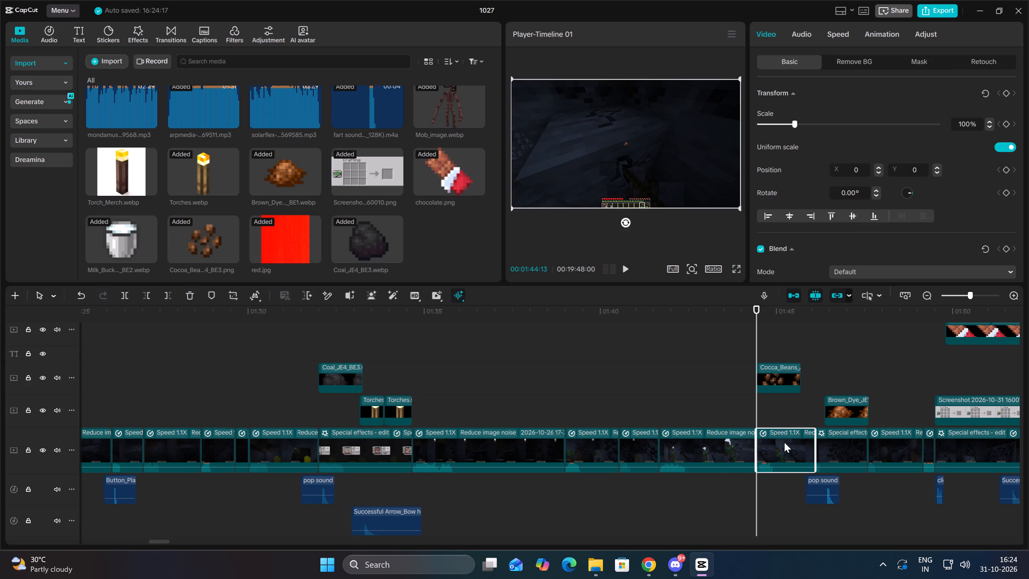
pyautogui.press('Down')
pyautogui.click(125, 294)
# Apply the Classic Blur effect to the main clip beneath the Cocoa Beans overlay and reduce its blur strength.
pyautogui.click(775, 447)
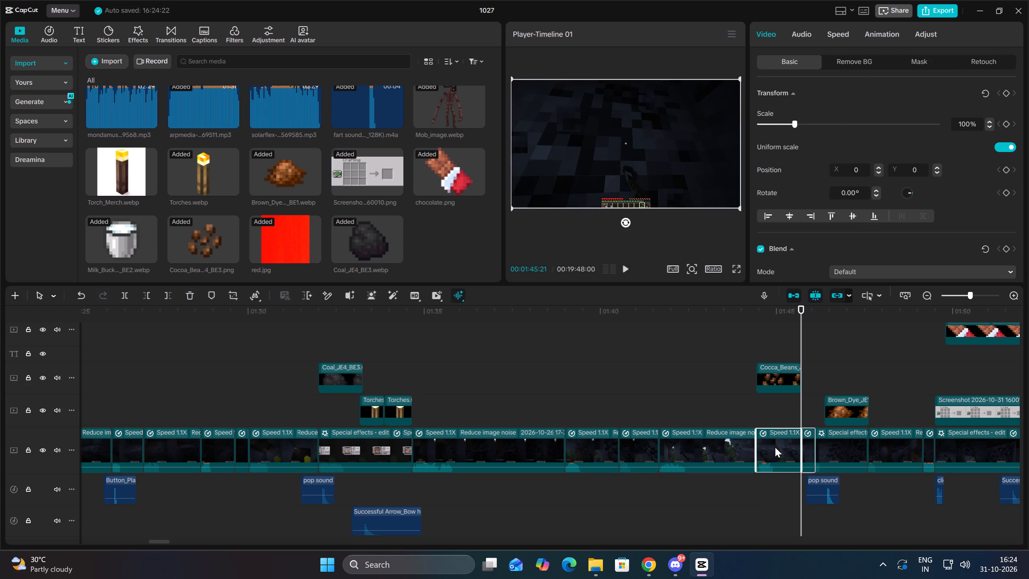
pyautogui.press('Up')
pyautogui.click(139, 33)
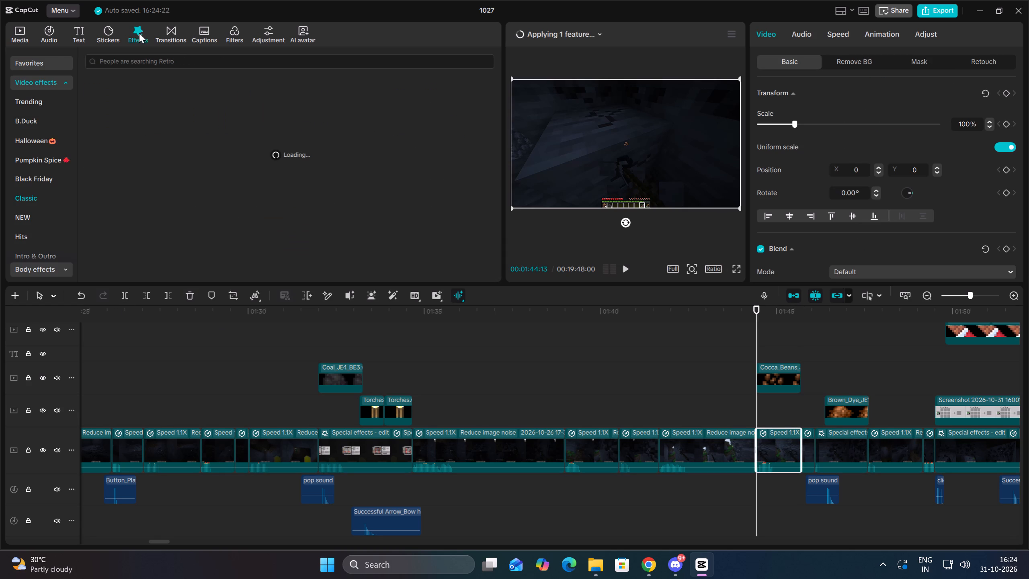
pyautogui.click(33, 193)
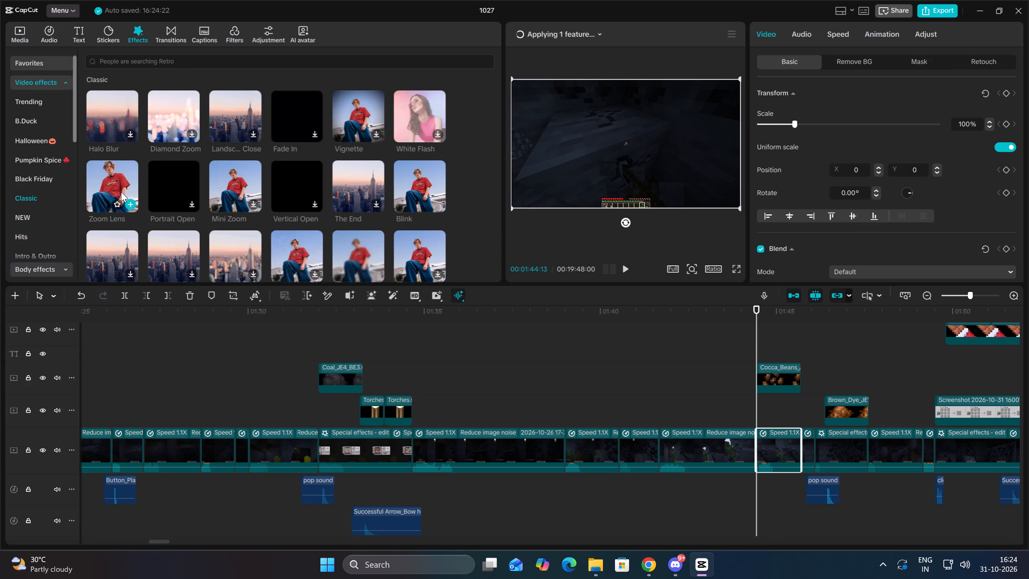
pyautogui.scroll(-1, 340, 223)
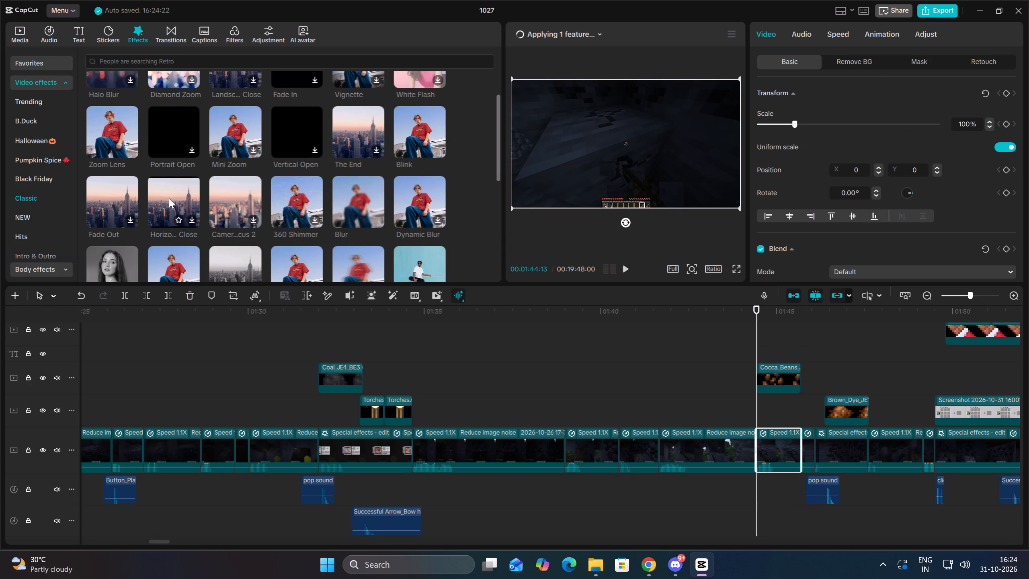
pyautogui.moveTo(351, 210); pyautogui.dragTo(781, 444)
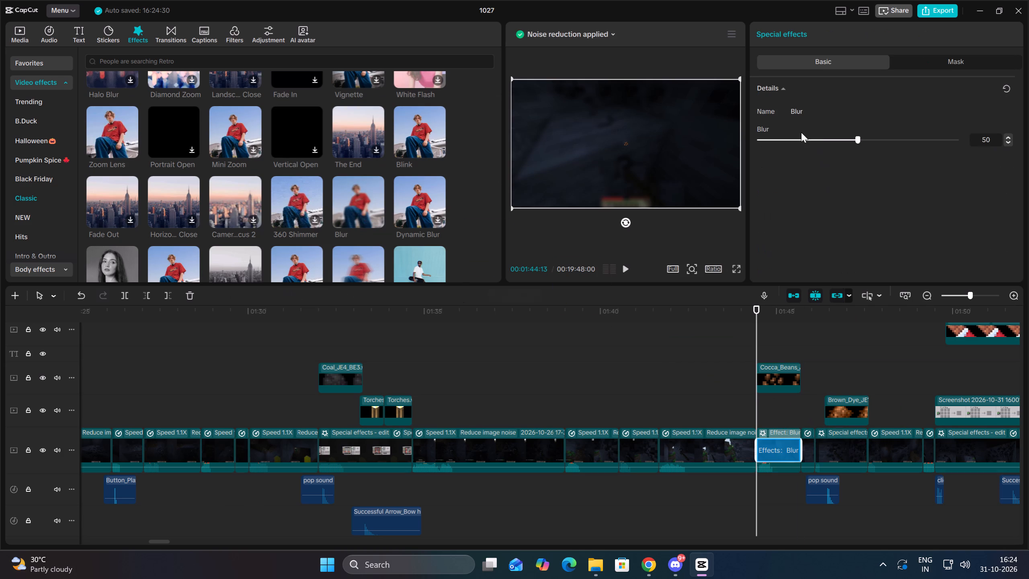
pyautogui.moveTo(843, 143); pyautogui.dragTo(825, 146)
# Preview the blurred Cocoa Beans section in full screen from 00:01:43:17.
pyautogui.click(726, 344)
pyautogui.click(738, 261)
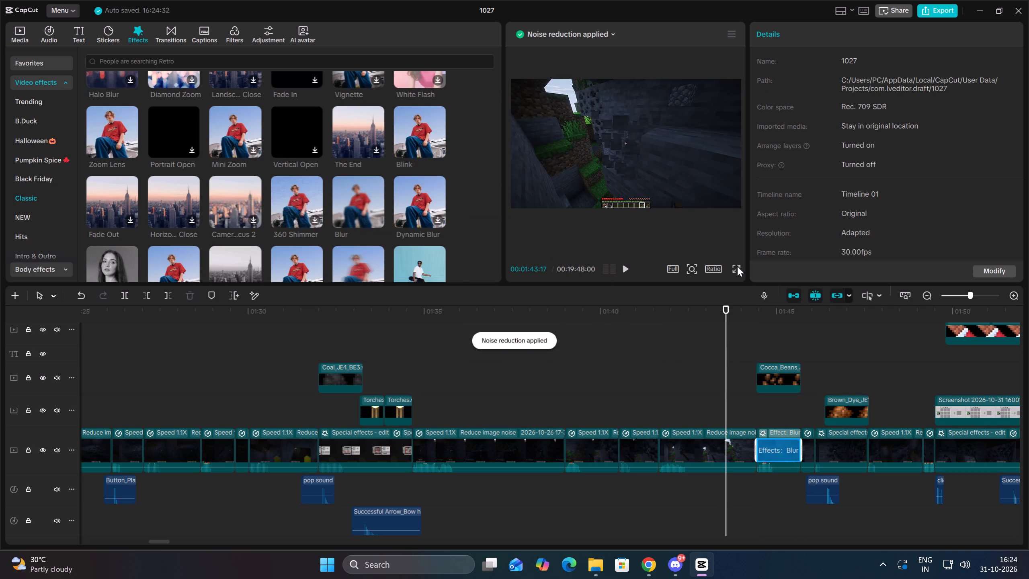
pyautogui.click(737, 267)
pyautogui.press('space')
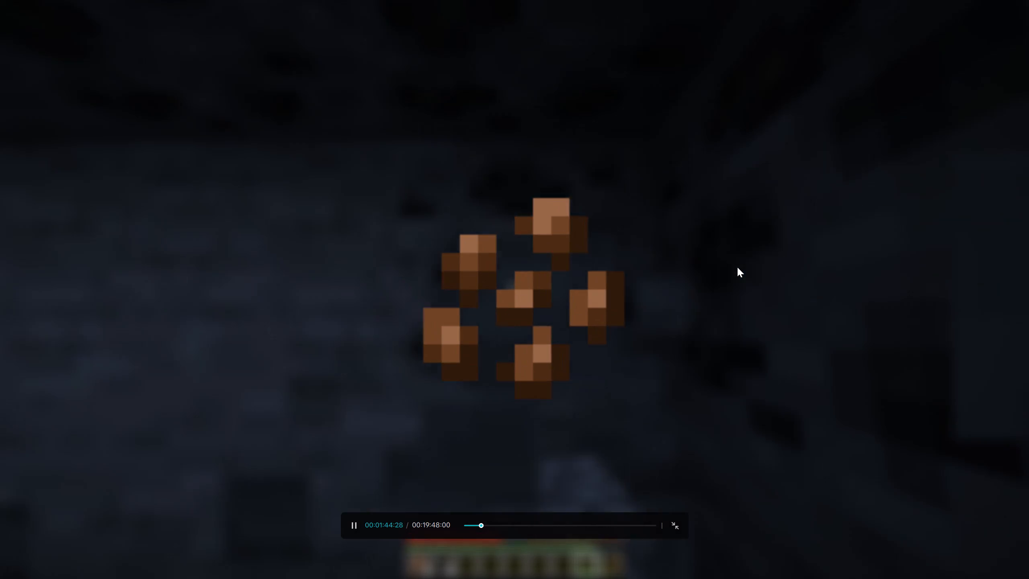
pyautogui.press('Escape')
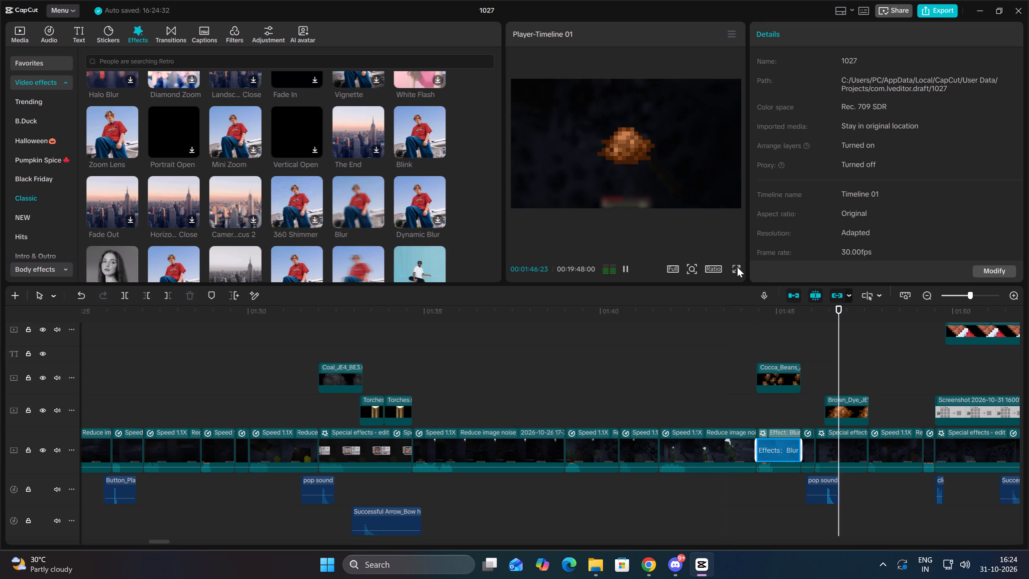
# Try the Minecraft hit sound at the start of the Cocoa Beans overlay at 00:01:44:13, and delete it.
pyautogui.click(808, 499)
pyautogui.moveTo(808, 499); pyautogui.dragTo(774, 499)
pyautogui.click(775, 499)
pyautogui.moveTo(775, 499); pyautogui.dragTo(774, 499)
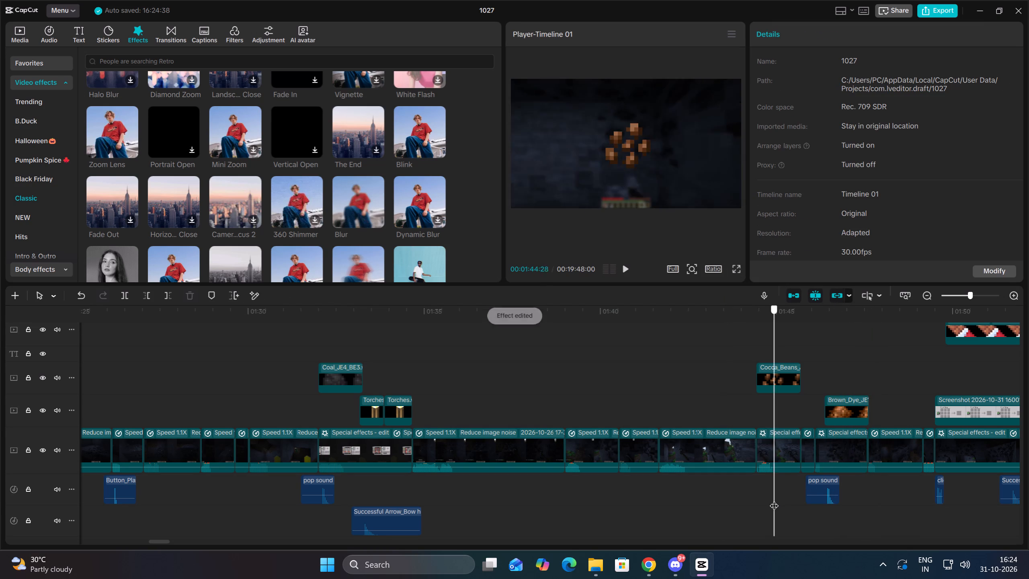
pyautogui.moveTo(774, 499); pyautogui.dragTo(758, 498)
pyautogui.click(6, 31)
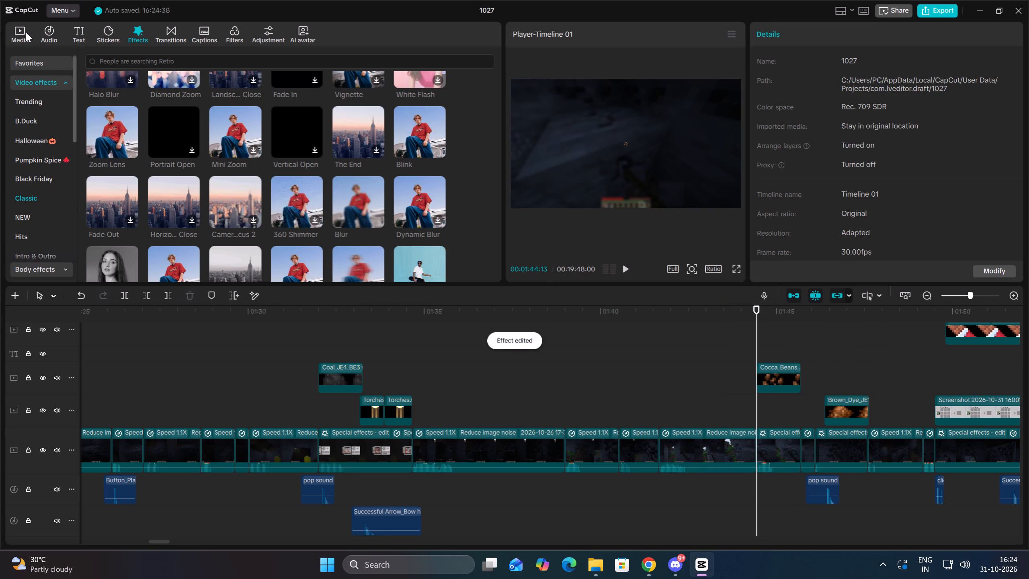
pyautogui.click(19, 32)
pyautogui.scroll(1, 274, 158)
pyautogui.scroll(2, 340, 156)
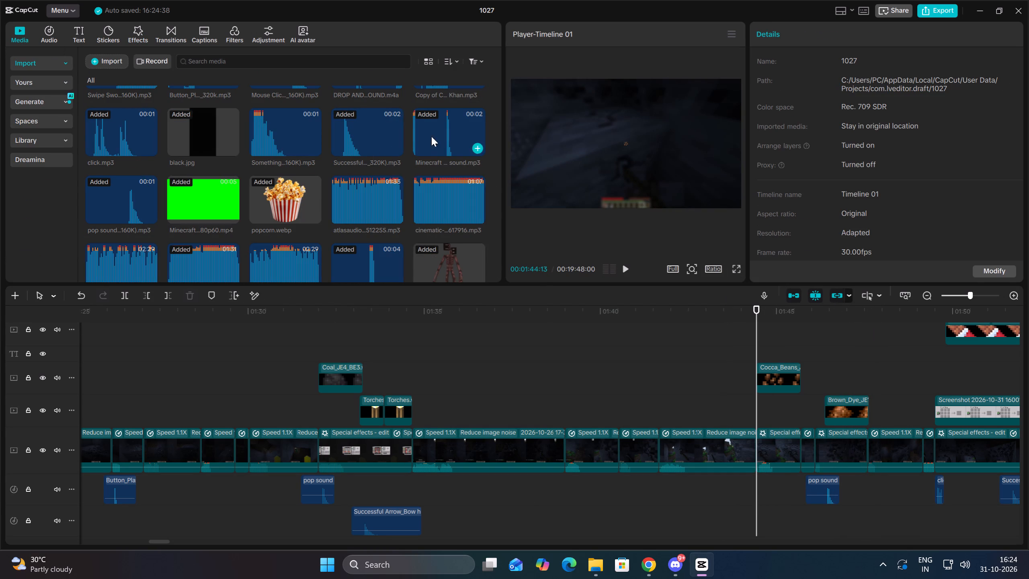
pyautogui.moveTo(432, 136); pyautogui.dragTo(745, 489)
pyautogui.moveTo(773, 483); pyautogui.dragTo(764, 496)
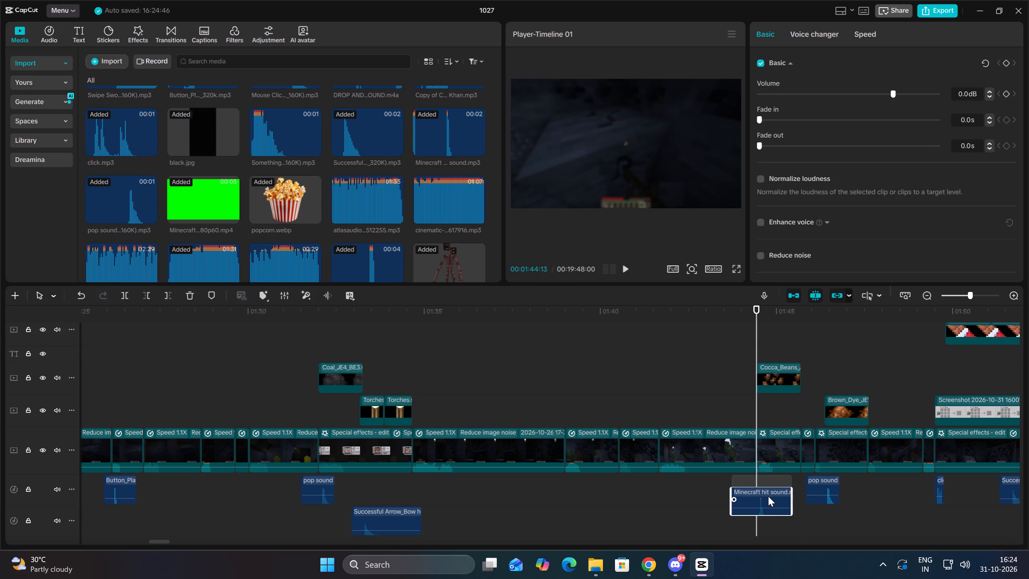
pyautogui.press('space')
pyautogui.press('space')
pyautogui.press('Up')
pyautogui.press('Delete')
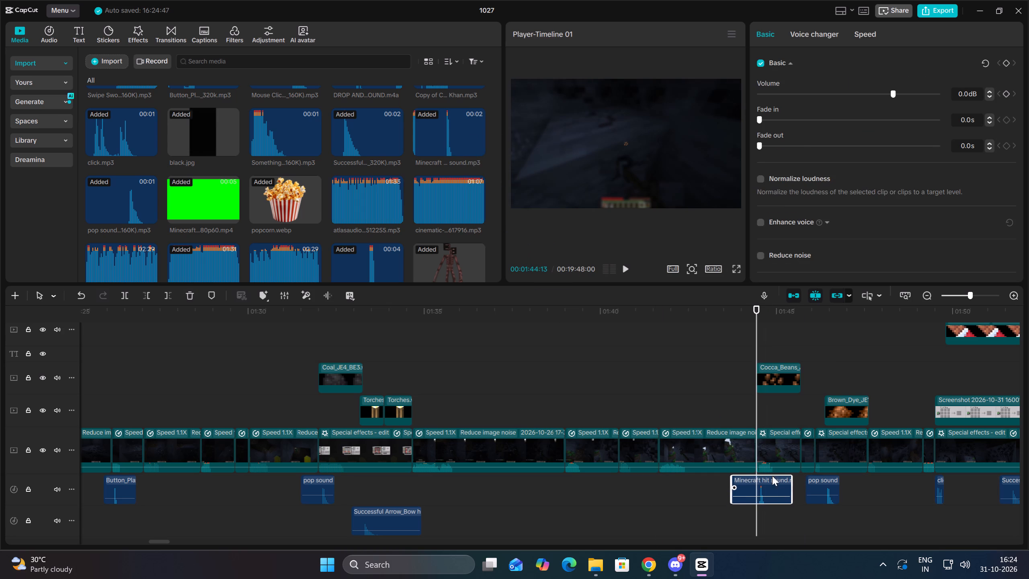
# Add the Mouse Click sound on the lower audio track around the start of the Cocoa Beans overlay and play it back.
pyautogui.scroll(2, 372, 197)
pyautogui.moveTo(269, 168); pyautogui.dragTo(779, 493)
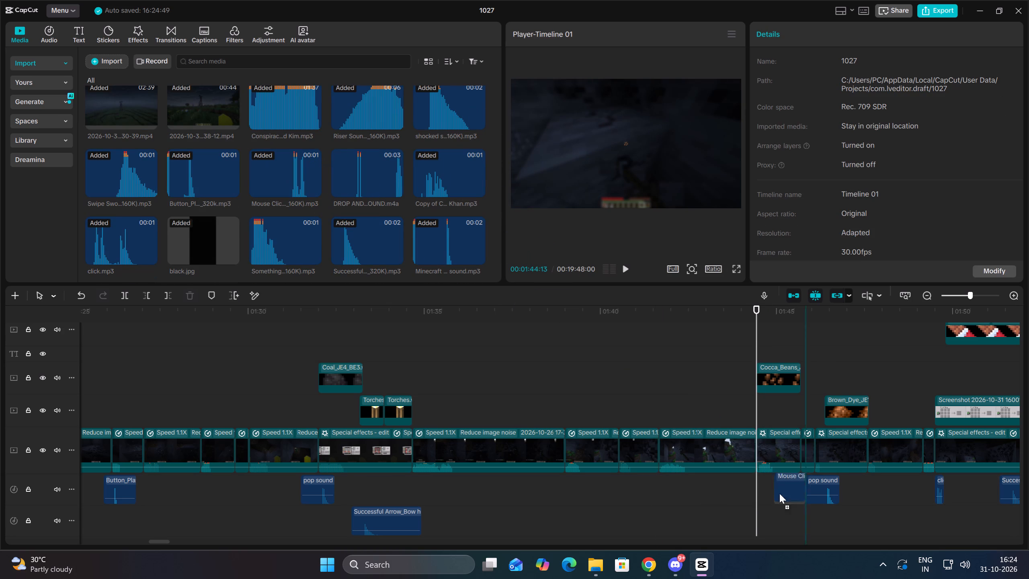
pyautogui.moveTo(779, 493); pyautogui.dragTo(743, 513)
pyautogui.press('space')
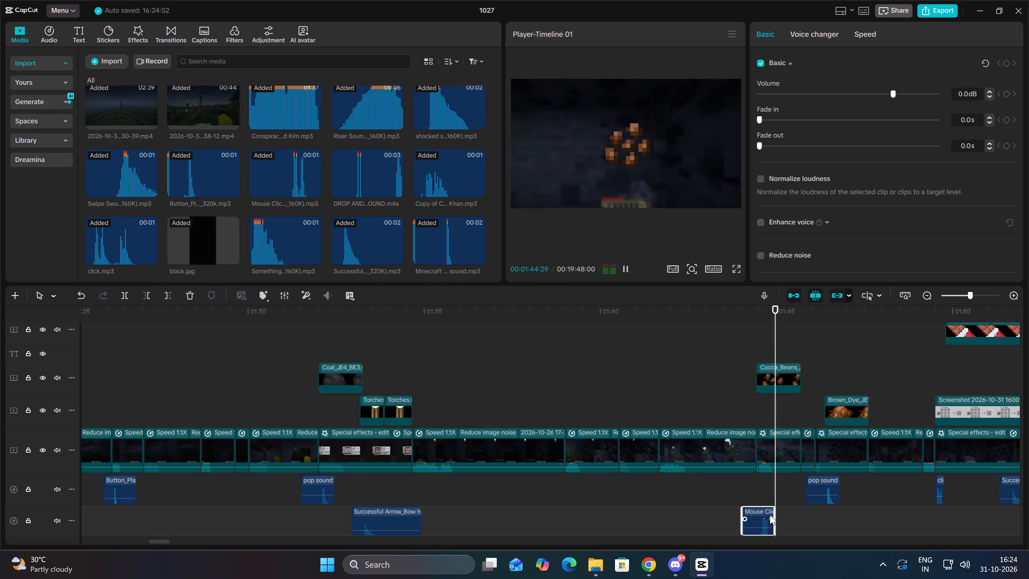
# Move the Cocoa Beans overlay's 100% opacity keyframe from 00:01:45:08 slightly later, closer to its last keyframe.
pyautogui.click(795, 392)
pyautogui.moveTo(785, 379); pyautogui.dragTo(791, 382)
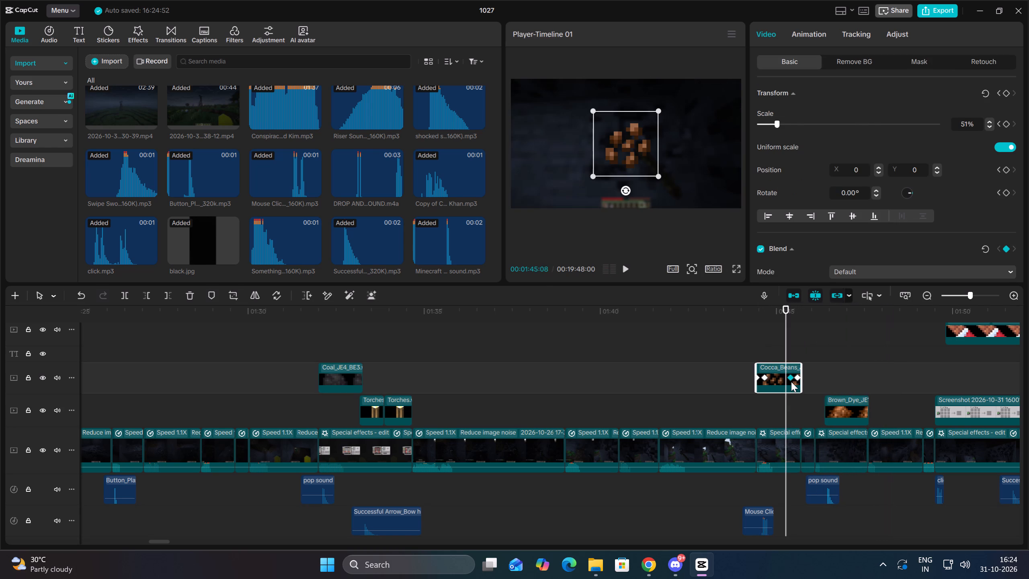
# Review the gameplay from about 00:01:44 to the inventory shot at about 00:02:03.
pyautogui.click(740, 419)
pyautogui.press('space')
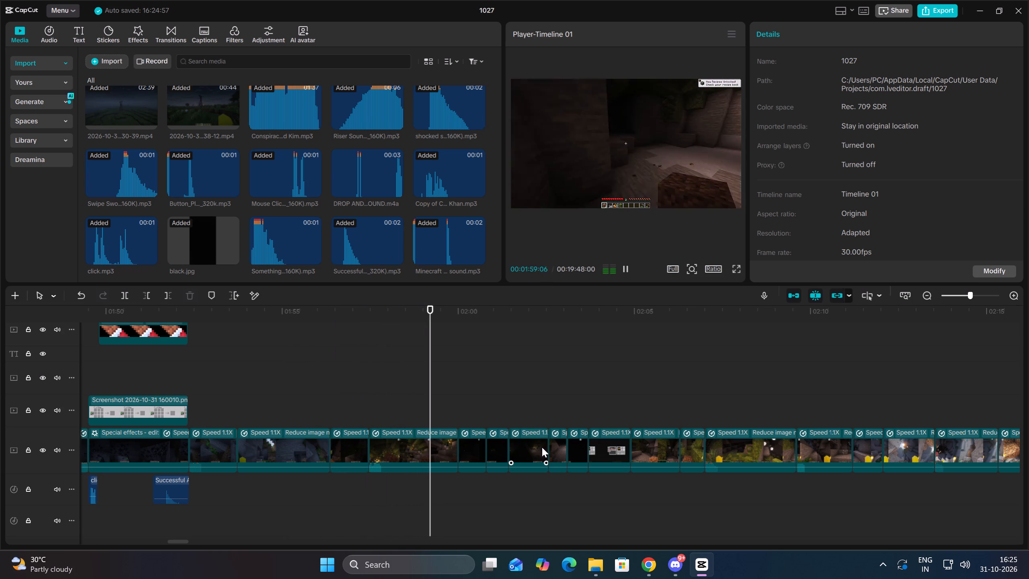
pyautogui.press('space')
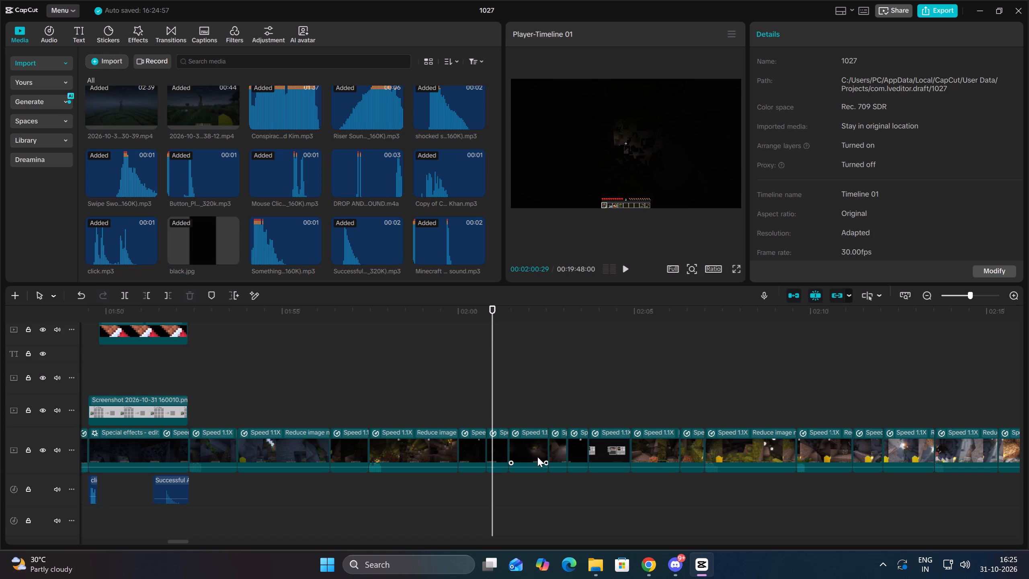
pyautogui.press('Up')
pyautogui.press('Up')
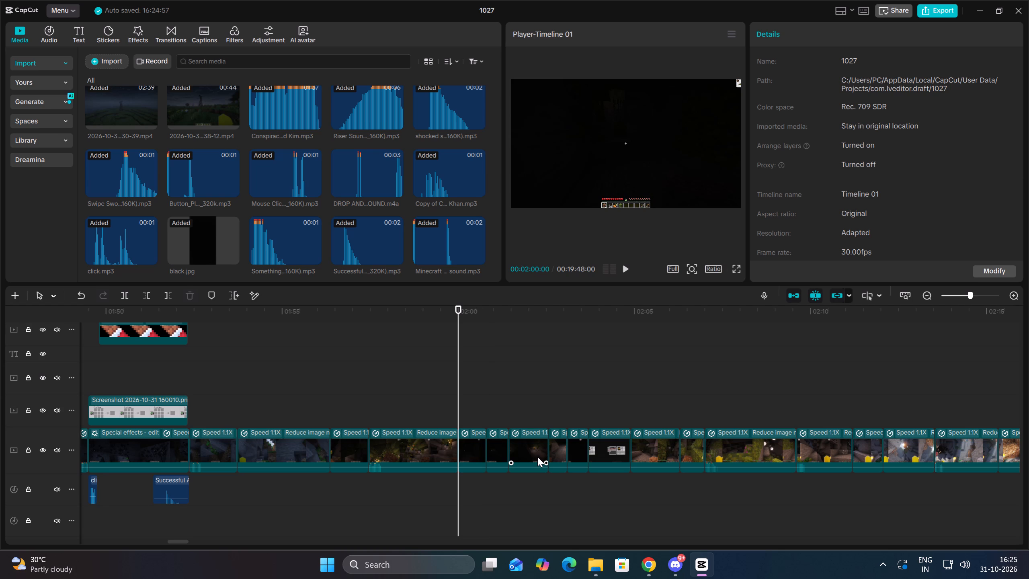
pyautogui.press('space')
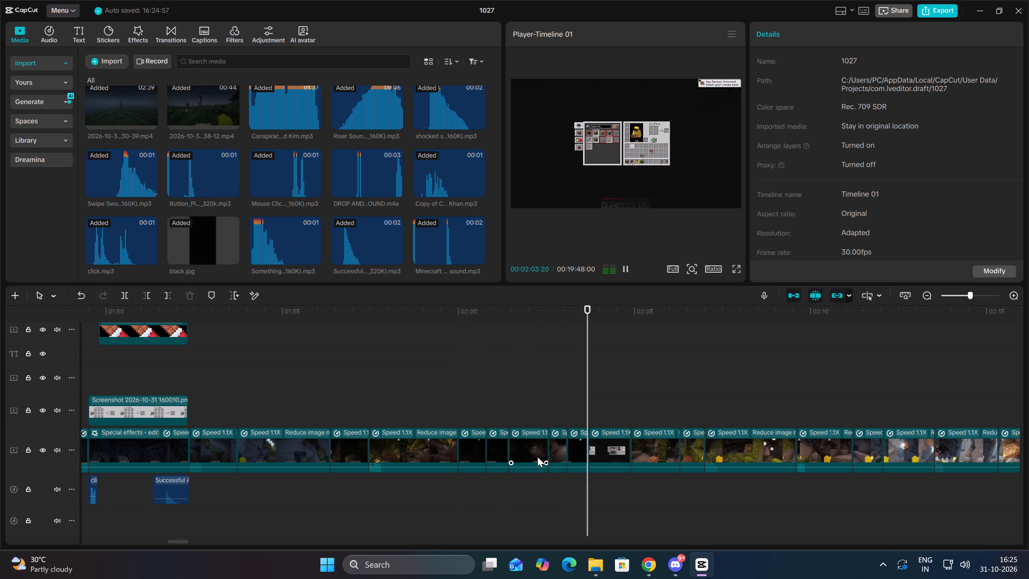
pyautogui.press('space')
pyautogui.press('Up')
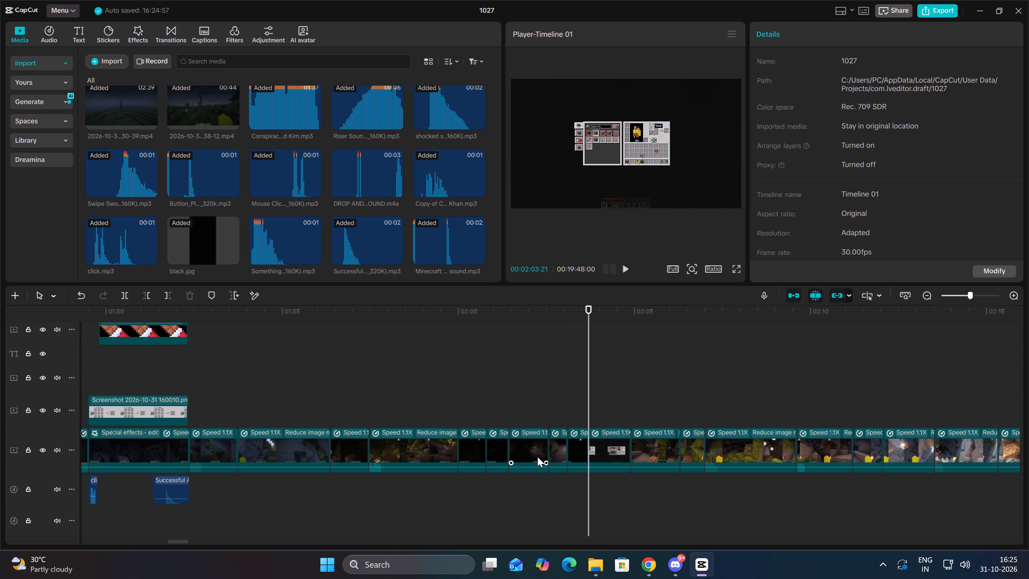
# Keyframe a zoom on the inventory clip starting at 00:02:03:21, from 100% to 161% scale at 00:02:03:29, and play it back.
pyautogui.click(595, 449)
pyautogui.doubleClick(1013, 290)
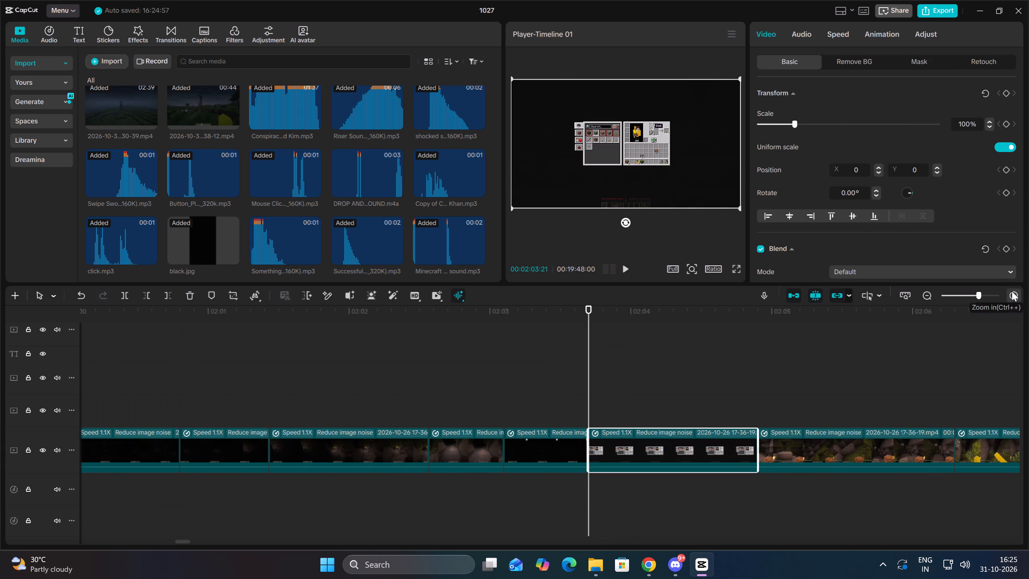
pyautogui.scroll(3, 904, 225)
pyautogui.click(1005, 94)
pyautogui.press('space')
pyautogui.press('space')
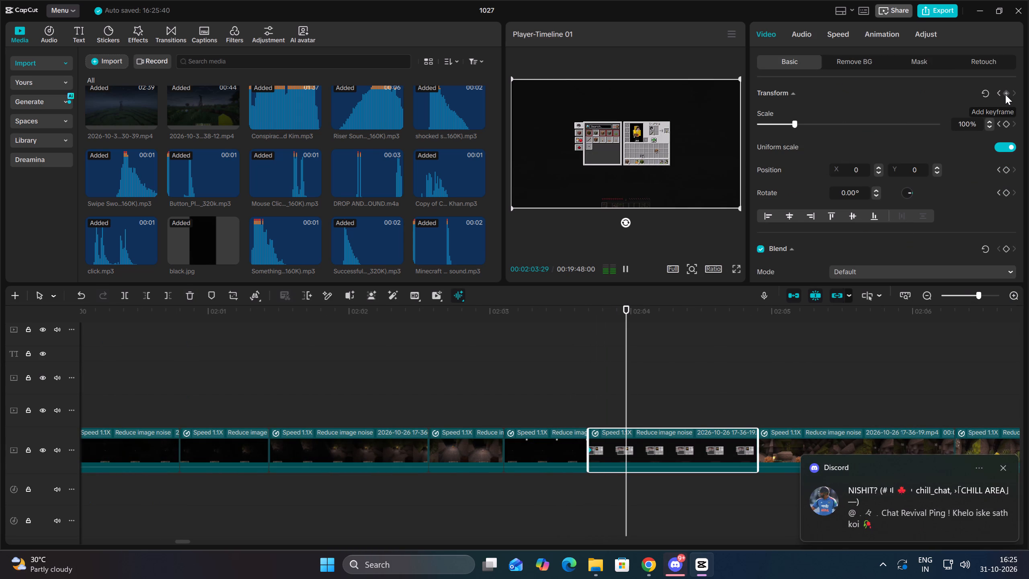
pyautogui.click(1005, 94)
pyautogui.moveTo(802, 122); pyautogui.dragTo(817, 125)
pyautogui.press('Up')
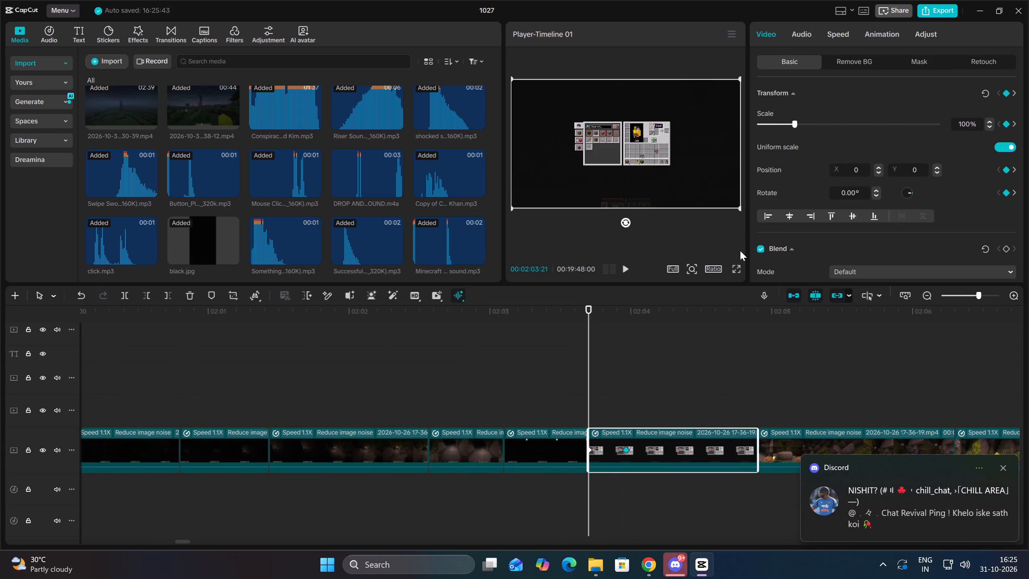
pyautogui.press('space')
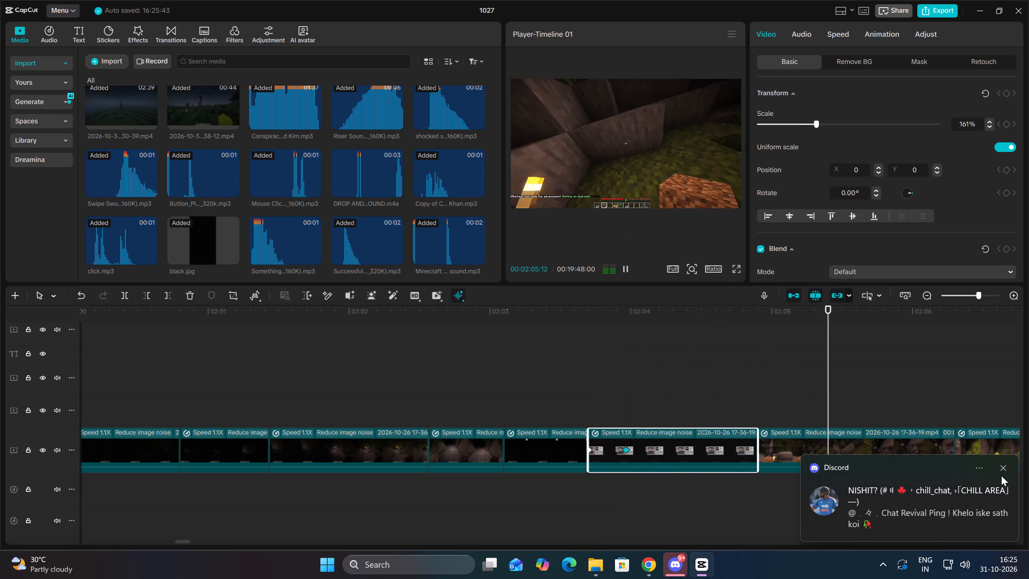
pyautogui.click(1000, 470)
pyautogui.press('space')
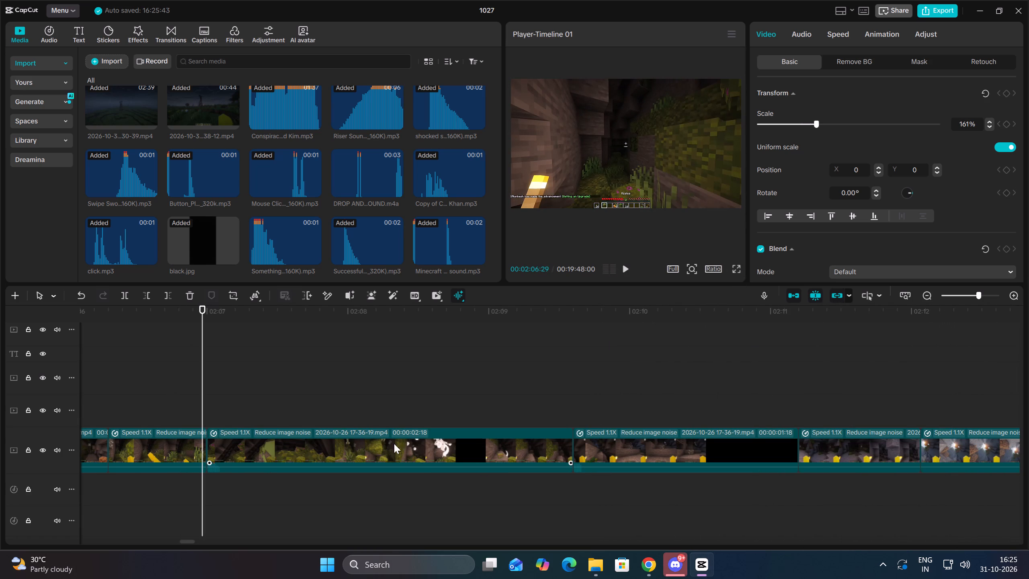
# Find the shocked sound effect with the search "shock" and place it under the gameplay clip so its sound starts near 00:02:07:20.
pyautogui.press('space')
pyautogui.click(348, 447)
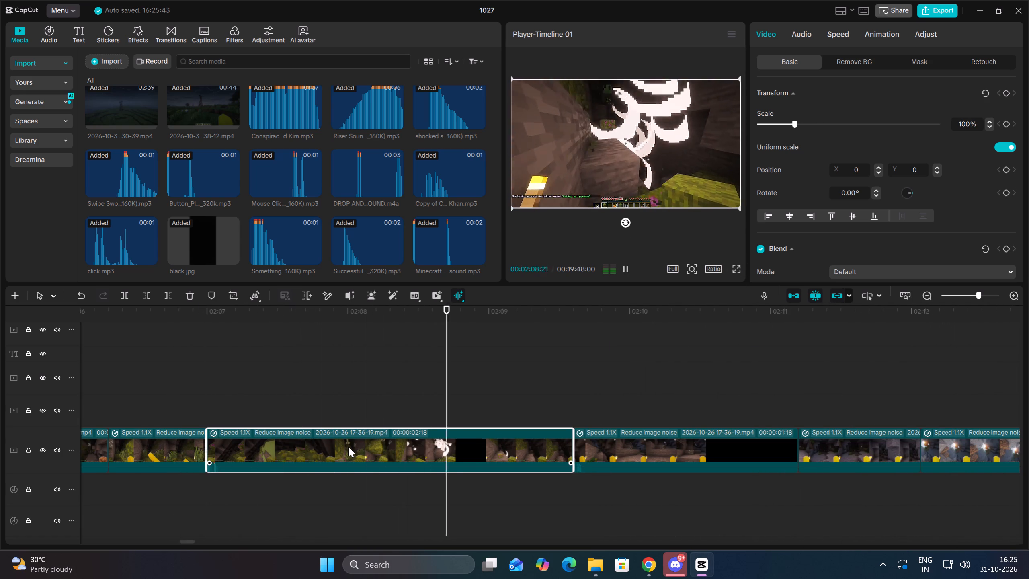
pyautogui.press('space')
pyautogui.click(509, 496)
pyautogui.moveTo(510, 495); pyautogui.dragTo(301, 469)
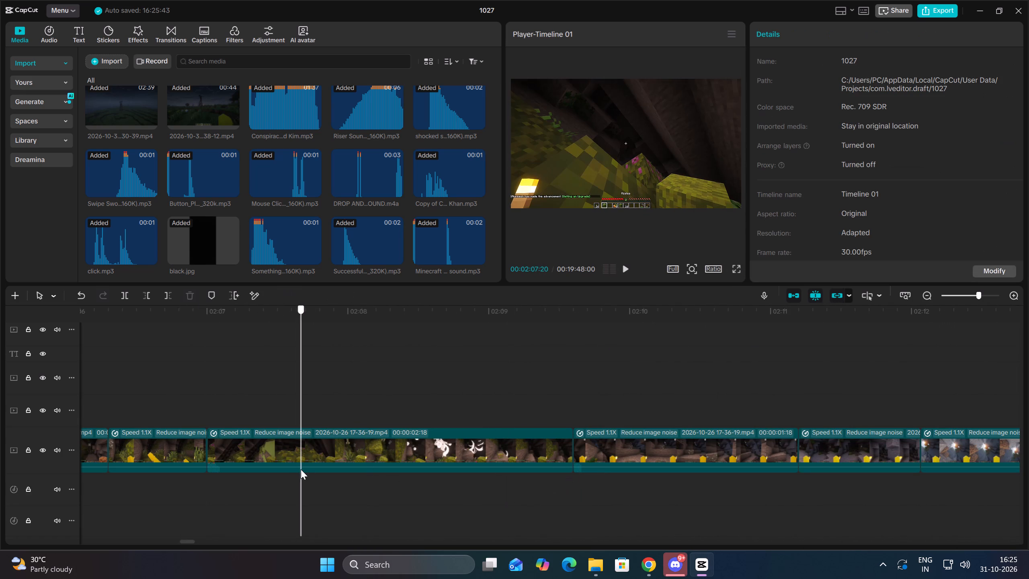
pyautogui.moveTo(301, 469); pyautogui.dragTo(301, 468)
pyautogui.scroll(-4, 297, 206)
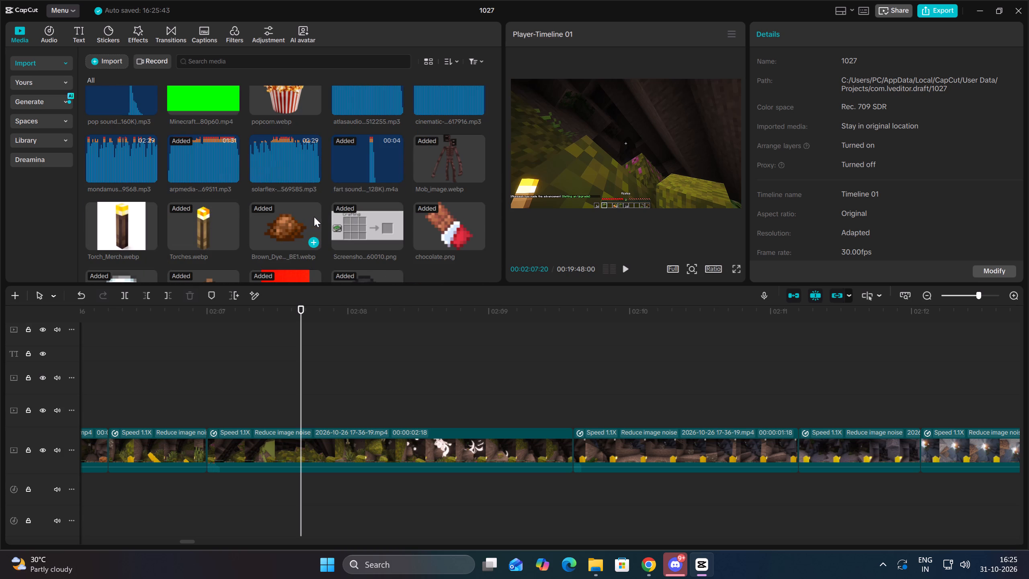
pyautogui.scroll(1, 314, 216)
pyautogui.scroll(-4, 314, 216)
pyautogui.scroll(7, 318, 218)
pyautogui.scroll(3, 302, 177)
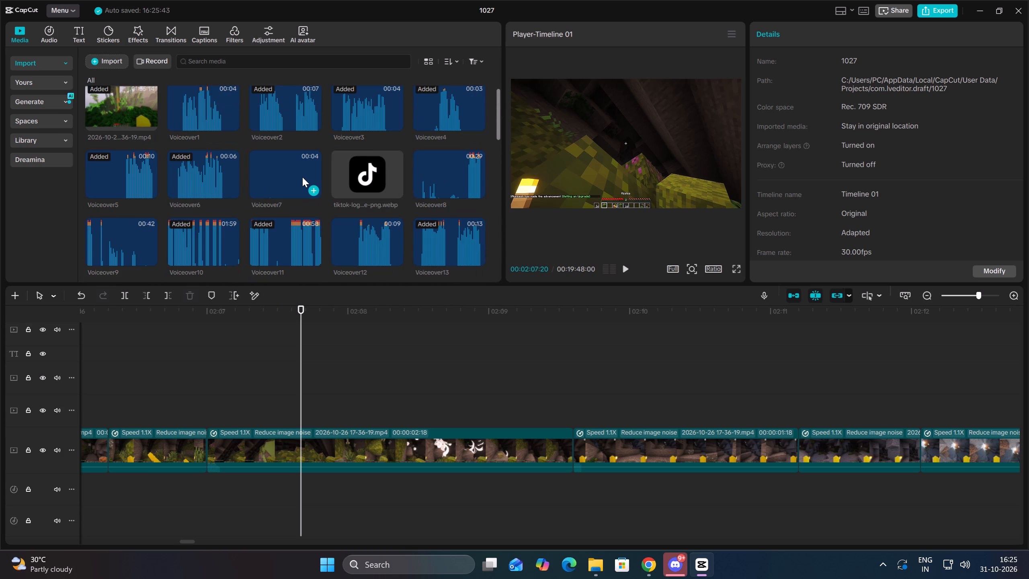
pyautogui.click(230, 66)
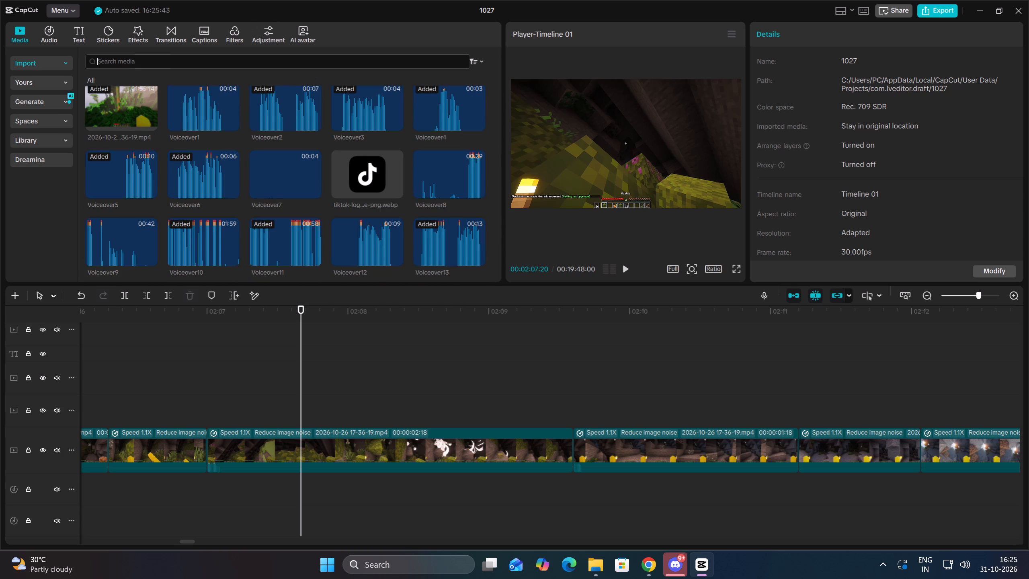
pyautogui.write('shock')
pyautogui.scroll(-7, 267, 231)
pyautogui.press('Return')
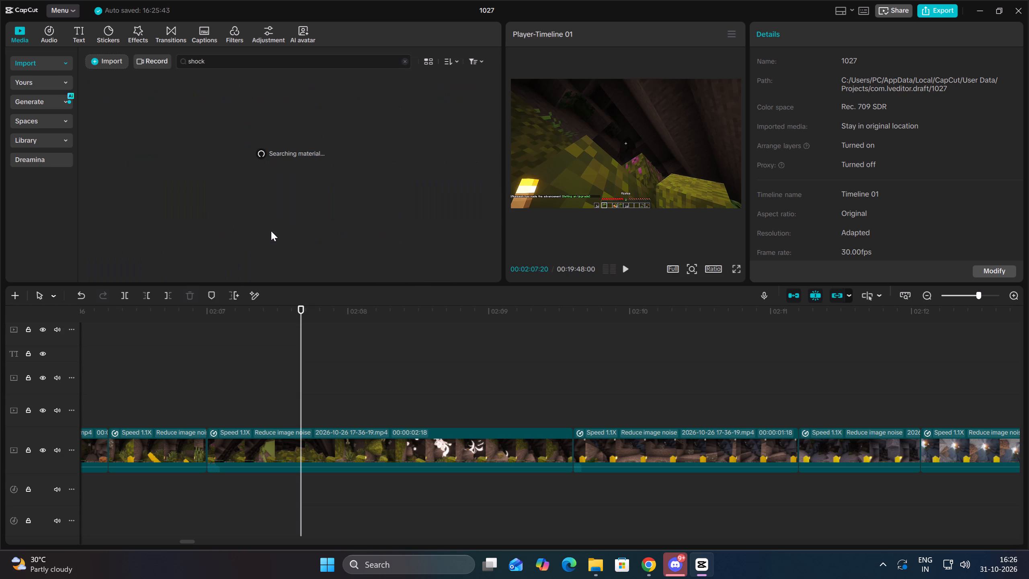
pyautogui.moveTo(118, 112); pyautogui.dragTo(282, 492)
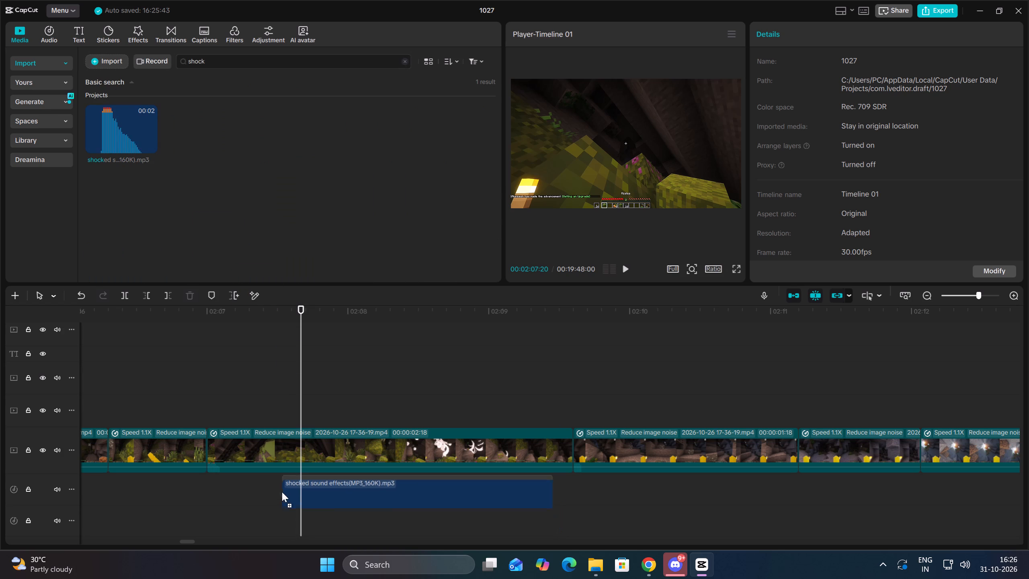
pyautogui.moveTo(282, 492); pyautogui.dragTo(282, 491)
pyautogui.moveTo(345, 489); pyautogui.dragTo(305, 489)
# Lower the shocked sound effect's volume to -9.2 dB, nudge it slightly later and play the section back.
pyautogui.moveTo(870, 94); pyautogui.dragTo(859, 92)
pyautogui.press('Up')
pyautogui.press('space')
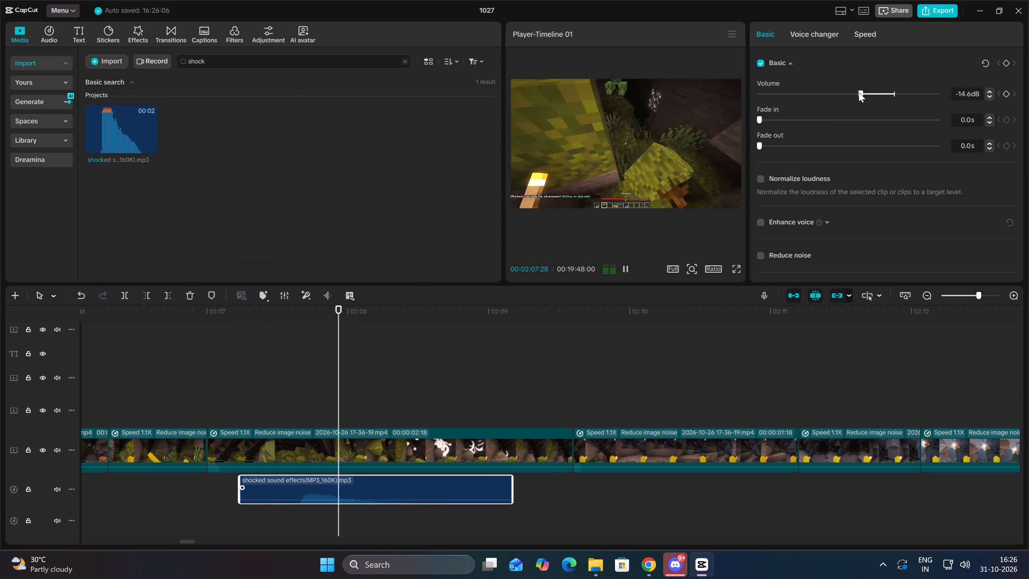
pyautogui.moveTo(860, 92); pyautogui.dragTo(871, 91)
pyautogui.press('Up')
pyautogui.press('Up')
pyautogui.press('Up')
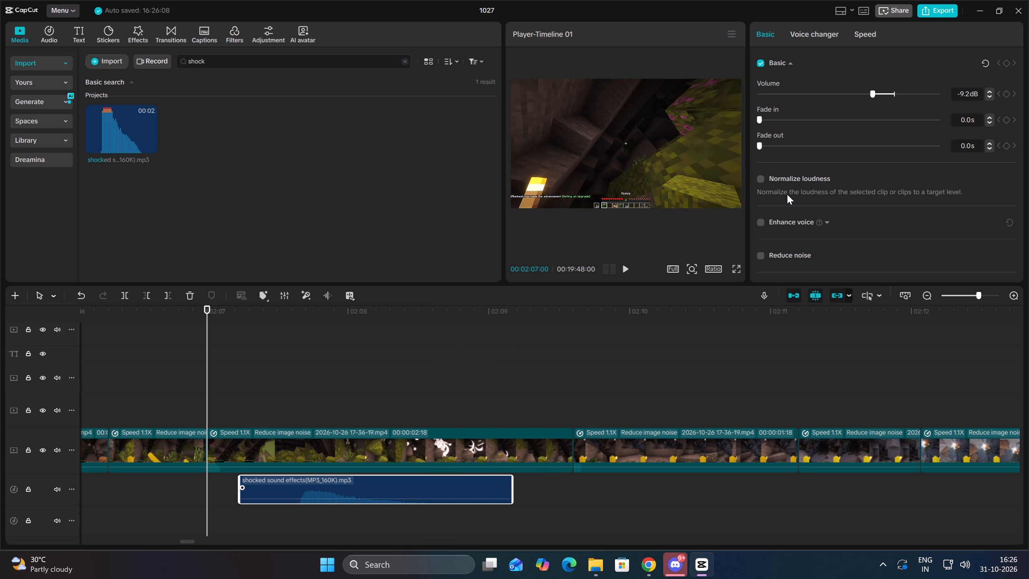
pyautogui.press('space')
pyautogui.moveTo(381, 497); pyautogui.dragTo(408, 496)
pyautogui.press('space')
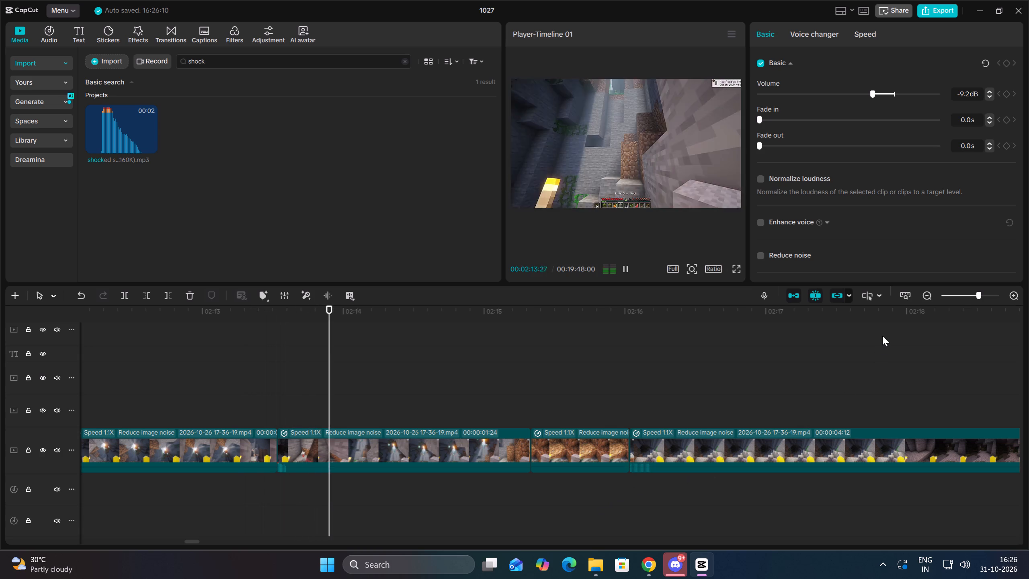
# Find click.mp3 with the search "click" and place it on the audio track at the cut at 00:02:15:10.
pyautogui.click(923, 292)
pyautogui.press('space')
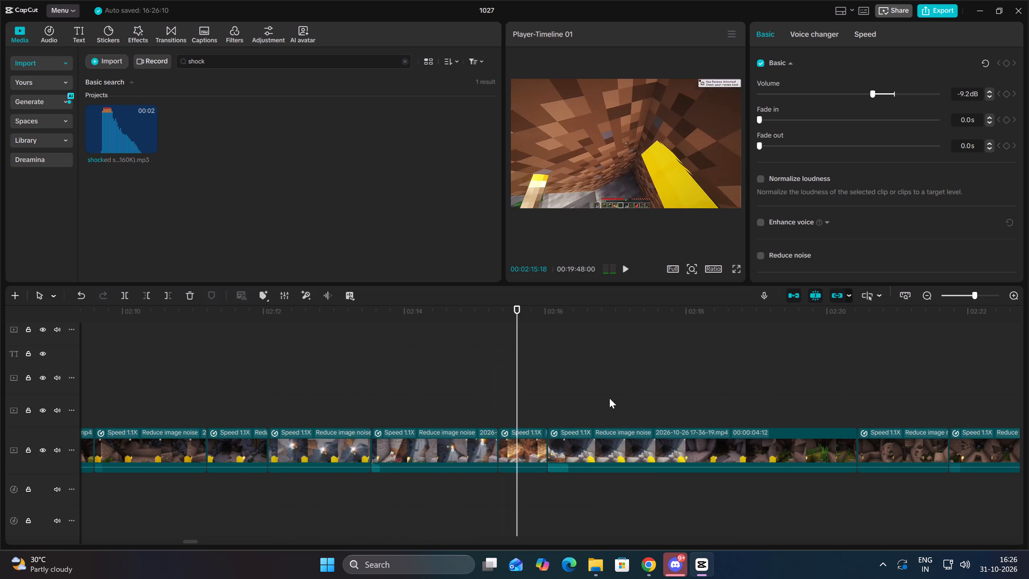
pyautogui.press('space')
pyautogui.press('Up')
pyautogui.press('Up')
pyautogui.moveTo(228, 66); pyautogui.dragTo(225, 65)
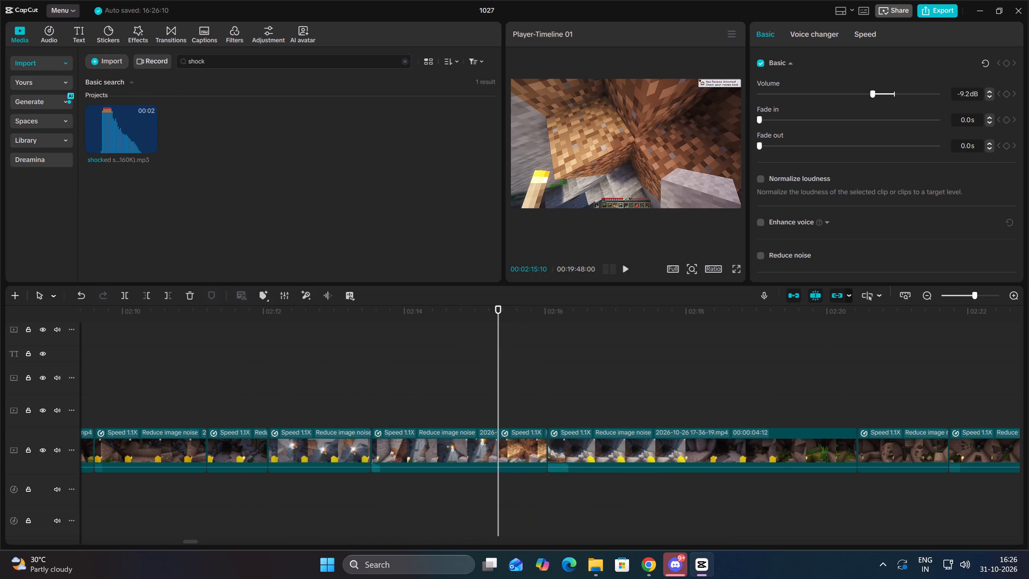
pyautogui.moveTo(225, 65); pyautogui.dragTo(184, 55)
pyautogui.press('BackSpace')
pyautogui.press('BackSpace')
pyautogui.press('BackSpace')
pyautogui.press('BackSpace')
pyautogui.press('BackSpace')
pyautogui.press('BackSpace')
pyautogui.press('BackSpace')
pyautogui.press('BackSpace')
pyautogui.press('BackSpace')
pyautogui.write('click')
pyautogui.press('Return')
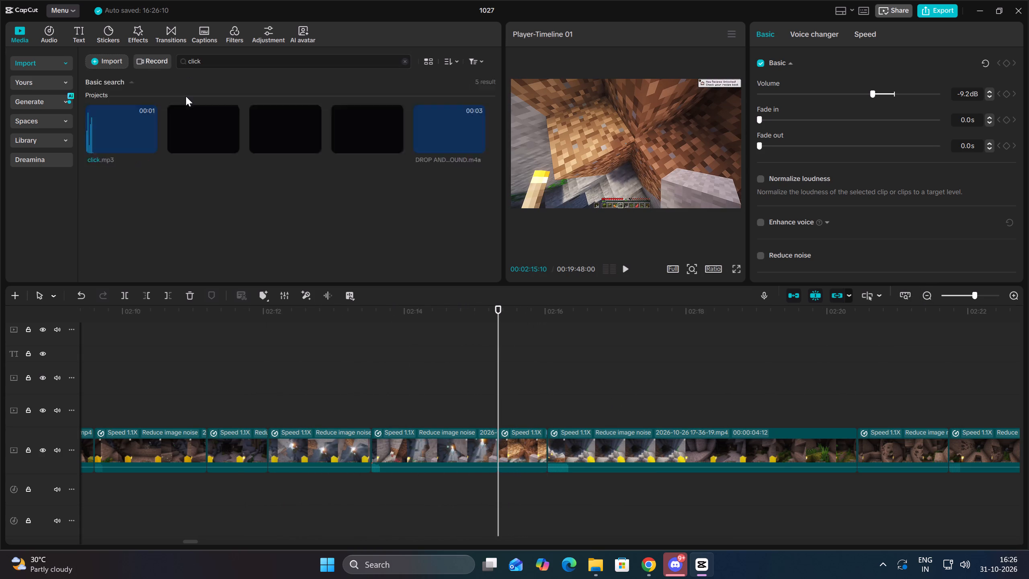
pyautogui.moveTo(120, 125); pyautogui.dragTo(496, 487)
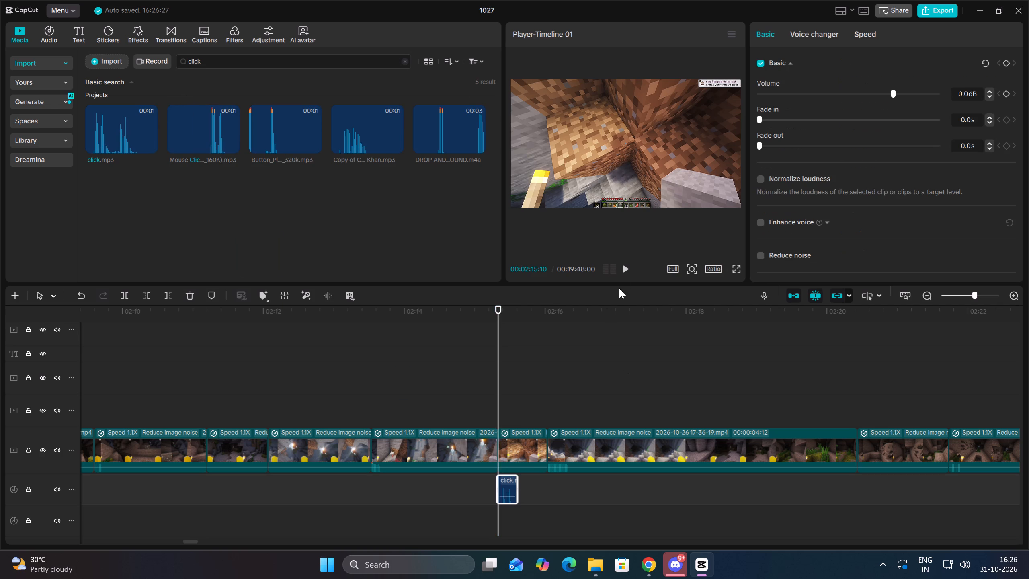
# Play back the click sound and review the gameplay from 00:02:15:10 to about 00:02:25:21.
pyautogui.click(620, 269)
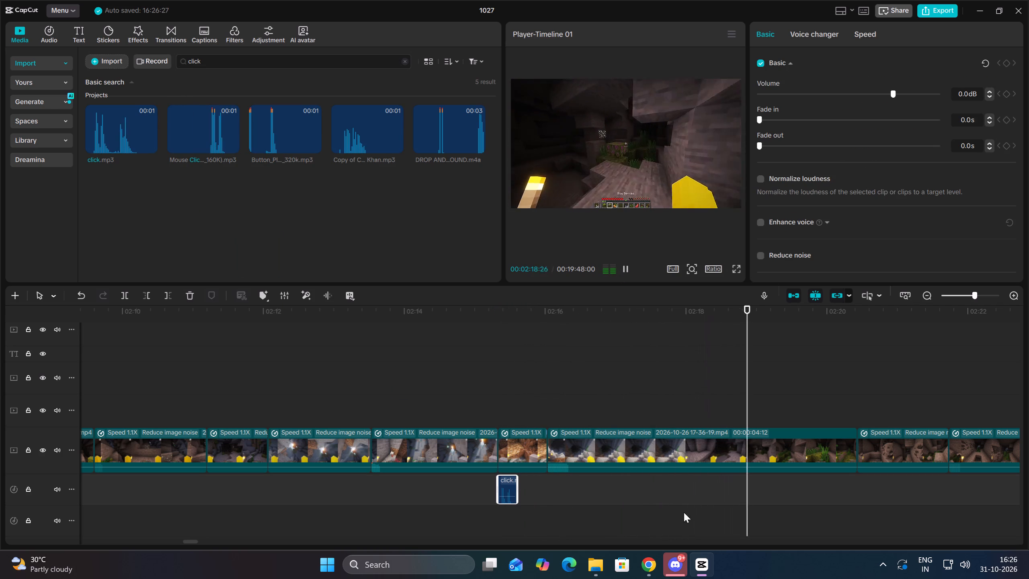
pyautogui.press('space')
pyautogui.press('space')
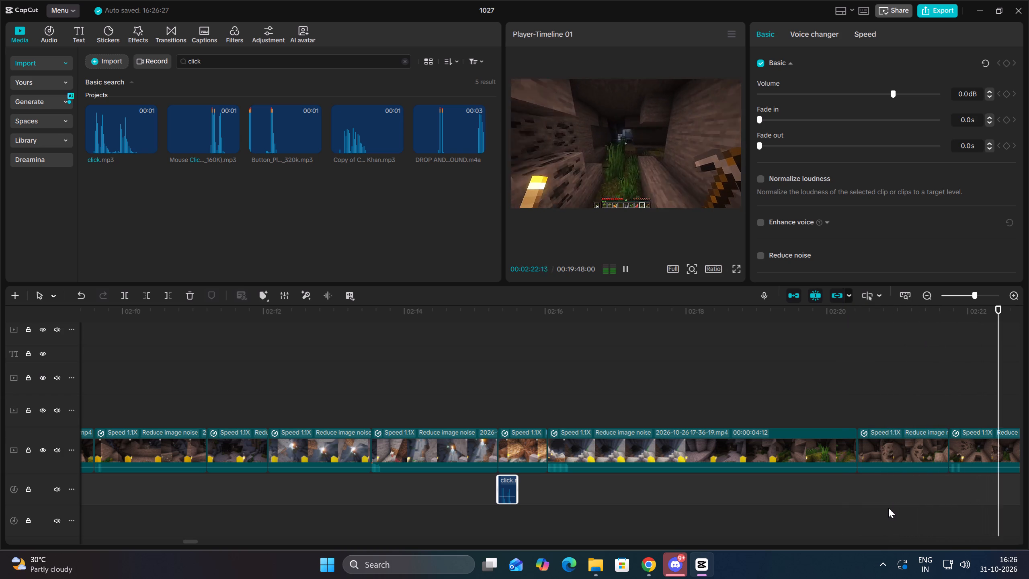
pyautogui.click(926, 298)
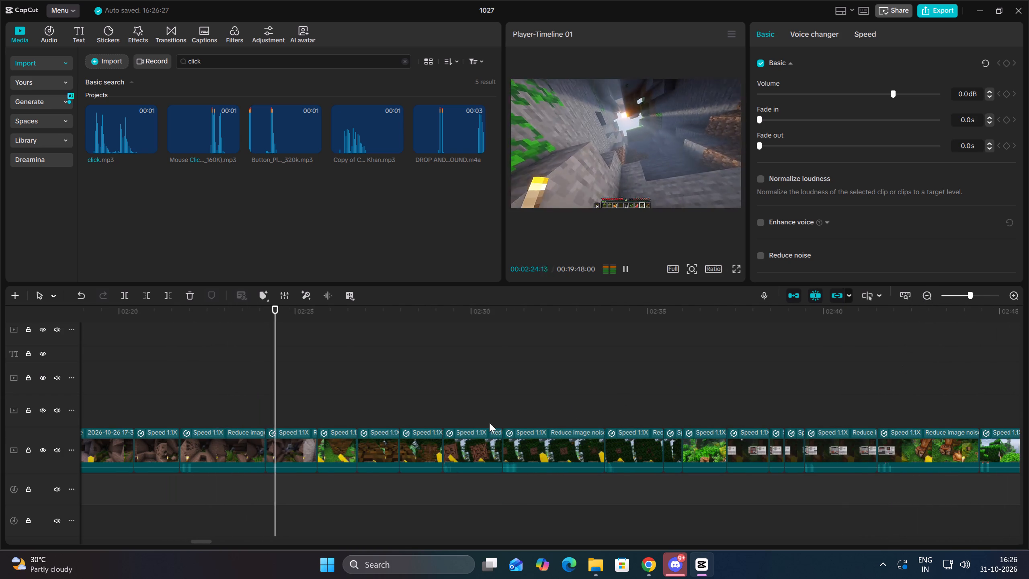
pyautogui.scroll(-3, 309, 461)
pyautogui.press('space')
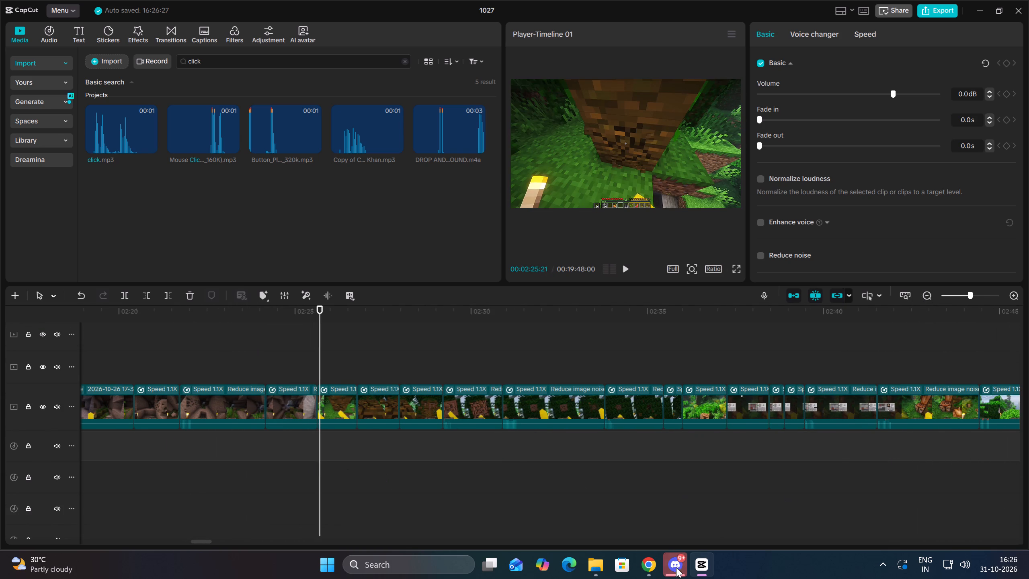
# Switch to Chrome and search Google Images in a new tab for "with and without shaders minecraft".
pyautogui.click(645, 565)
pyautogui.click(326, 17)
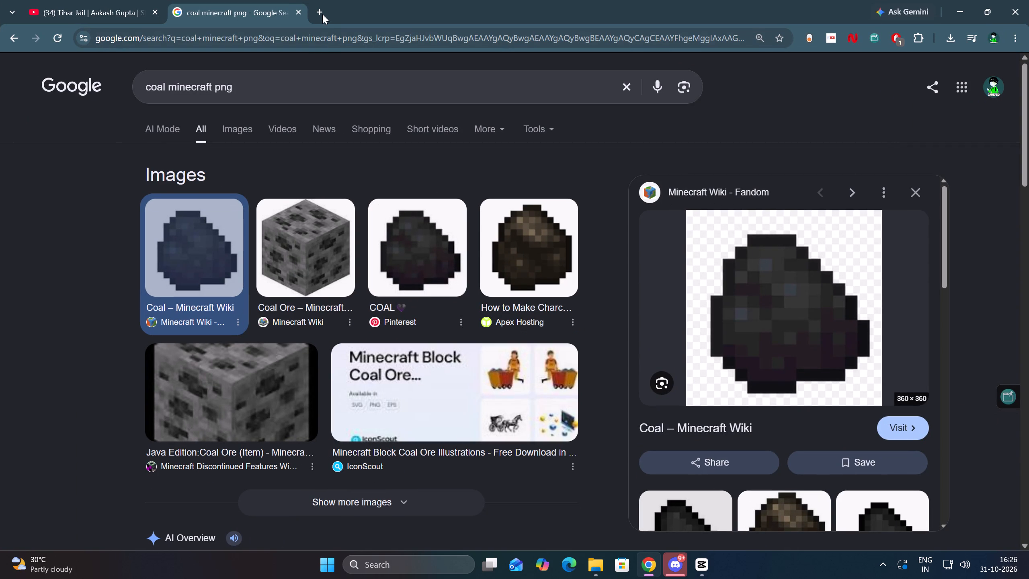
pyautogui.click(312, 5)
pyautogui.click(410, 227)
pyautogui.moveTo(184, 288); pyautogui.dragTo(198, 287)
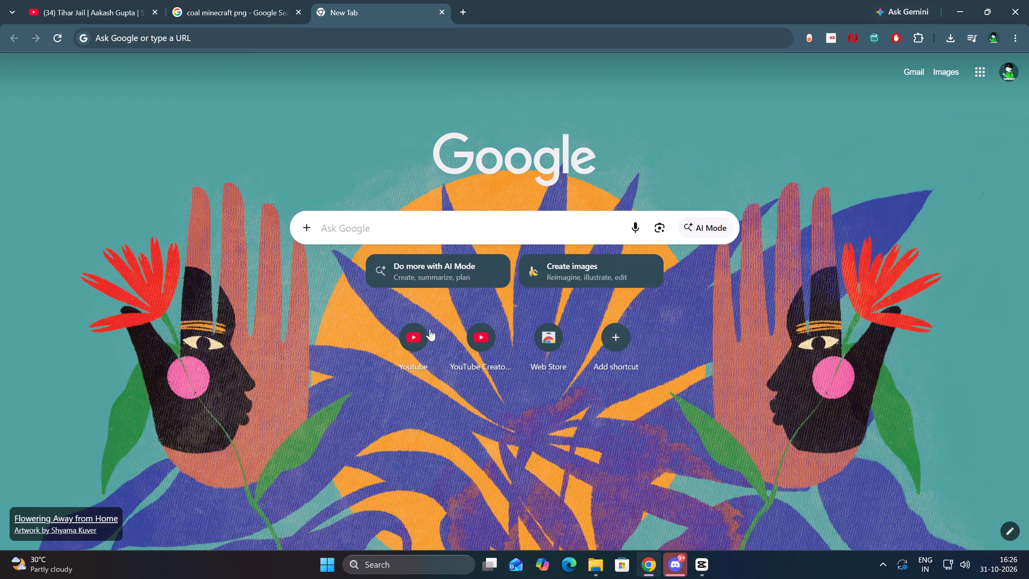
pyautogui.click(382, 225)
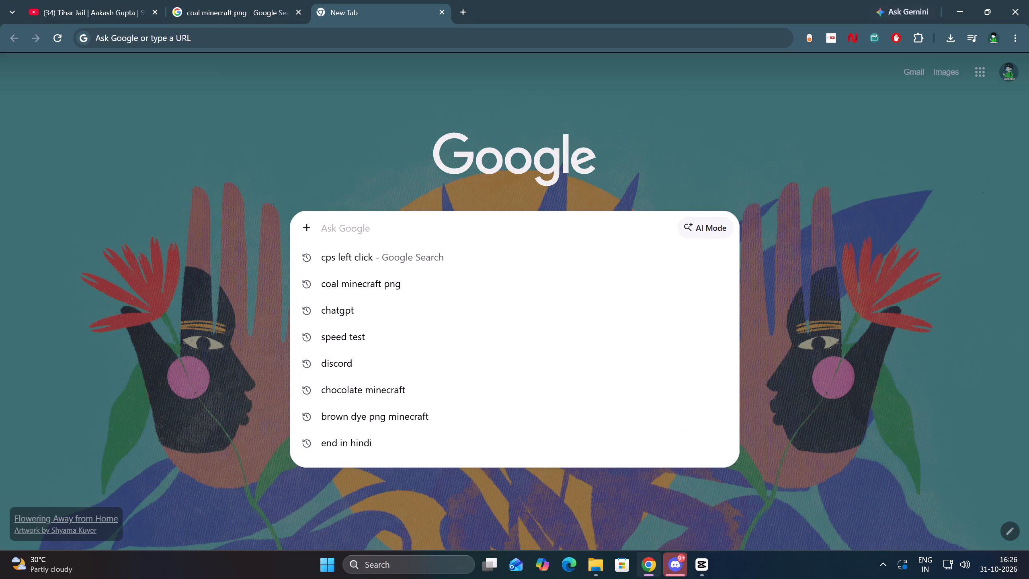
pyautogui.click(401, 566)
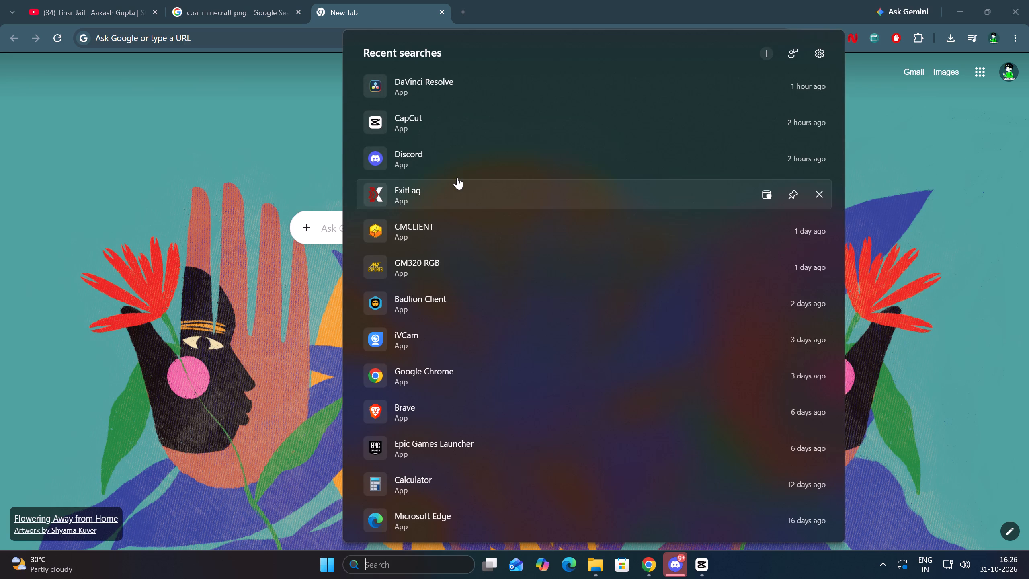
pyautogui.click(278, 187)
pyautogui.click(435, 228)
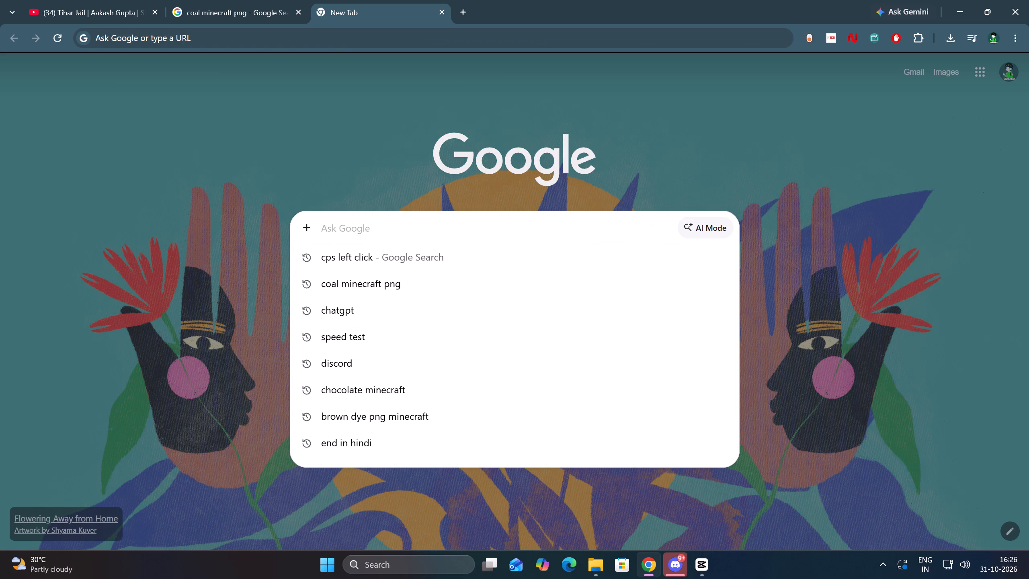
pyautogui.write('with and without shader')
pyautogui.press('space')
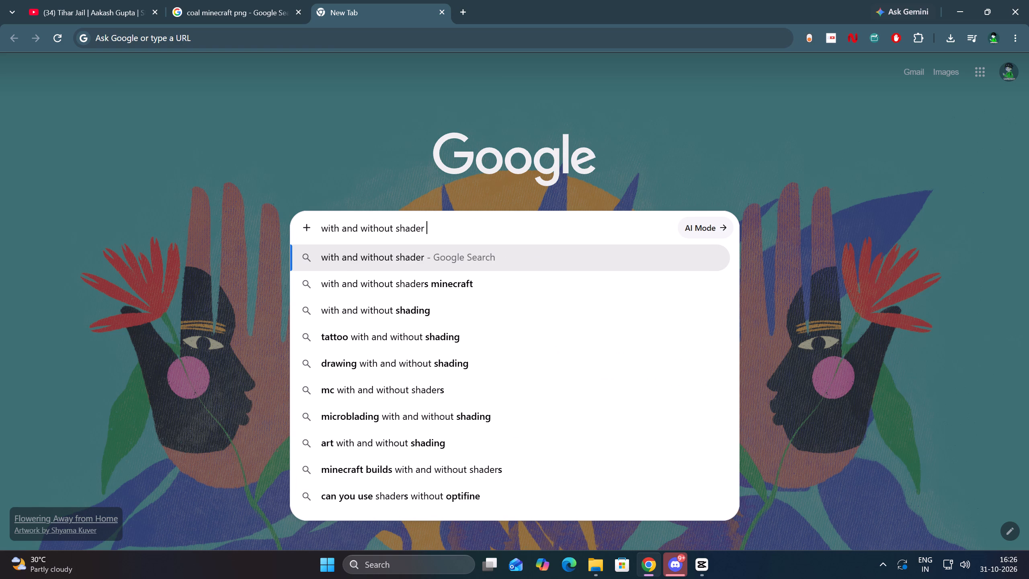
pyautogui.click(454, 280)
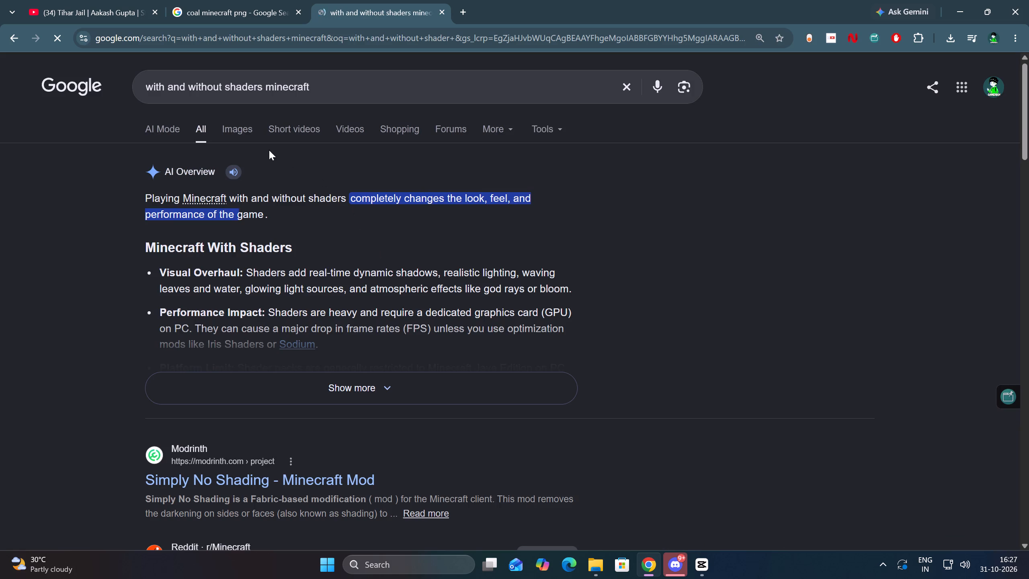
pyautogui.click(237, 130)
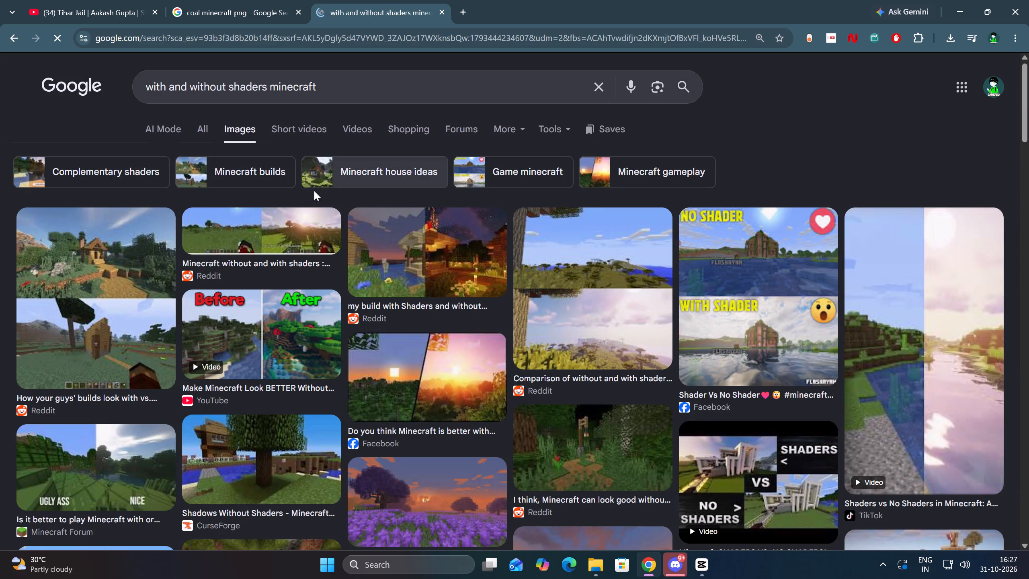
# Preview the first shader comparison image and its related images, and close the preview and the search tab.
pyautogui.click(115, 277)
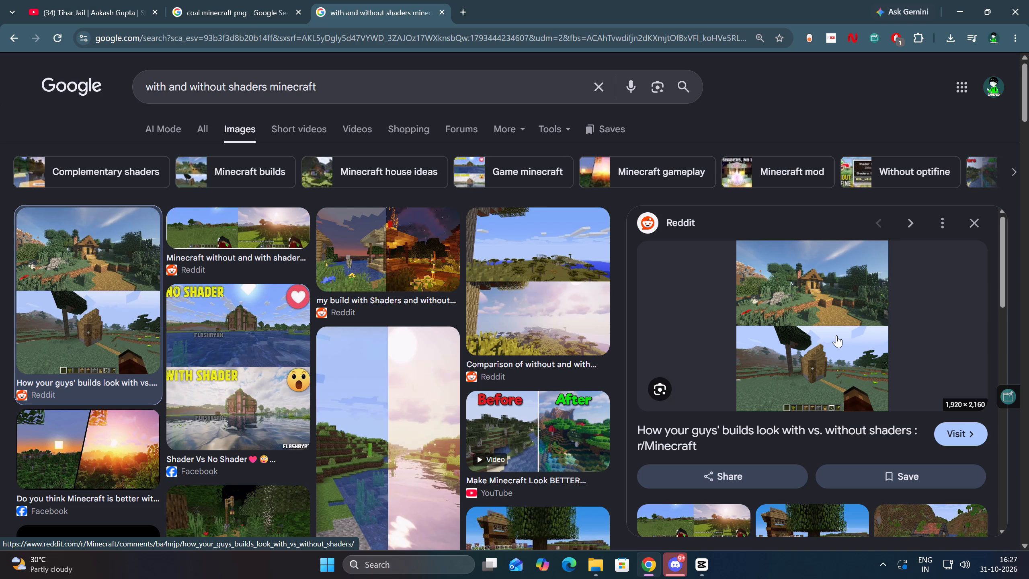
pyautogui.scroll(-3, 836, 335)
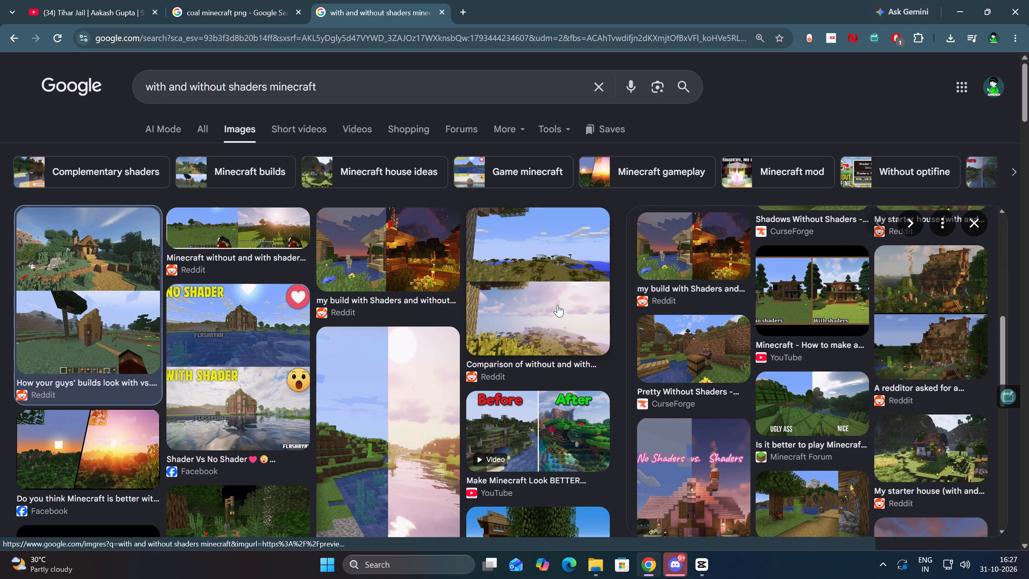
pyautogui.click(974, 223)
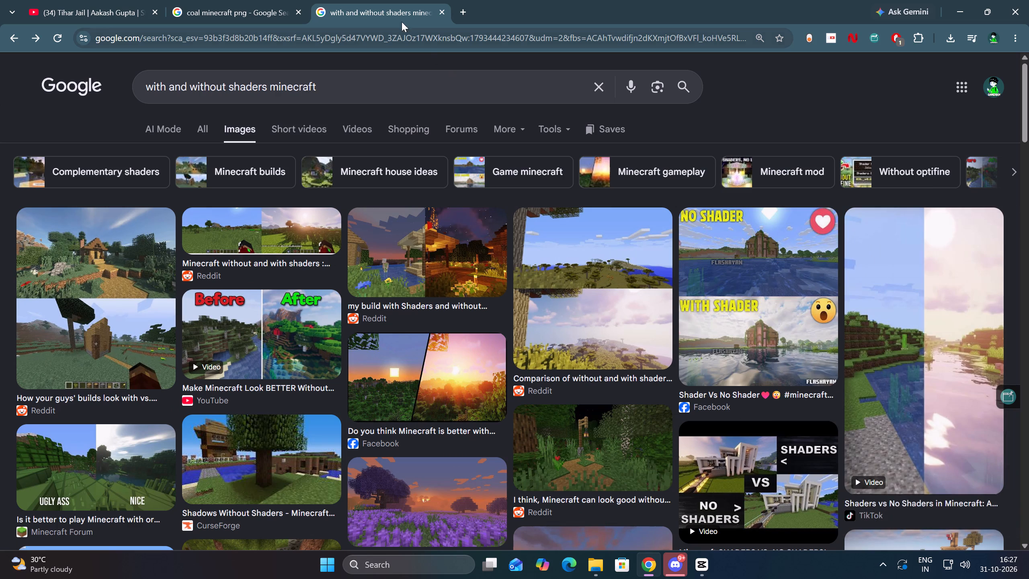
pyautogui.click(445, 11)
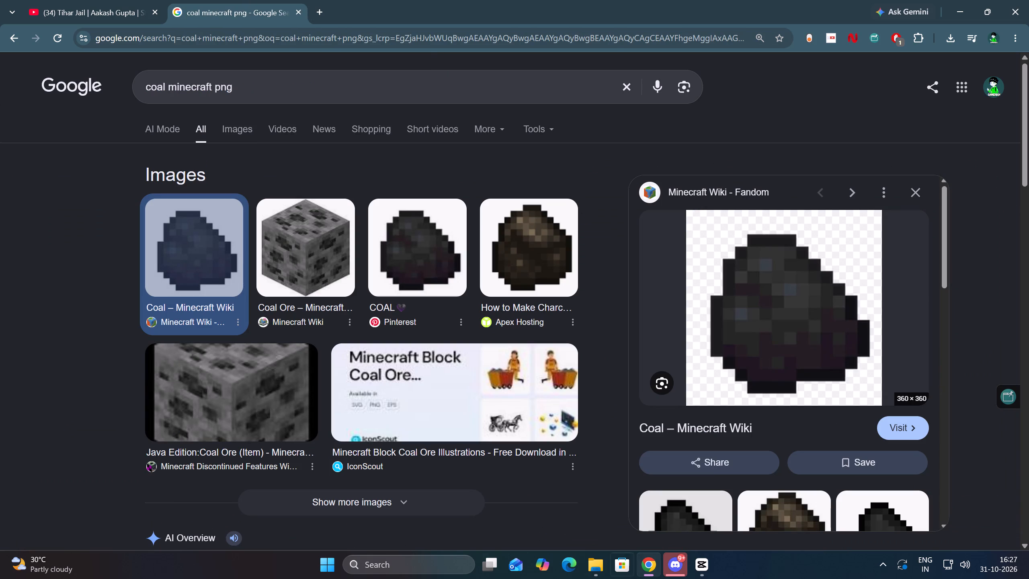
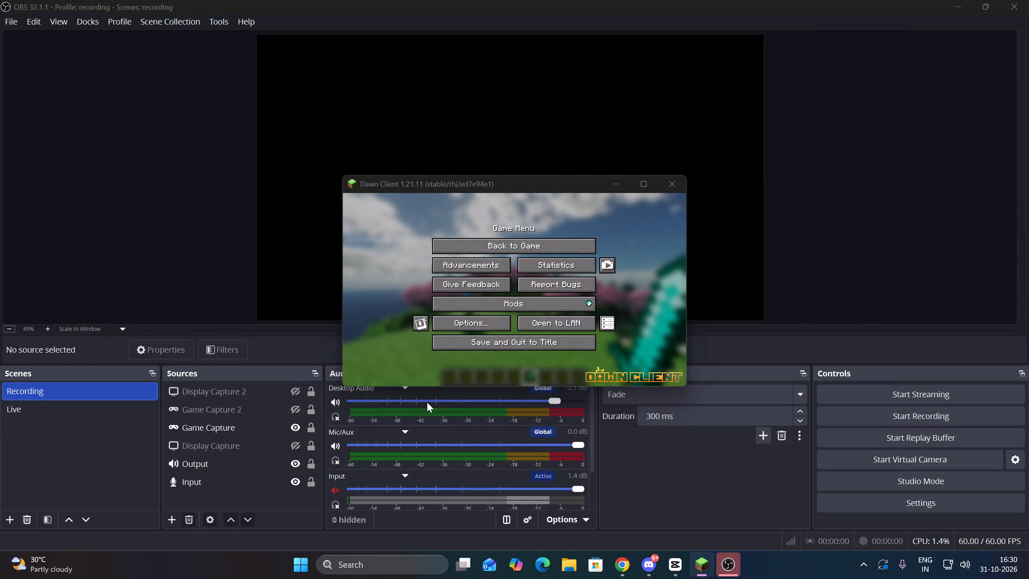
# Start an OBS recording and resume the Minecraft game in full screen.
pyautogui.click(886, 416)
pyautogui.click(691, 566)
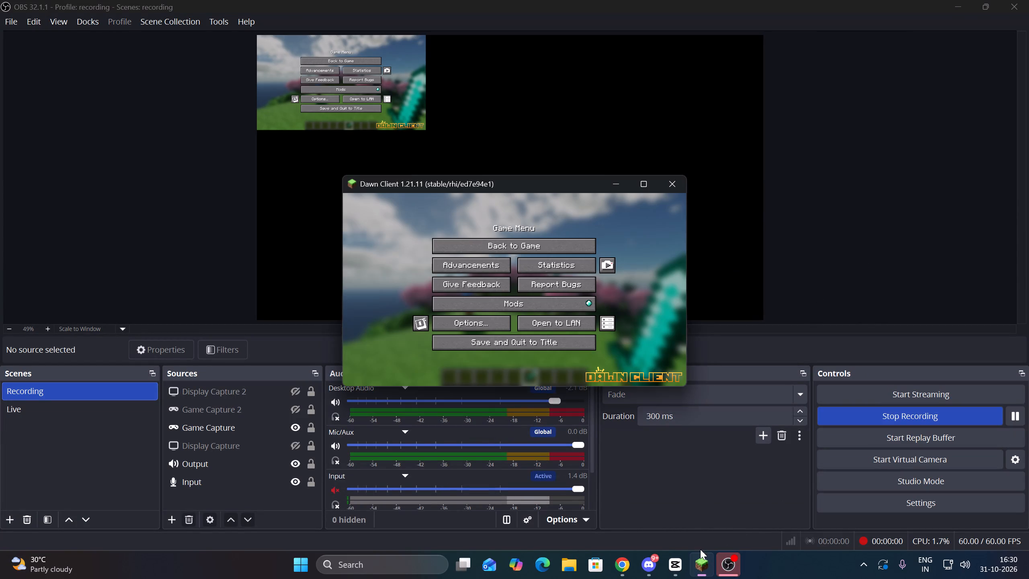
pyautogui.press('F11')
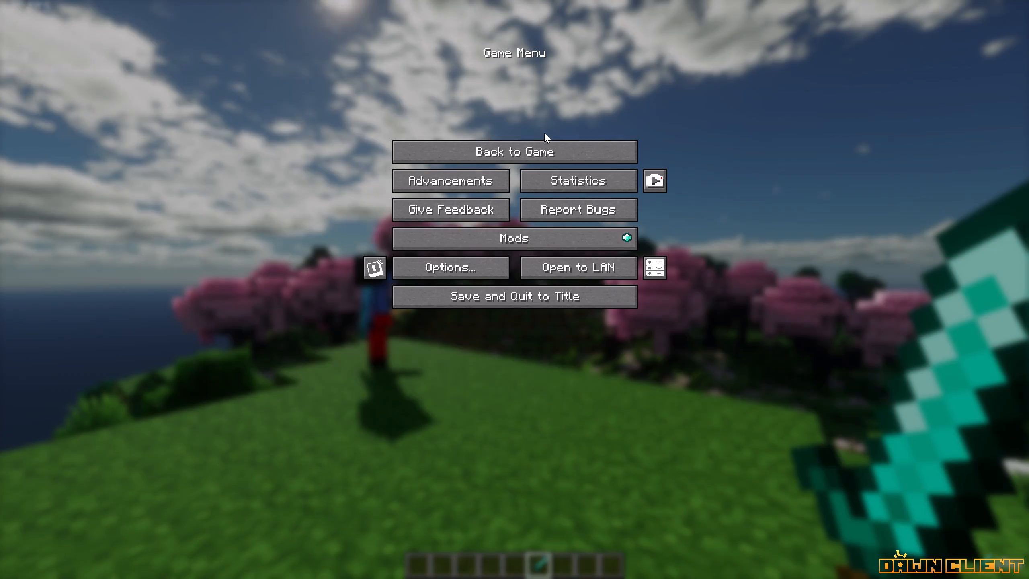
pyautogui.click(544, 133)
pyautogui.click(543, 139)
pyautogui.moveTo(543, 143); pyautogui.dragTo(514, 289)
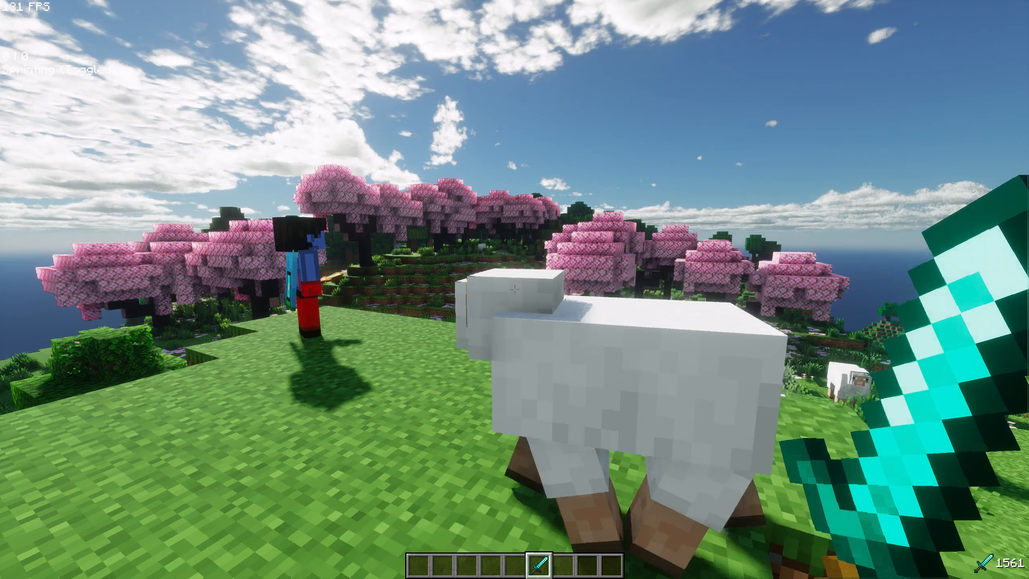
# Kill the sheep in front of the player and drop the collected wool and mutton, keeping the diamond sword.
pyautogui.click(514, 289)
pyautogui.press('Up')
pyautogui.scroll(-5, 514, 289)
pyautogui.press('Down')
pyautogui.scroll(-1, 515, 289)
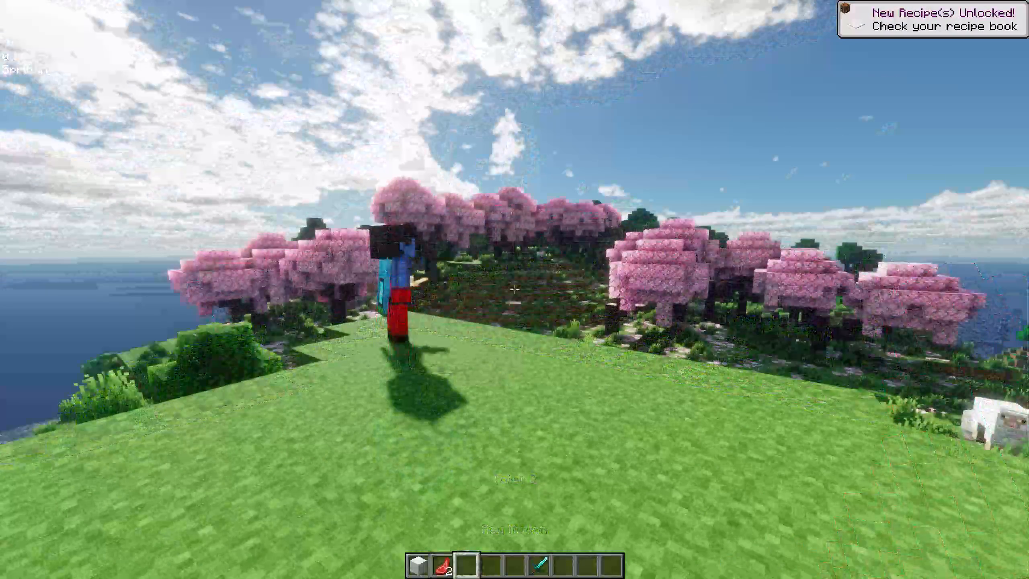
pyautogui.press('Return')
pyautogui.keyDown('shift'); pyautogui.moveTo(446, 348); pyautogui.dragTo(431, 344); pyautogui.keyUp('shift')
pyautogui.keyDown('shift'); pyautogui.doubleClick(428, 344); pyautogui.keyUp('shift')
pyautogui.press('Return')
pyautogui.scroll(-3, 514, 289)
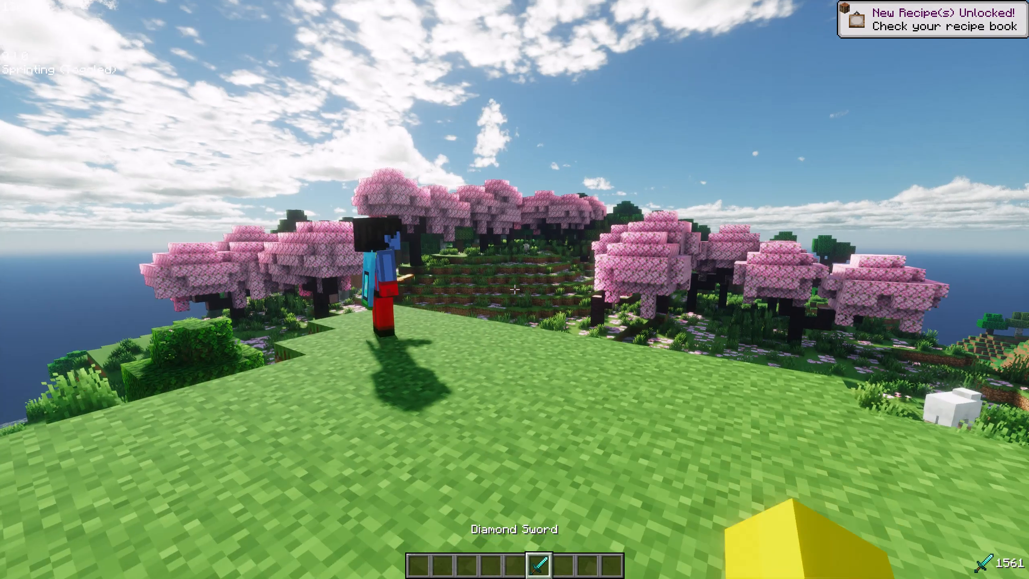
# Switch the game mode to Survival Mode and hide the debug overlay.
pyautogui.press('Down')
pyautogui.press('F3')
pyautogui.press('F4')
pyautogui.press('e')
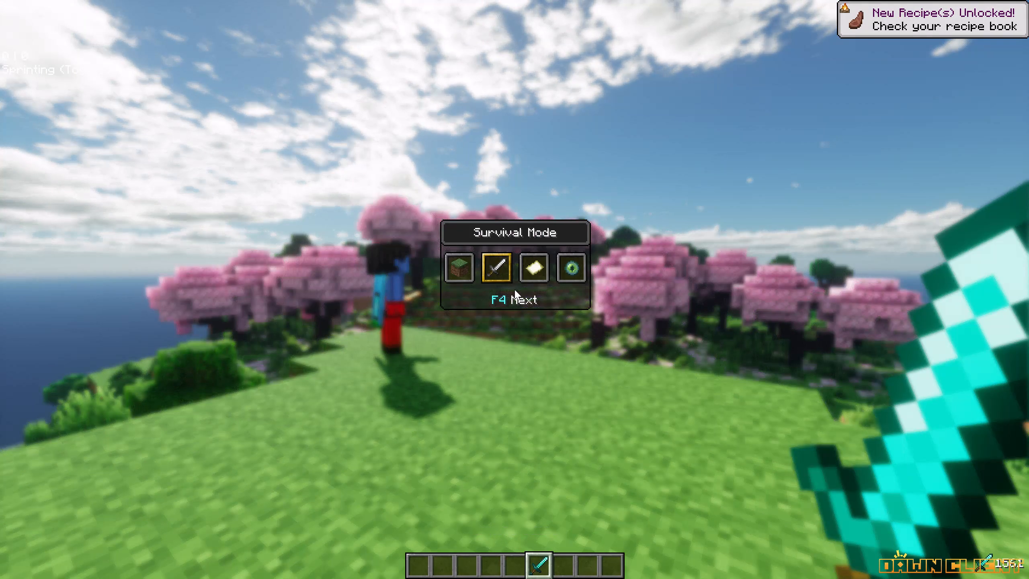
pyautogui.press('F3')
pyautogui.press('F3')
pyautogui.press('F3')
pyautogui.press('F3')
pyautogui.press('e')
pyautogui.press('F3')
pyautogui.press('F3')
pyautogui.press('F3')
pyautogui.press('F3')
pyautogui.press('F3')
pyautogui.press('F3')
pyautogui.press('F3')
pyautogui.press('F3')
pyautogui.press('F3')
pyautogui.press('F3')
pyautogui.press('F3')
pyautogui.press('F3')
pyautogui.press('F3')
pyautogui.press('F3')
pyautogui.press('F3')
pyautogui.press('F3')
pyautogui.press('F3')
pyautogui.press('F3')
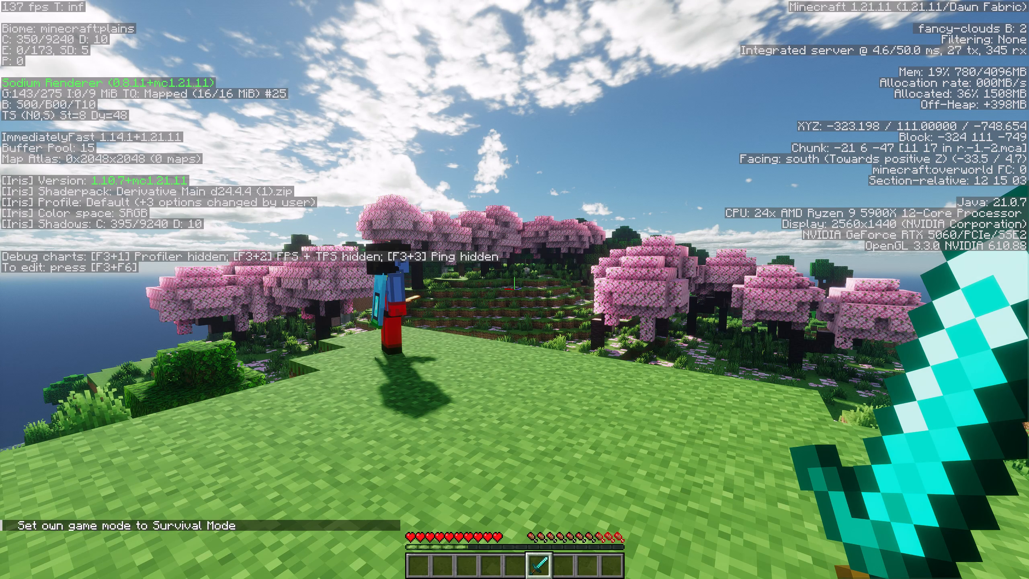
pyautogui.press('d')
pyautogui.press('F3')
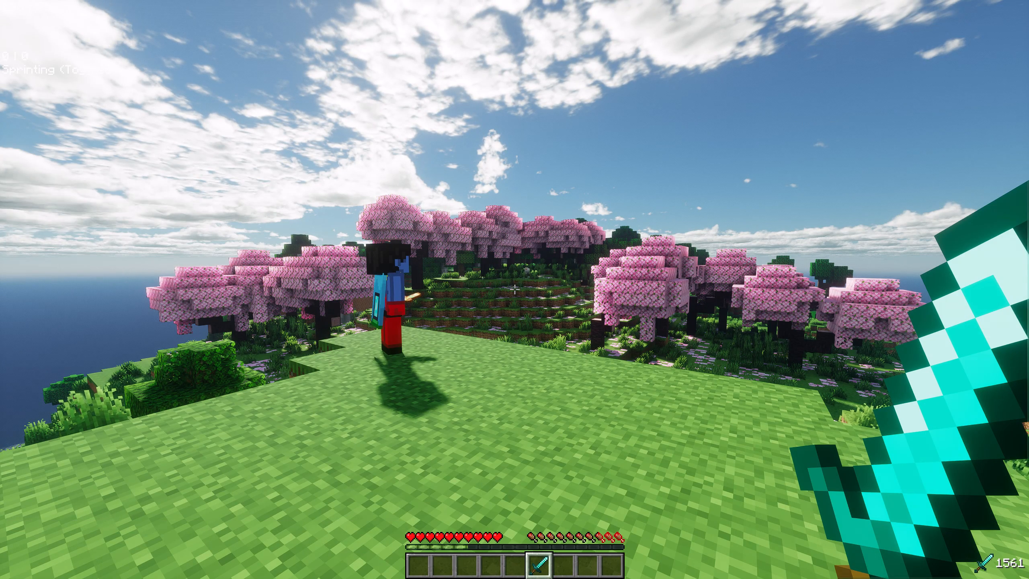
# Record footage with shaders on while moving back and forth and approaching the blue-and-red character.
pyautogui.press('Up')
pyautogui.press('Up')
pyautogui.press('Up')
pyautogui.press('Up')
pyautogui.press('Up')
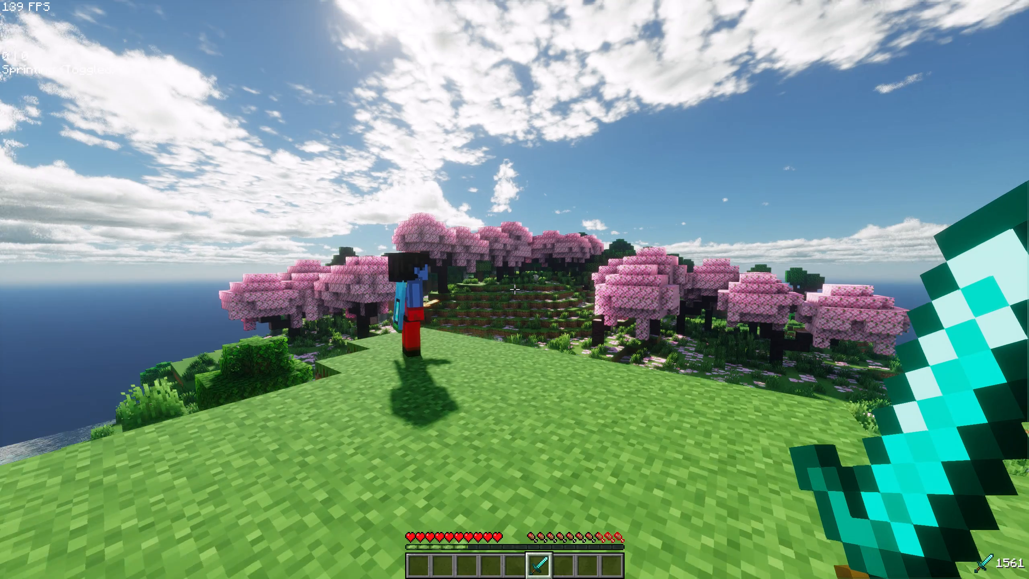
pyautogui.press('Down')
pyautogui.press('Down')
pyautogui.press('Down')
pyautogui.press('Down')
pyautogui.press('Down')
pyautogui.press('Down')
pyautogui.press('Down')
pyautogui.press('Down')
pyautogui.press('Down')
pyautogui.press('Down')
pyautogui.press('Down')
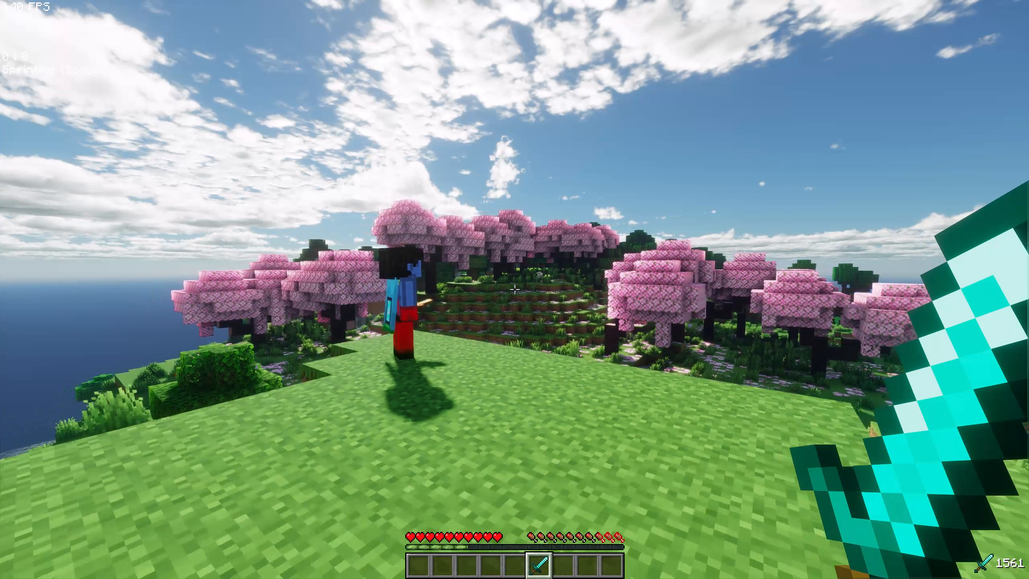
pyautogui.press('Up')
pyautogui.press('Up')
pyautogui.press('Up')
pyautogui.press('Up')
pyautogui.press('Up')
pyautogui.press('Up')
pyautogui.press('Up')
pyautogui.press('Up')
pyautogui.press('Up')
pyautogui.press('Up')
pyautogui.press('Up')
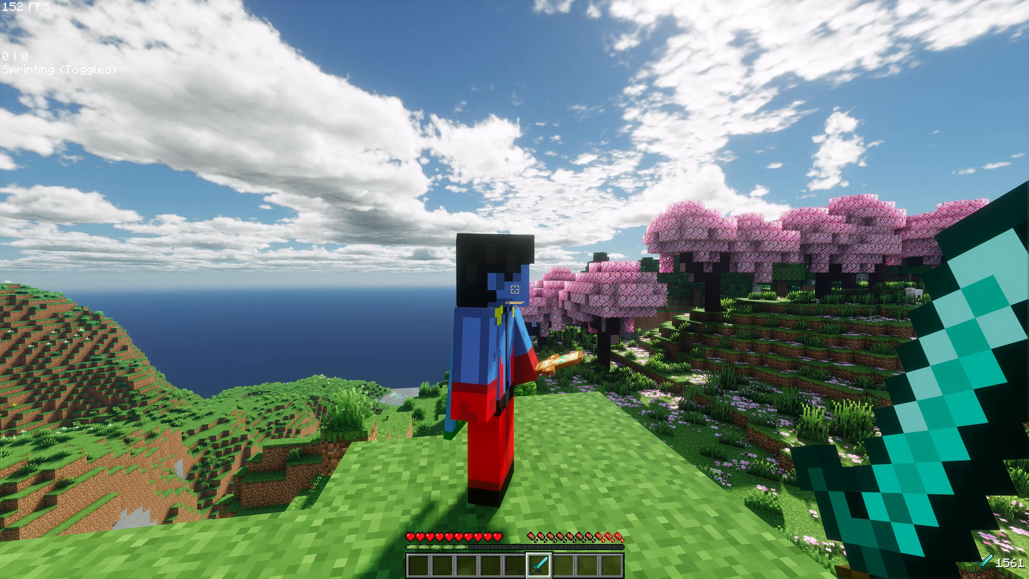
# Attack the blue-and-red character with the diamond sword and face the cherry grove.
pyautogui.keyDown('shift'); pyautogui.click(514, 289); pyautogui.keyUp('shift')
pyautogui.hotkey('shift', 'Up')
pyautogui.hotkey('shift', 'Up')
pyautogui.hotkey('shift', 'Up')
pyautogui.hotkey('shift', 'Up')
pyautogui.hotkey('shift', 'Up')
pyautogui.hotkey('shift', 'Up')
pyautogui.hotkey('shift', 'Up')
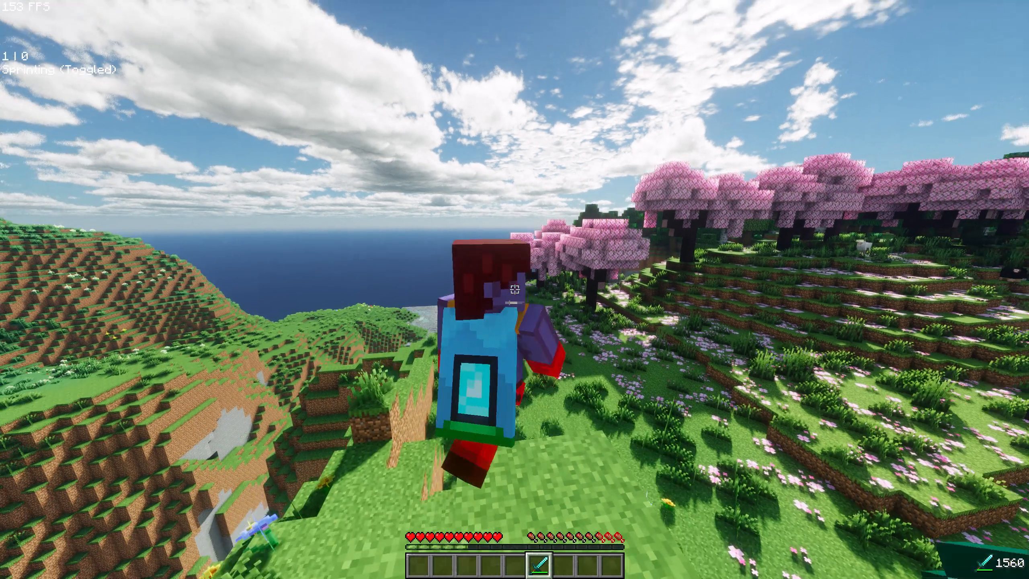
pyautogui.keyDown('shift'); pyautogui.click(514, 289); pyautogui.keyUp('shift')
pyautogui.hotkey('shift', 'Down')
pyautogui.hotkey('shift', 'Down')
pyautogui.hotkey('shift', 'Down')
pyautogui.hotkey('shift', 'Down')
pyautogui.hotkey('shift', 'Down')
pyautogui.hotkey('shift', 'Down')
pyautogui.hotkey('shift', 'Down')
pyautogui.keyDown('shift'); pyautogui.click(514, 290); pyautogui.keyUp('shift')
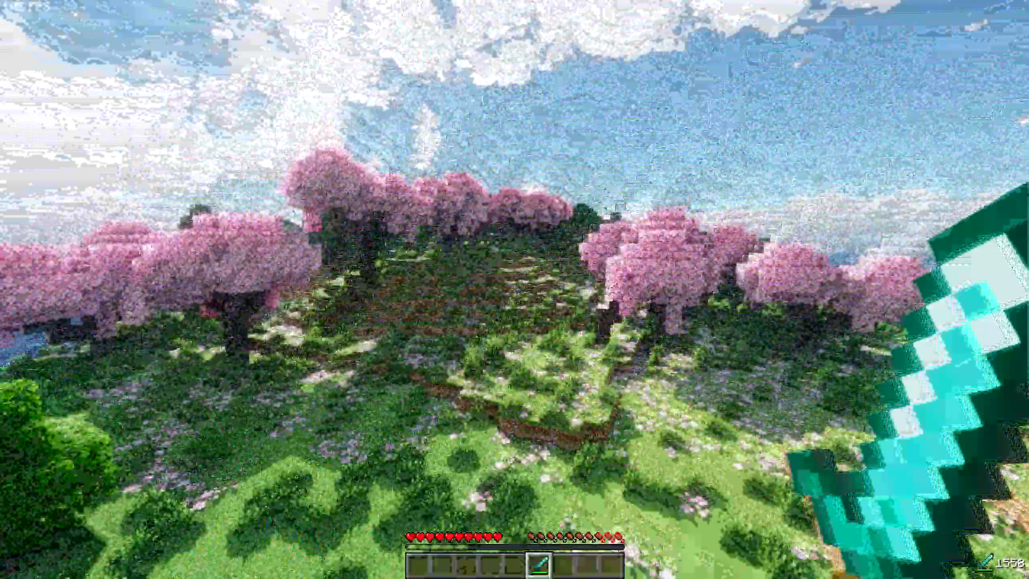
# Select the empty first hotbar slot and disable the shaders.
pyautogui.hotkey('ctrl', 'Right')
pyautogui.keyDown('ctrl'); pyautogui.scroll(-4, 514, 289); pyautogui.keyUp('ctrl')
pyautogui.press('Down')
pyautogui.press('k')
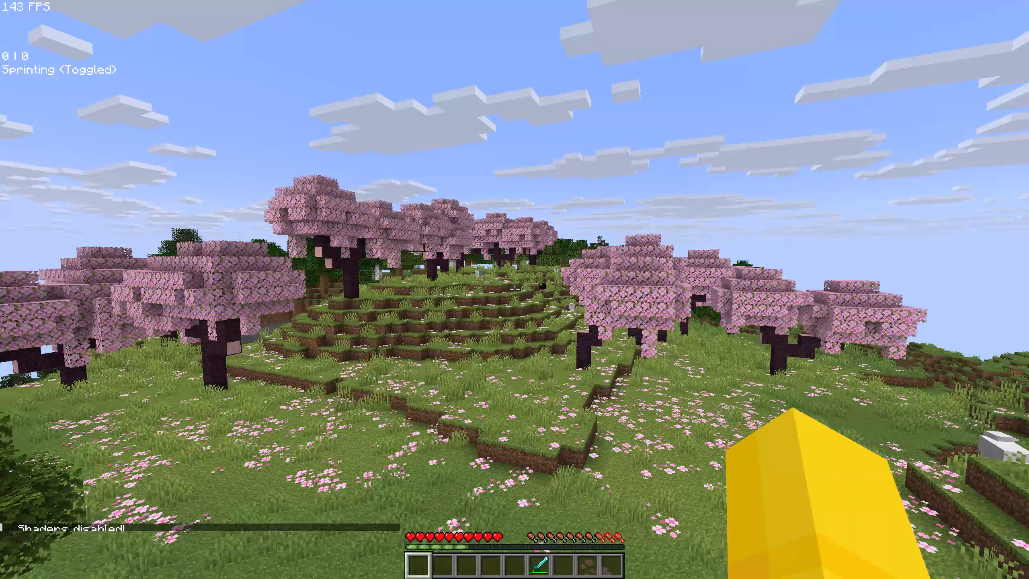
# Set the render distance to 4 chunks in the video settings and resume the game with the HUD hidden.
pyautogui.press('Escape')
pyautogui.click(498, 259)
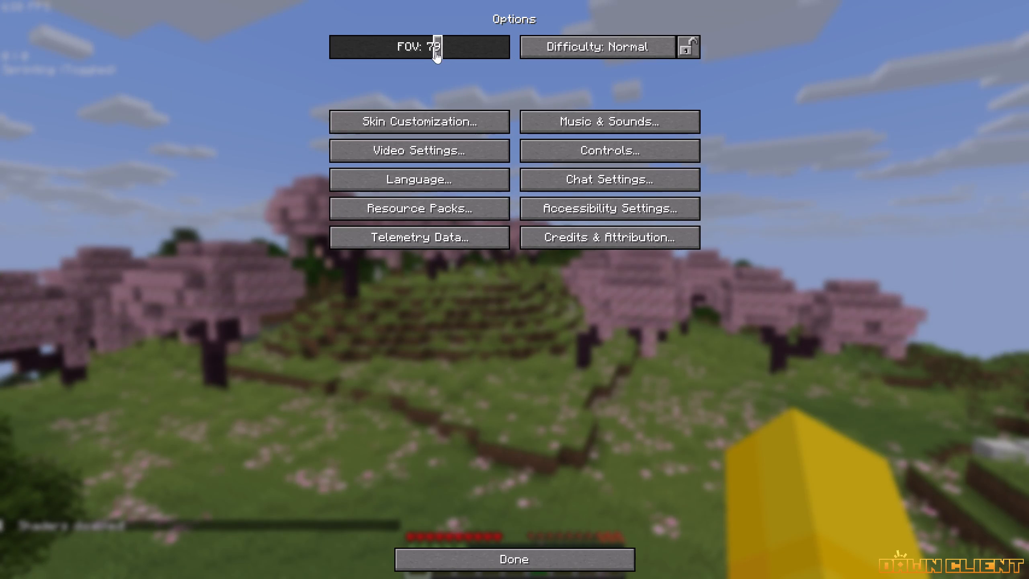
pyautogui.click(442, 149)
pyautogui.moveTo(495, 102); pyautogui.dragTo(495, 102)
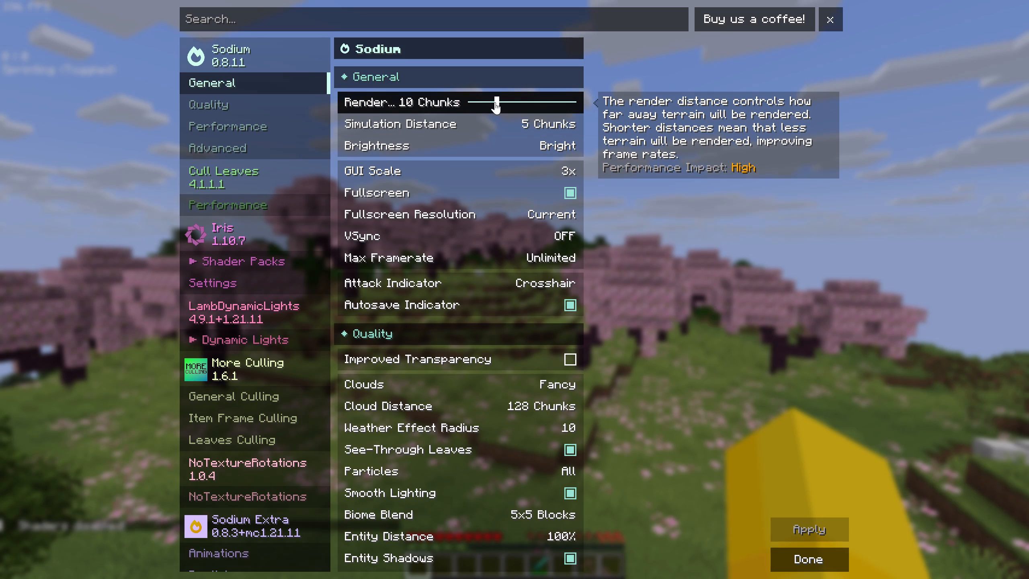
pyautogui.moveTo(495, 102); pyautogui.dragTo(486, 100)
pyautogui.moveTo(486, 100); pyautogui.dragTo(476, 98)
pyautogui.moveTo(819, 526); pyautogui.dragTo(816, 534)
pyautogui.click(809, 547)
pyautogui.click(809, 552)
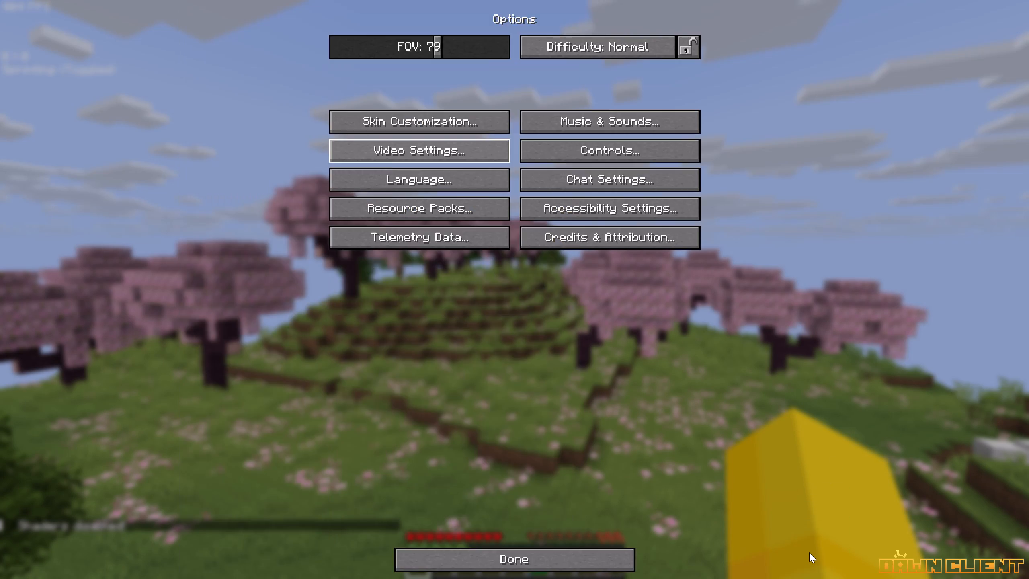
pyautogui.press('Escape')
pyautogui.press('Escape')
pyautogui.press('F1')
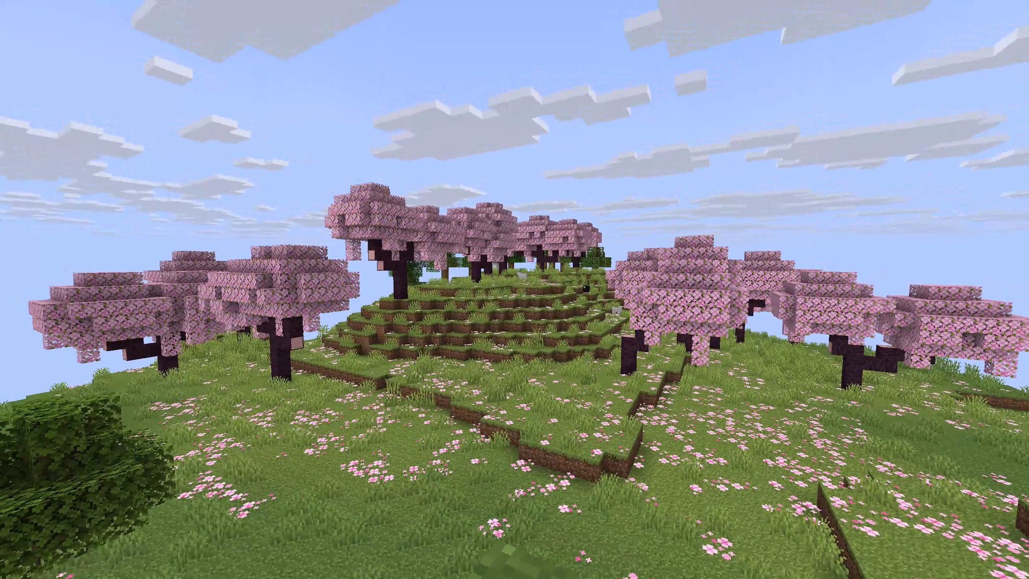
# Set Clouds to OFF in the video settings and resume the game.
pyautogui.press('Escape')
pyautogui.moveTo(482, 274); pyautogui.dragTo(479, 269)
pyautogui.click(456, 147)
pyautogui.click(548, 382)
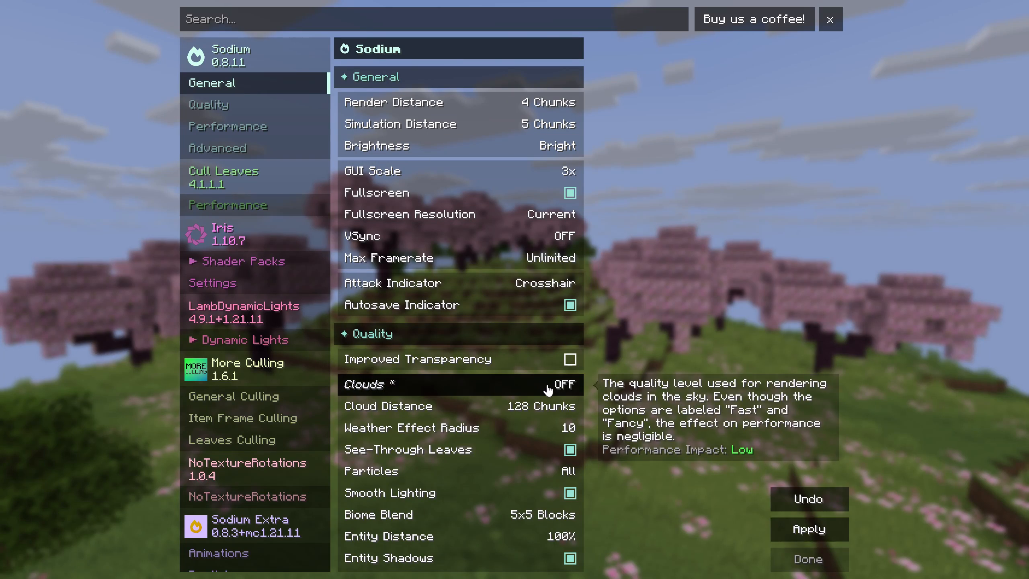
pyautogui.moveTo(795, 526); pyautogui.dragTo(796, 529)
pyautogui.click(793, 547)
pyautogui.moveTo(794, 547); pyautogui.dragTo(793, 554)
pyautogui.click(793, 556)
pyautogui.press('Escape')
pyautogui.press('Escape')
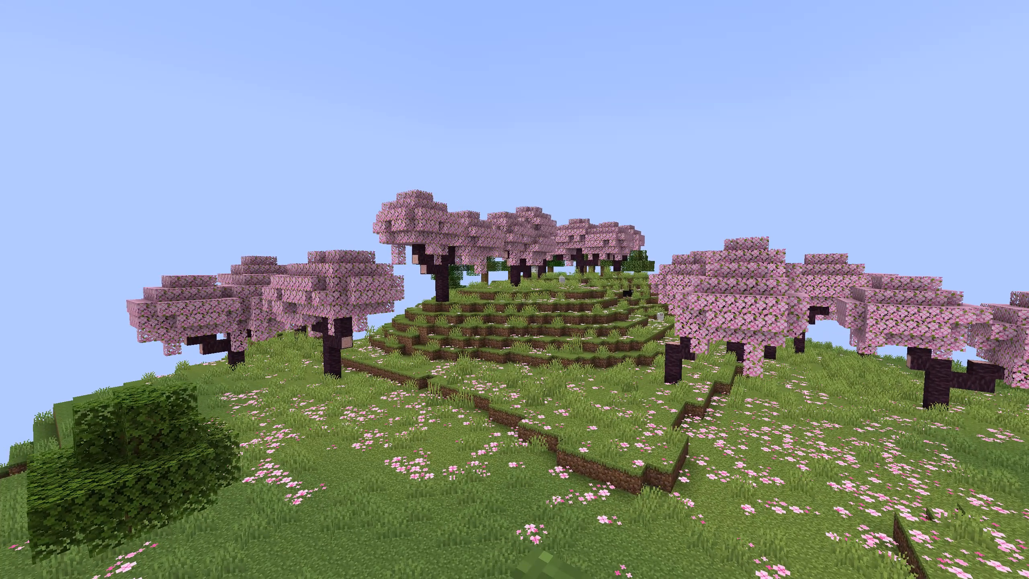
# Set Clouds to Fast in the video settings and apply the change.
pyautogui.press('Escape')
pyautogui.click(501, 265)
pyautogui.click(469, 151)
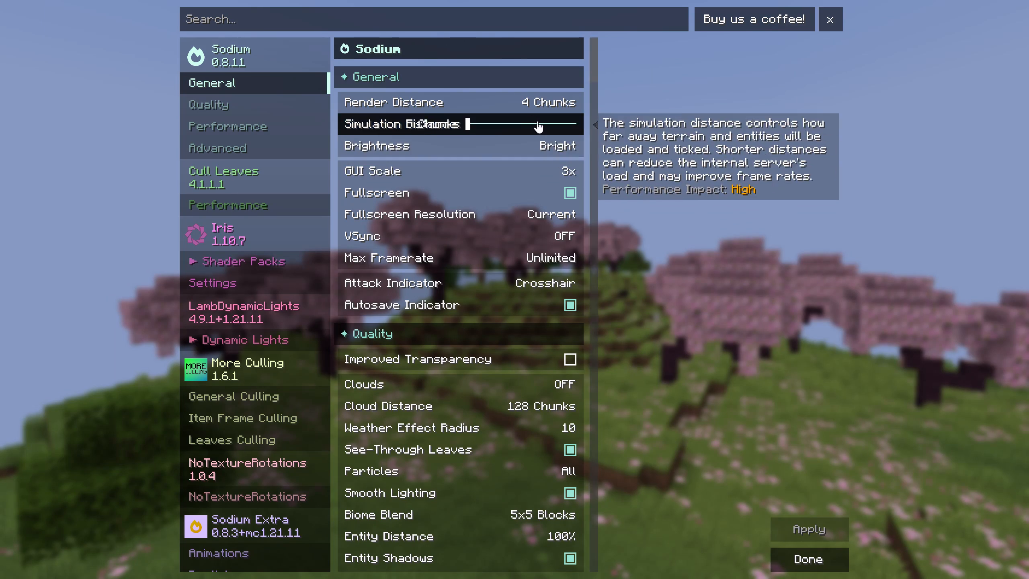
pyautogui.click(543, 388)
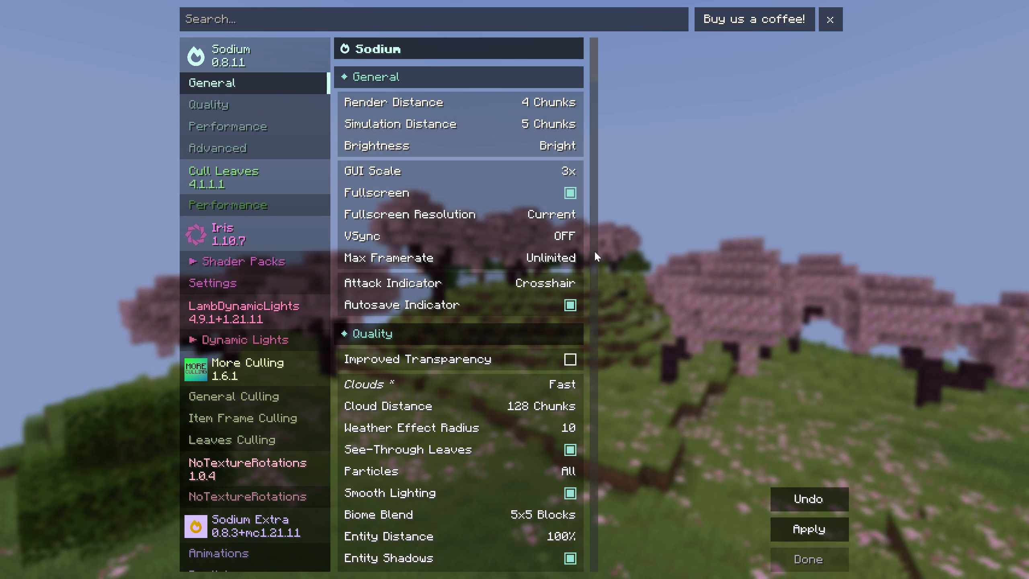
pyautogui.moveTo(787, 527); pyautogui.dragTo(786, 533)
pyautogui.click(783, 549)
pyautogui.click(785, 550)
# Switch to OBS and stop the recording.
pyautogui.hotkey('alt', 'Tab')
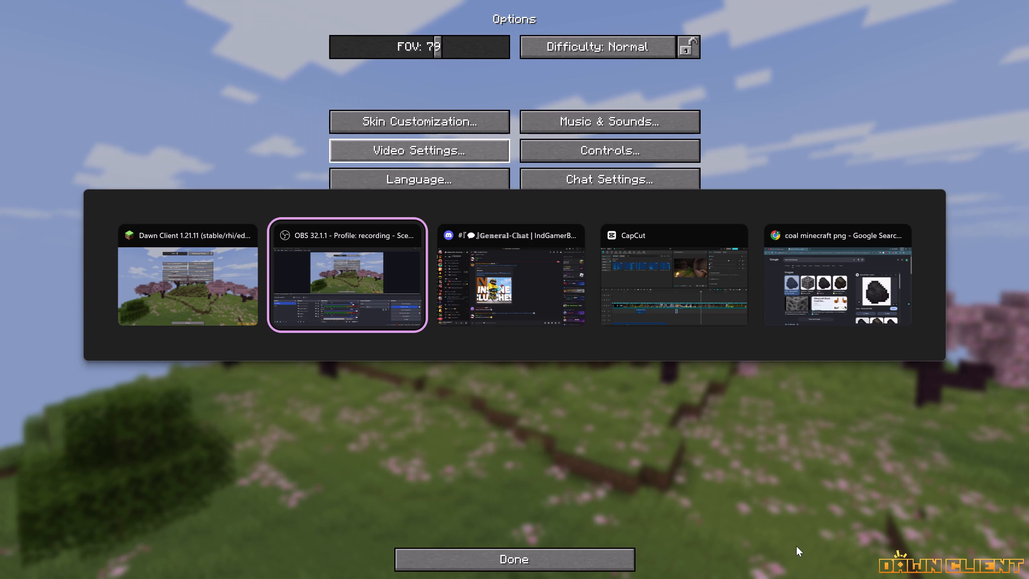
pyautogui.click(917, 415)
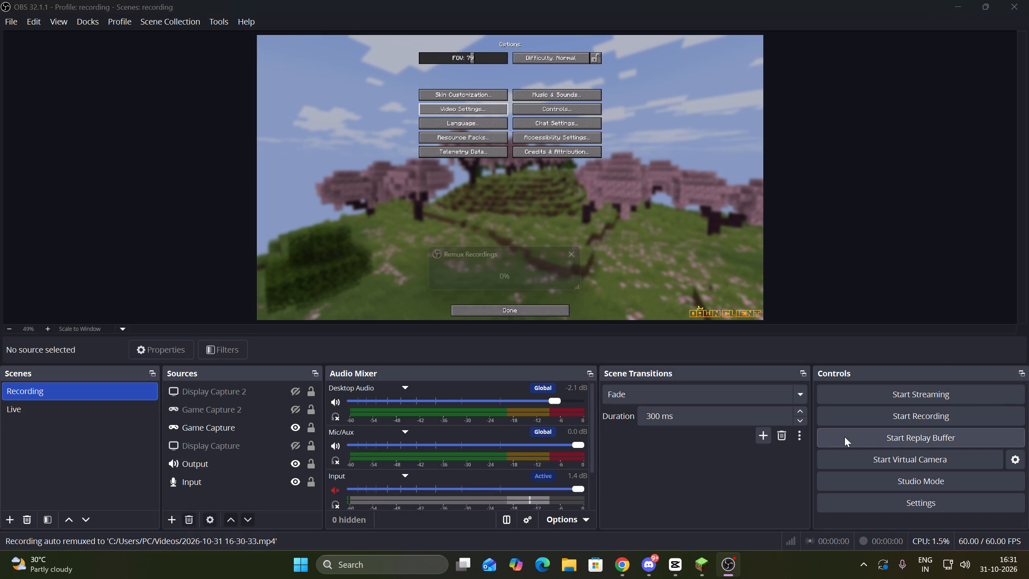
pyautogui.hotkey('alt', 'Tab')
pyautogui.hotkey('alt', 'Tab')
pyautogui.hotkey('alt', 'Tab')
pyautogui.click(669, 333)
pyautogui.moveTo(669, 333); pyautogui.dragTo(584, 342)
pyautogui.press('Up')
pyautogui.click(99, 65)
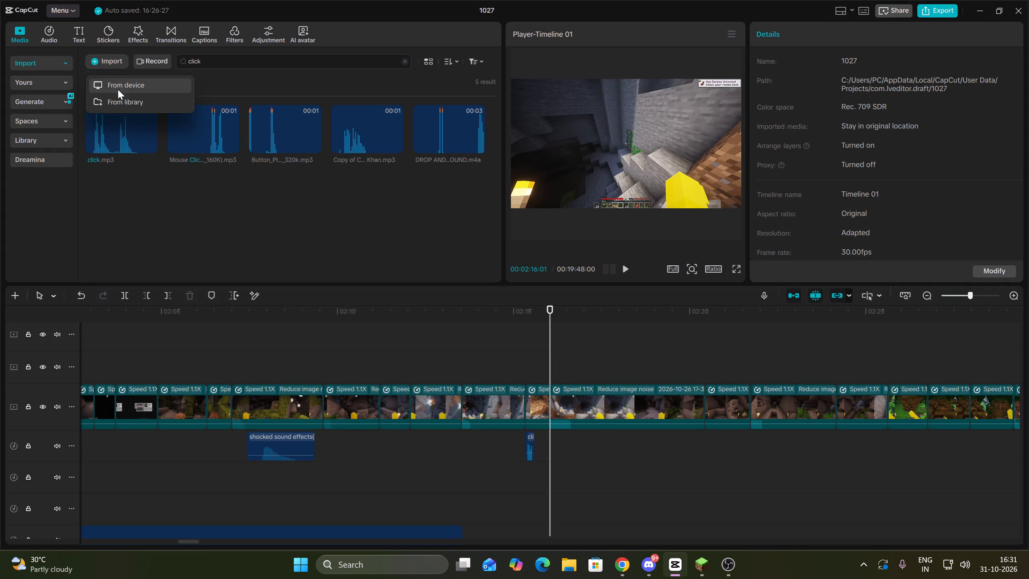
pyautogui.click(120, 91)
pyautogui.scroll(-1, 285, 203)
pyautogui.scroll(-3, 204, 174)
pyautogui.click(58, 204)
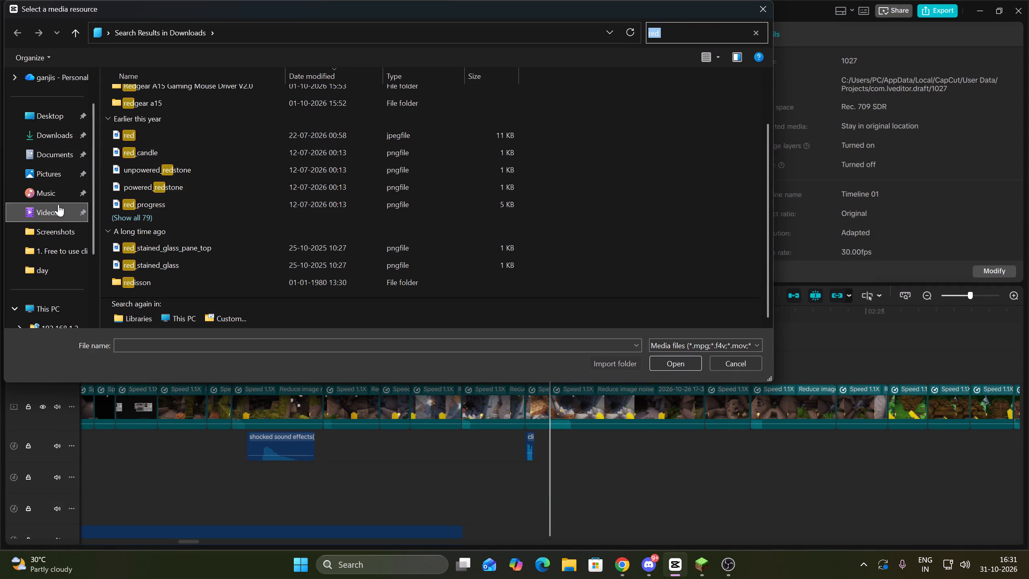
pyautogui.scroll(-9, 393, 222)
pyautogui.scroll(-8, 602, 278)
pyautogui.click(264, 282)
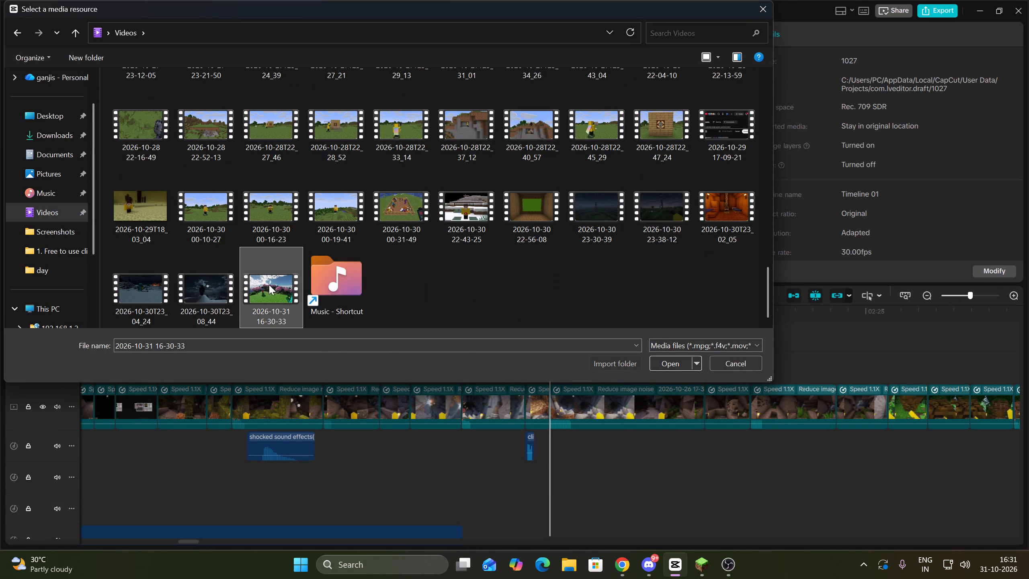
pyautogui.click(678, 364)
# Place the imported recording on an overlay track above the gameplay, starting at about 00:02:10.
pyautogui.moveTo(453, 245); pyautogui.dragTo(479, 347)
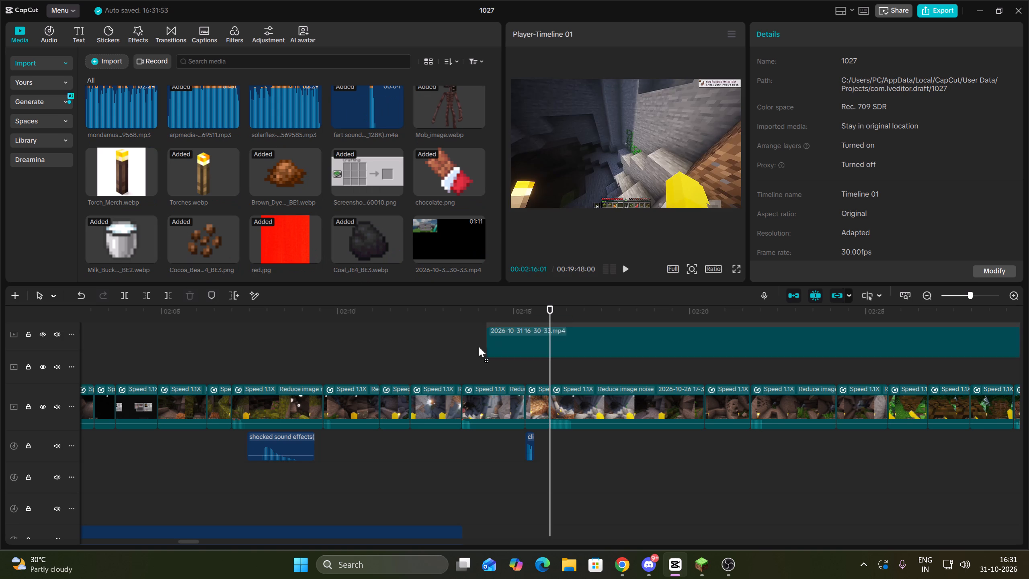
pyautogui.moveTo(479, 347); pyautogui.dragTo(455, 349)
pyautogui.scroll(-6, 647, 347)
pyautogui.scroll(5, 650, 344)
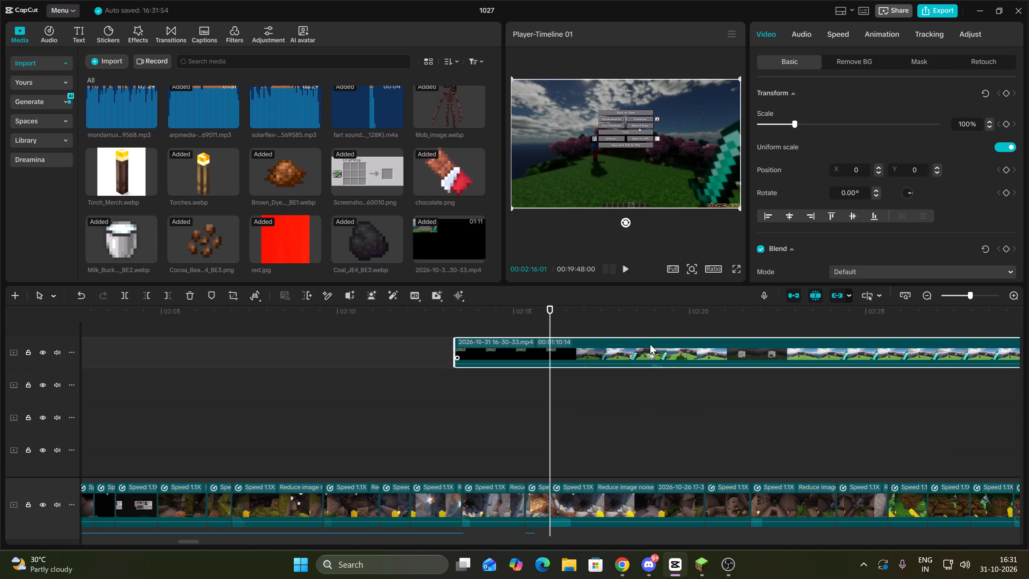
pyautogui.moveTo(648, 344); pyautogui.dragTo(574, 448)
pyautogui.scroll(-6, 594, 423)
pyautogui.scroll(2, 599, 375)
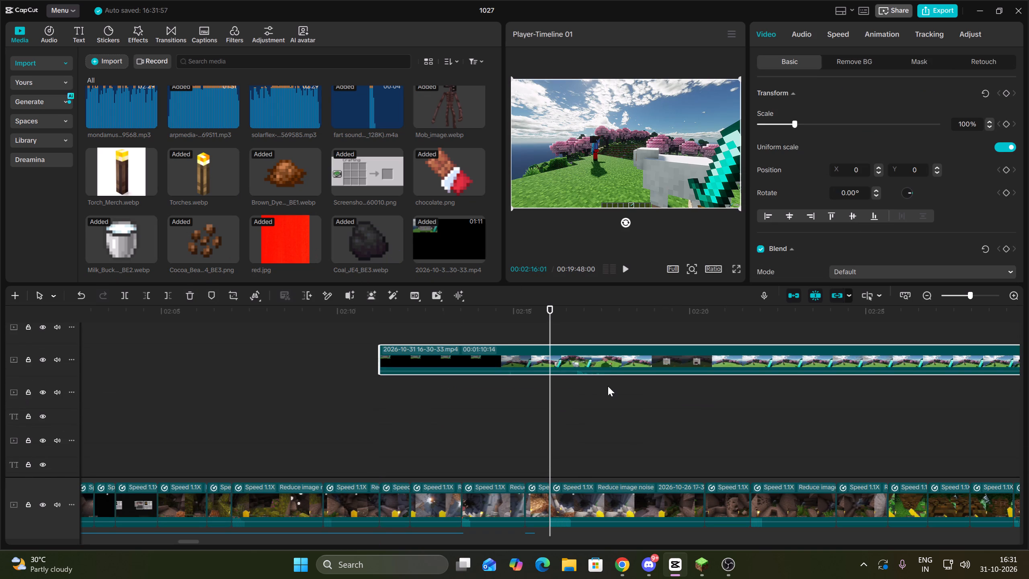
pyautogui.moveTo(610, 361); pyautogui.dragTo(565, 459)
pyautogui.scroll(-3, 651, 422)
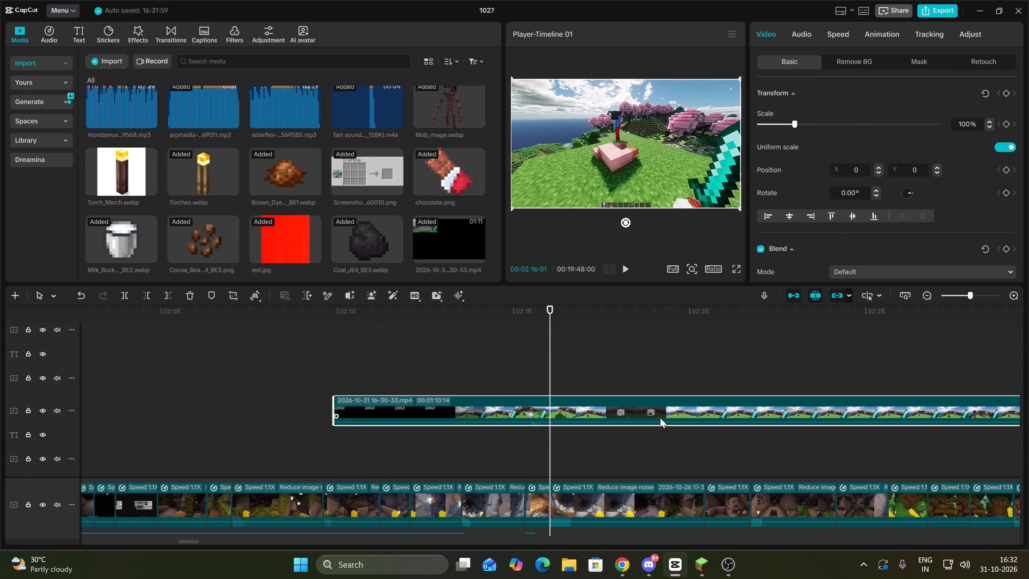
# Cut away the part of the overlay recording before 00:02:25:26.
pyautogui.click(658, 437)
pyautogui.moveTo(659, 437); pyautogui.dragTo(896, 430)
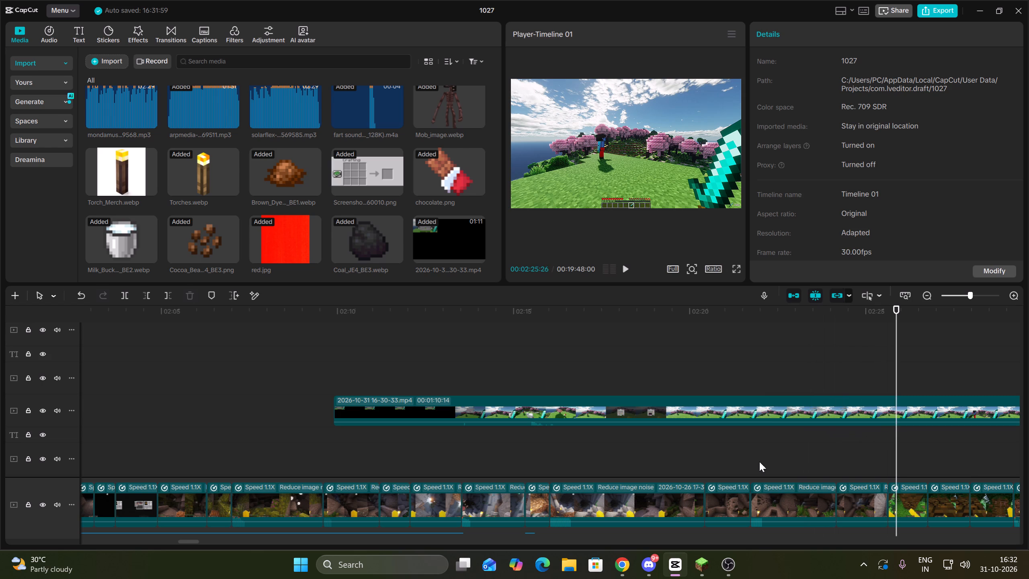
pyautogui.moveTo(763, 457); pyautogui.dragTo(766, 398)
pyautogui.click(143, 296)
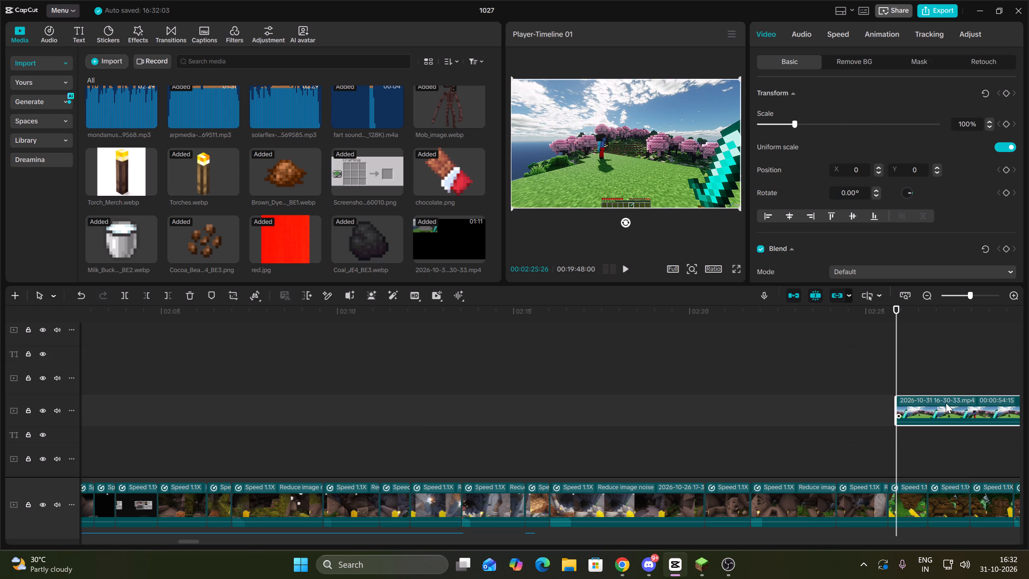
# Trim off the overlay recording before 00:02:20:09 and move the remaining clip to start at 00:02:16:01.
pyautogui.moveTo(946, 403); pyautogui.dragTo(619, 407)
pyautogui.click(760, 448)
pyautogui.moveTo(757, 447); pyautogui.dragTo(701, 437)
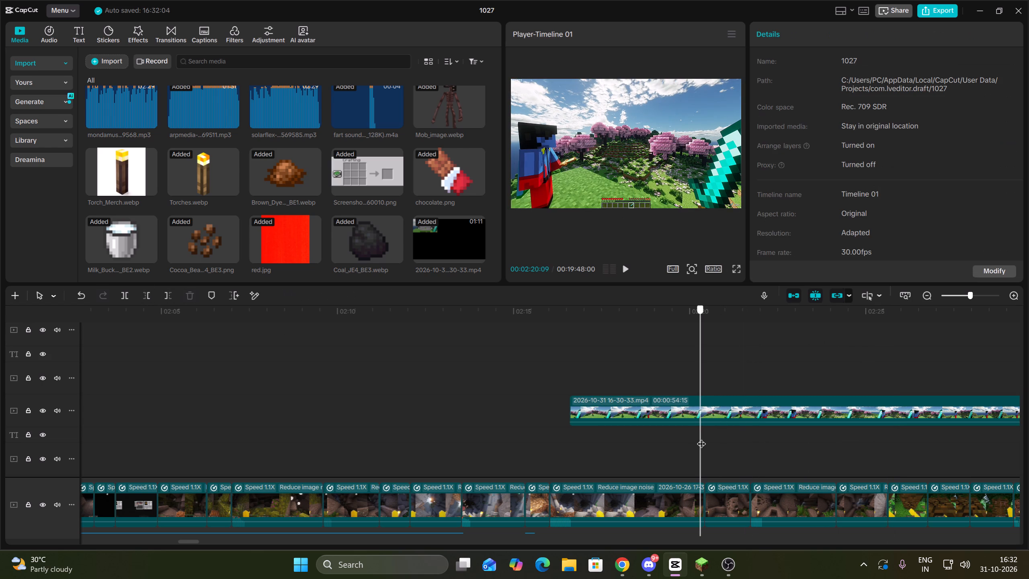
pyautogui.moveTo(701, 437); pyautogui.dragTo(701, 437)
pyautogui.moveTo(749, 450); pyautogui.dragTo(756, 393)
pyautogui.click(154, 300)
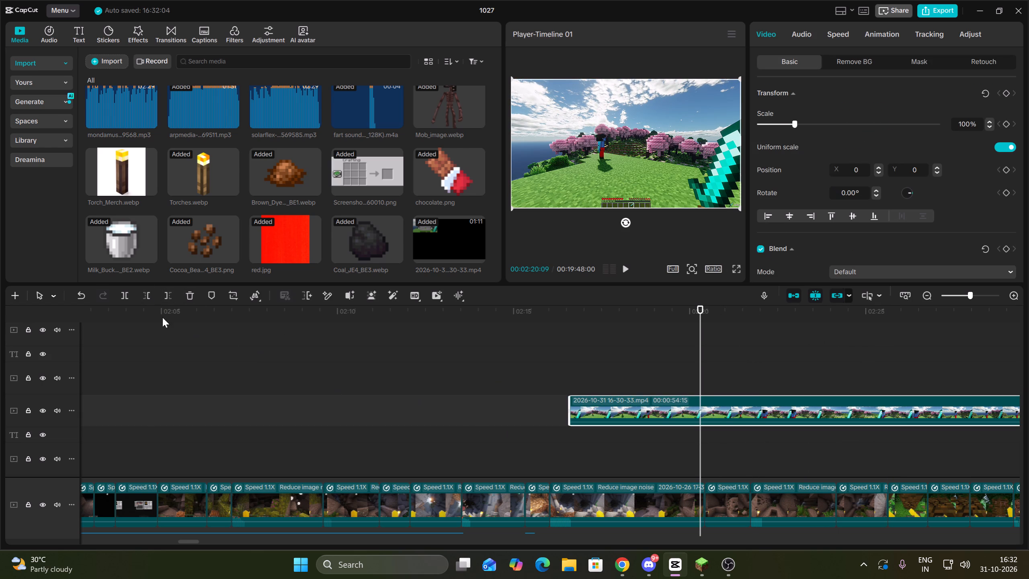
pyautogui.click(140, 290)
pyautogui.click(560, 446)
pyautogui.press('Up')
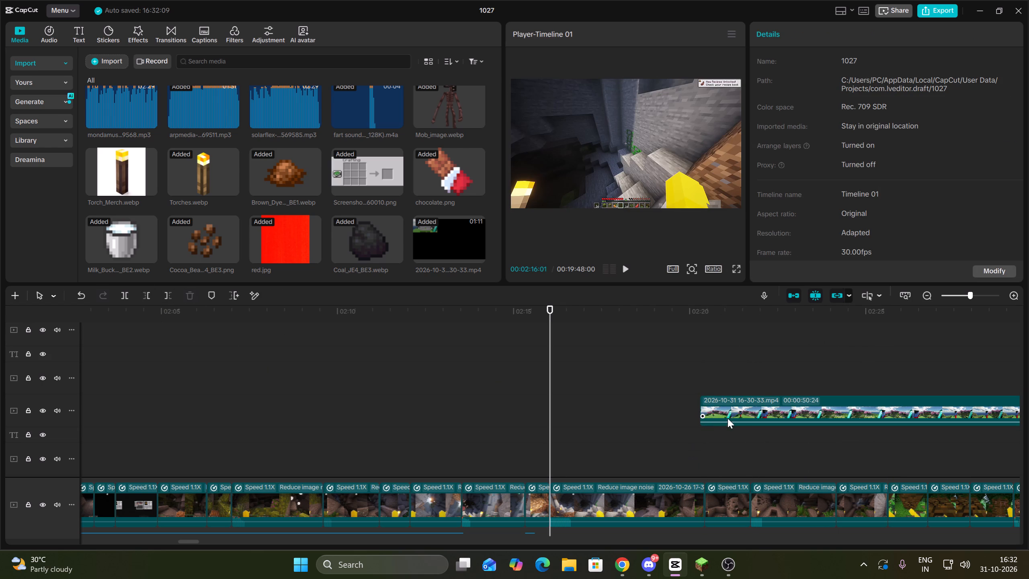
pyautogui.moveTo(749, 408); pyautogui.dragTo(596, 465)
# Trim the overlay recording's opening up to 00:02:16:21 and move the clip back to start at 00:02:16:01.
pyautogui.scroll(-4, 594, 460)
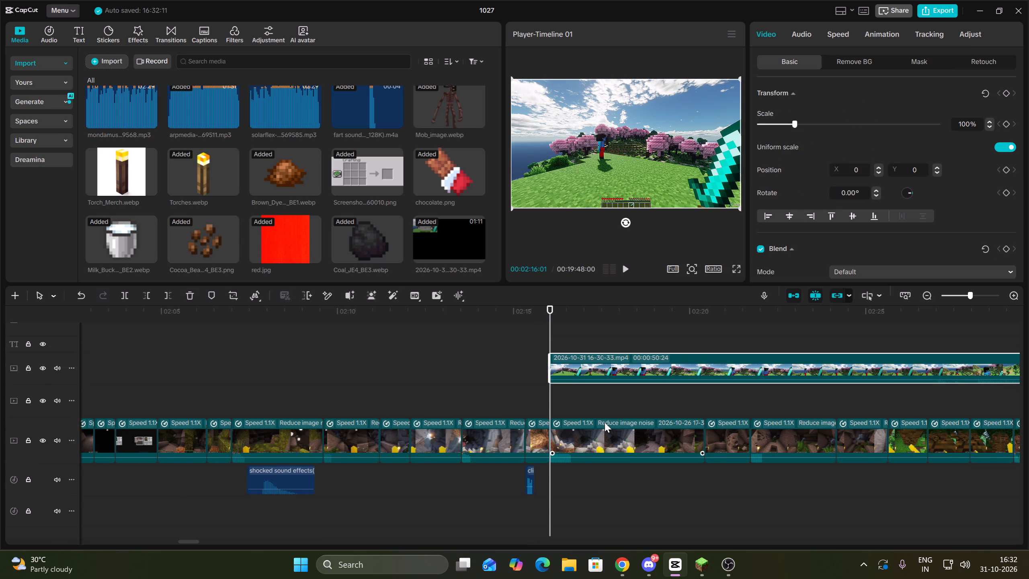
pyautogui.press('space')
pyautogui.press('space')
pyautogui.press('Up')
pyautogui.press('space')
pyautogui.press('space')
pyautogui.click(141, 292)
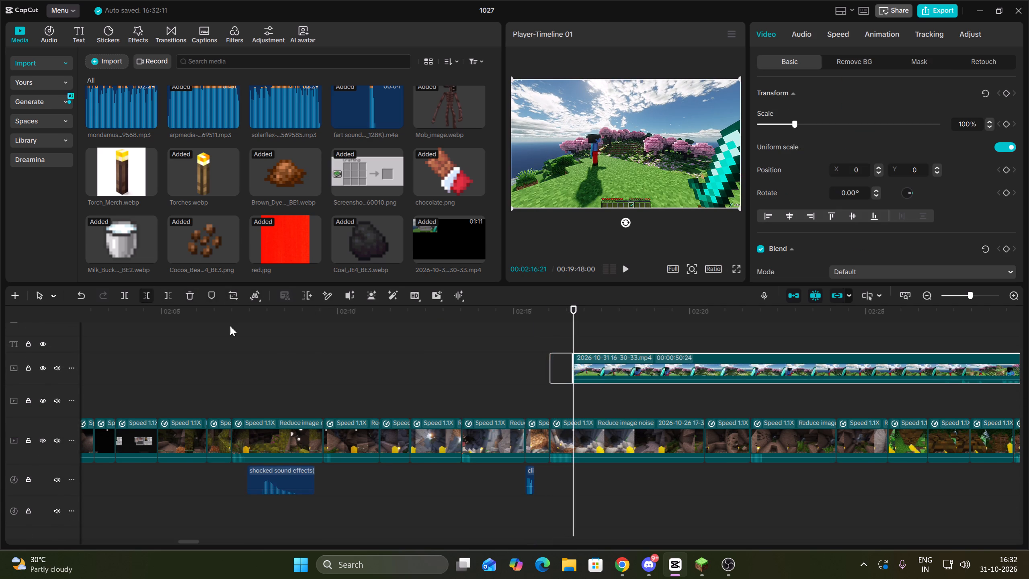
pyautogui.press('Up')
pyautogui.moveTo(691, 374); pyautogui.dragTo(667, 384)
# Play through the overlay recording and split it at 00:02:21:22.
pyautogui.press('space')
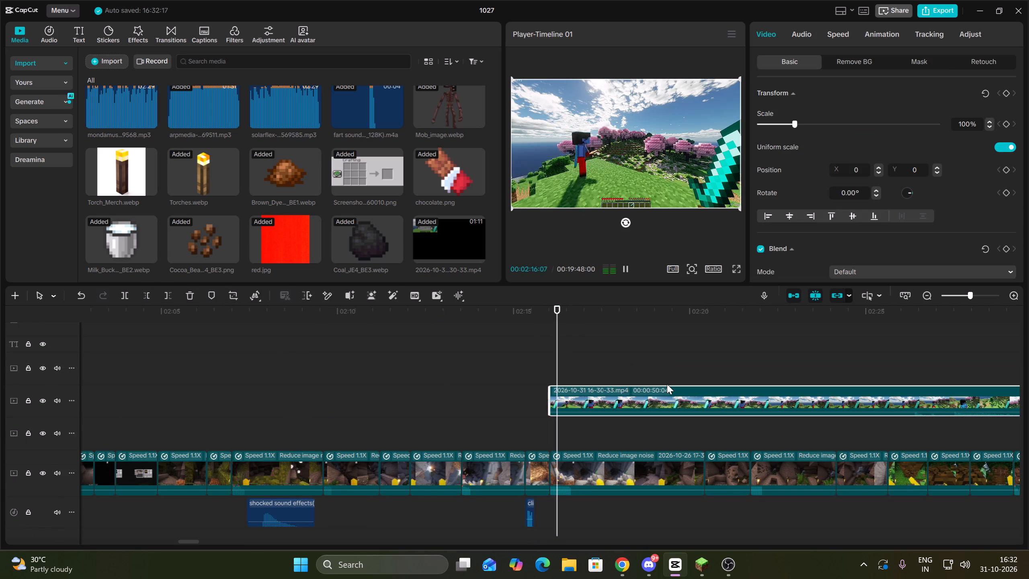
pyautogui.scroll(-3, 667, 384)
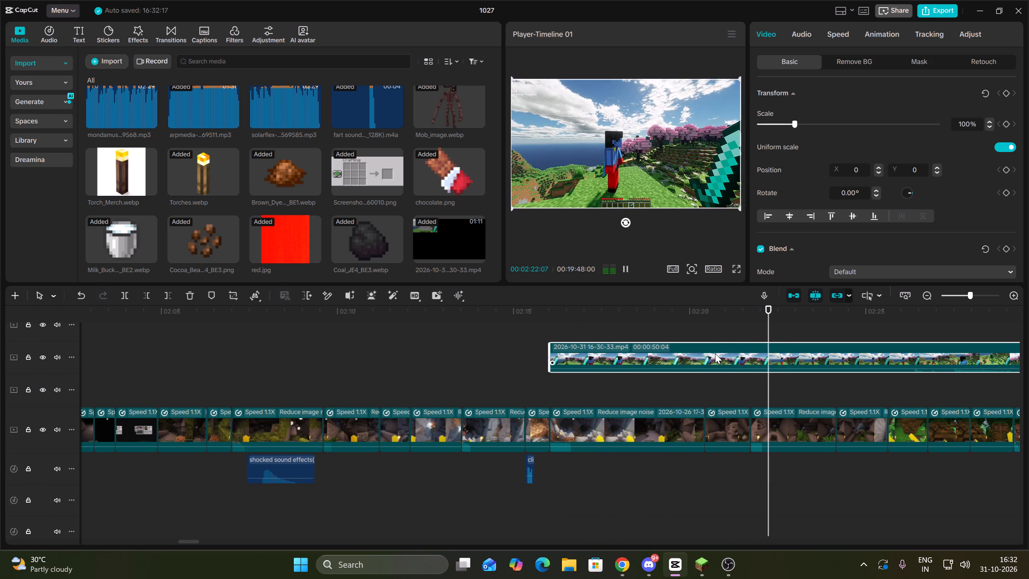
pyautogui.press('space')
pyautogui.press('Up')
pyautogui.press('Up')
pyautogui.press('space')
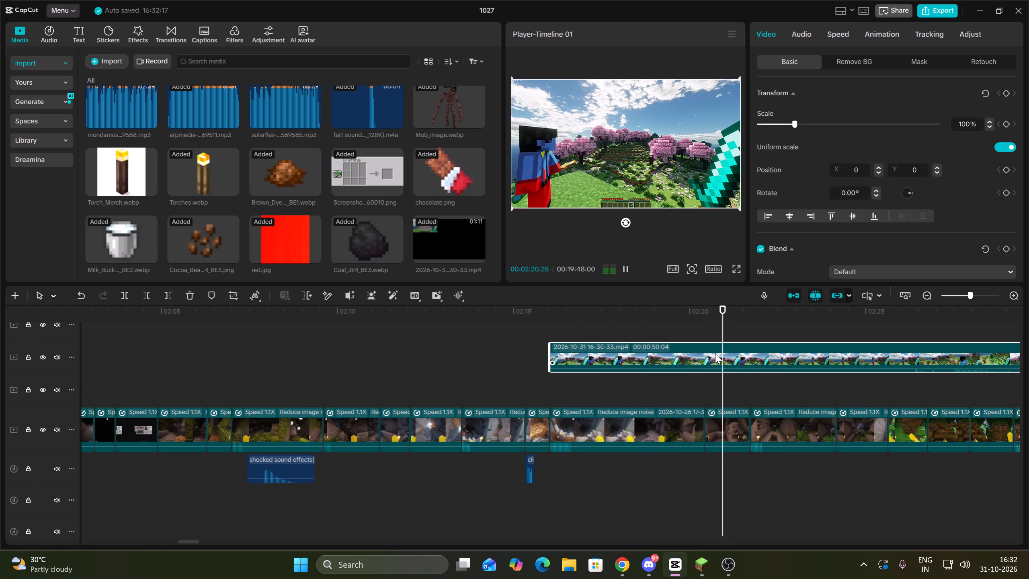
pyautogui.press('space')
pyautogui.press('space')
pyautogui.press('Up')
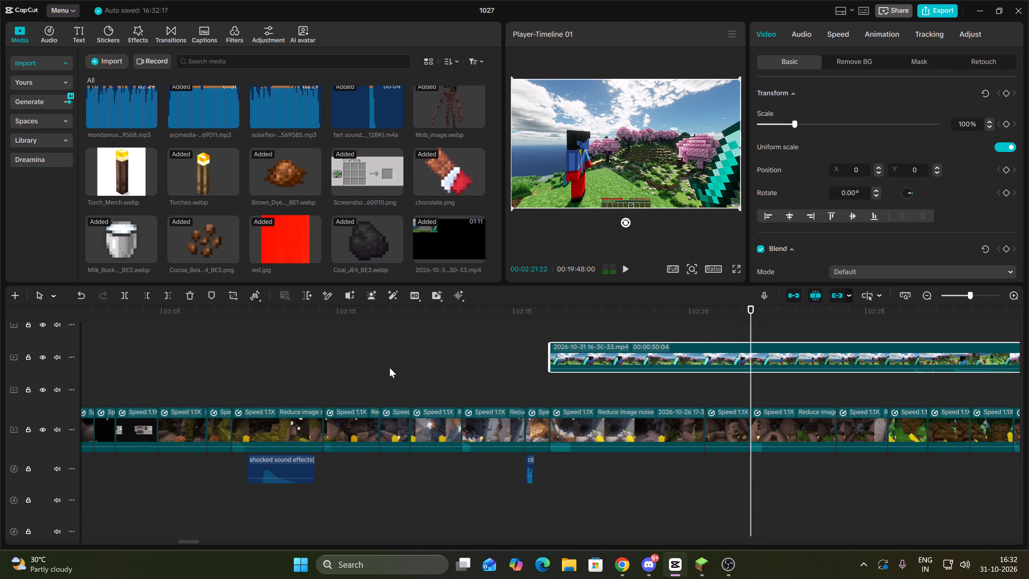
pyautogui.click(124, 299)
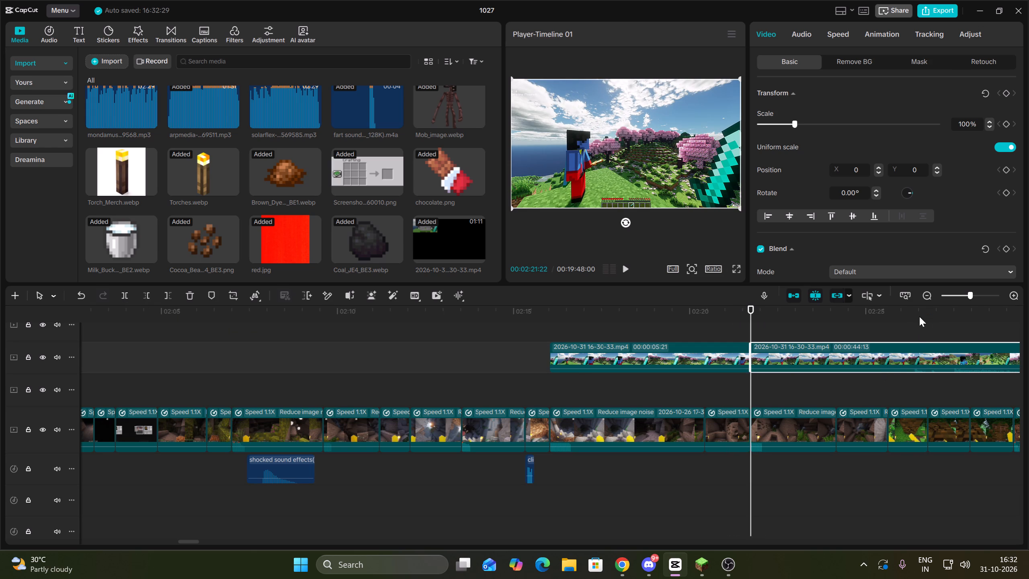
# Cut the second overlay part before 00:02:47:22 and place the remainder directly after the first part at 00:02:21:22.
pyautogui.doubleClick(926, 299)
pyautogui.click(861, 388)
pyautogui.moveTo(862, 387); pyautogui.dragTo(980, 366)
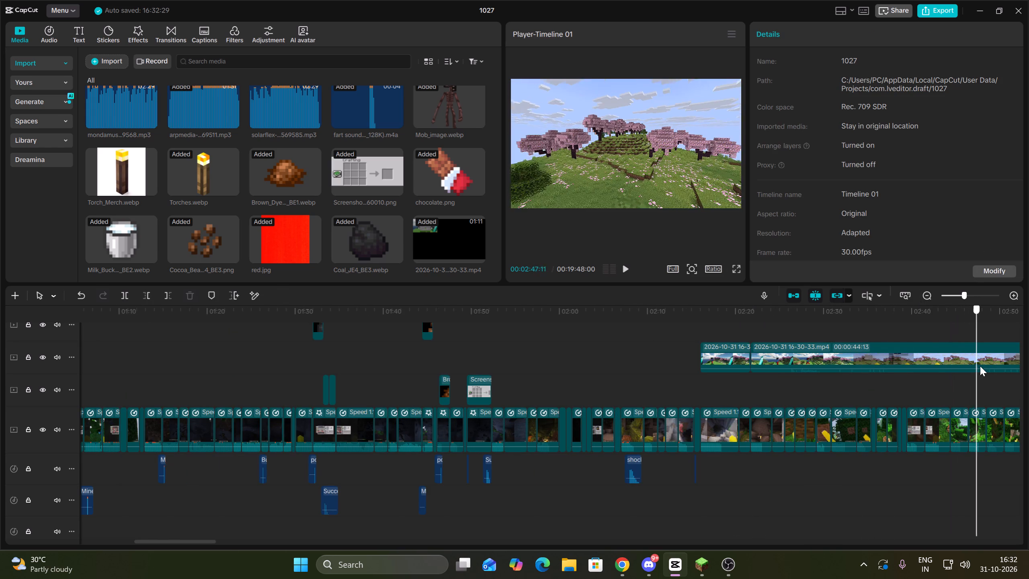
pyautogui.moveTo(980, 366); pyautogui.dragTo(980, 365)
pyautogui.moveTo(935, 385); pyautogui.dragTo(931, 343)
pyautogui.click(146, 295)
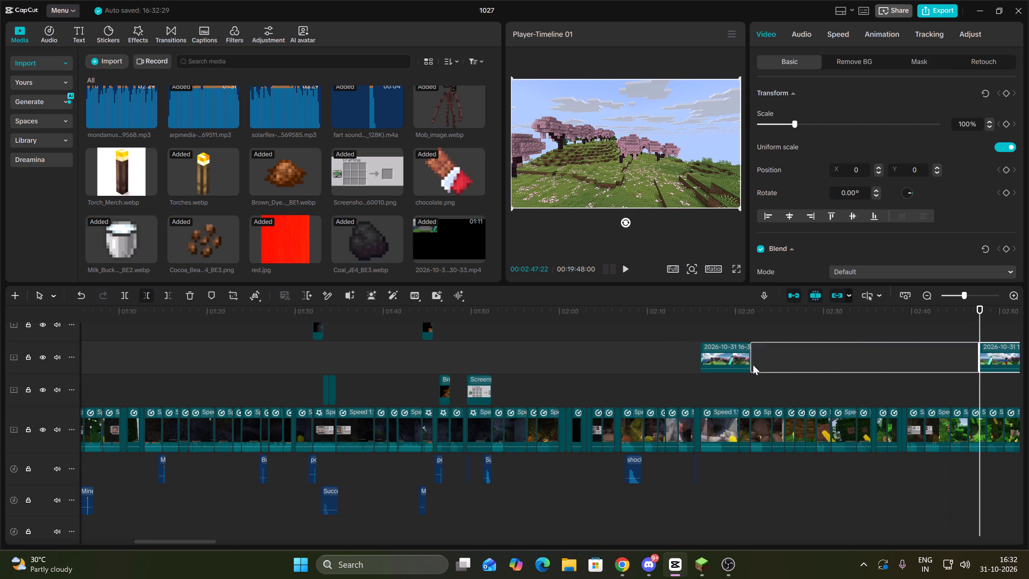
pyautogui.click(734, 350)
pyautogui.click(764, 371)
pyautogui.press('Up')
pyautogui.moveTo(1004, 363); pyautogui.dragTo(820, 367)
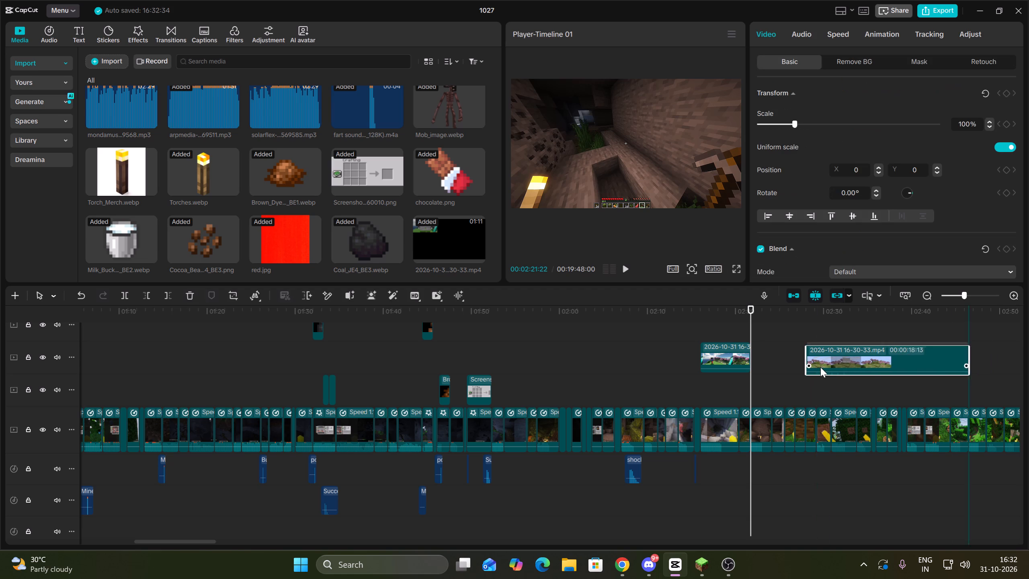
pyautogui.moveTo(820, 367); pyautogui.dragTo(775, 365)
# Cut the second overlay clip before 00:02:25:24 and move the remainder back against the first clip at 00:02:21:22.
pyautogui.press('space')
pyautogui.doubleClick(1011, 291)
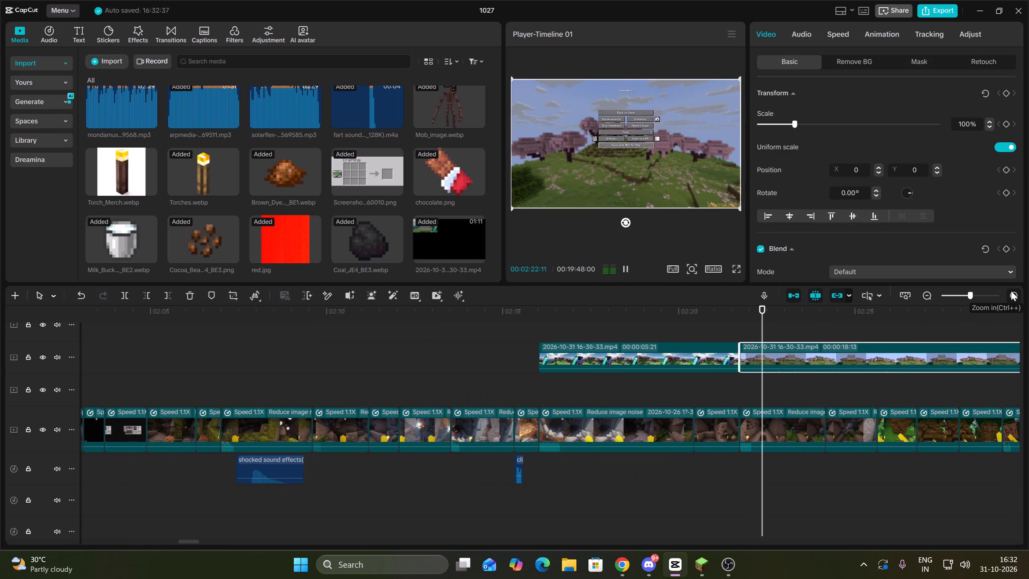
pyautogui.press('space')
pyautogui.click(146, 292)
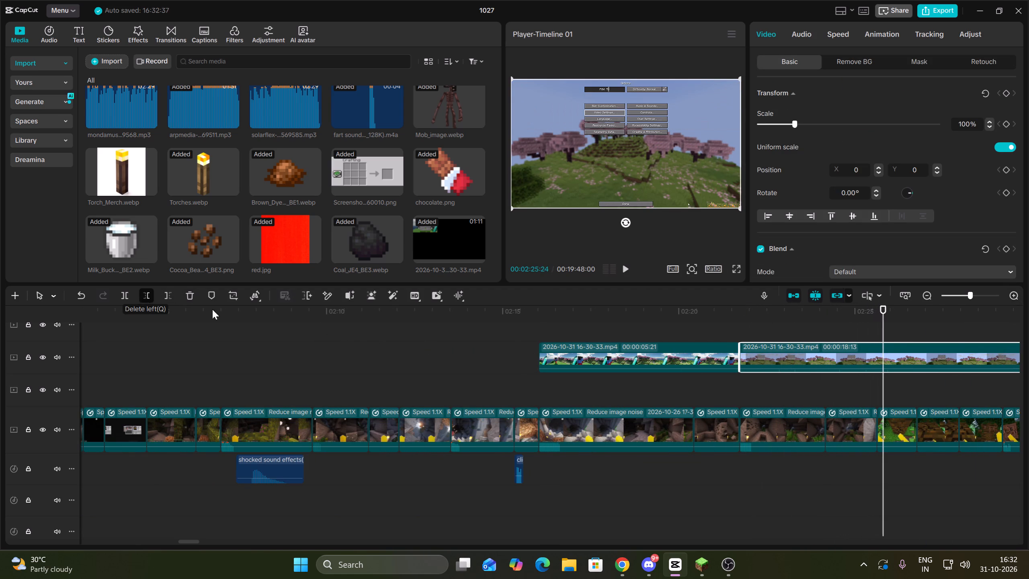
pyautogui.moveTo(1014, 347); pyautogui.dragTo(886, 348)
pyautogui.scroll(-13, 898, 380)
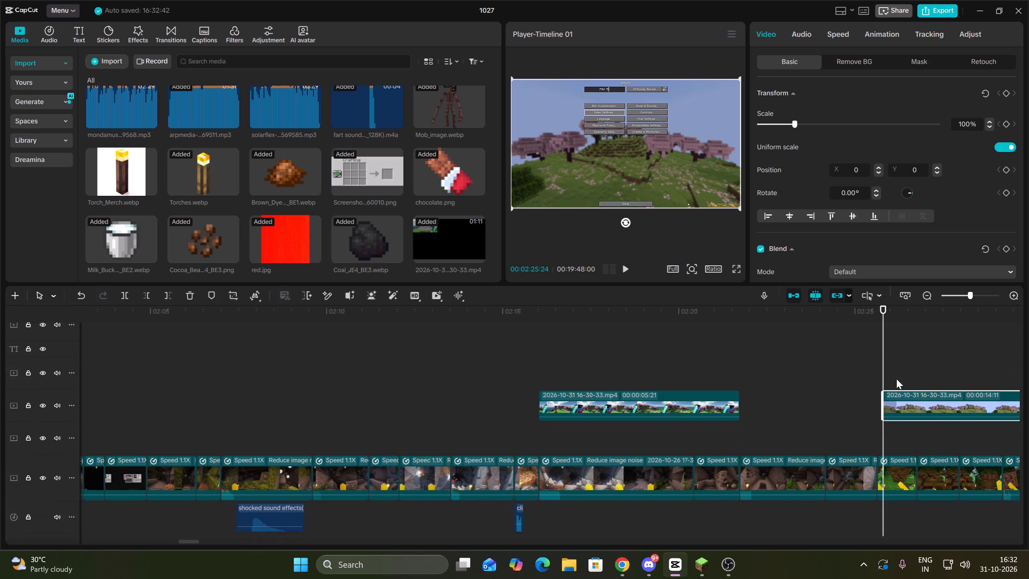
pyautogui.moveTo(932, 395); pyautogui.dragTo(789, 403)
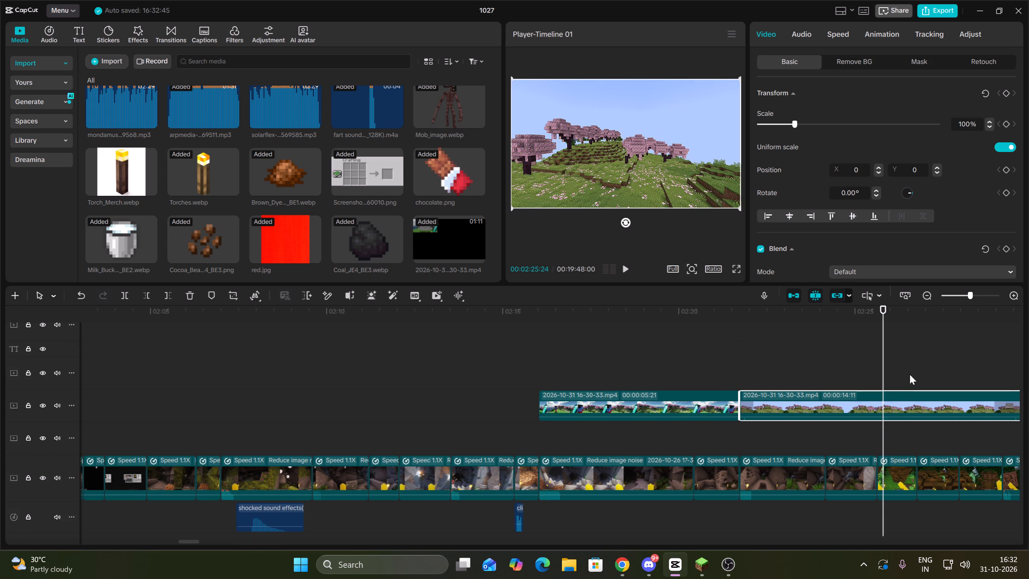
# Trim the second overlay clip again before 00:02:25:24 and close the gap to the first clip at 00:02:21:22.
pyautogui.click(142, 294)
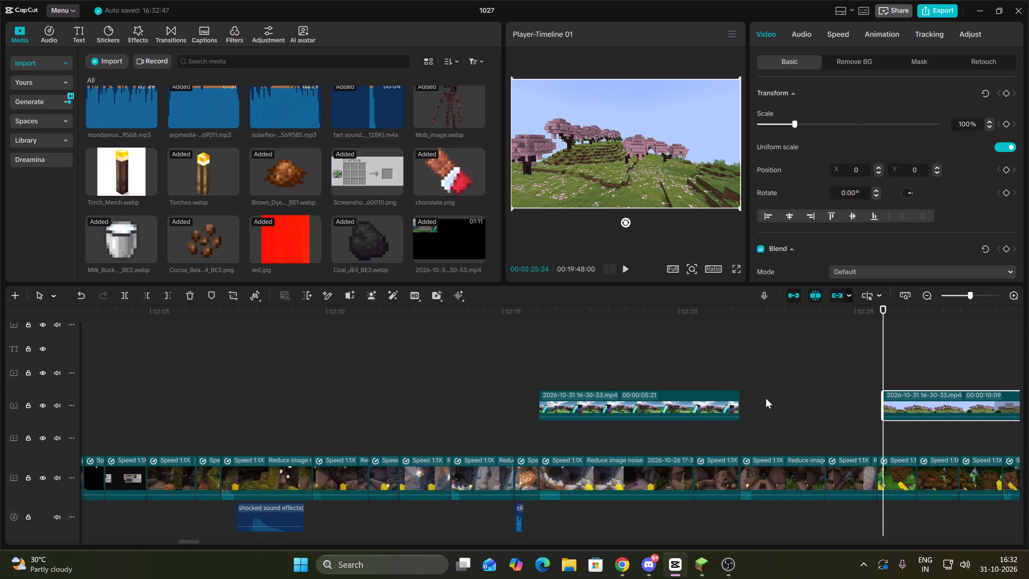
pyautogui.click(766, 398)
pyautogui.press('Up')
pyautogui.moveTo(947, 397); pyautogui.dragTo(805, 404)
# Cut away the part of the second overlay clip after 00:02:24:05.
pyautogui.press('space')
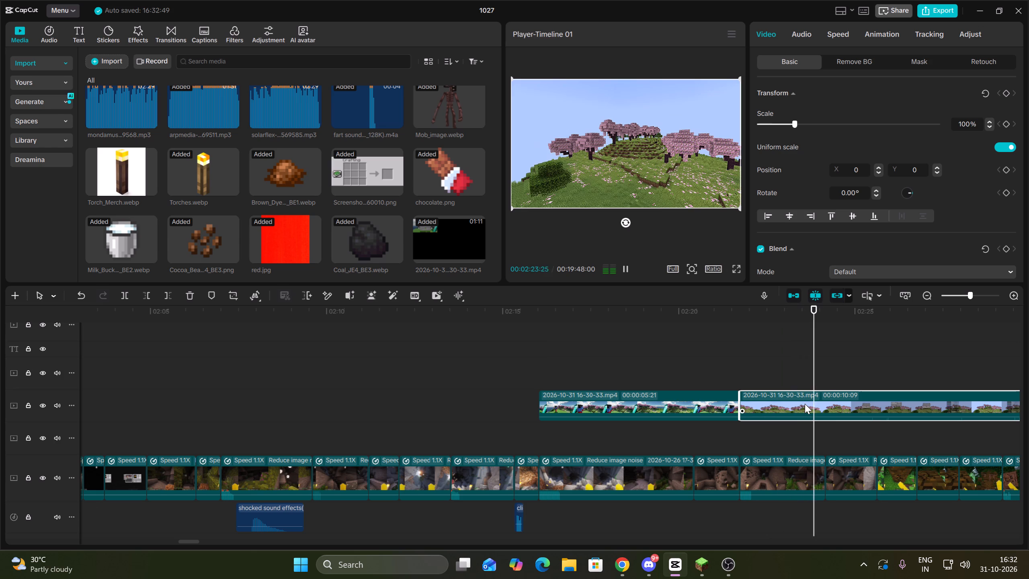
pyautogui.press('space')
pyautogui.press('space')
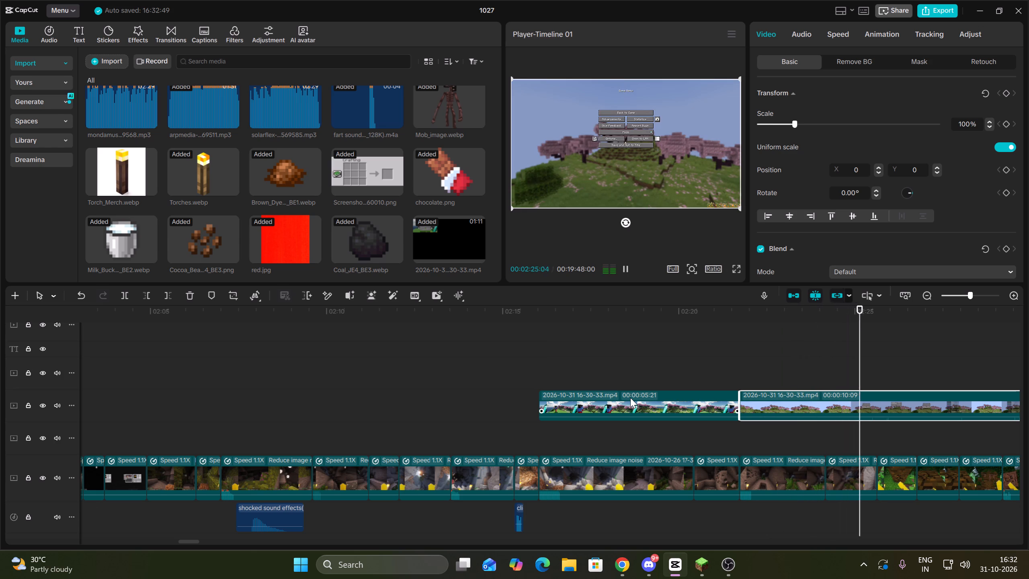
pyautogui.press('space')
pyautogui.press('Up')
pyautogui.click(167, 294)
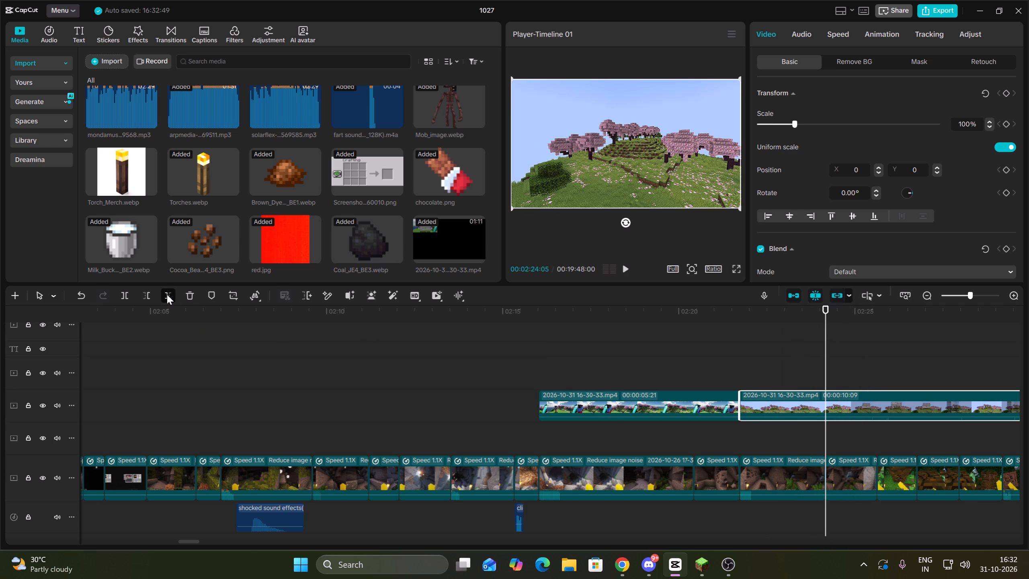
# Place the "Copy of C..." MP3 sound effect on the audio track at the 00:02:25:19 gameplay cut.
pyautogui.press('Up')
pyautogui.press('space')
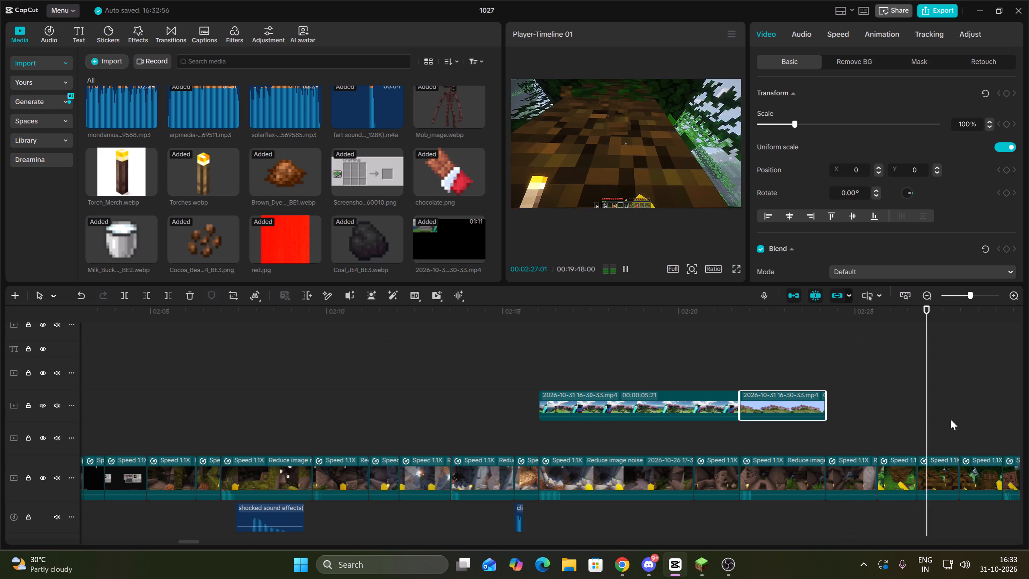
pyautogui.click(870, 435)
pyautogui.moveTo(871, 435); pyautogui.dragTo(880, 436)
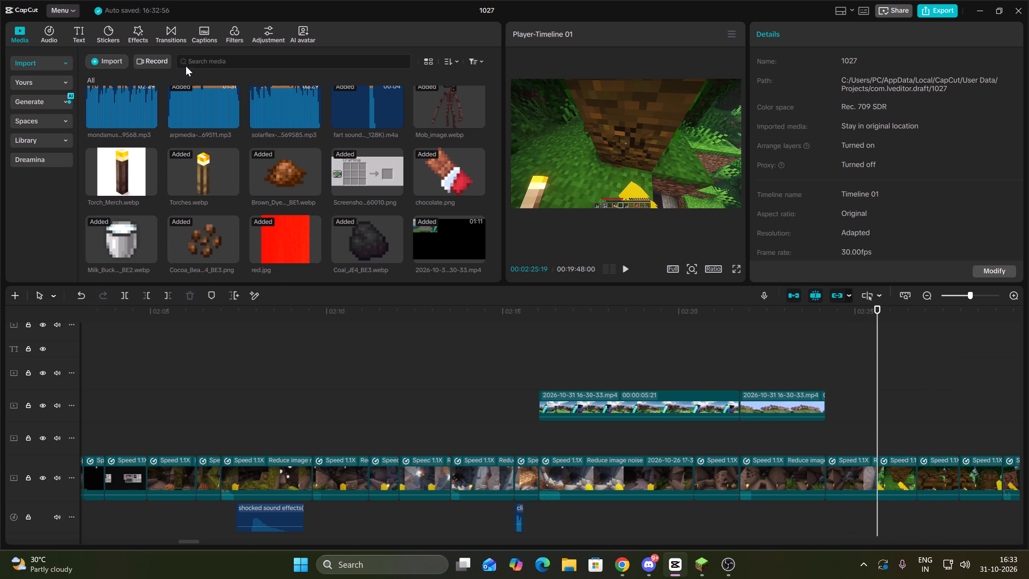
pyautogui.scroll(3, 330, 156)
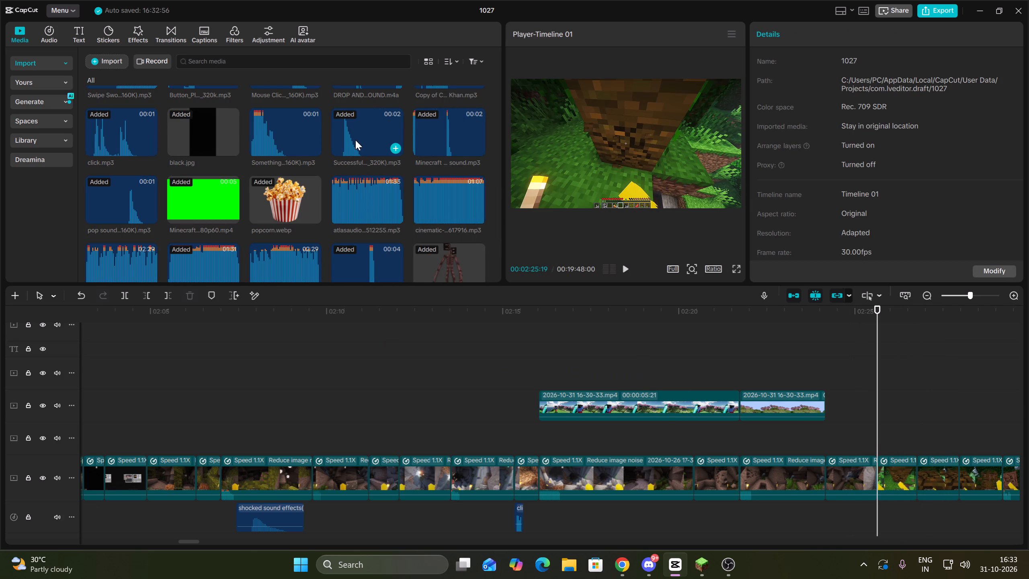
pyautogui.scroll(2, 363, 143)
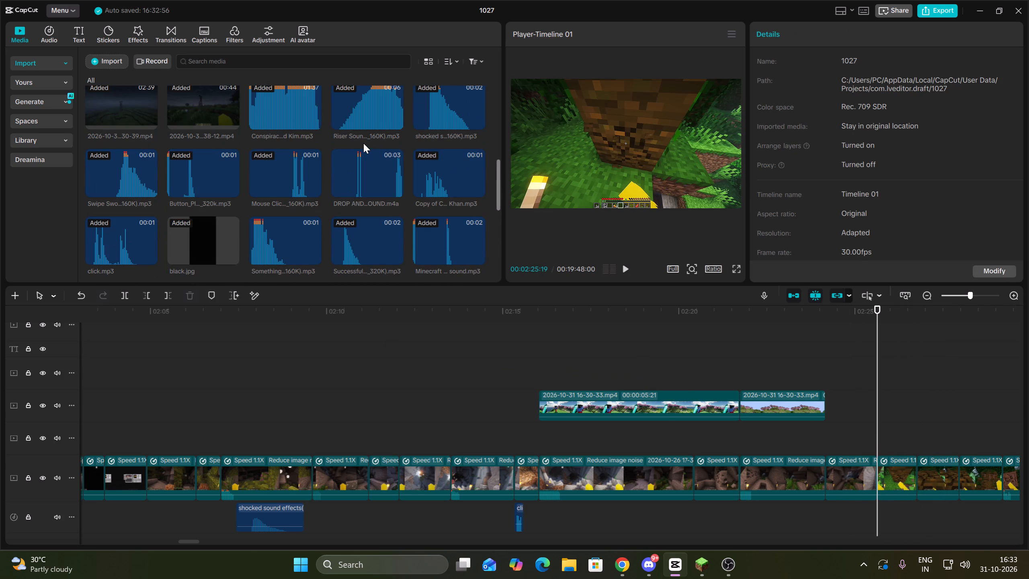
pyautogui.moveTo(446, 178); pyautogui.dragTo(877, 514)
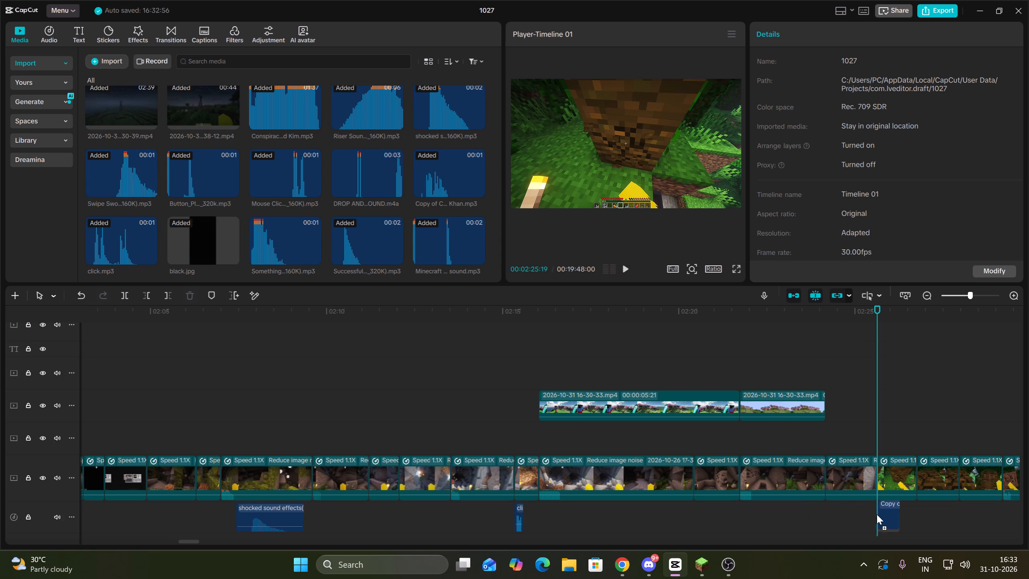
pyautogui.moveTo(877, 514); pyautogui.dragTo(875, 516)
# Add the Flick Flash transition at the 00:02:25:19 gameplay cut and shorten its duration to about 0.4 s.
pyautogui.click(174, 33)
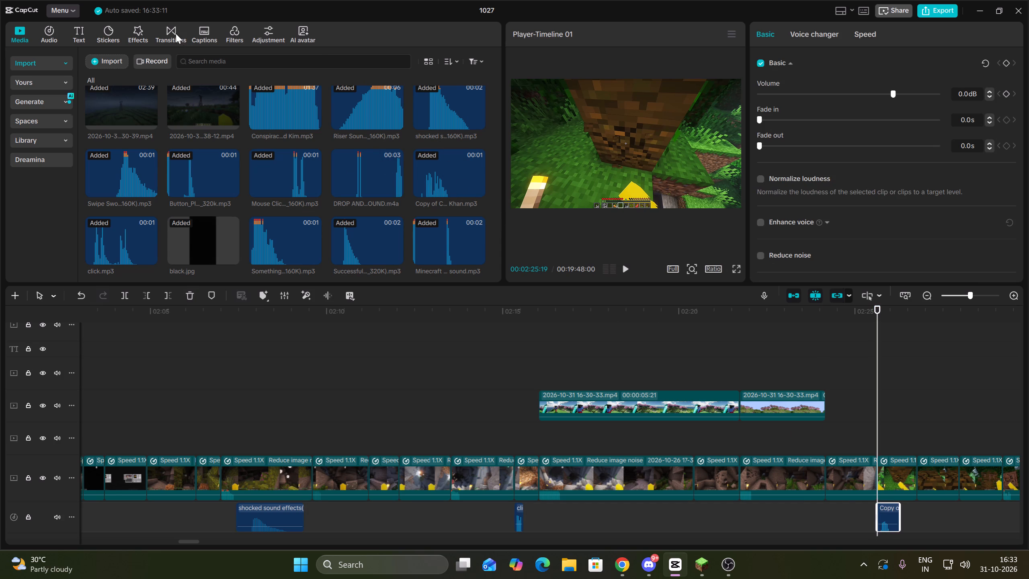
pyautogui.moveTo(174, 101); pyautogui.dragTo(762, 392)
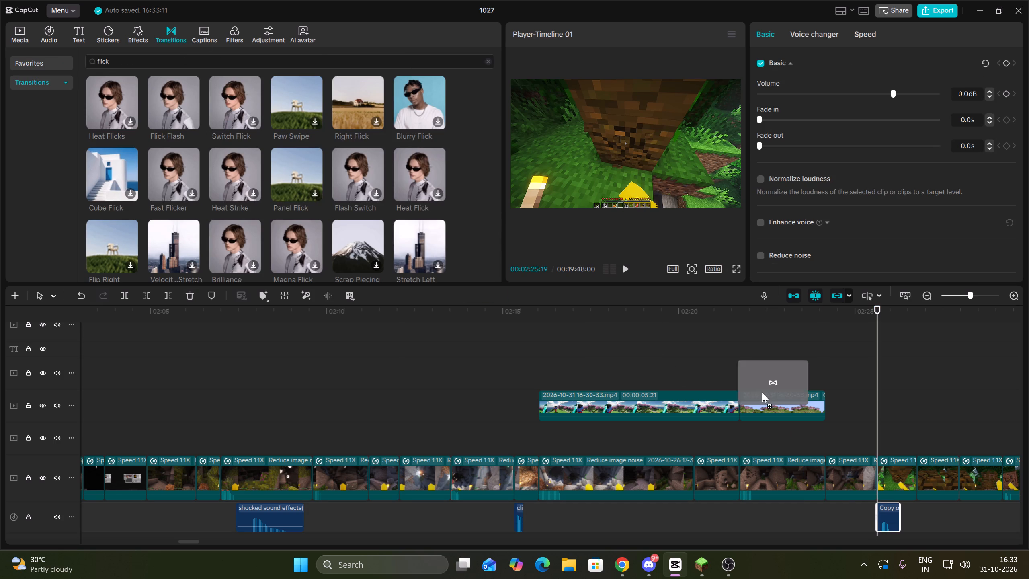
pyautogui.moveTo(762, 392); pyautogui.dragTo(853, 478)
pyautogui.moveTo(924, 118); pyautogui.dragTo(894, 115)
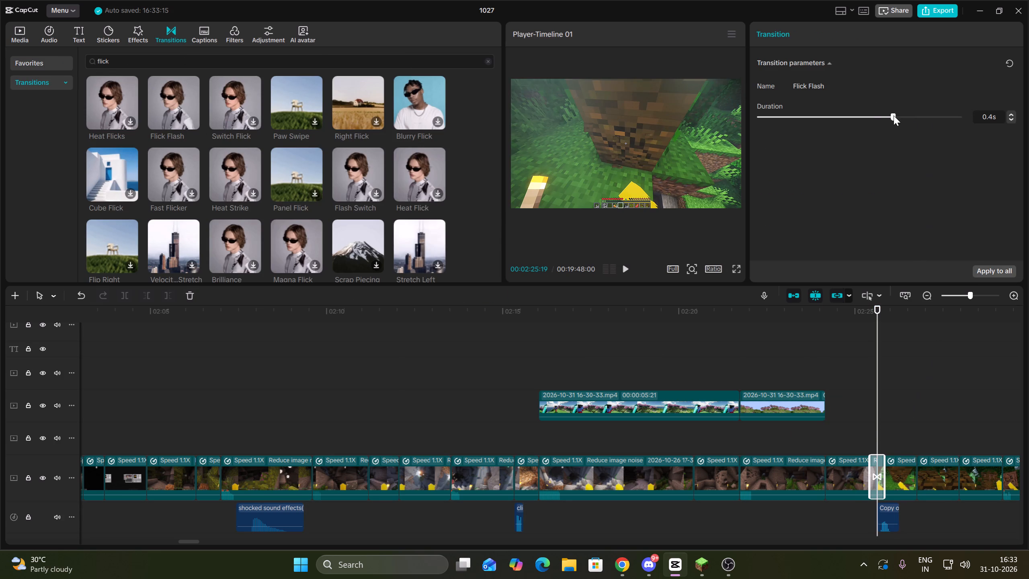
pyautogui.moveTo(894, 115); pyautogui.dragTo(883, 113)
# Shift the sound effect at 00:02:25:19 slightly earlier so it starts with the Flick Flash transition.
pyautogui.moveTo(888, 517); pyautogui.dragTo(881, 517)
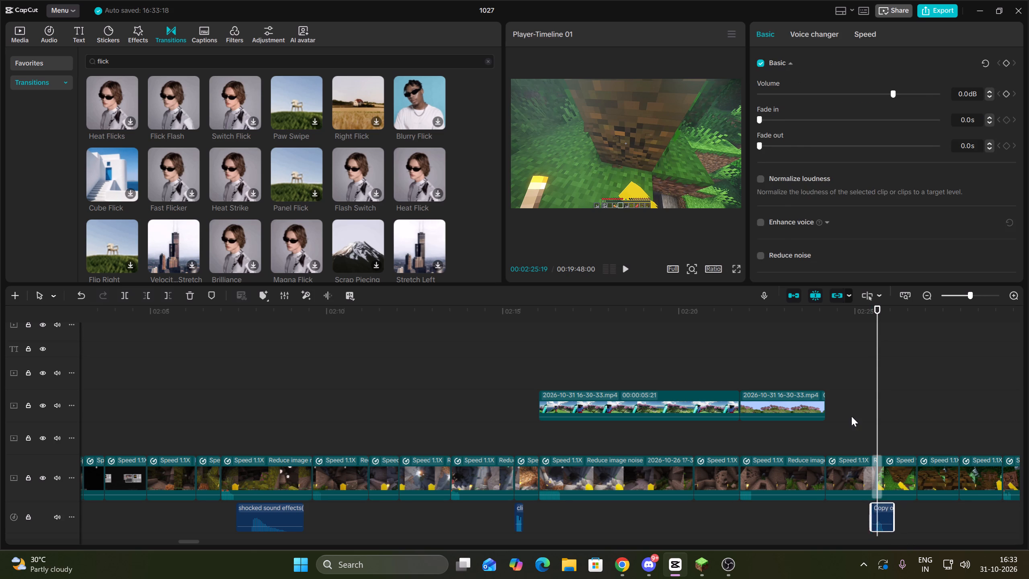
pyautogui.click(851, 416)
# Review the gameplay from 00:02:25:19 to 00:02:33:11 for the next spot to edit.
pyautogui.click(628, 273)
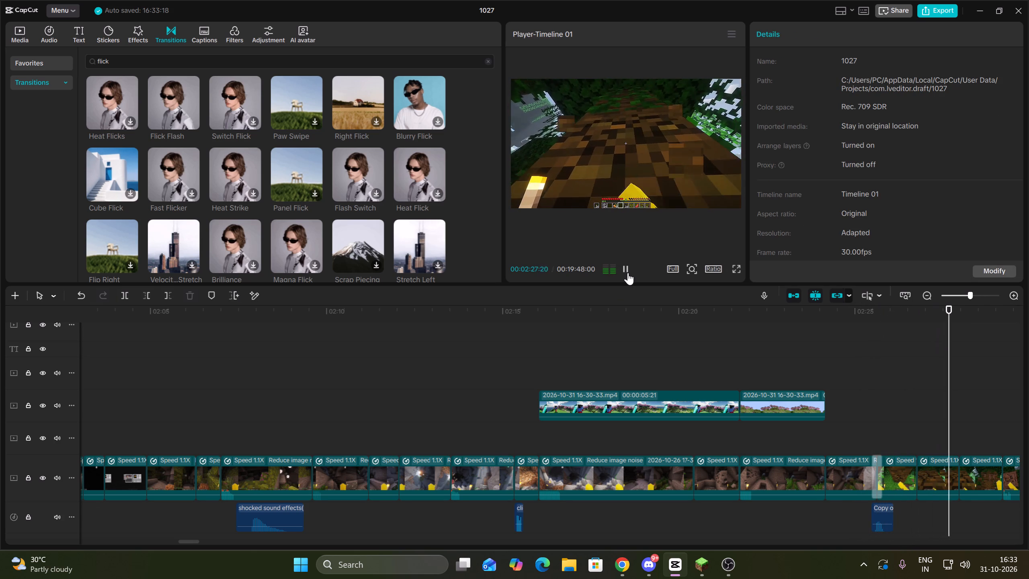
pyautogui.doubleClick(925, 293)
pyautogui.tripleClick(1015, 296)
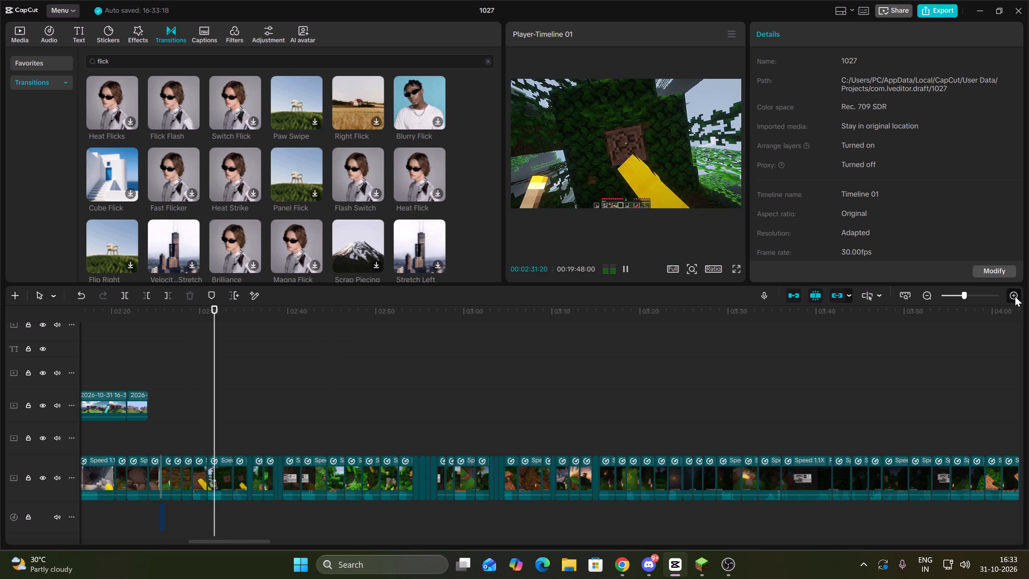
pyautogui.press('space')
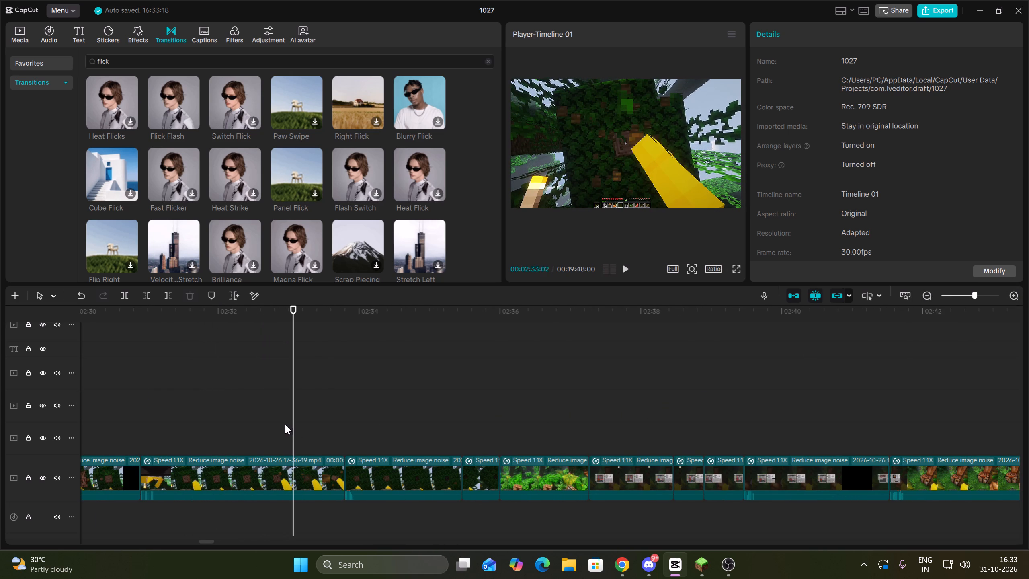
pyautogui.press('space')
pyautogui.press('space')
# Search the Downloads folder for "village" media to import and look inside the villager folder.
pyautogui.click(20, 45)
pyautogui.click(20, 39)
pyautogui.click(111, 65)
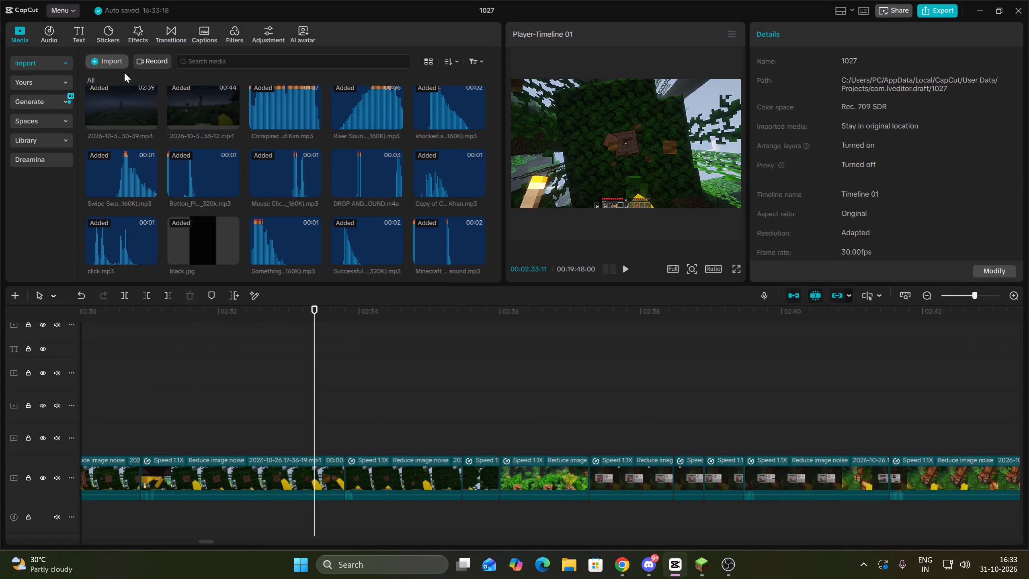
pyautogui.click(125, 82)
pyautogui.press('BackSpace')
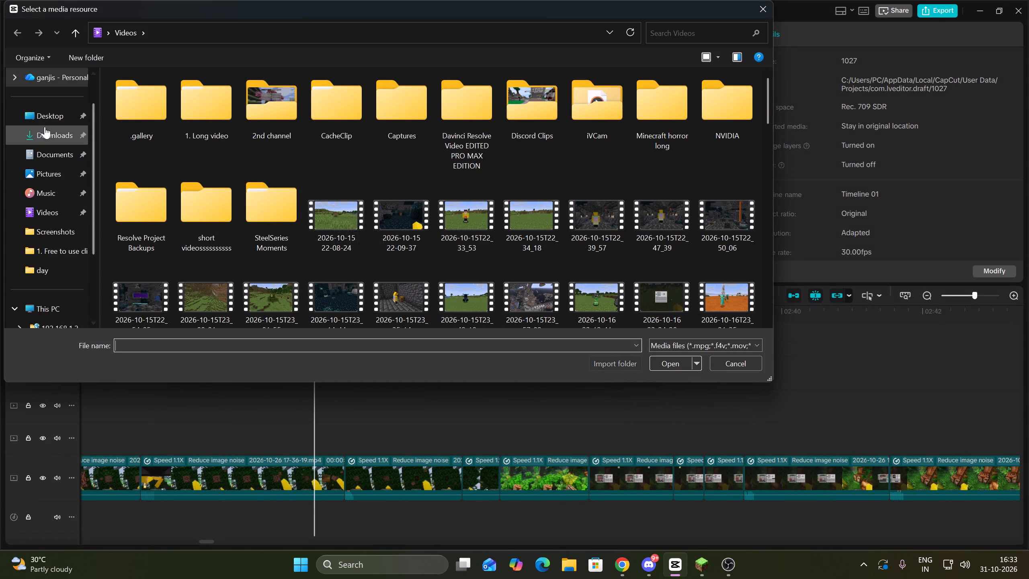
pyautogui.click(43, 127)
pyautogui.click(661, 27)
pyautogui.click(663, 34)
pyautogui.write('village')
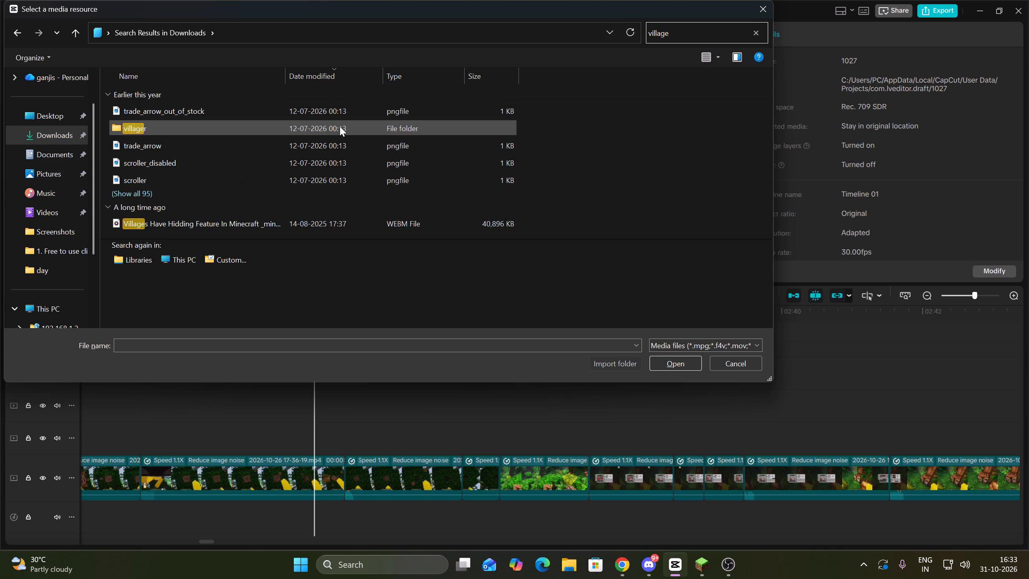
pyautogui.click(292, 220)
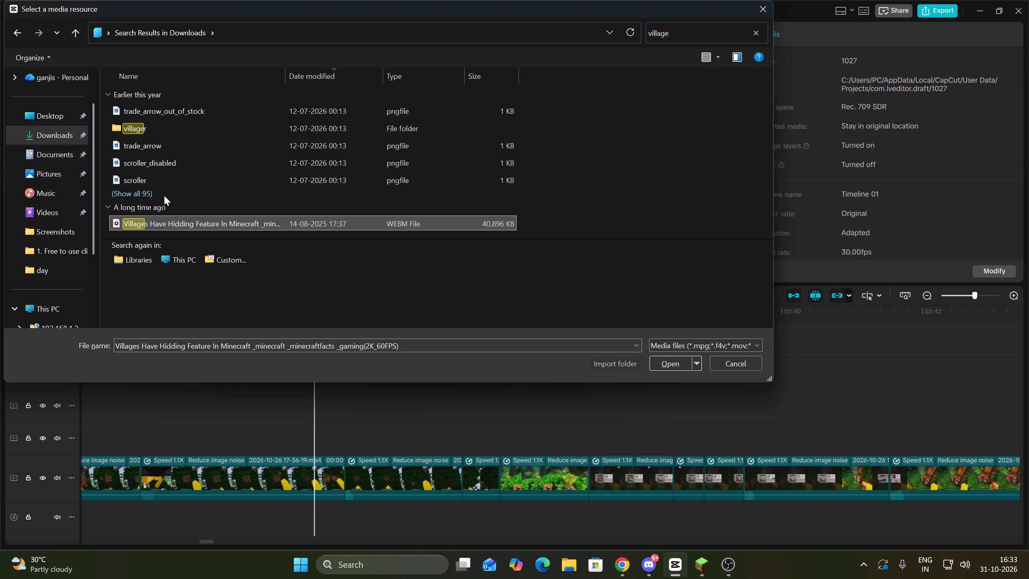
pyautogui.click(145, 192)
pyautogui.click(601, 179)
pyautogui.doubleClick(304, 125)
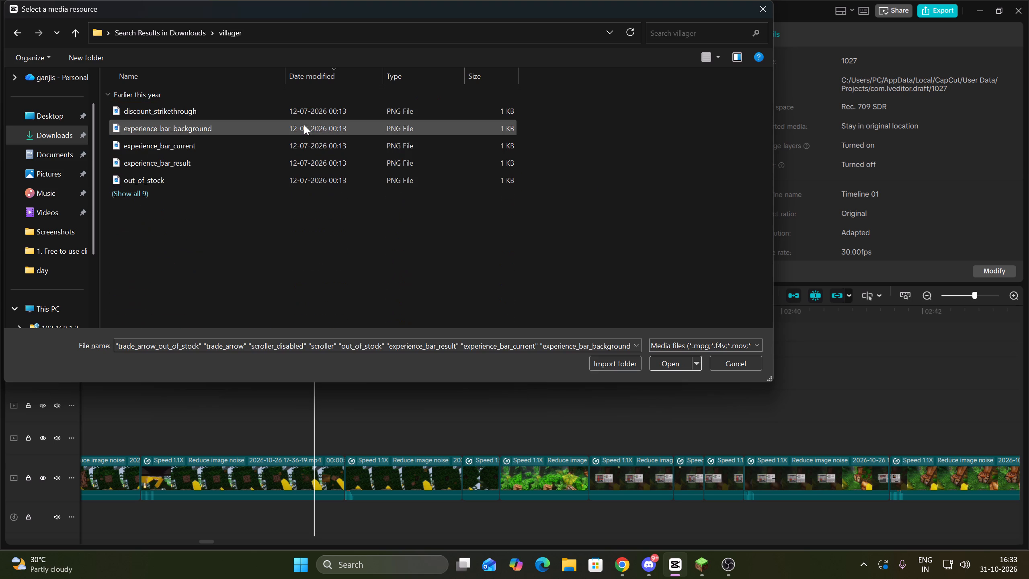
pyautogui.click(182, 27)
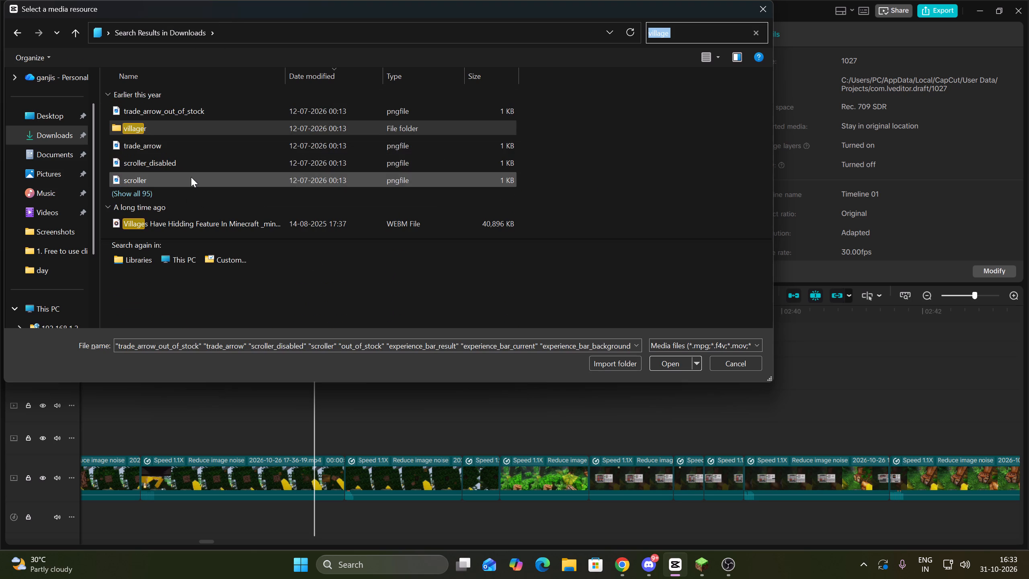
pyautogui.click(740, 368)
# Switch to Chrome and search Google for "village minecraft png".
pyautogui.click(619, 568)
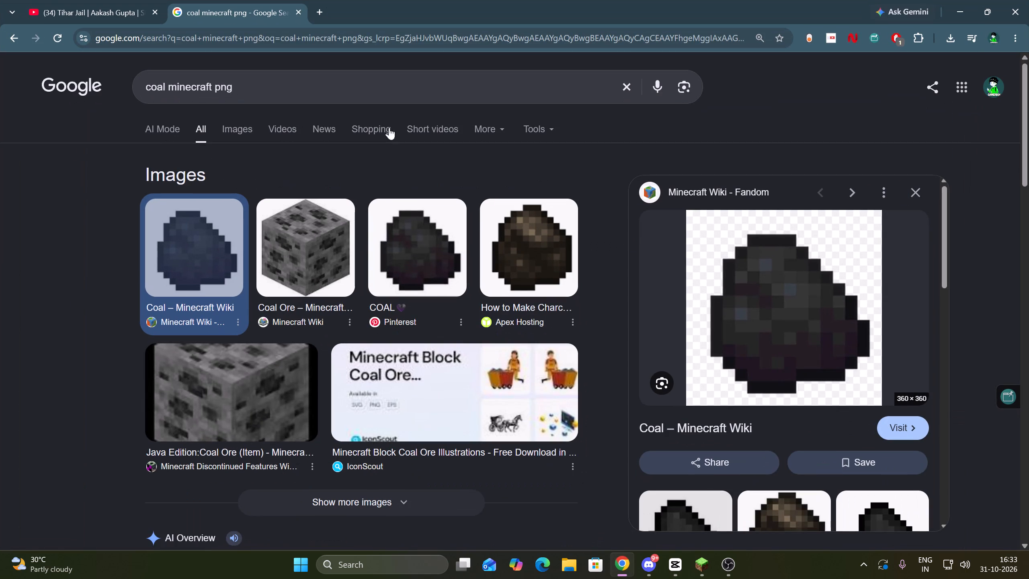
pyautogui.moveTo(166, 89); pyautogui.dragTo(109, 79)
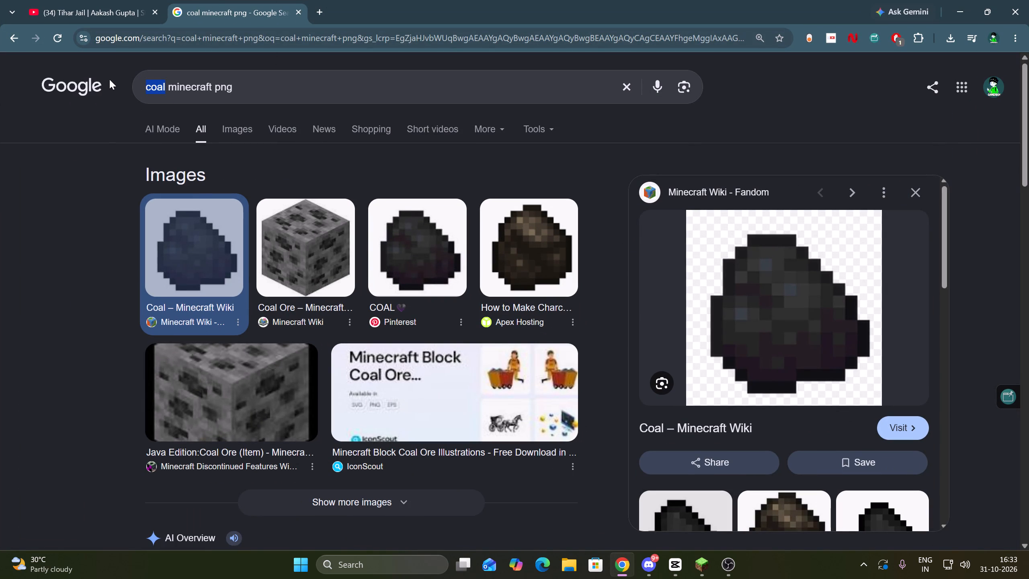
pyautogui.press('BackSpace')
pyautogui.write('village')
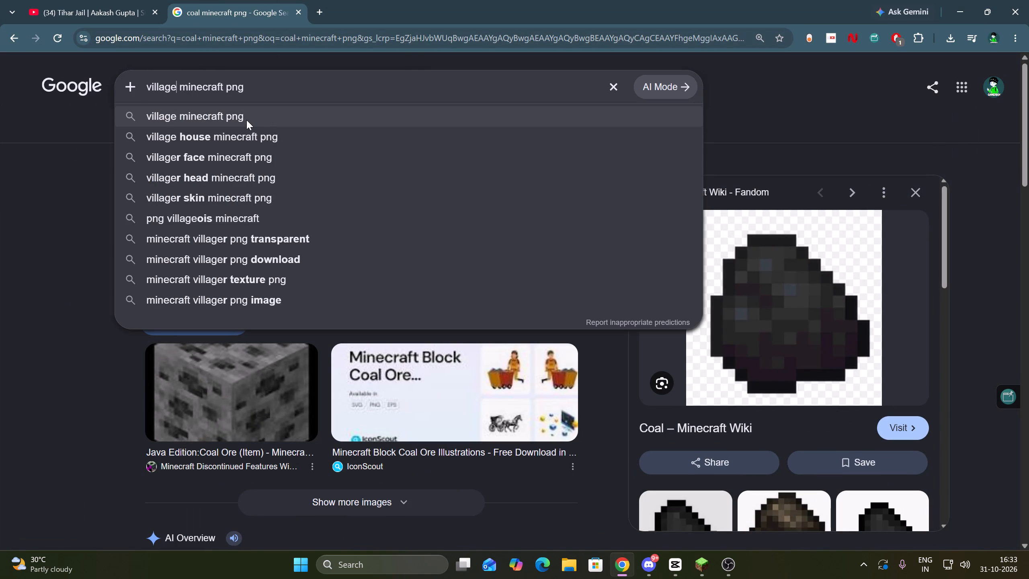
pyautogui.press('Return')
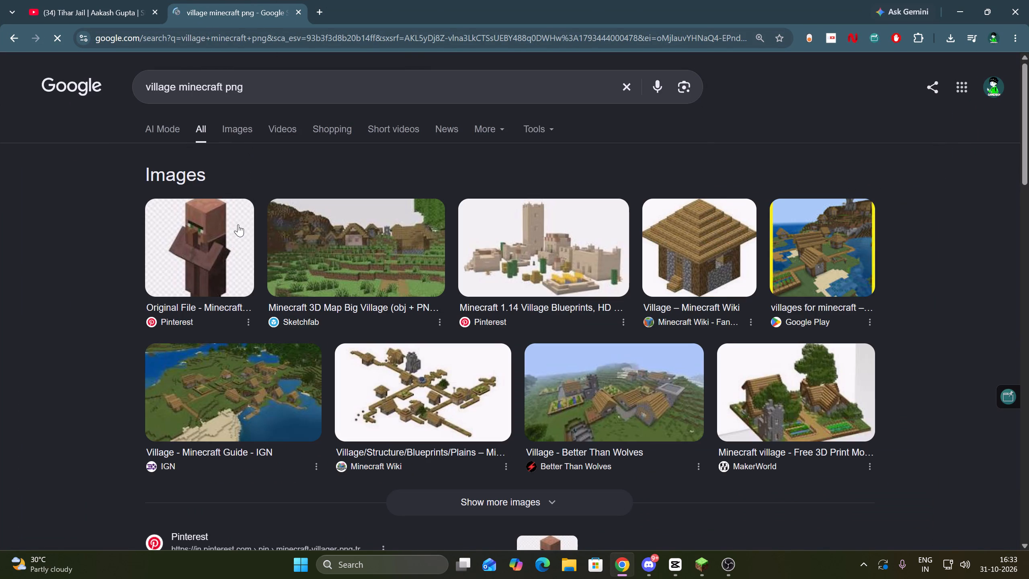
# Save the Minecraft Wiki village house image to Downloads under the name village.
pyautogui.click(740, 250)
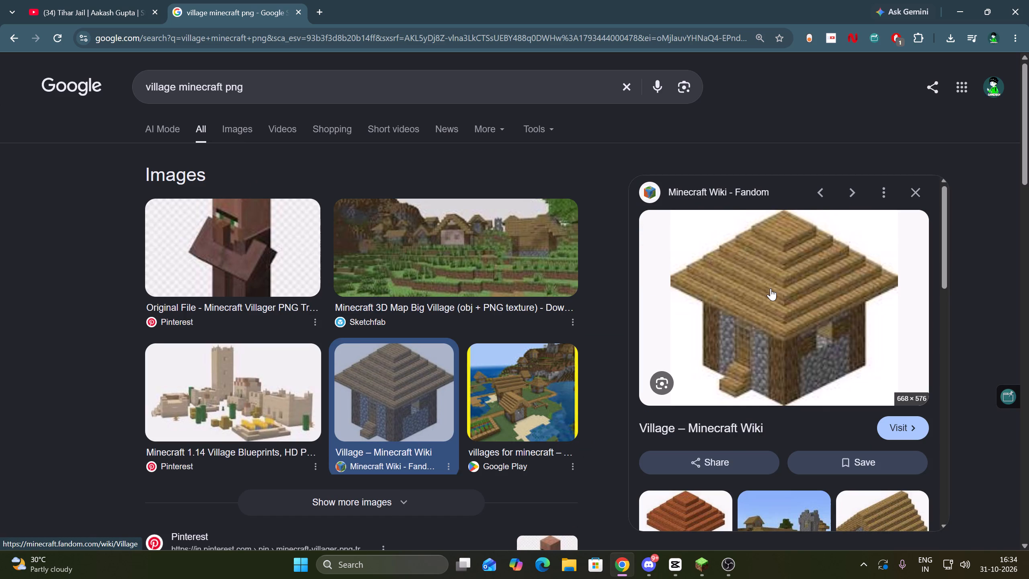
pyautogui.rightClick(771, 288)
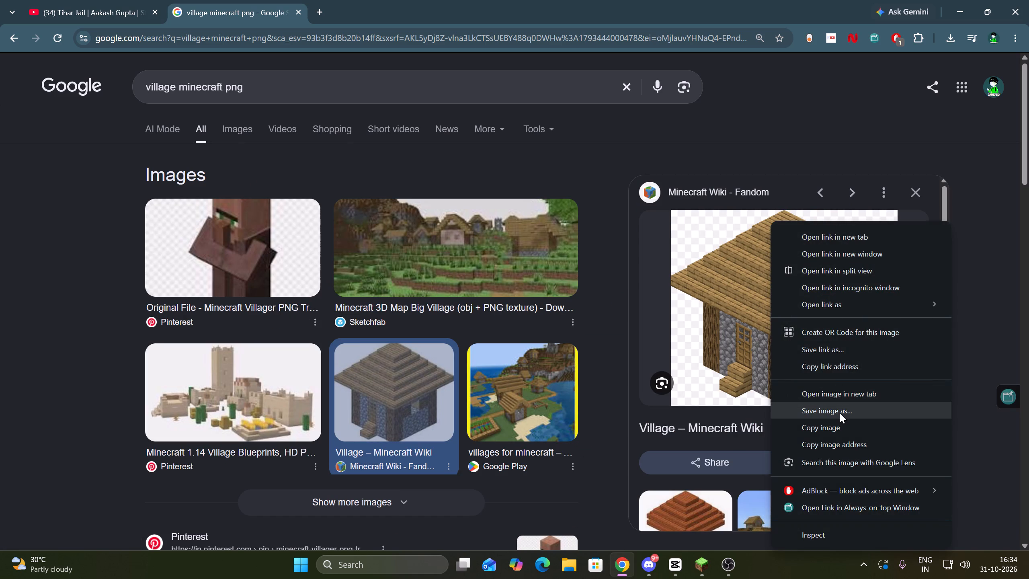
pyautogui.click(840, 413)
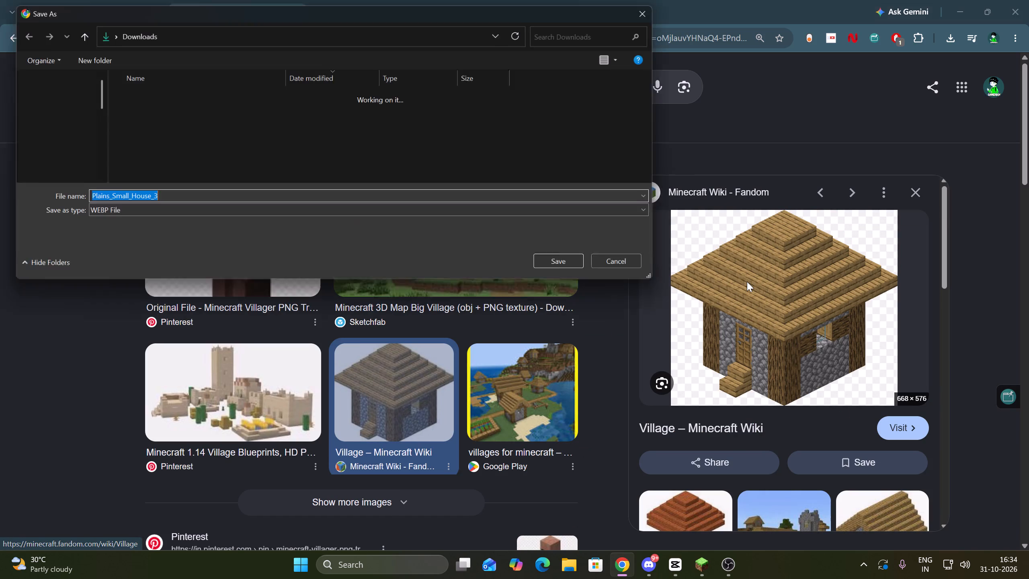
pyautogui.press('BackSpace')
pyautogui.write('village')
pyautogui.press('Return')
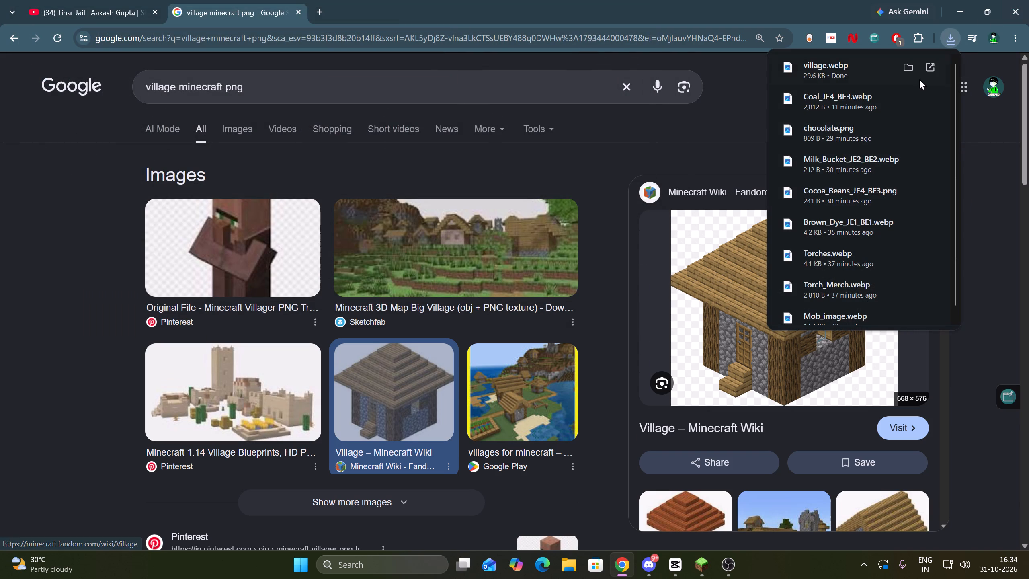
# Bring the downloaded village.webp from the Downloads folder into the CapCut project's media.
pyautogui.click(917, 67)
pyautogui.click(912, 67)
pyautogui.click(963, 7)
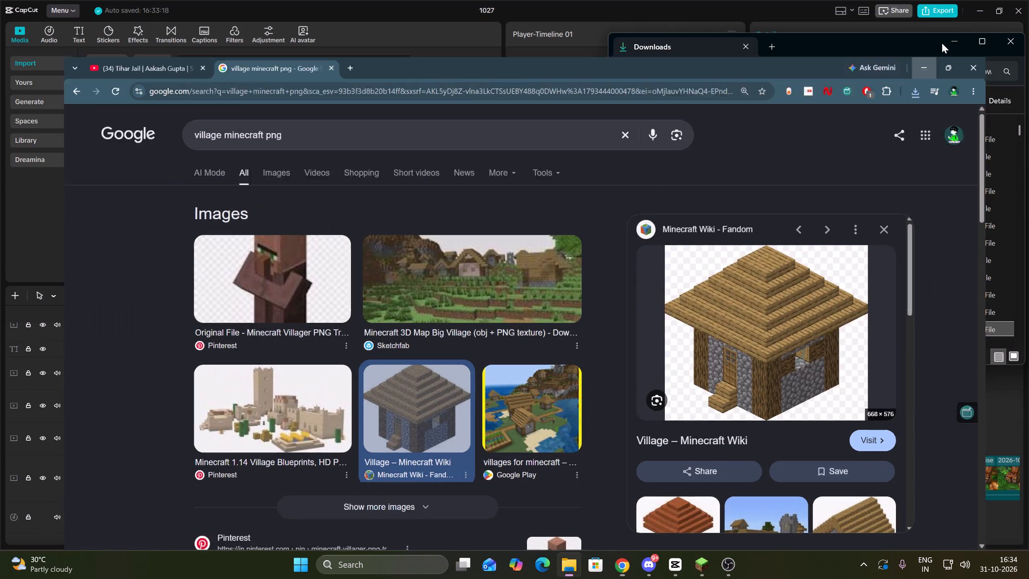
pyautogui.moveTo(740, 329); pyautogui.dragTo(408, 211)
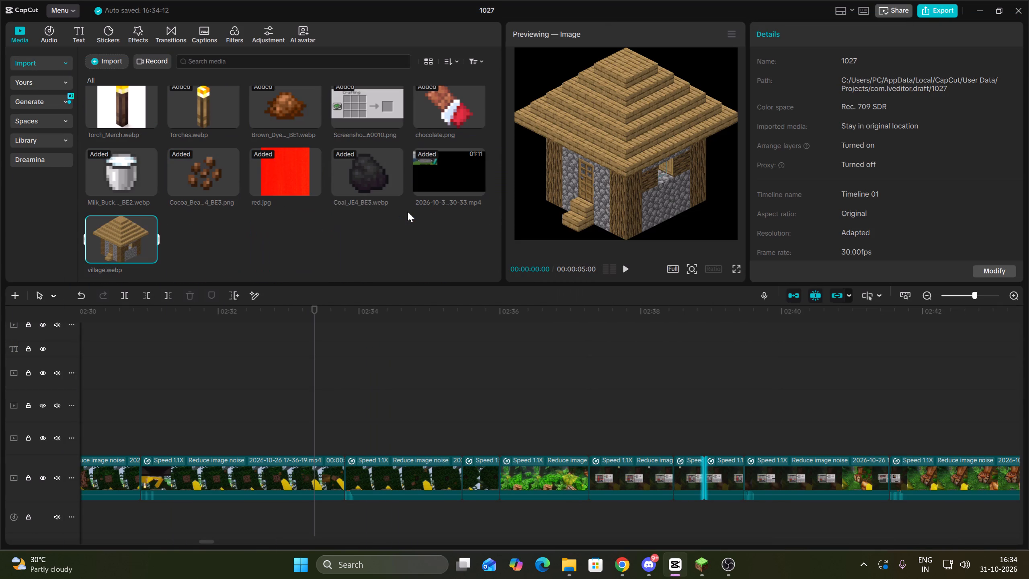
# Place the village.webp image on the overlay track above the gameplay, starting at 00:02:32:20.
pyautogui.moveTo(126, 234); pyautogui.dragTo(316, 443)
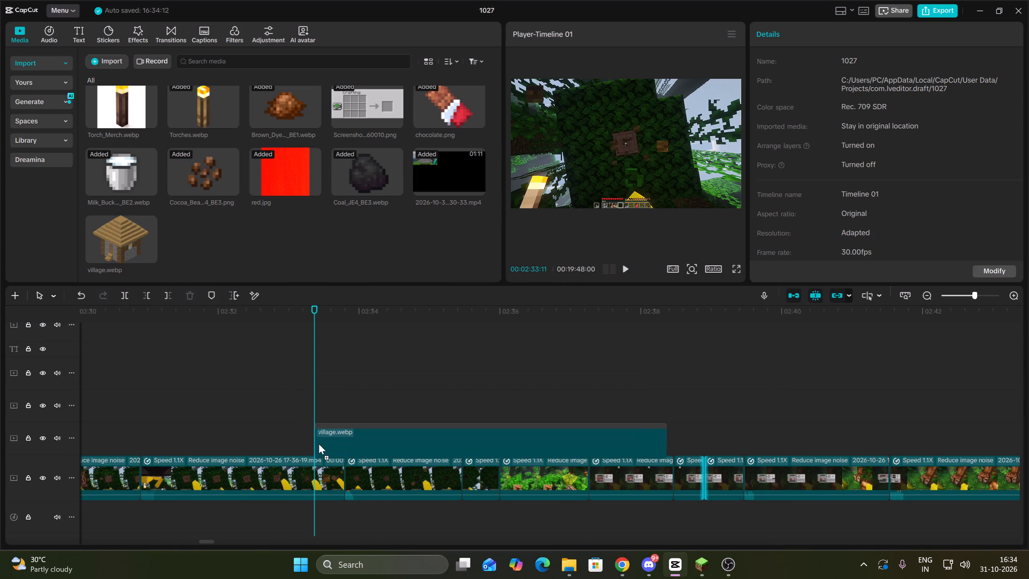
pyautogui.press('space')
pyautogui.click(625, 275)
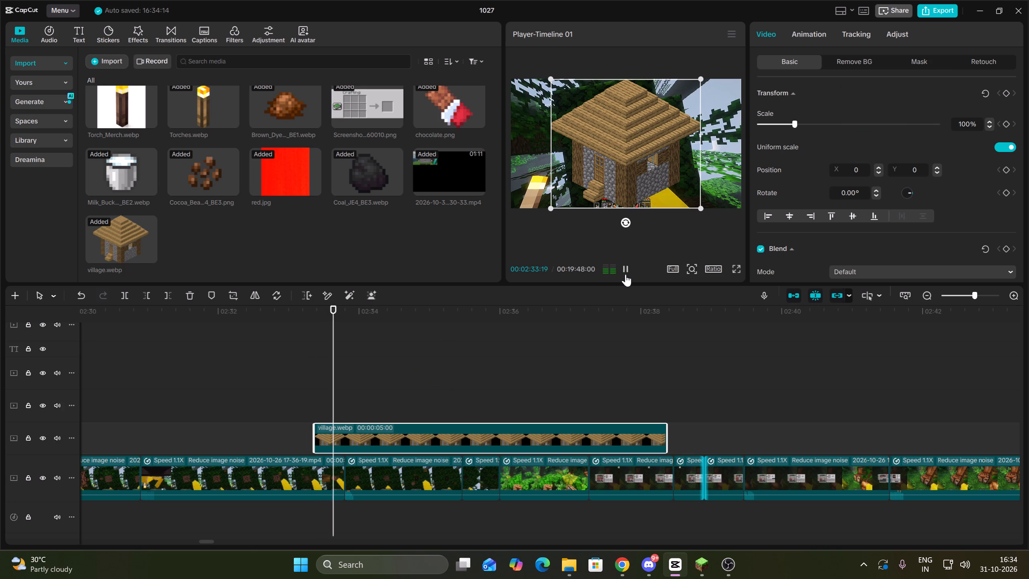
pyautogui.click(625, 274)
pyautogui.click(241, 395)
pyautogui.press('space')
pyautogui.press('space')
pyautogui.moveTo(376, 430); pyautogui.dragTo(367, 432)
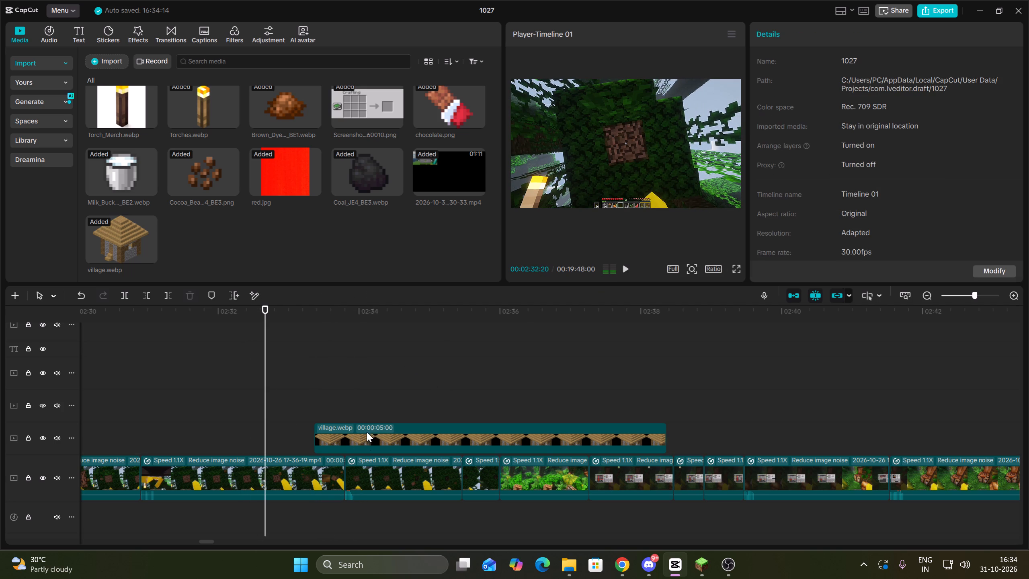
pyautogui.moveTo(367, 432); pyautogui.dragTo(330, 433)
# Trim the end of the village image to the following gameplay cut, for a duration of 00:00:01:04.
pyautogui.press('space')
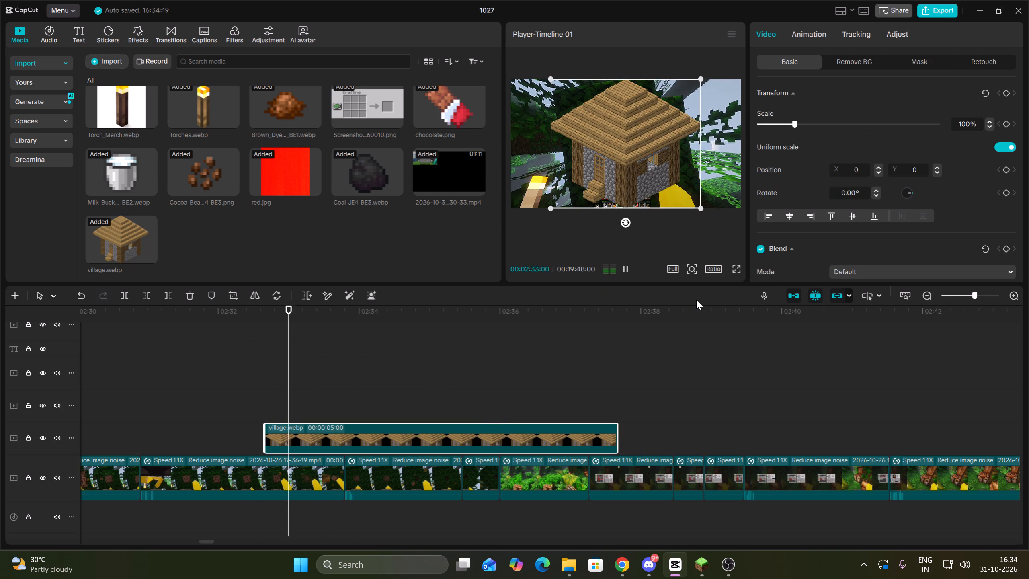
pyautogui.press('Up')
pyautogui.click(169, 293)
pyautogui.press('Up')
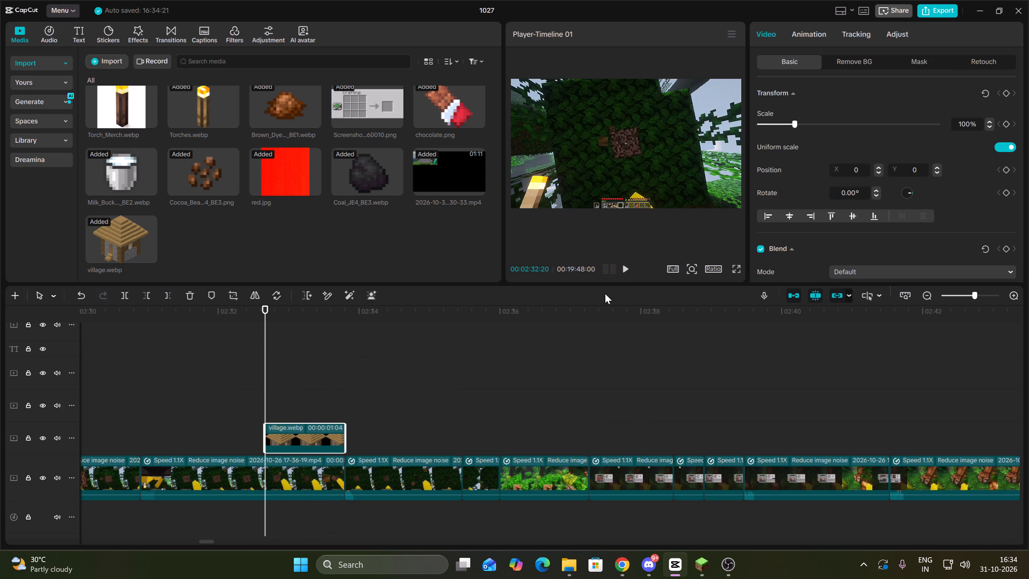
# Keyframe the village image's opacity from 0% at 00:02:32:20 to 100% at 00:02:32:26 and preview the fade-in.
pyautogui.scroll(-5, 938, 192)
pyautogui.scroll(1, 973, 109)
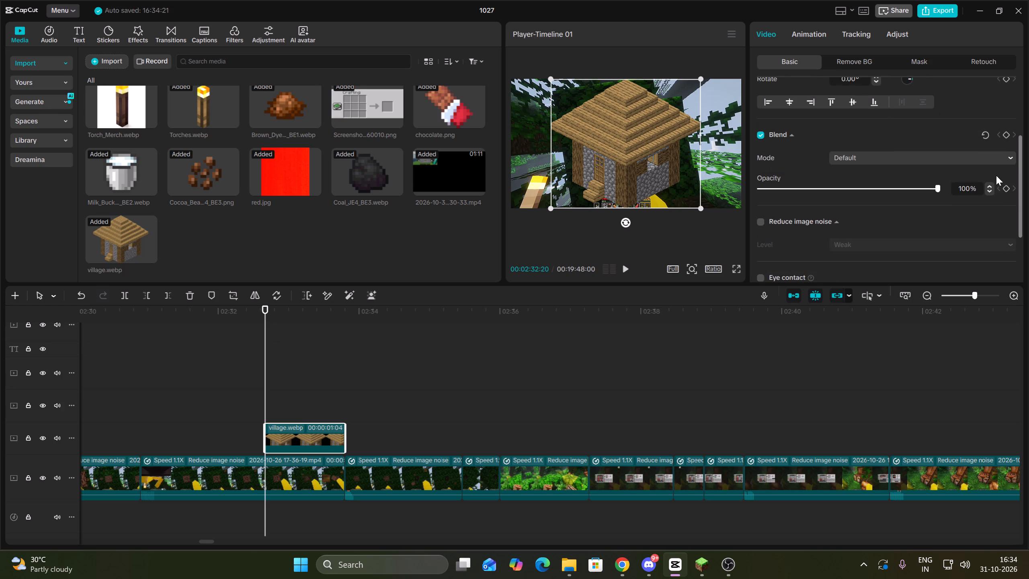
pyautogui.click(1006, 185)
pyautogui.press('space')
pyautogui.press('space')
pyautogui.click(1007, 191)
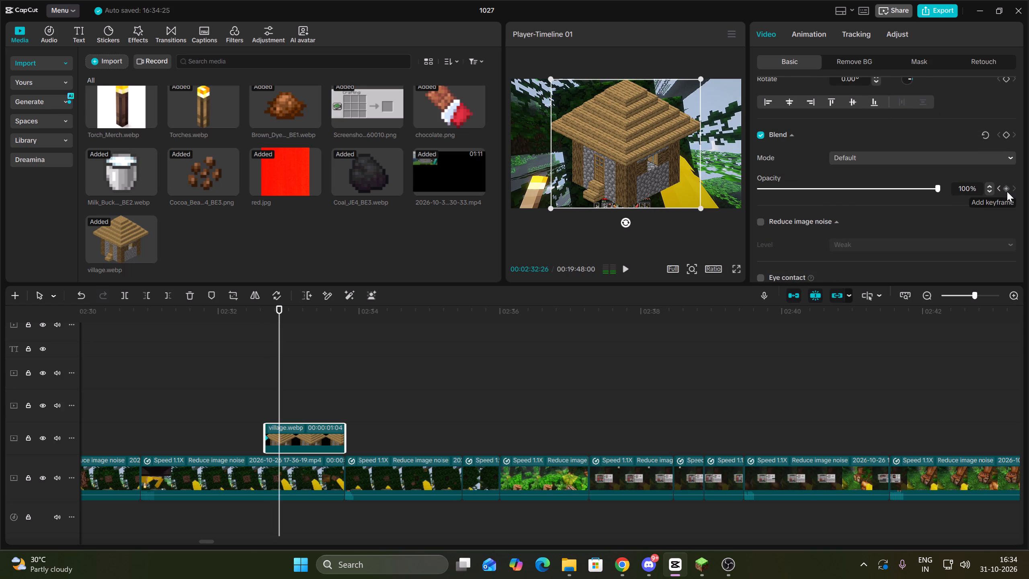
pyautogui.press('Up')
pyautogui.moveTo(866, 193); pyautogui.dragTo(727, 183)
pyautogui.press('space')
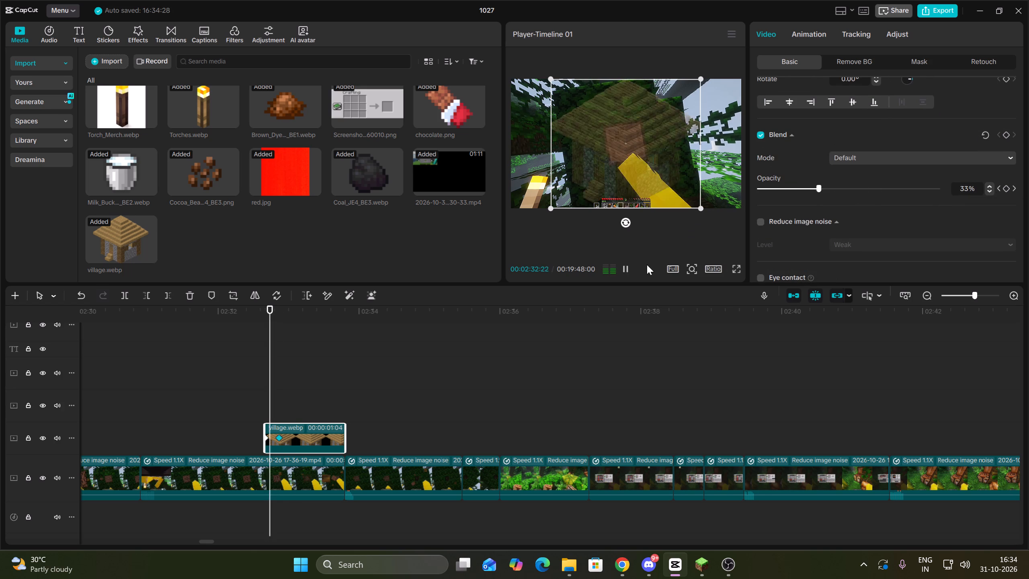
pyautogui.press('space')
pyautogui.press('space')
pyautogui.press('space')
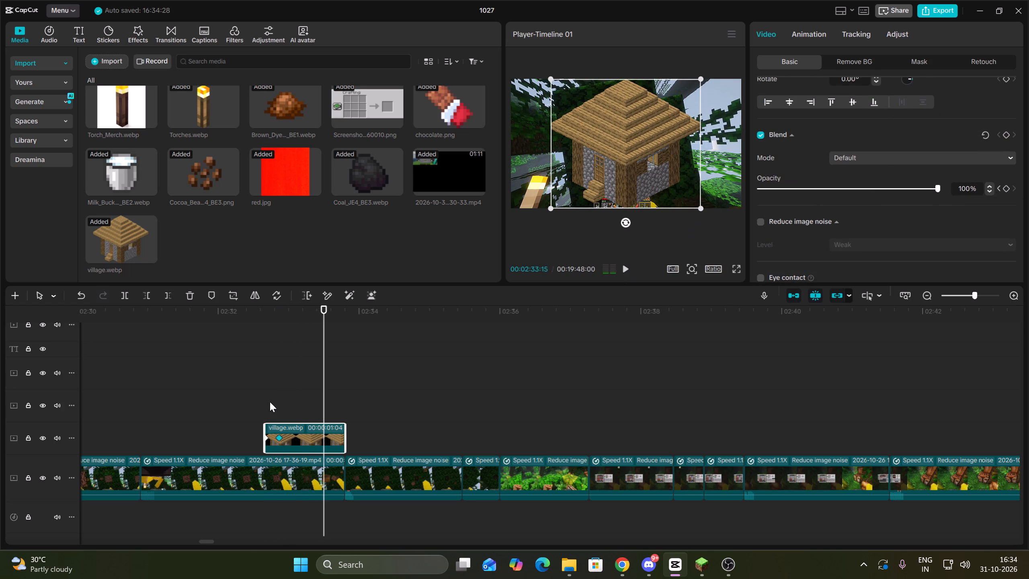
# Split the gameplay clip at 00:02:32:20, where the village image starts.
pyautogui.press('Up')
pyautogui.scroll(-5, 274, 402)
pyautogui.scroll(4, 305, 389)
pyautogui.click(271, 466)
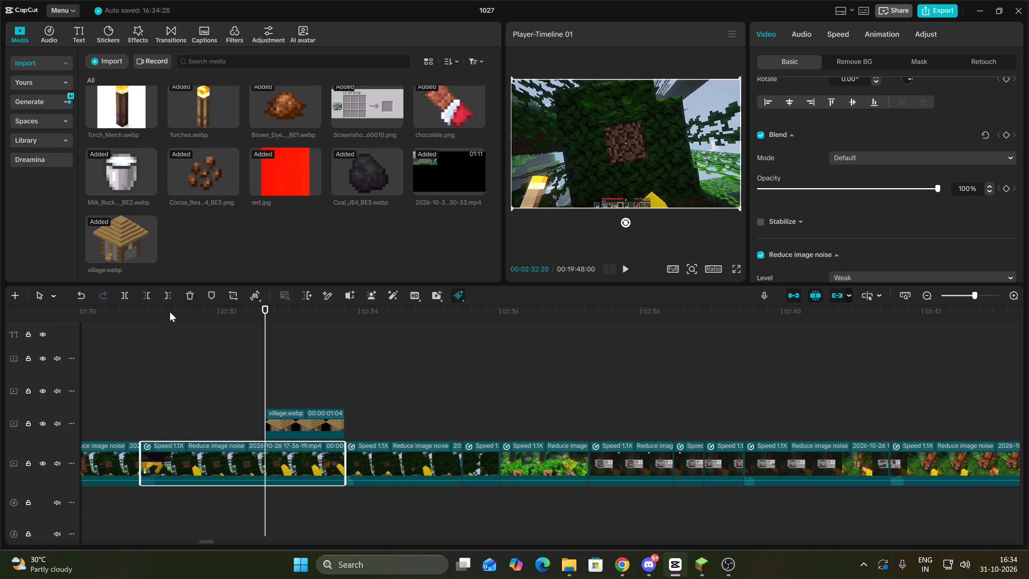
pyautogui.click(126, 300)
# Apply the Classic video effect Blur to the gameplay segment beneath the village image and adjust the effect's setting.
pyautogui.click(146, 37)
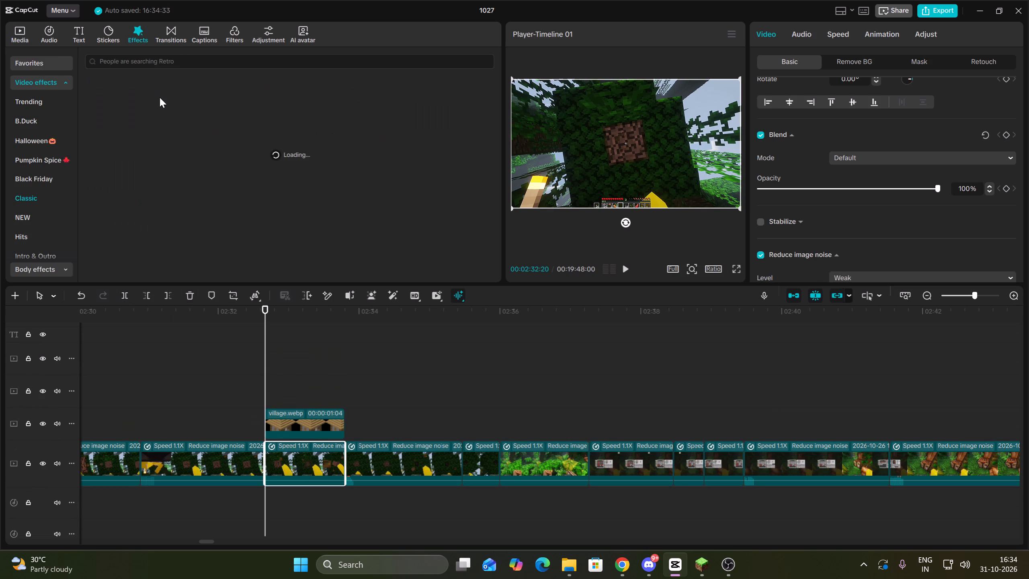
pyautogui.click(32, 204)
pyautogui.scroll(-1, 250, 203)
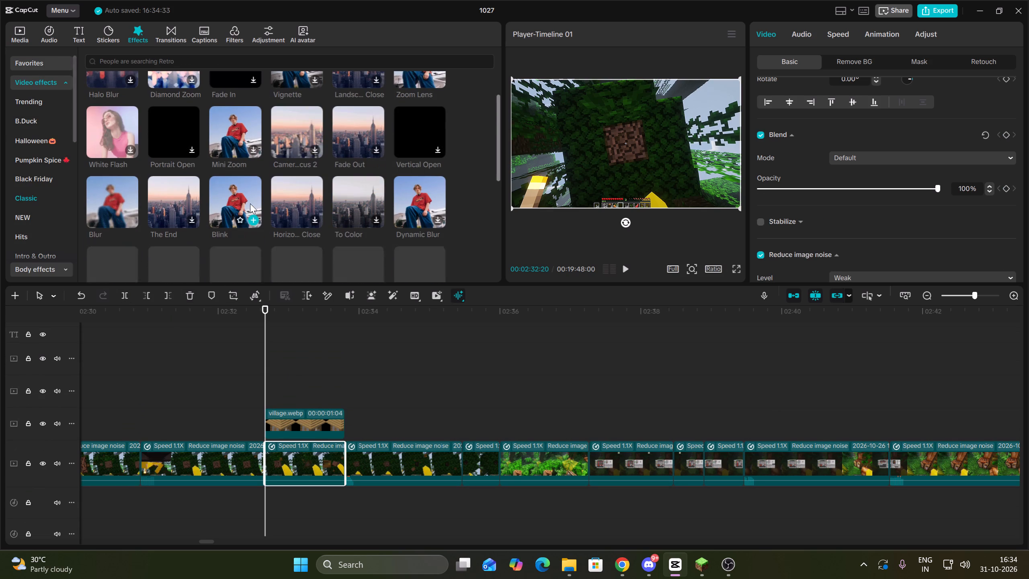
pyautogui.moveTo(105, 203); pyautogui.dragTo(284, 453)
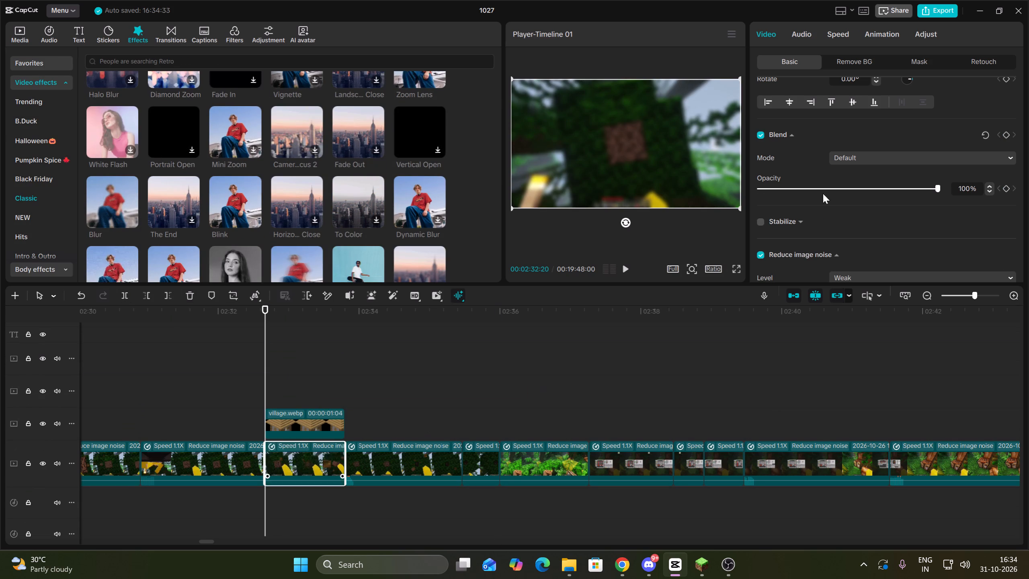
pyautogui.moveTo(867, 144); pyautogui.dragTo(890, 140)
pyautogui.click(297, 420)
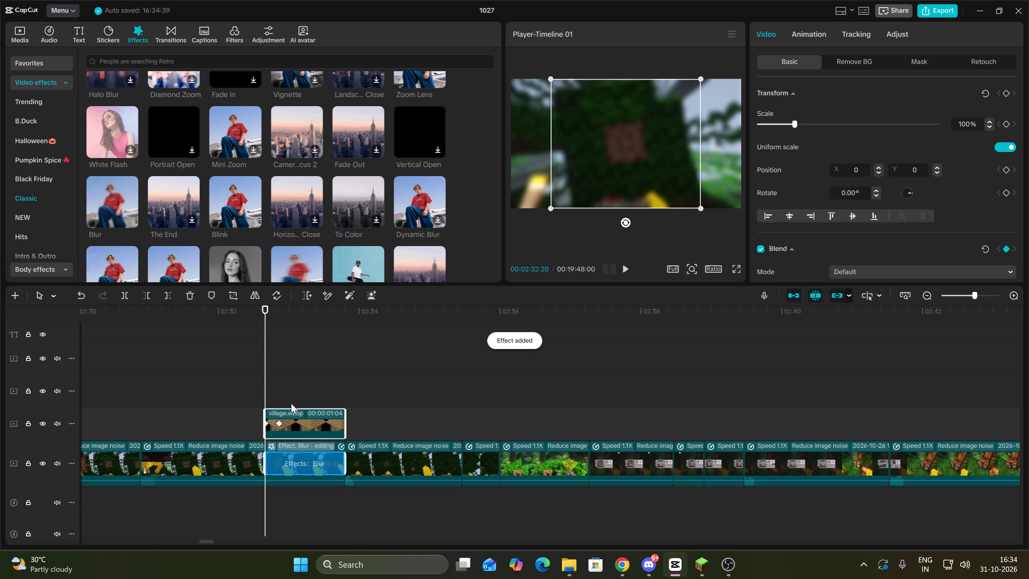
# Place the pop sound effect MP3 on the audio track, starting about half a second before the village image.
pyautogui.click(20, 35)
pyautogui.scroll(-3, 168, 146)
pyautogui.scroll(3, 171, 153)
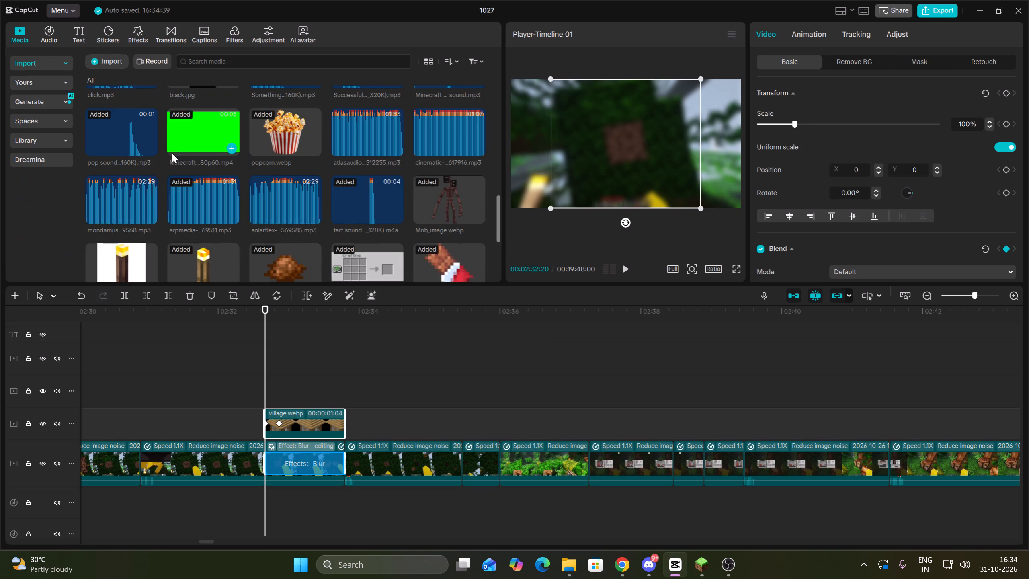
pyautogui.scroll(1, 229, 174)
pyautogui.moveTo(94, 201); pyautogui.dragTo(245, 476)
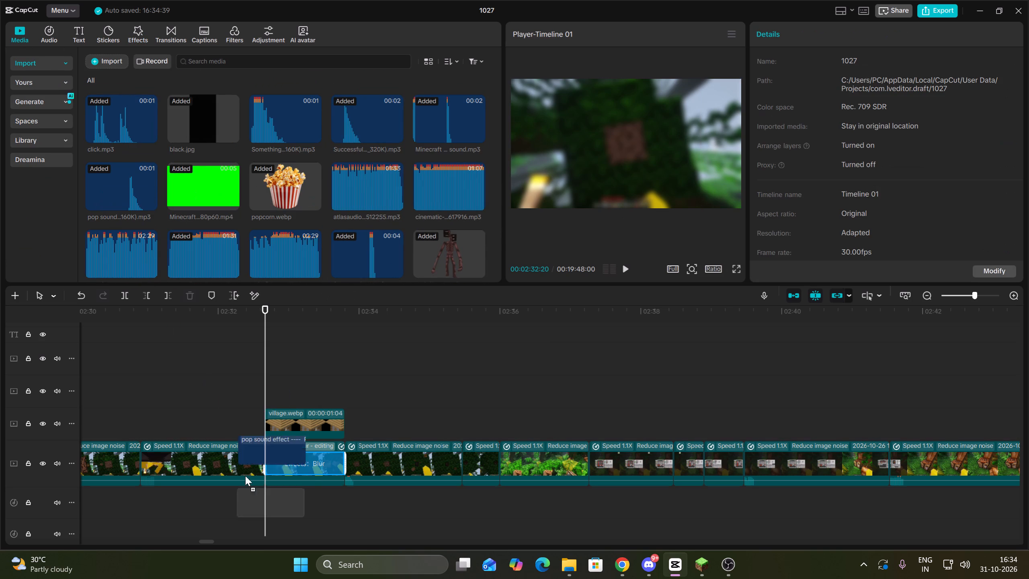
pyautogui.moveTo(245, 476); pyautogui.dragTo(230, 504)
# Raise the pop sound effect's volume to 5.6 dB and play back the section from 00:02:32:20.
pyautogui.press('space')
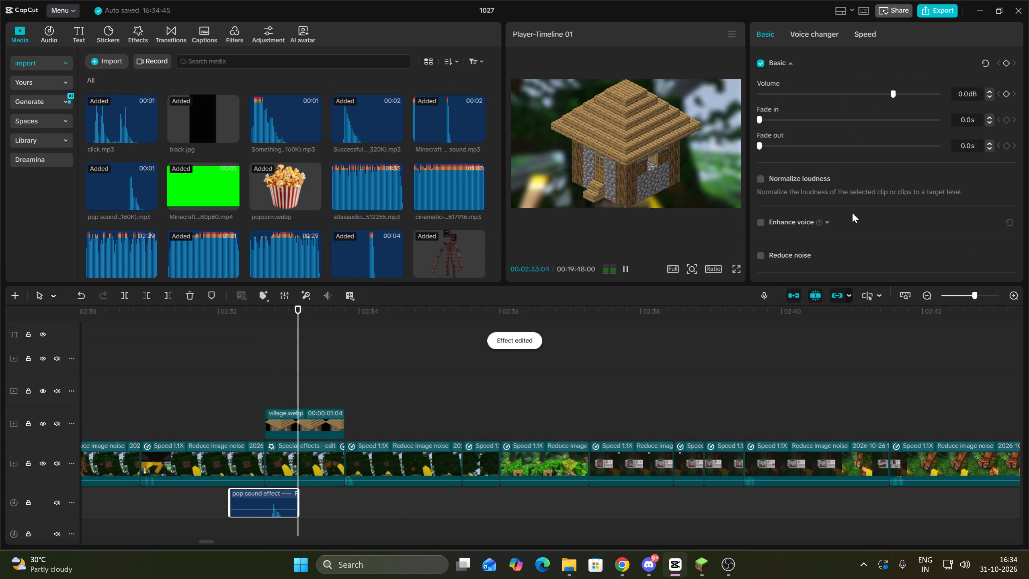
pyautogui.click(904, 88)
pyautogui.press('Up')
pyautogui.press('Up')
pyautogui.press('Up')
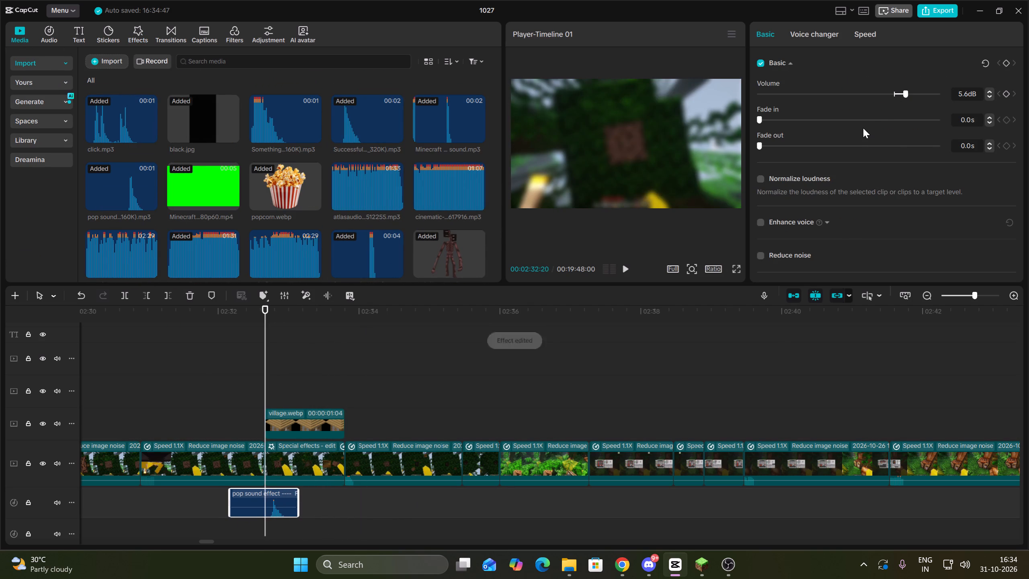
pyautogui.press('space')
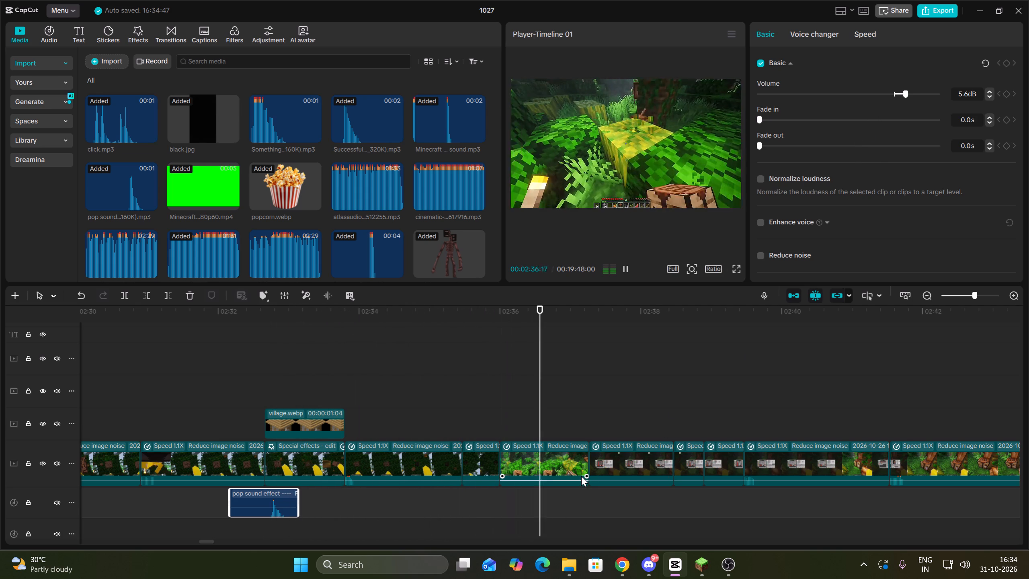
# Add transform keyframes to the crafting-screen clip at 00:02:37:08 and 00:02:37:14, scaling it to 163% at the second, and play it back.
pyautogui.press('Up')
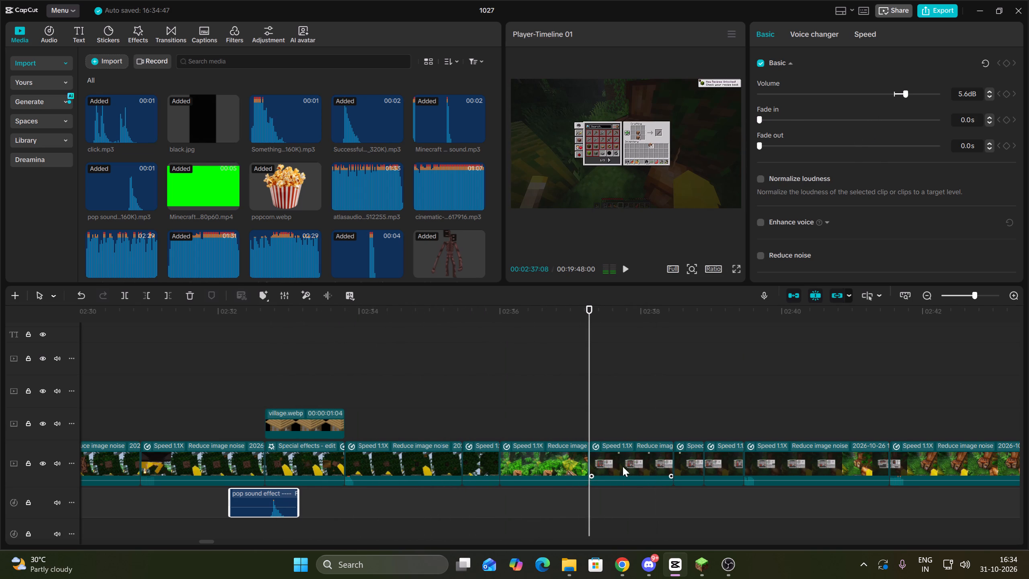
pyautogui.click(623, 466)
pyautogui.click(1007, 94)
pyautogui.press('space')
pyautogui.press('space')
pyautogui.click(1007, 94)
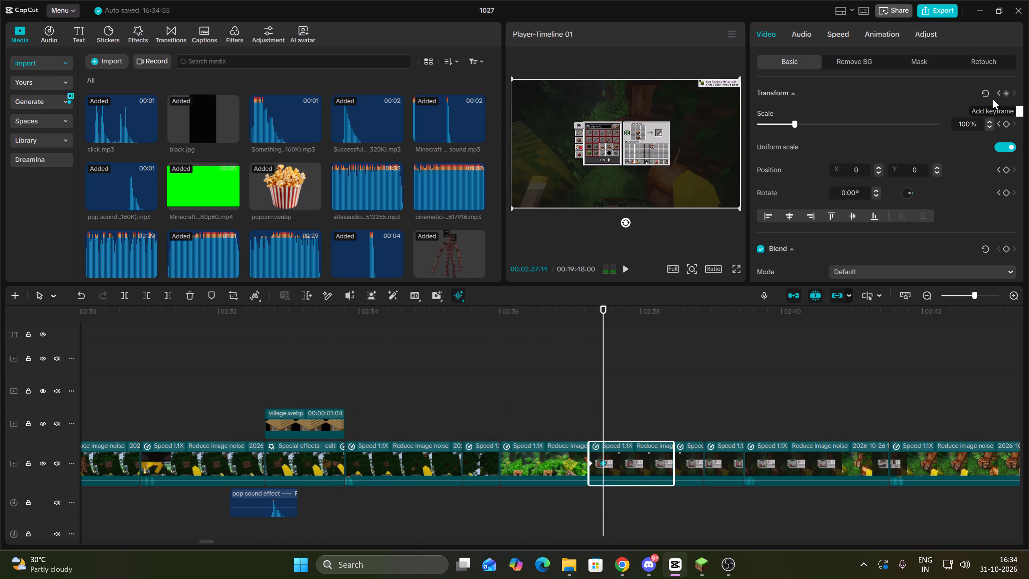
pyautogui.moveTo(806, 126); pyautogui.dragTo(818, 127)
pyautogui.press('Up')
pyautogui.press('space')
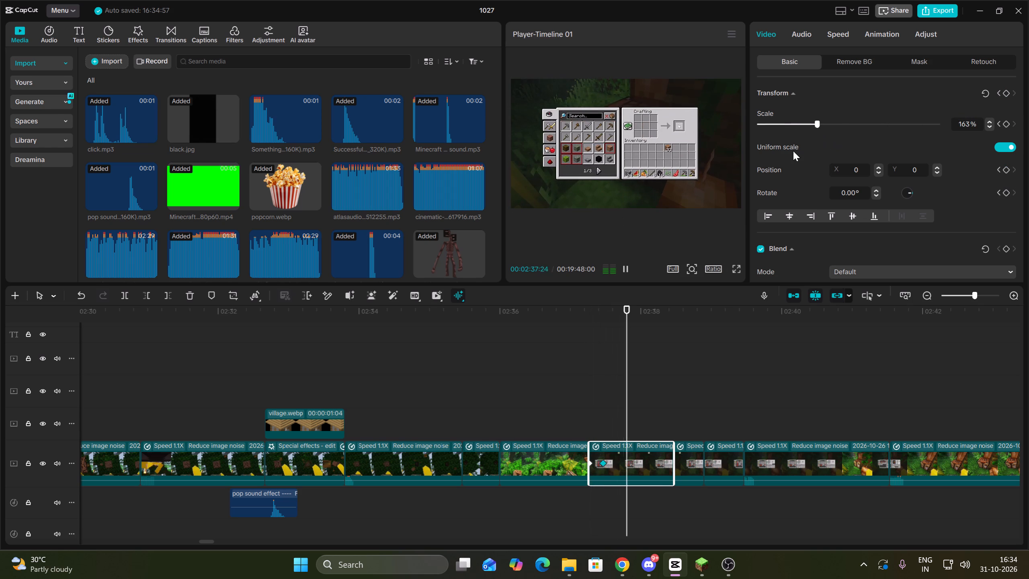
# Set the scale of the short crafting clip starting at 00:02:38:14 to 163%, matching the zoom of the clip before it.
pyautogui.press('Up')
pyautogui.press('Up')
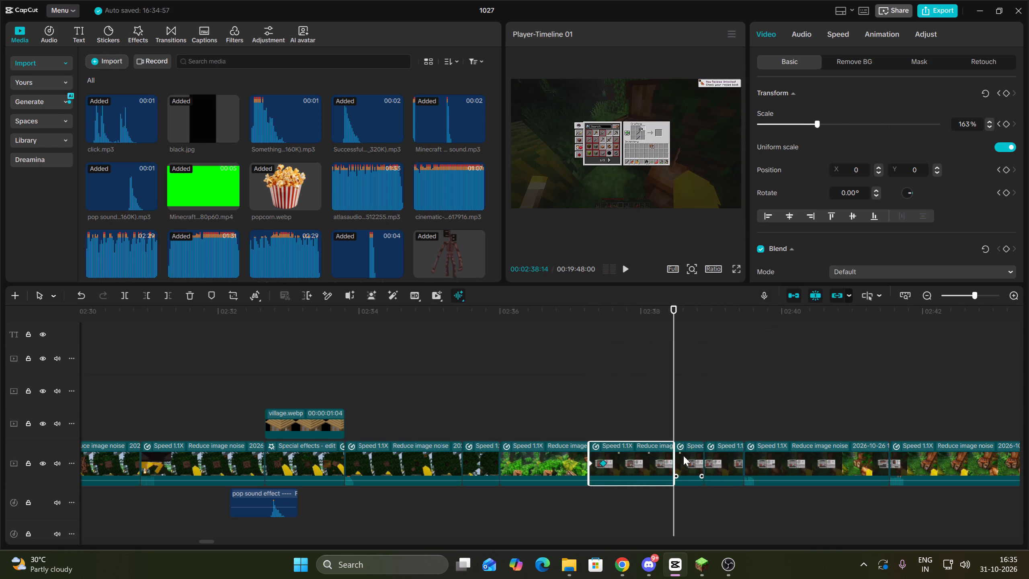
pyautogui.click(600, 464)
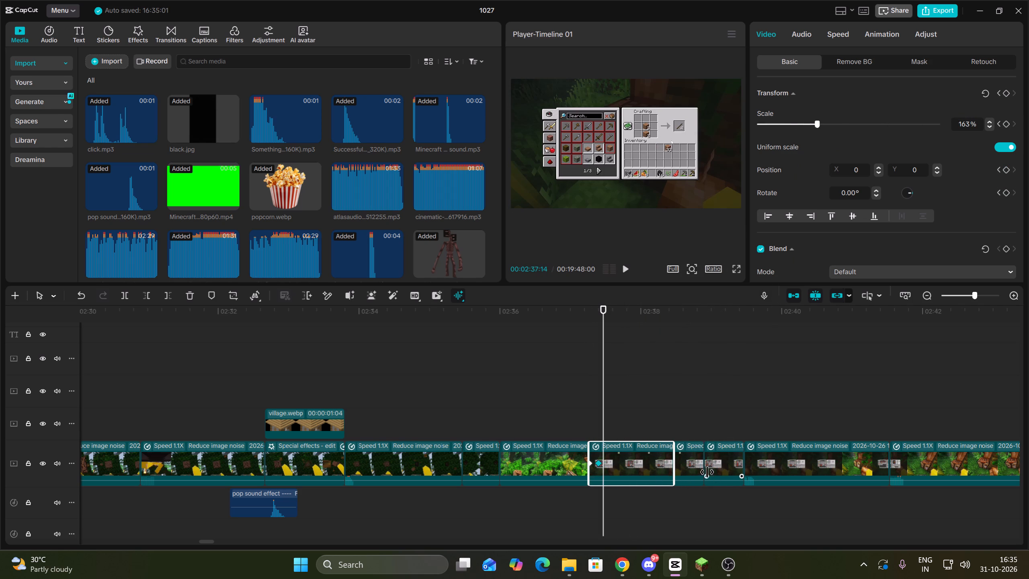
pyautogui.click(697, 469)
pyautogui.press('Down')
pyautogui.moveTo(979, 123); pyautogui.dragTo(965, 120)
pyautogui.moveTo(974, 121); pyautogui.dragTo(963, 121)
pyautogui.press('BackSpace')
pyautogui.press('BackSpace')
pyautogui.write('163')
pyautogui.click(721, 451)
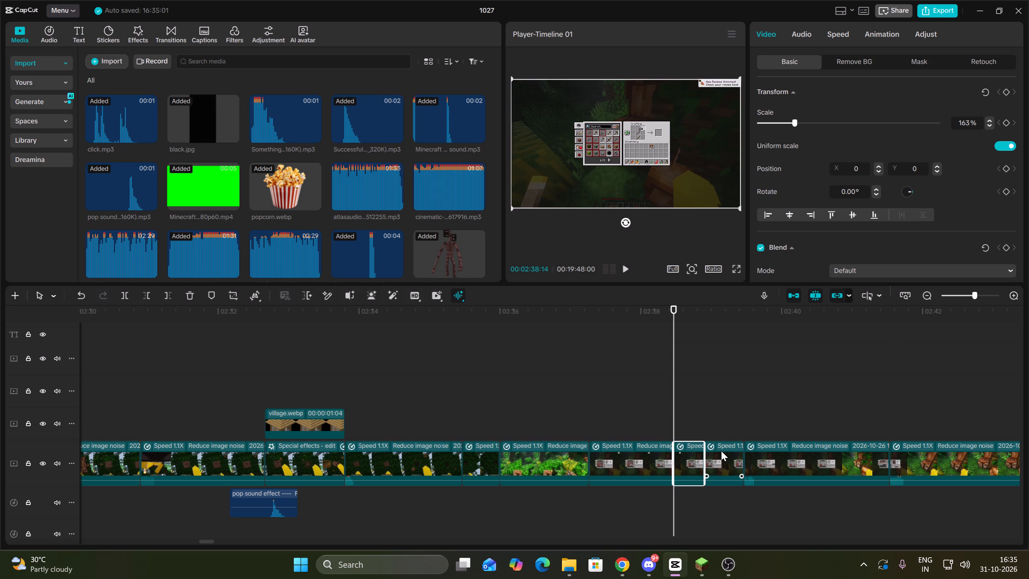
# Set the scale of the short crafting clip starting at 00:02:38:27 to 163% and play it back.
pyautogui.press('Down')
pyautogui.click(969, 122)
pyautogui.press('BackSpace')
pyautogui.press('BackSpace')
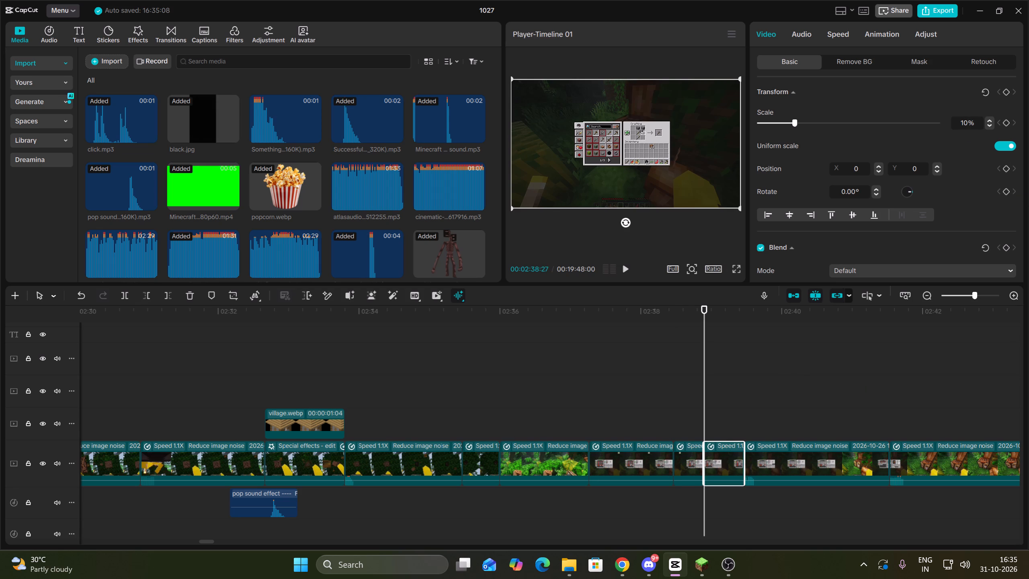
pyautogui.write('63')
pyautogui.click(622, 266)
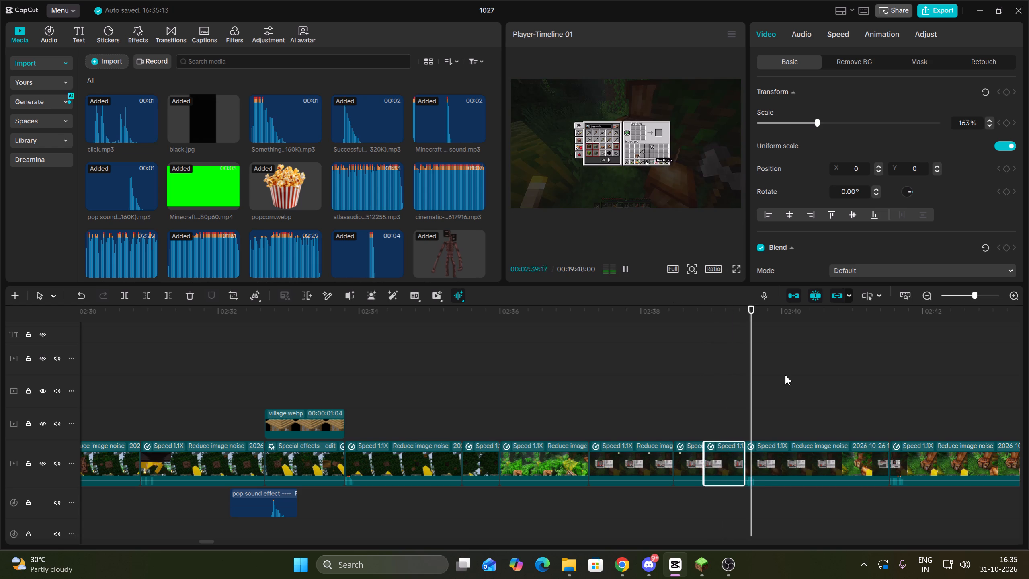
# Set the scale of the gameplay clip starting at 00:02:39:14 to 163% and play the timeline on from there.
pyautogui.click(796, 461)
pyautogui.press('Up')
pyautogui.click(975, 124)
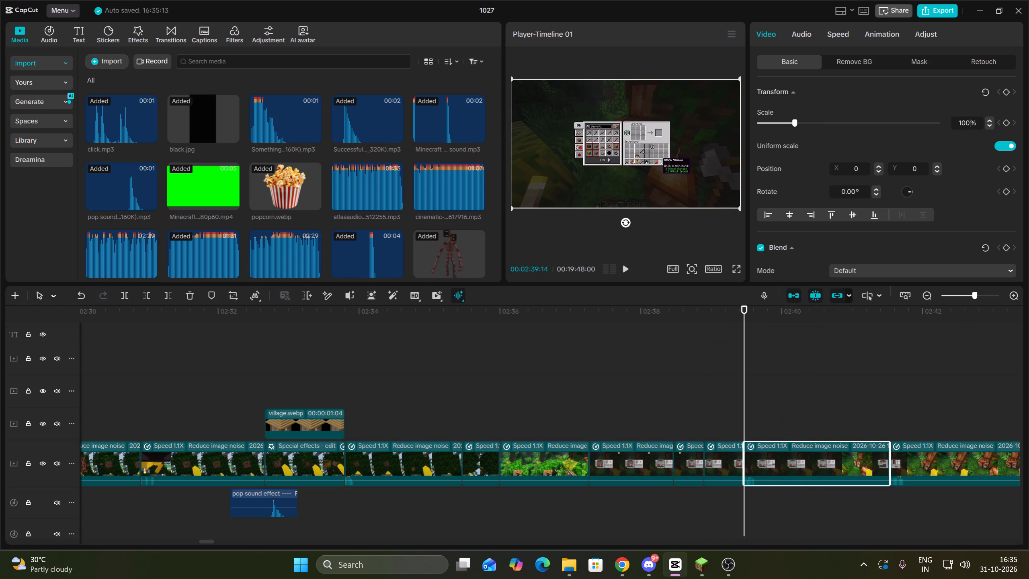
pyautogui.press('BackSpace')
pyautogui.press('BackSpace')
pyautogui.write('63')
pyautogui.click(769, 429)
pyautogui.press('Up')
pyautogui.press('space')
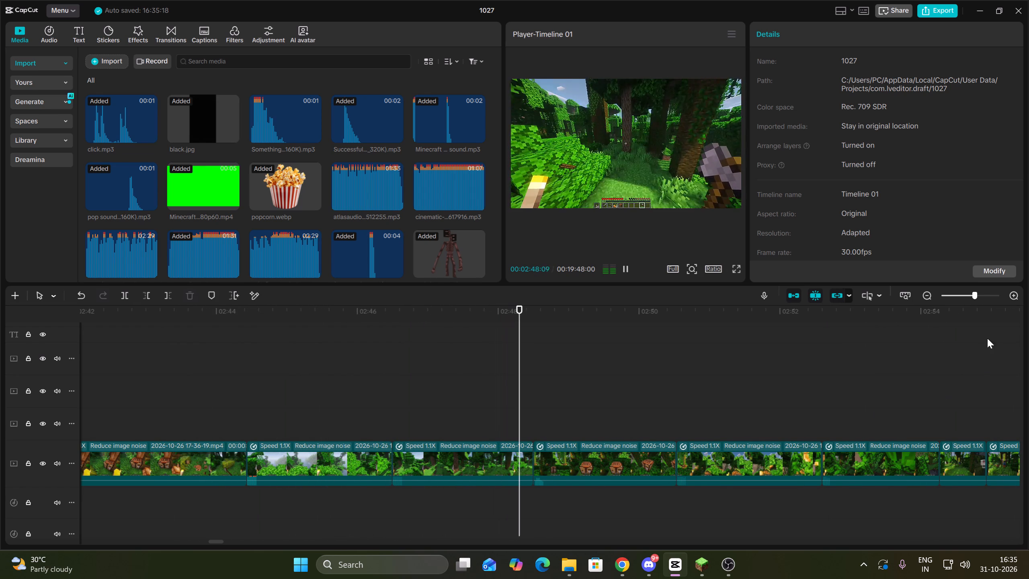
# Split the jungle gameplay clip at 00:02:45:17.
pyautogui.moveTo(287, 400); pyautogui.dragTo(295, 401)
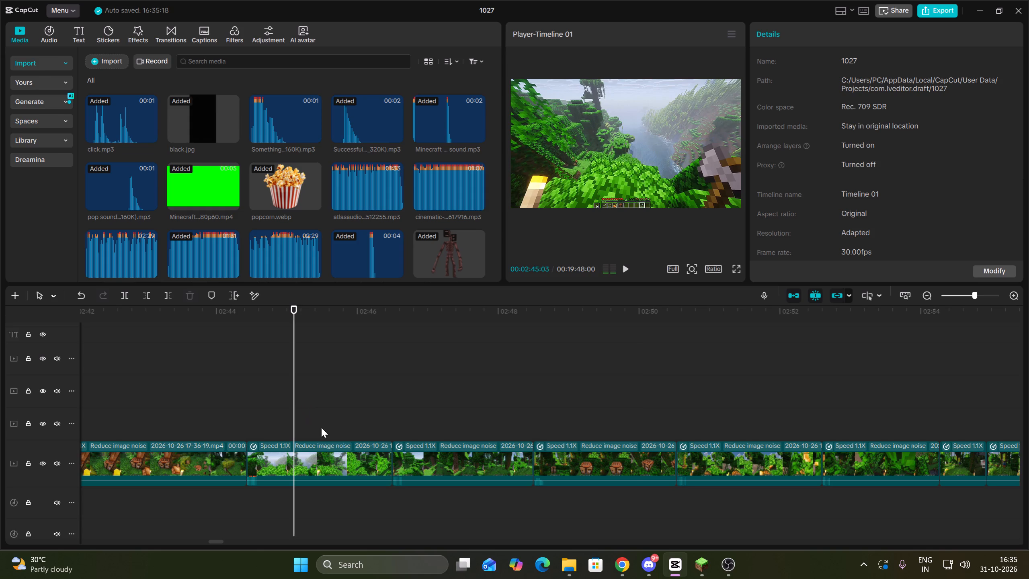
pyautogui.click(340, 467)
pyautogui.press('space')
pyautogui.press('space')
pyautogui.click(122, 296)
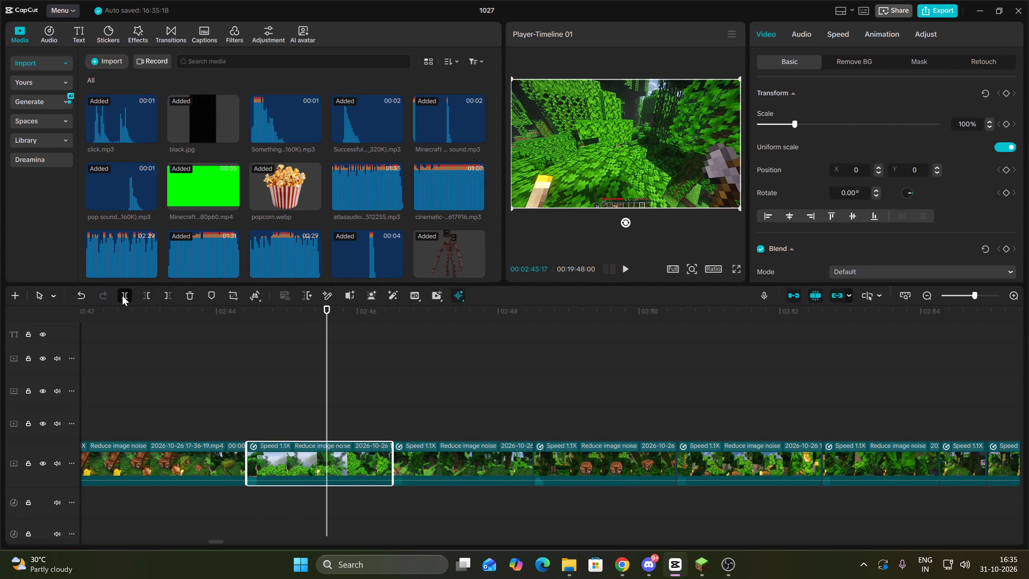
# Add saturation keyframes to the new segment at 00:02:45:17 and 00:02:45:22, lowering saturation to -50 at the second.
pyautogui.press('space')
pyautogui.press('Up')
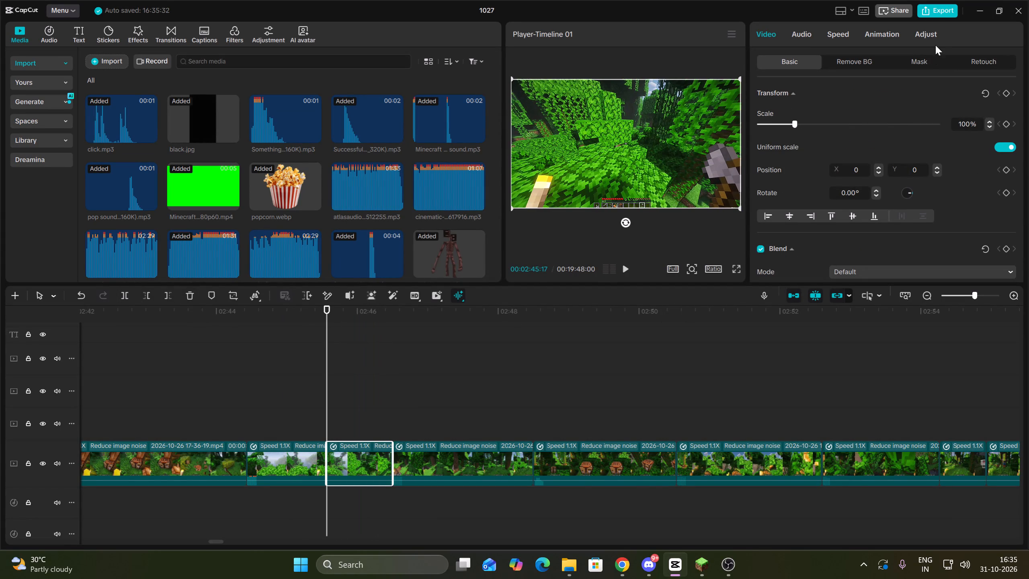
pyautogui.click(906, 35)
pyautogui.click(929, 33)
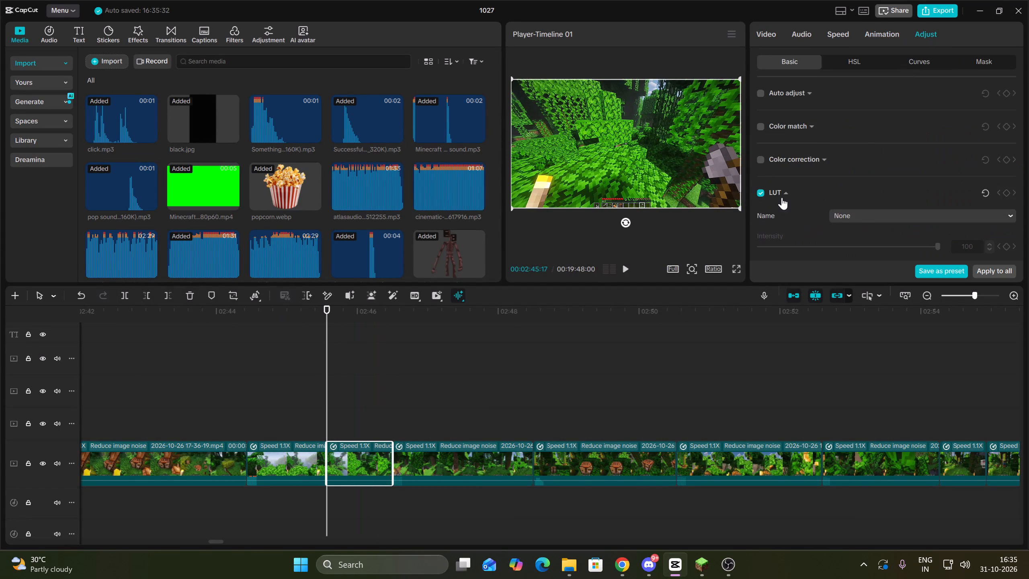
pyautogui.scroll(-4, 782, 197)
pyautogui.click(1011, 107)
pyautogui.click(1008, 108)
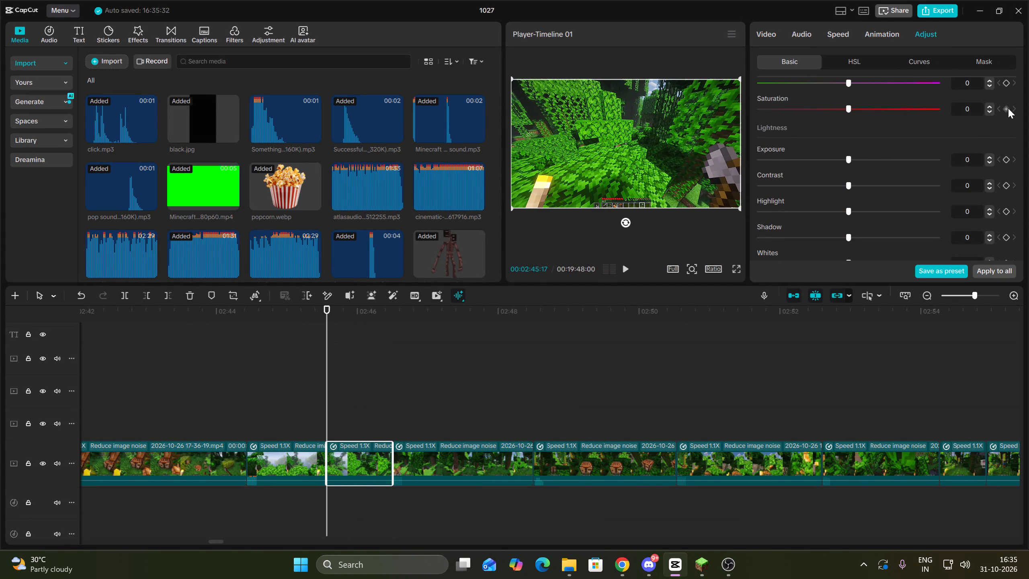
pyautogui.press('space')
pyautogui.press('space')
pyautogui.click(1008, 108)
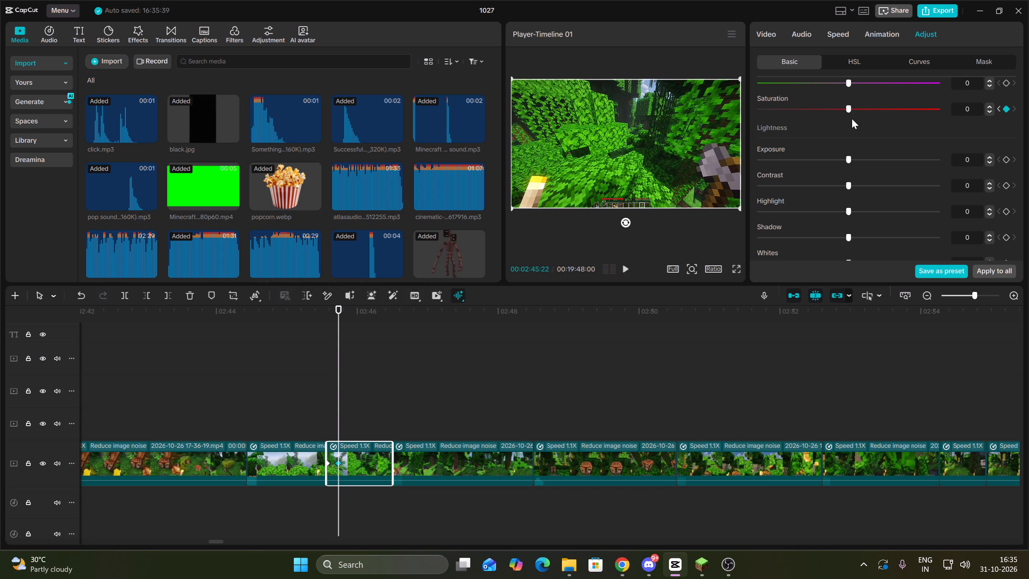
pyautogui.moveTo(839, 105); pyautogui.dragTo(694, 91)
# Place the fart sound effect on the audio track starting at about 00:02:44, so its burst falls on the black-and-white moment.
pyautogui.scroll(-7, 306, 200)
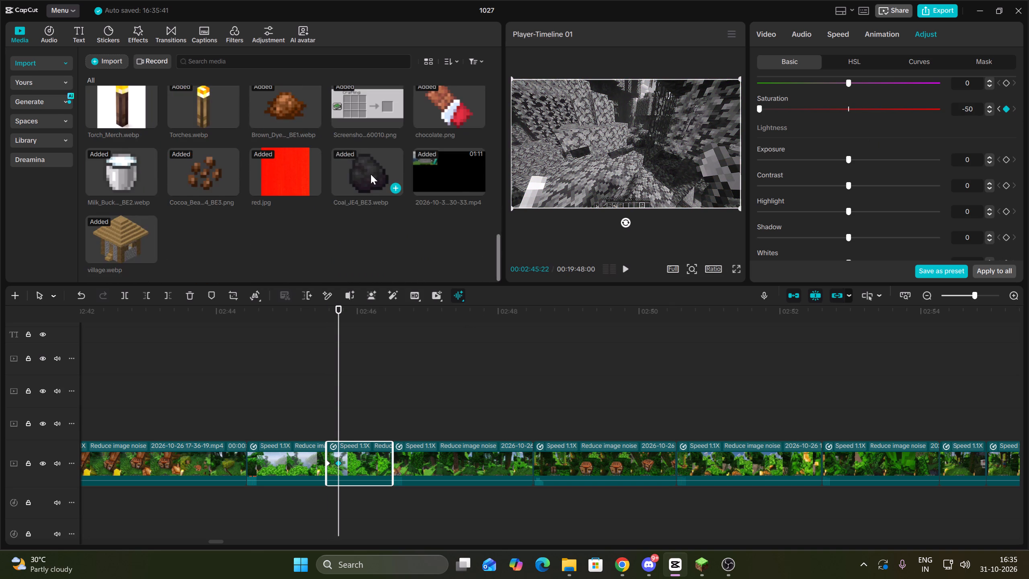
pyautogui.scroll(1, 371, 174)
pyautogui.moveTo(354, 95); pyautogui.dragTo(255, 509)
pyautogui.moveTo(407, 496); pyautogui.dragTo(402, 497)
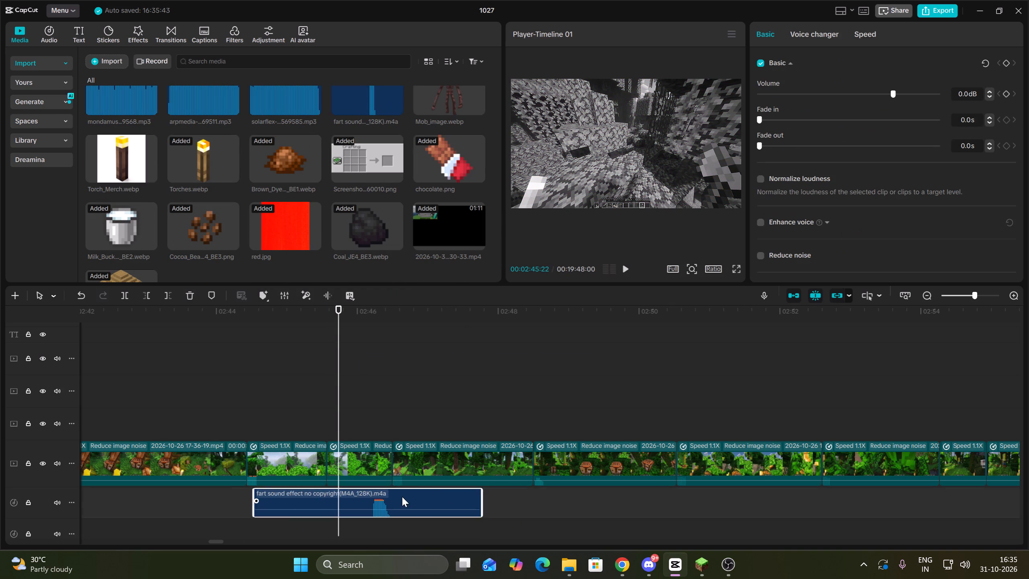
pyautogui.moveTo(402, 497); pyautogui.dragTo(371, 501)
# Lower the fart sound effect's volume to -8.8 dB and play back the black-and-white section.
pyautogui.moveTo(878, 87); pyautogui.dragTo(876, 92)
pyautogui.click(871, 98)
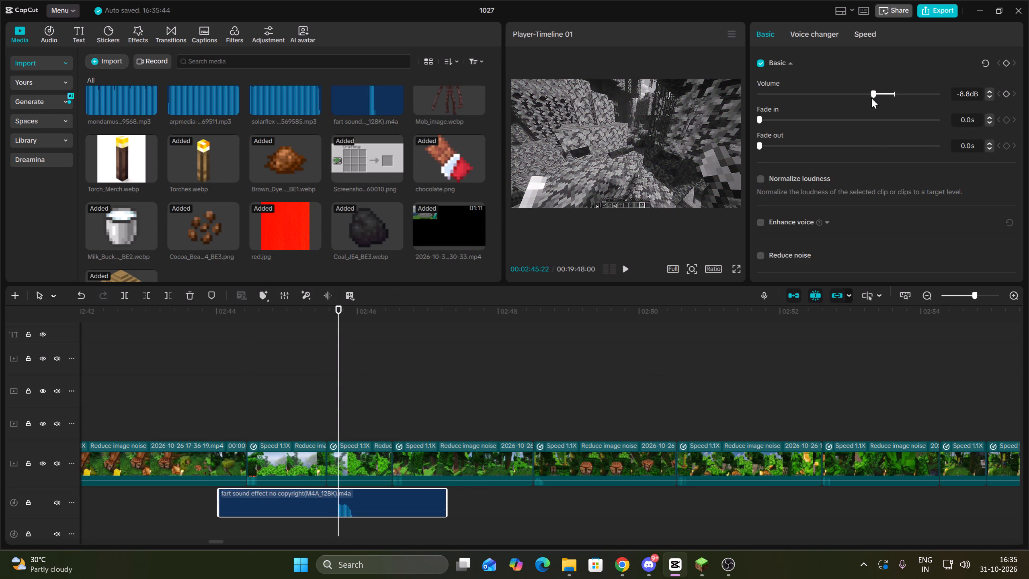
pyautogui.press('Up')
pyautogui.press('space')
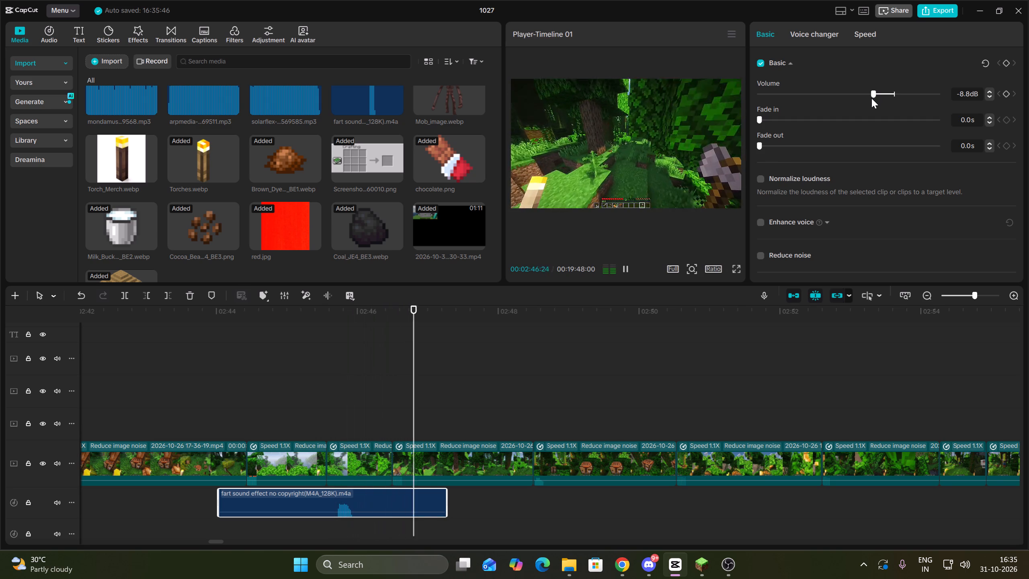
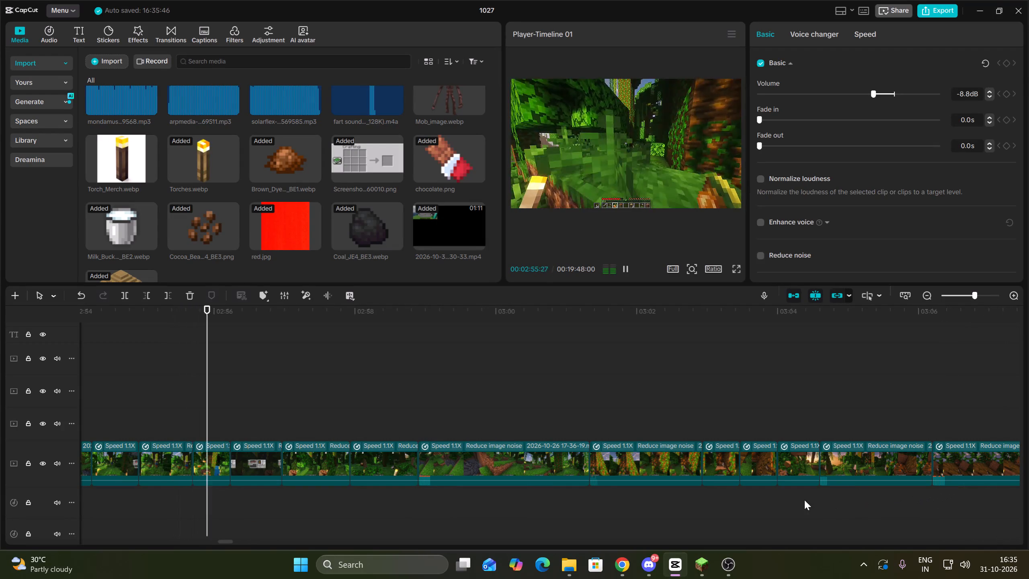
# Review the jungle footage around 02:54 to 02:56 and return to the clip start at 02:54:08.
pyautogui.press('Up')
pyautogui.press('Up')
pyautogui.press('space')
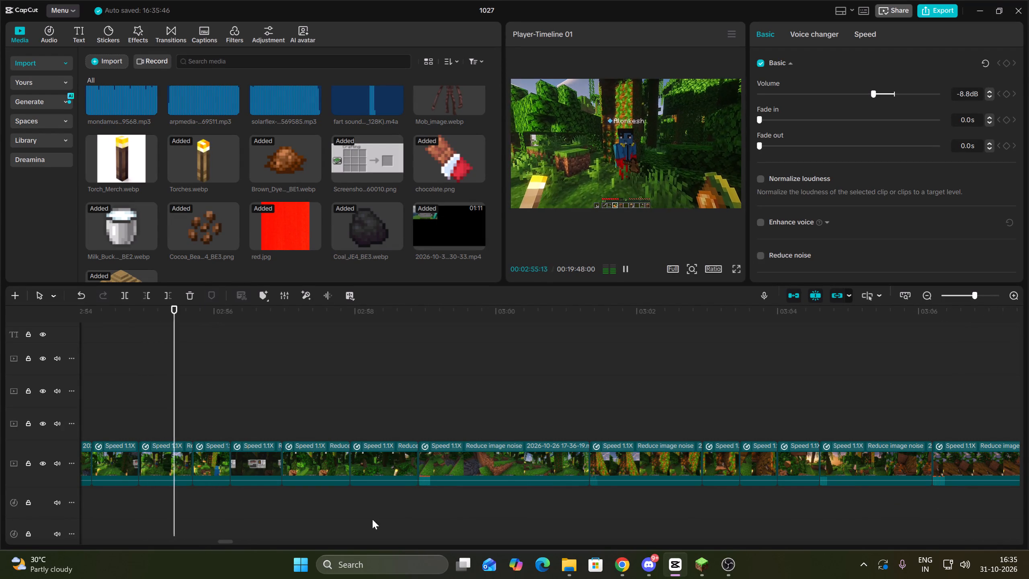
pyautogui.press('Up')
pyautogui.press('Up')
pyautogui.press('space')
pyautogui.press('Up')
pyautogui.click(107, 504)
pyautogui.press('Up')
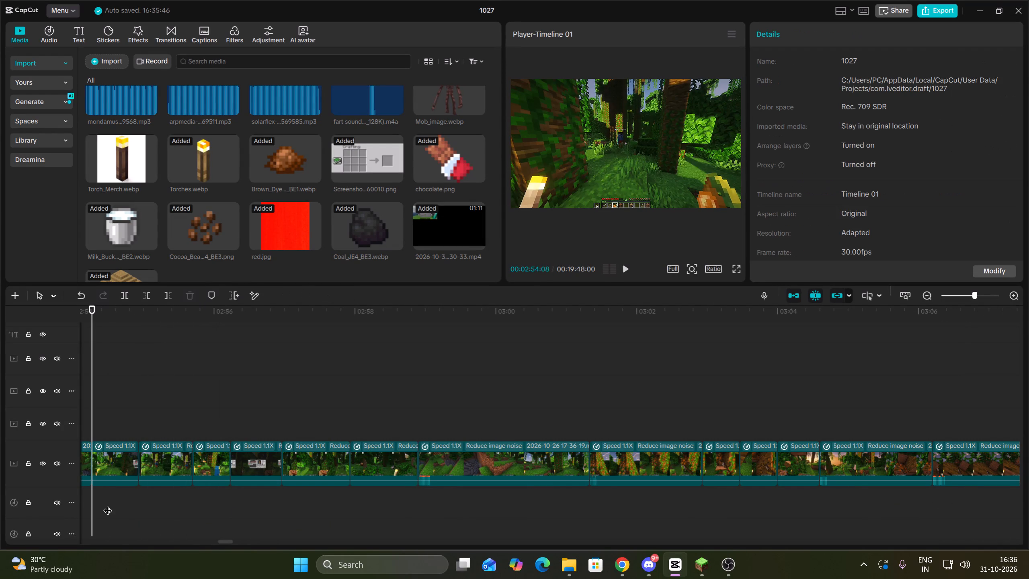
# Switch to Chrome and search Google for "wool minecraft png".
pyautogui.click(609, 568)
pyautogui.click(615, 570)
pyautogui.click(1028, 0)
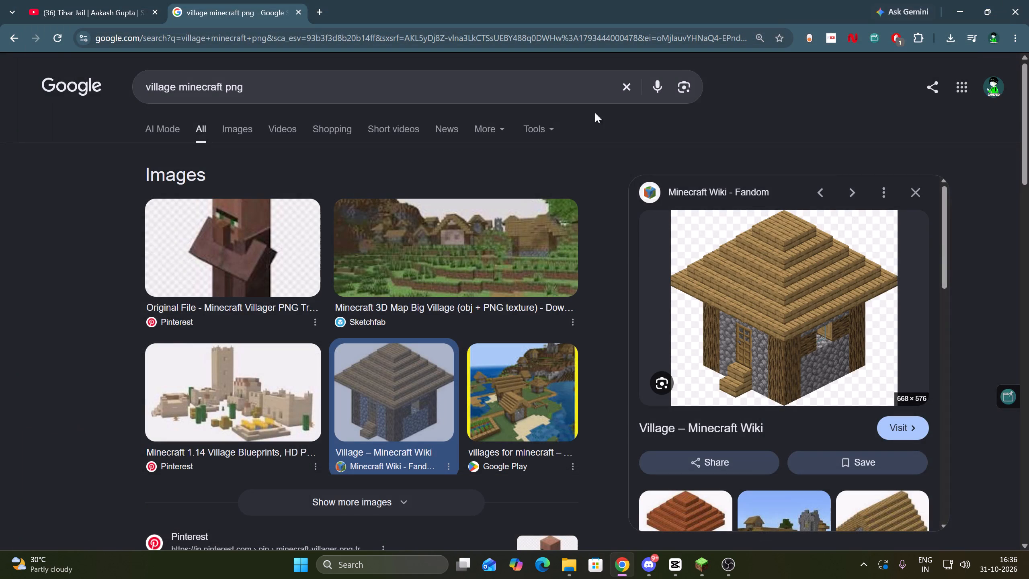
pyautogui.moveTo(172, 84); pyautogui.dragTo(135, 86)
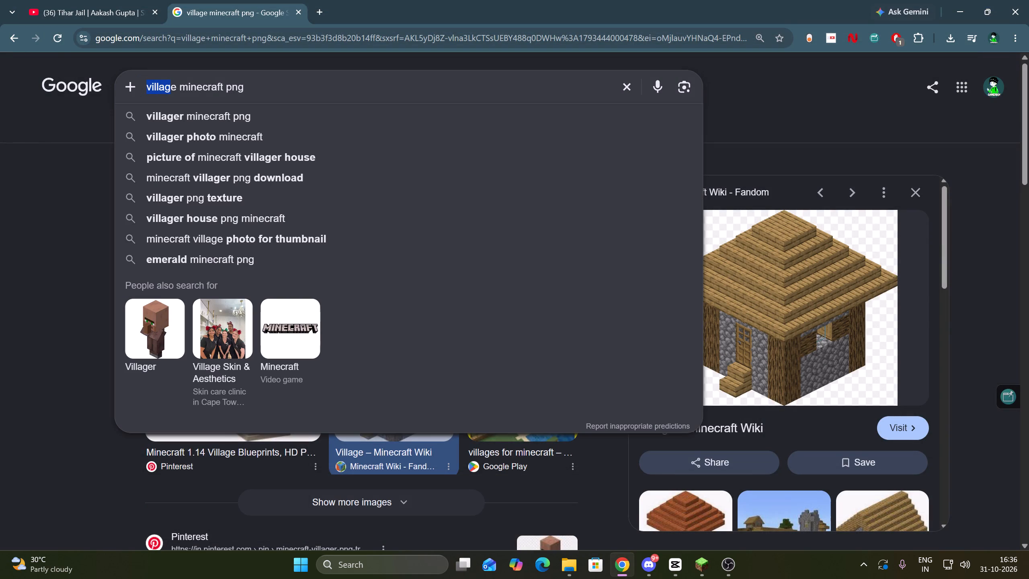
pyautogui.press('BackSpace')
pyautogui.write('wool')
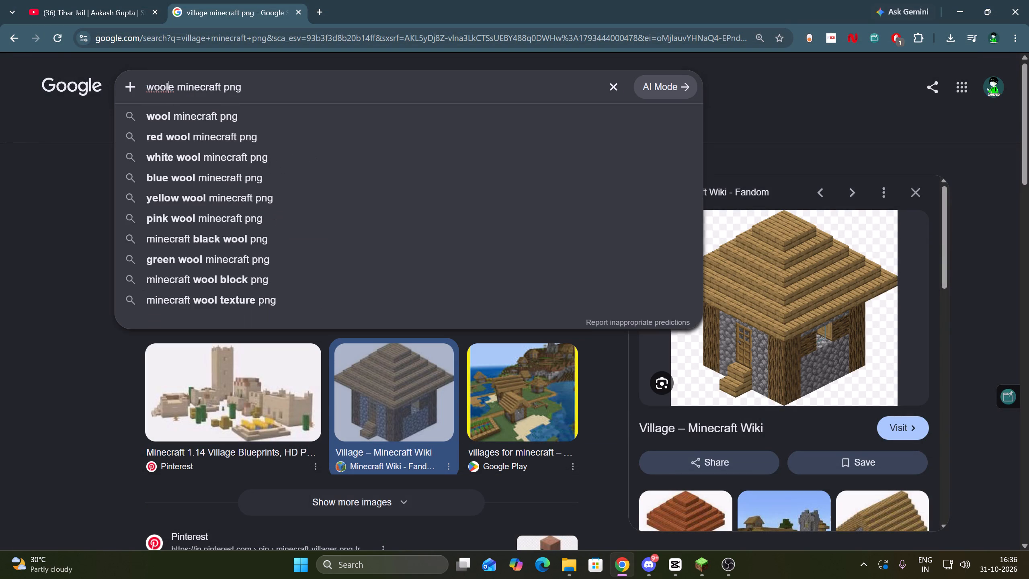
pyautogui.click(173, 91)
pyautogui.press('BackSpace')
pyautogui.press('Return')
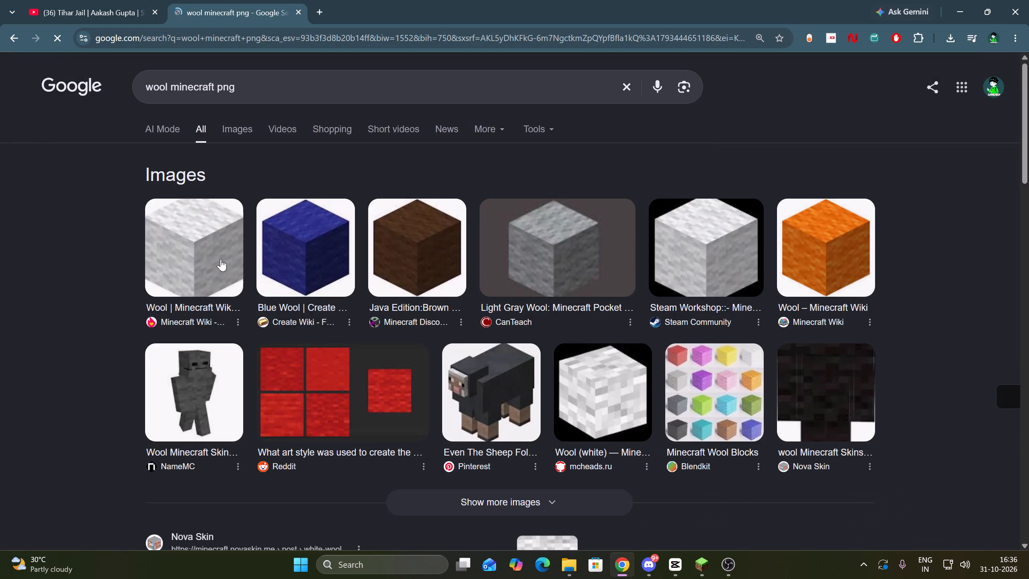
# Save the first wool block image, from Minecraft Wiki - Fandom, to Downloads as WoolColorsNew in WEBP format.
pyautogui.click(221, 259)
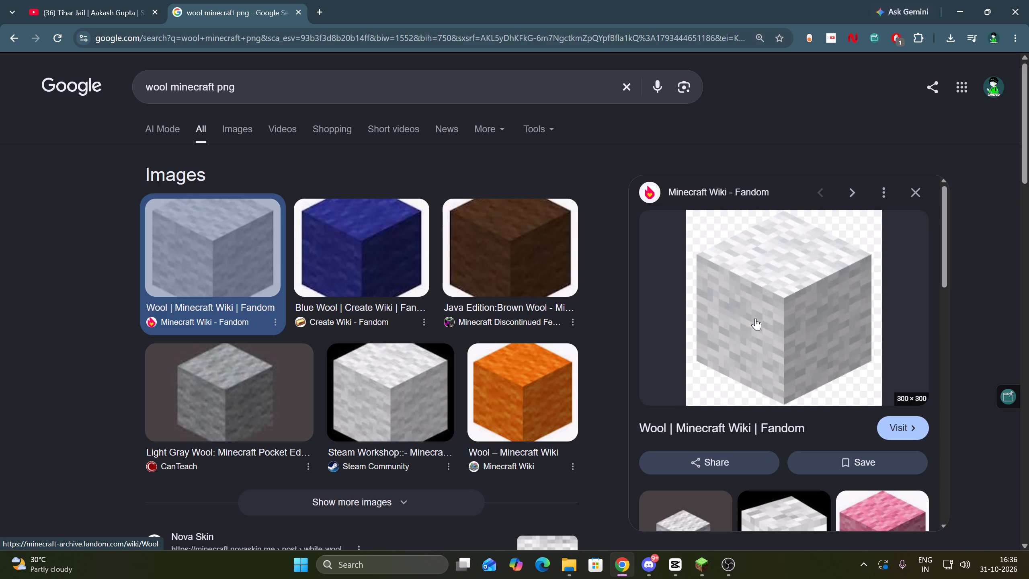
pyautogui.rightClick(755, 318)
pyautogui.click(820, 408)
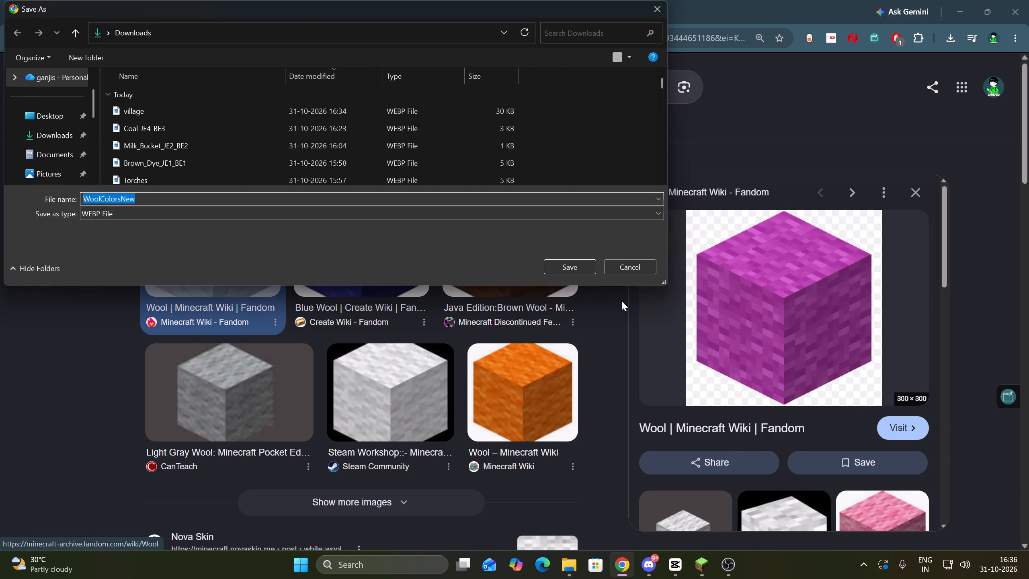
pyautogui.click(569, 263)
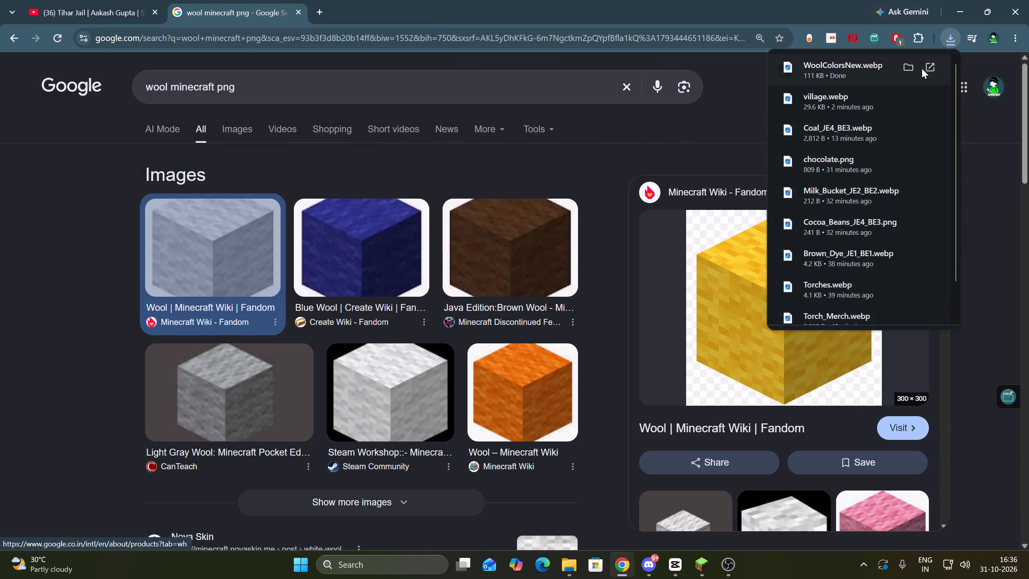
# Import WoolColorsNew from the Downloads folder into the CapCut project's media.
pyautogui.click(909, 68)
pyautogui.click(961, 7)
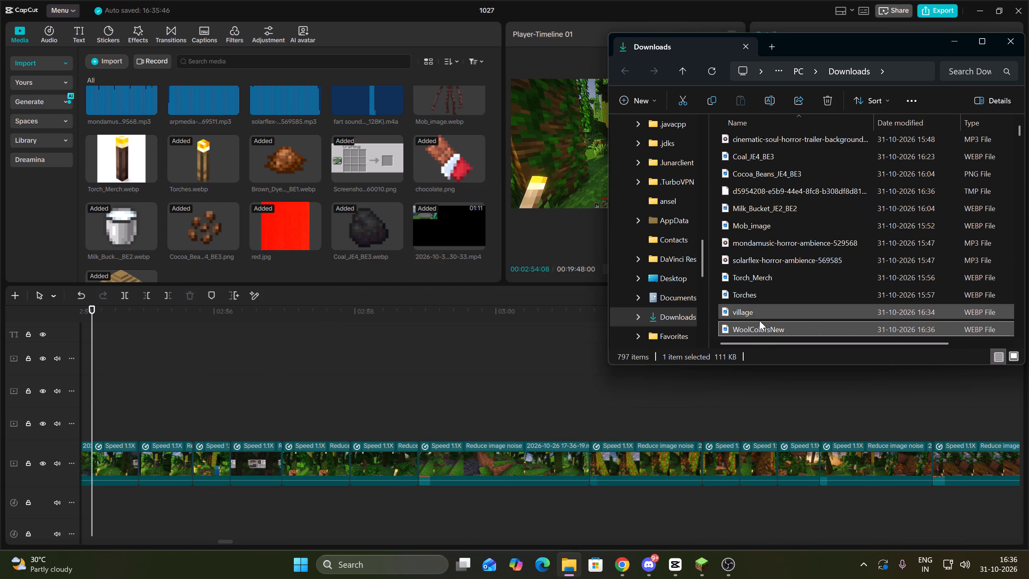
pyautogui.moveTo(761, 335); pyautogui.dragTo(387, 269)
# Place WoolColorsNew.webp on the track above the main footage from 02:54:08 and trim its end to 02:54:28.
pyautogui.moveTo(211, 239); pyautogui.dragTo(122, 386)
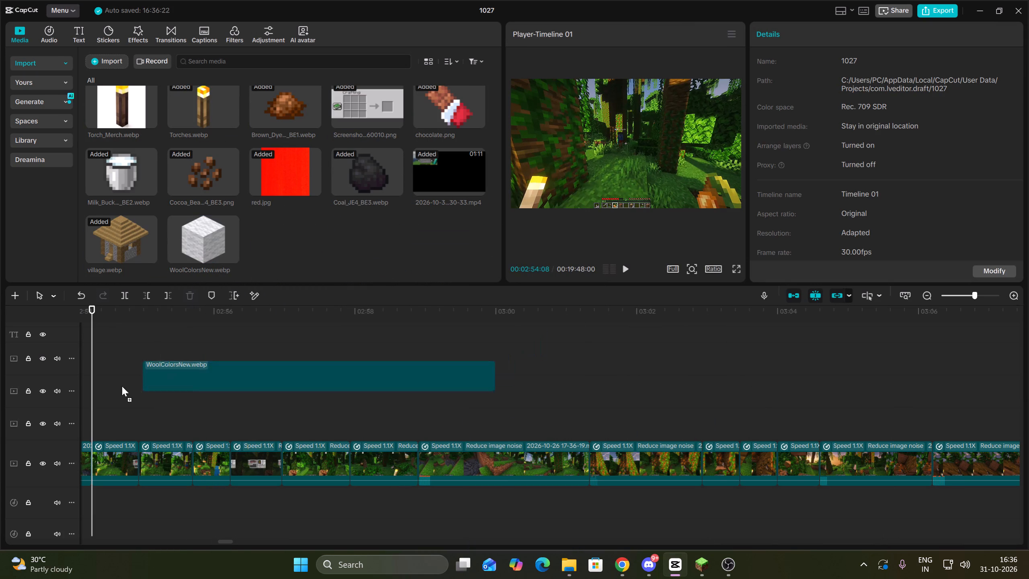
pyautogui.moveTo(122, 386); pyautogui.dragTo(91, 422)
pyautogui.press('space')
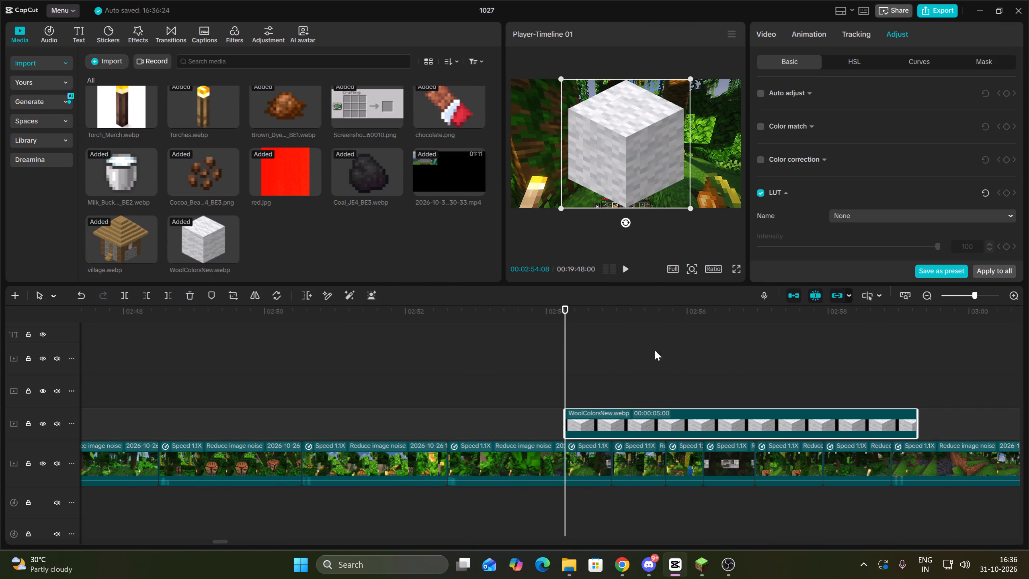
pyautogui.click(629, 267)
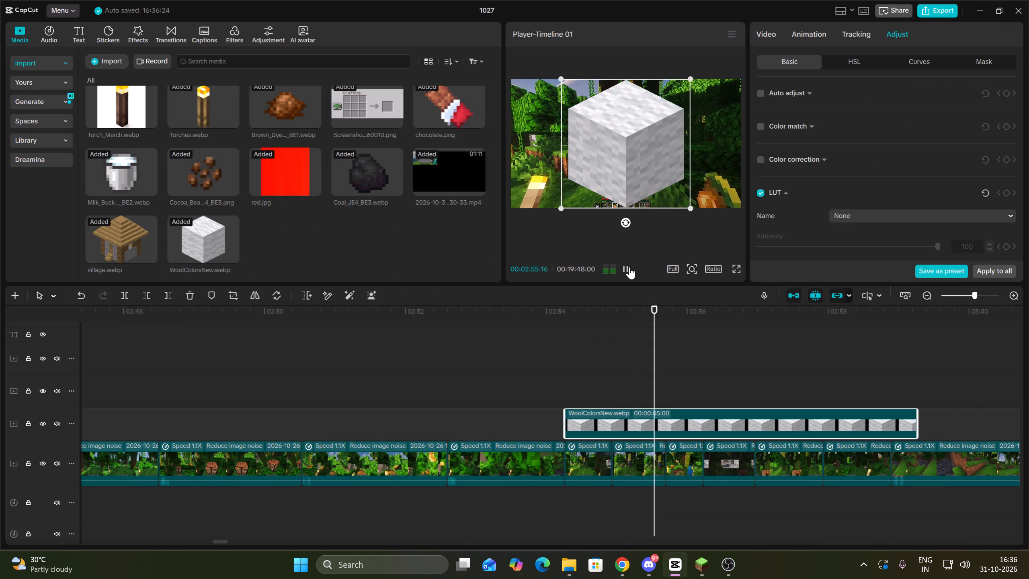
pyautogui.press('Up')
pyautogui.press('Up')
pyautogui.click(168, 296)
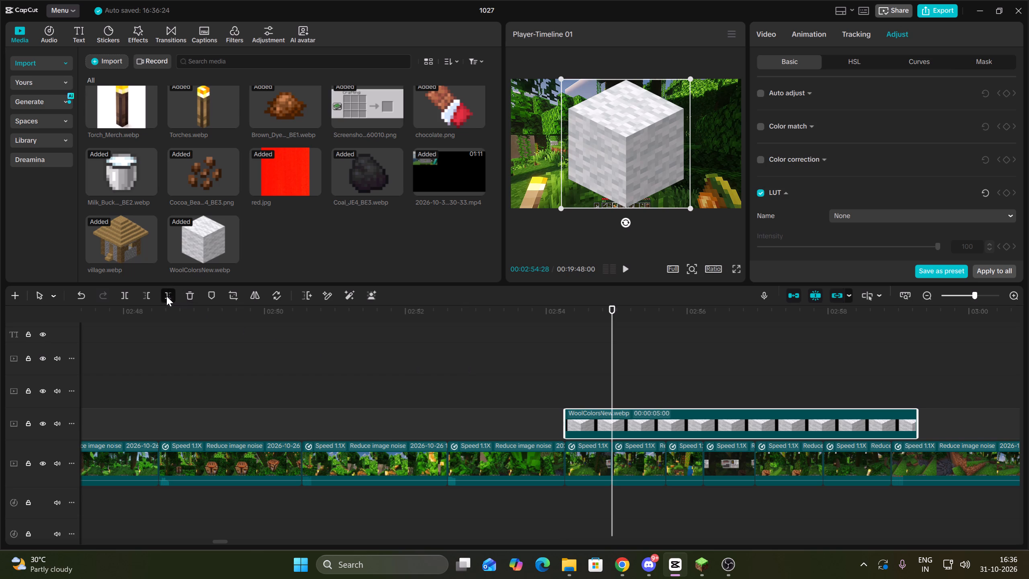
# Add Transform keyframes at the wool clip's start and at 02:54:15, scaling the image up from 17% to 100%.
pyautogui.press('Up')
pyautogui.click(760, 35)
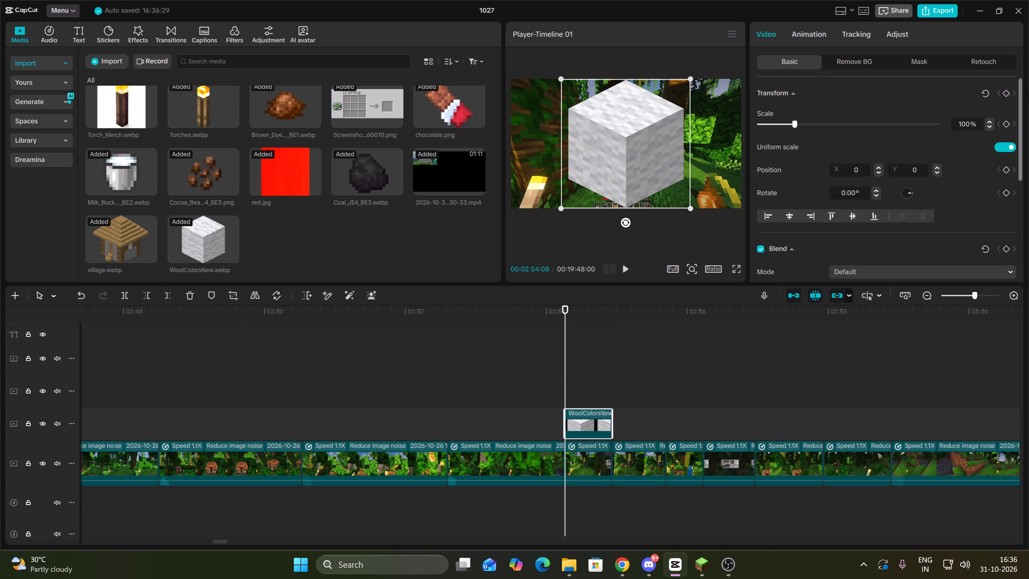
pyautogui.click(1009, 91)
pyautogui.press('space')
pyautogui.press('space')
pyautogui.click(1008, 91)
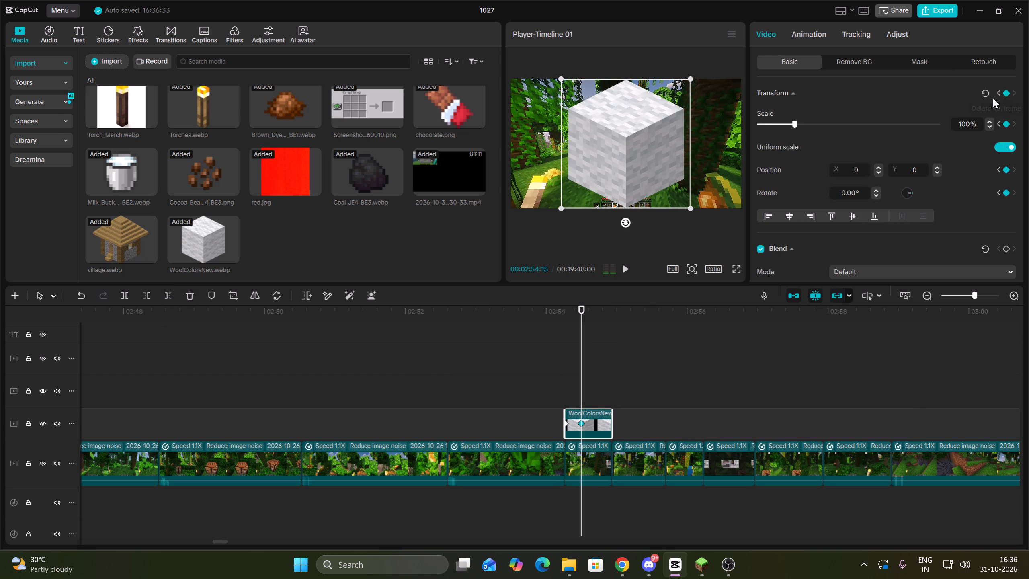
pyautogui.press('Up')
pyautogui.moveTo(773, 124); pyautogui.dragTo(765, 125)
# Play the scale-up animation and move the wool clip's second keyframe earlier, to 02:54:13.
pyautogui.press('space')
pyautogui.press('space')
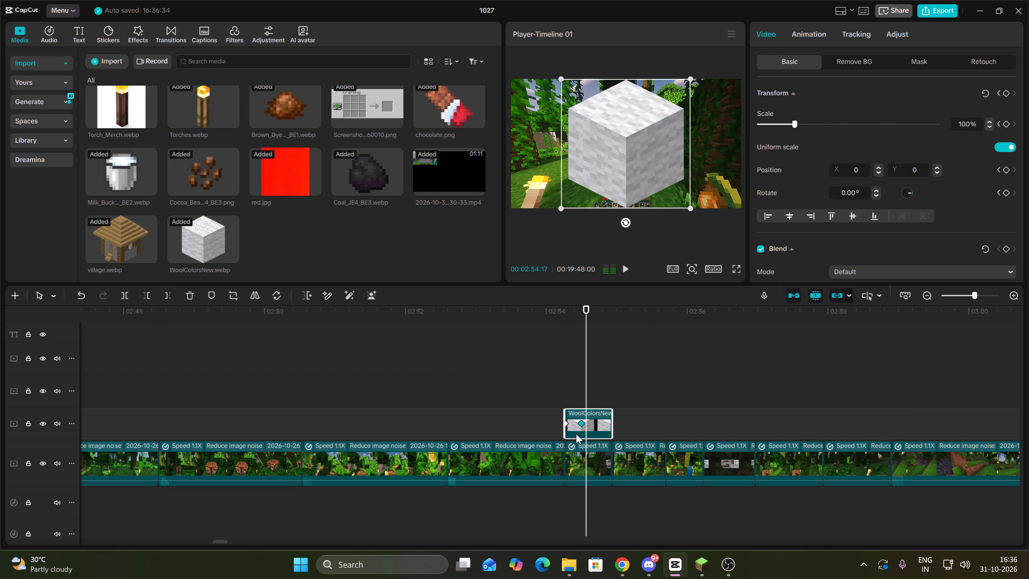
pyautogui.moveTo(583, 423); pyautogui.dragTo(574, 424)
pyautogui.click(574, 424)
pyautogui.press('Up')
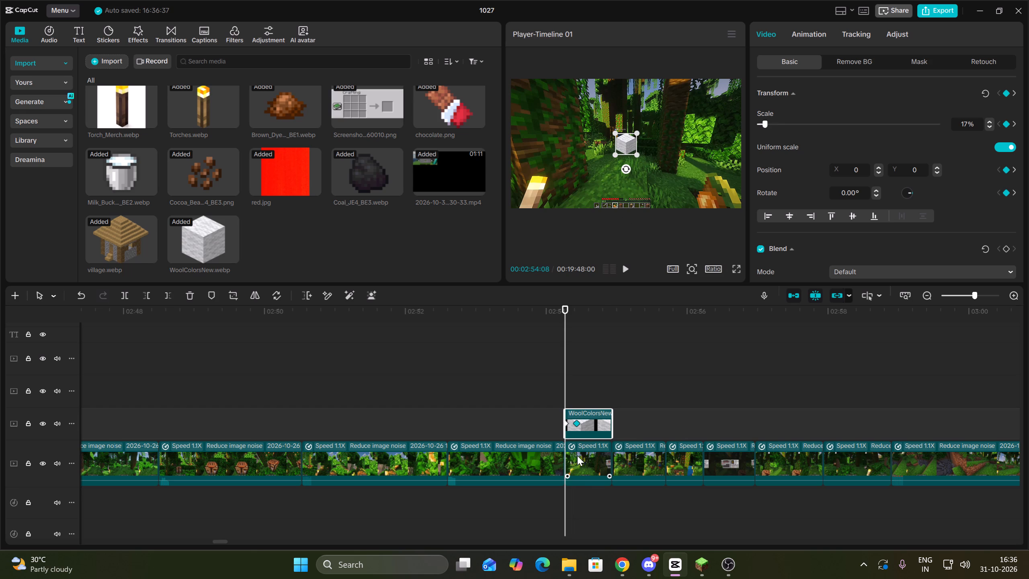
# Apply the Classic Blur effect to the main-track clip beneath the wool image and set its Blur to 51.
pyautogui.click(139, 30)
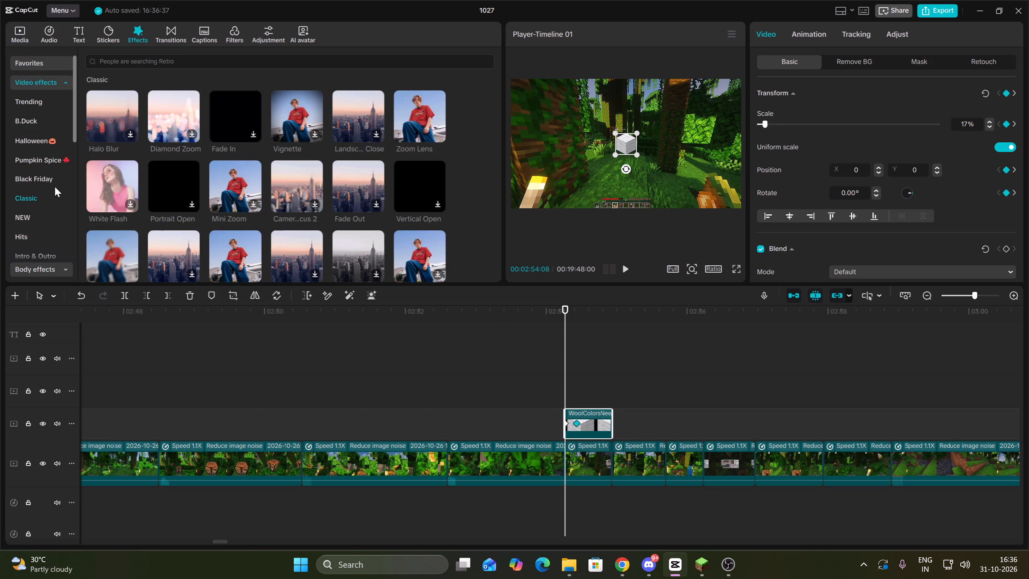
pyautogui.scroll(-1, 407, 243)
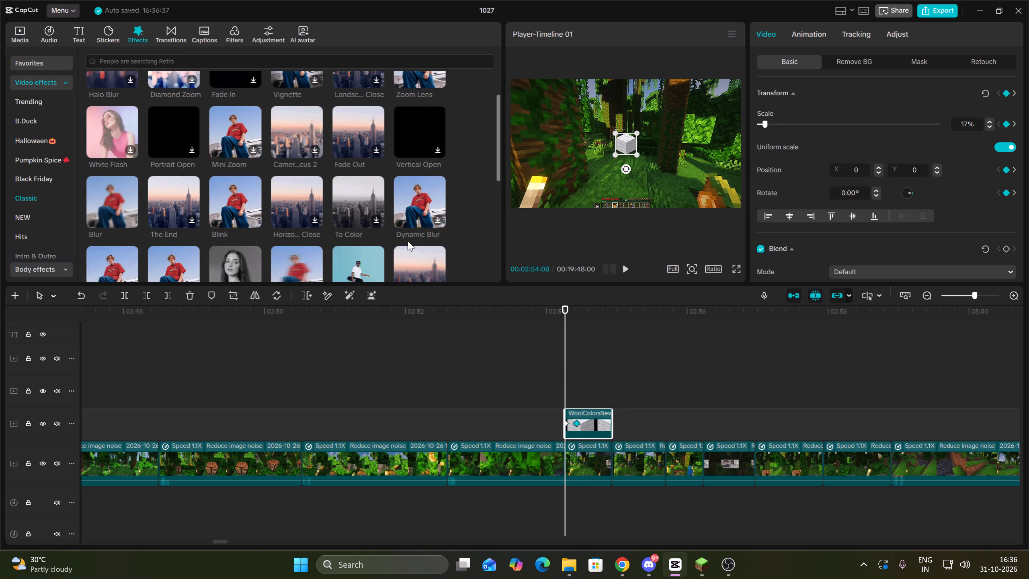
pyautogui.moveTo(105, 205); pyautogui.dragTo(573, 454)
pyautogui.moveTo(849, 139); pyautogui.dragTo(861, 139)
# Reduce the wool image's scale at its second keyframe, at 02:54:13.
pyautogui.click(588, 425)
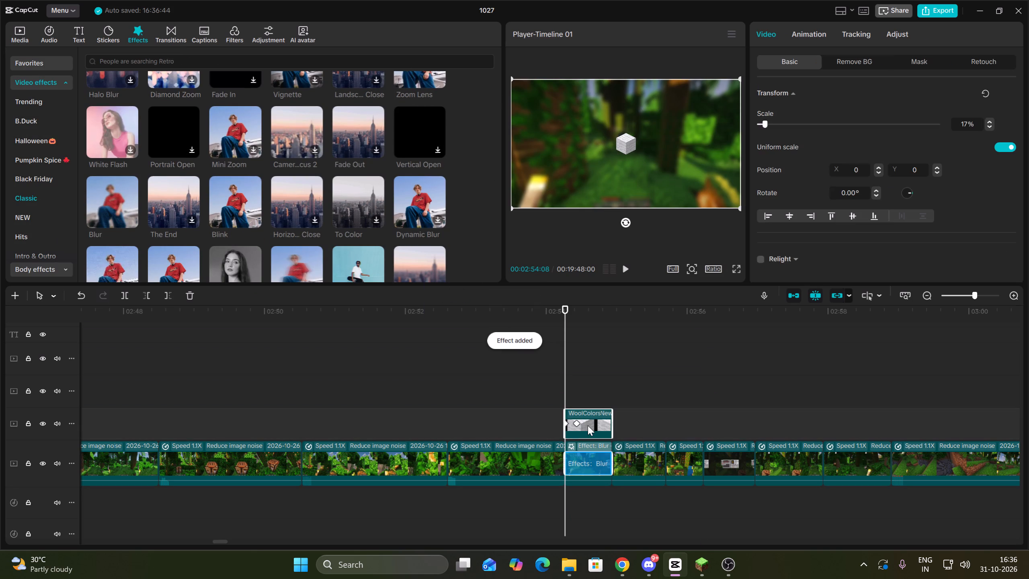
pyautogui.press('space')
pyautogui.press('Up')
pyautogui.click(580, 421)
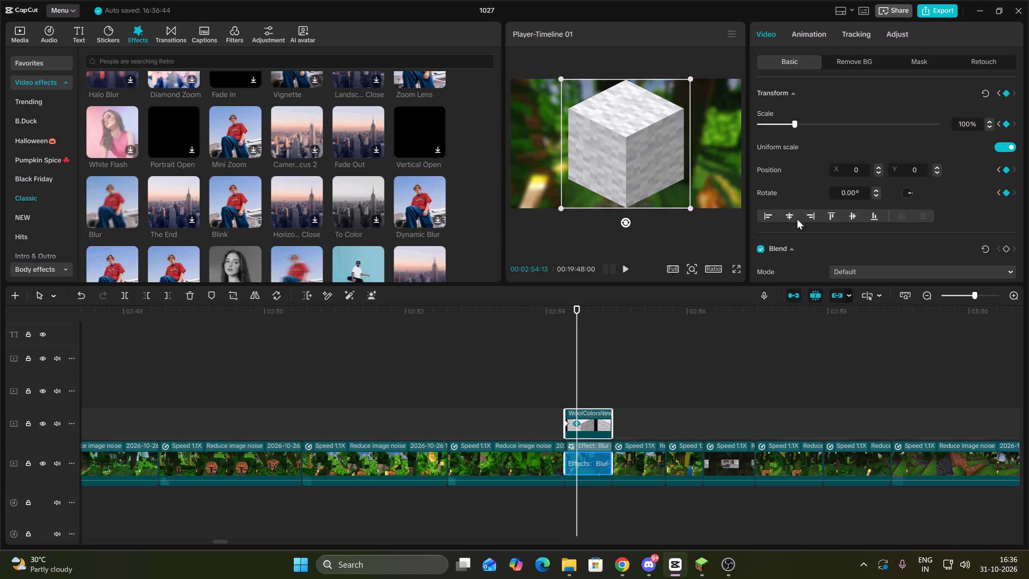
pyautogui.moveTo(791, 127); pyautogui.dragTo(781, 123)
# Add the pop sound effect to the audio track, aligning its peak with the wool image's start at 02:54:08.
pyautogui.press('Up')
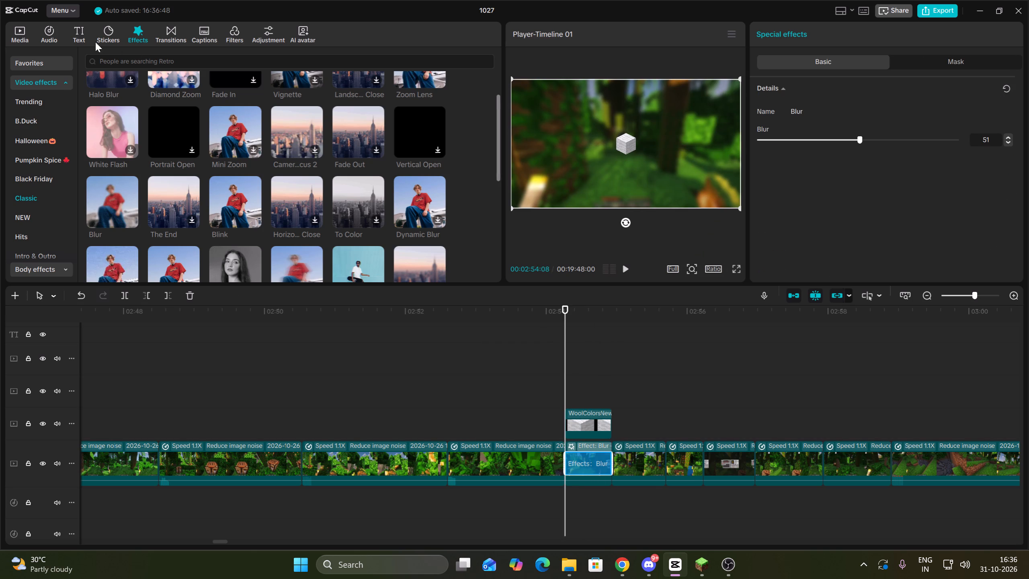
pyautogui.click(25, 33)
pyautogui.scroll(-2, 307, 173)
pyautogui.scroll(3, 305, 173)
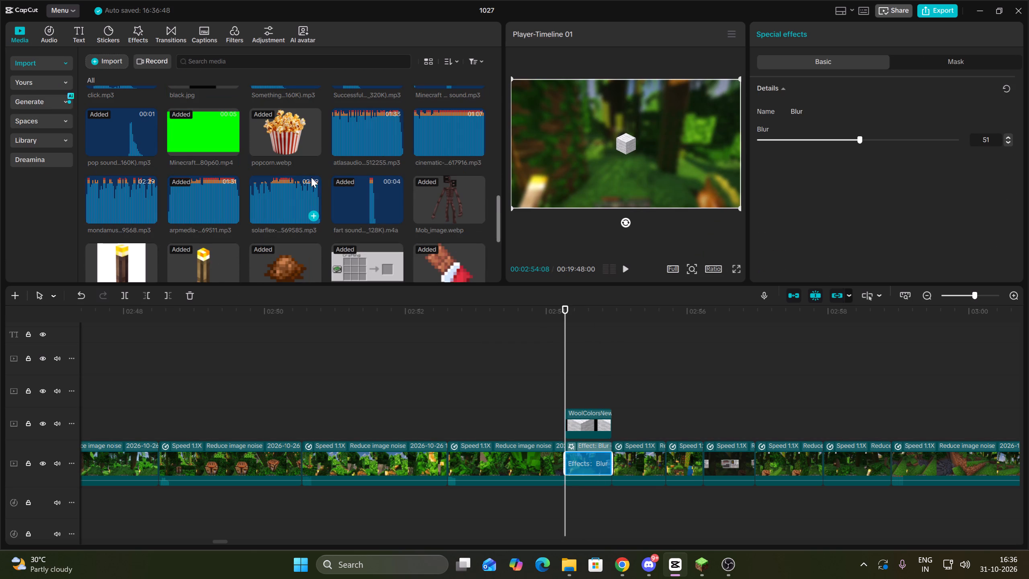
pyautogui.moveTo(108, 123); pyautogui.dragTo(514, 498)
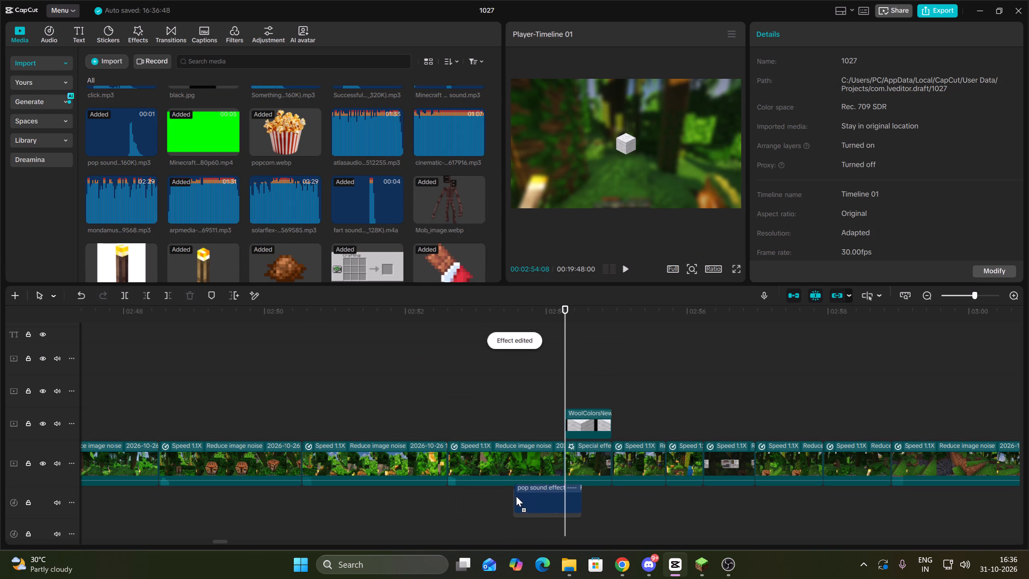
pyautogui.moveTo(553, 491); pyautogui.dragTo(563, 491)
# Play back the pop sound effect and raise its volume to 3.2 dB.
pyautogui.press('space')
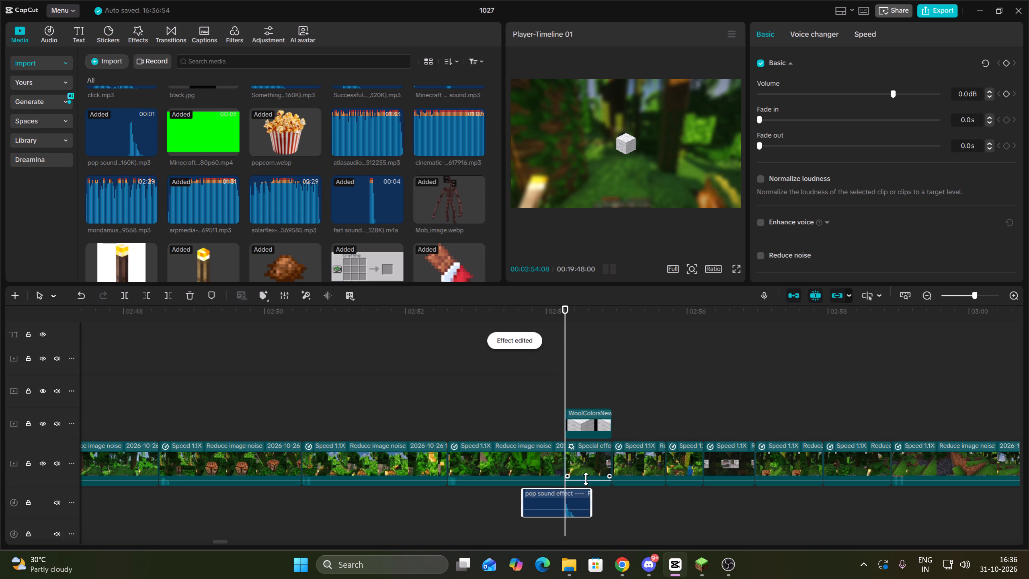
pyautogui.click(896, 89)
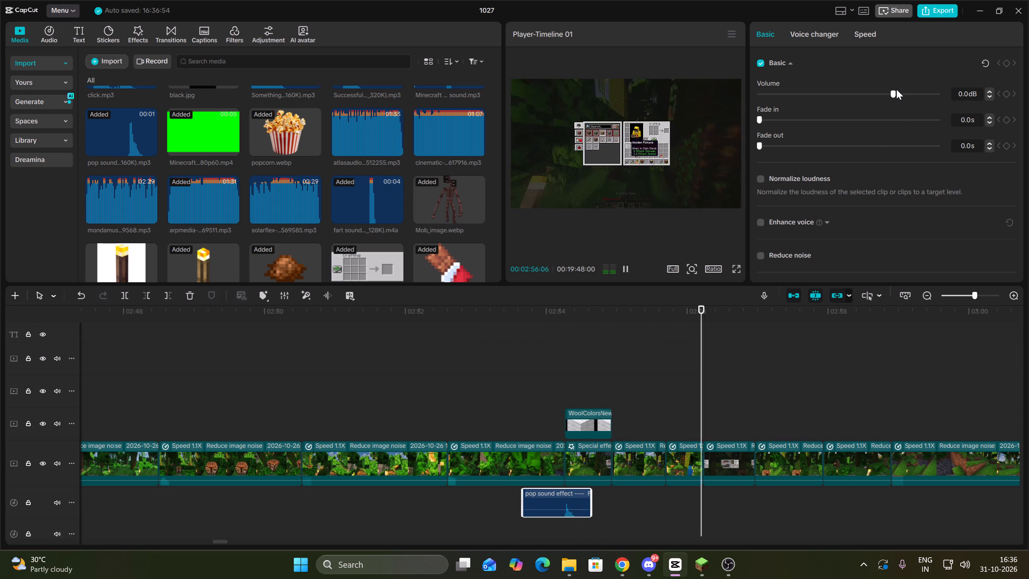
pyautogui.click(898, 95)
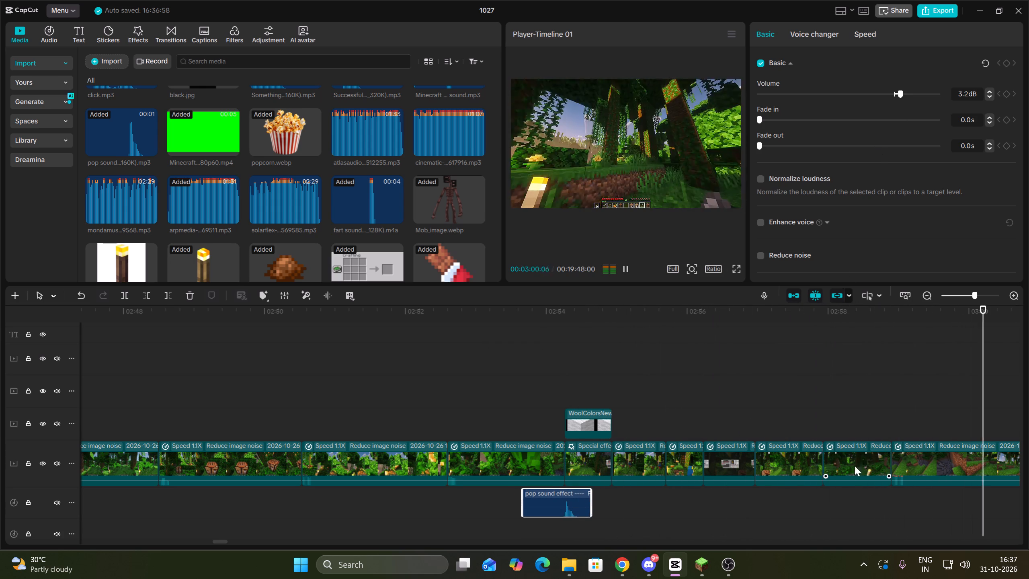
# Play back the cave footage from about 01:41 to 01:55 and examine how the horror-ambience audio runs beneath it.
pyautogui.click(932, 296)
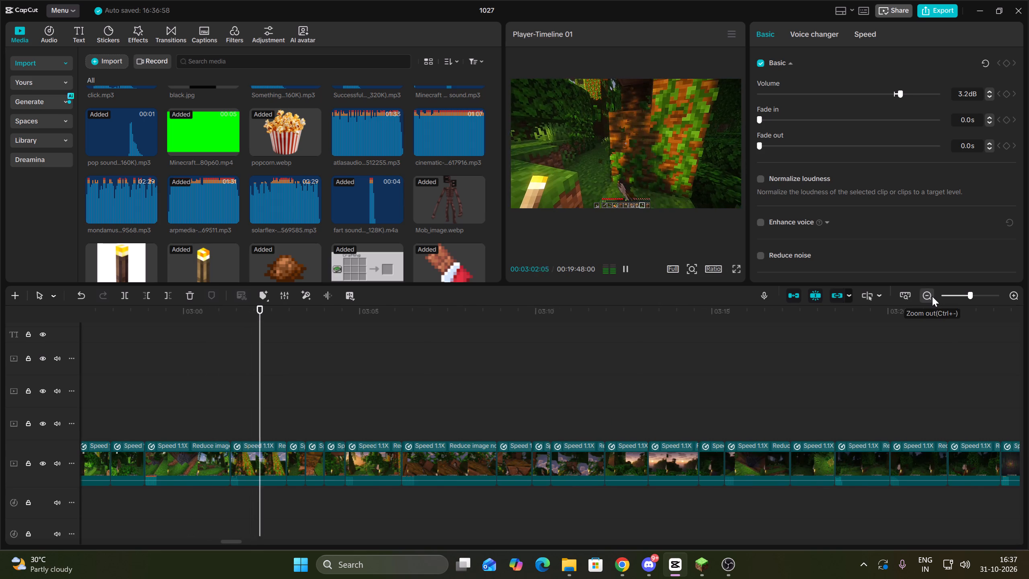
pyautogui.click(932, 296)
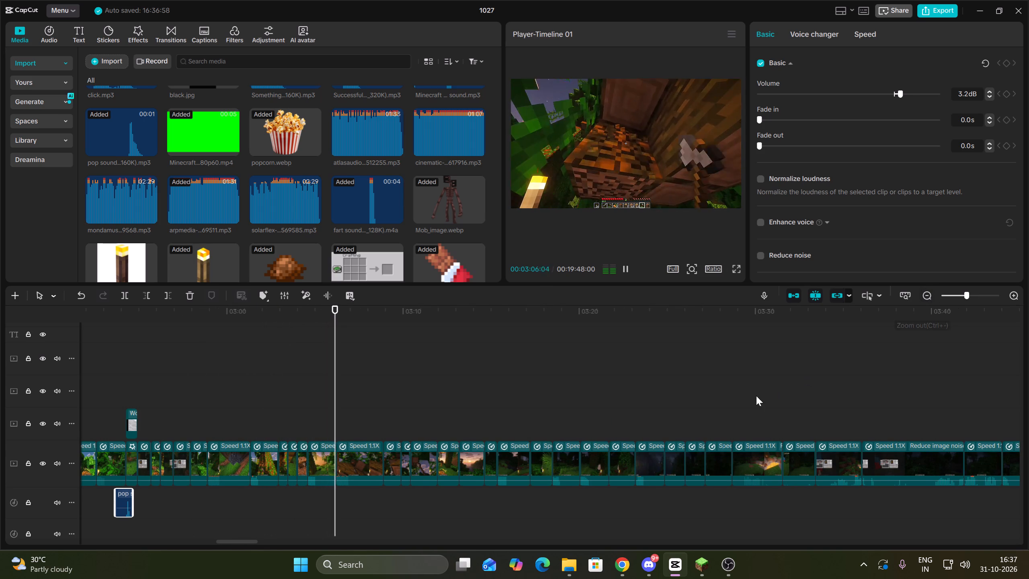
pyautogui.scroll(-5, 307, 448)
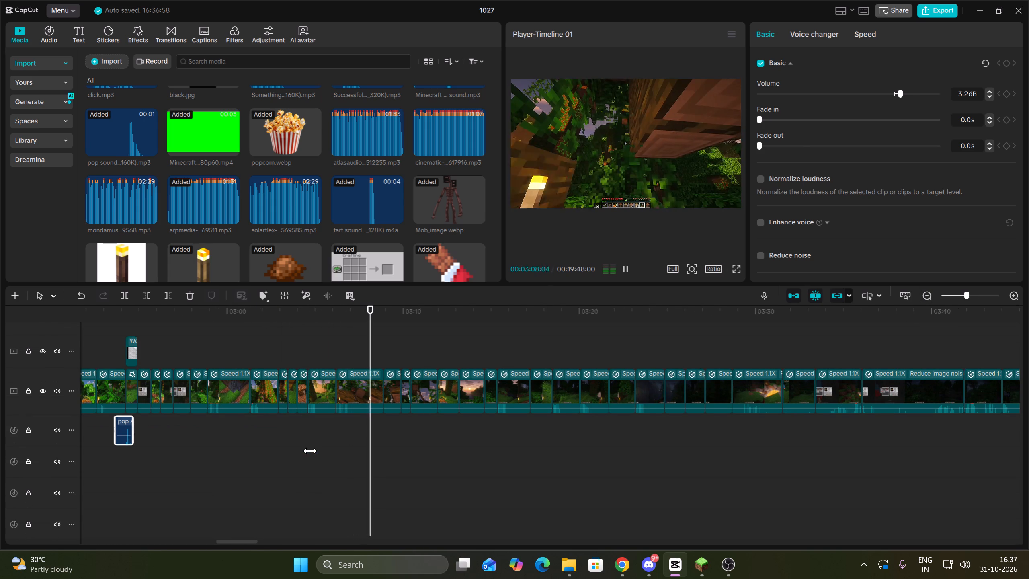
pyautogui.click(310, 451)
pyautogui.moveTo(310, 451); pyautogui.dragTo(421, 487)
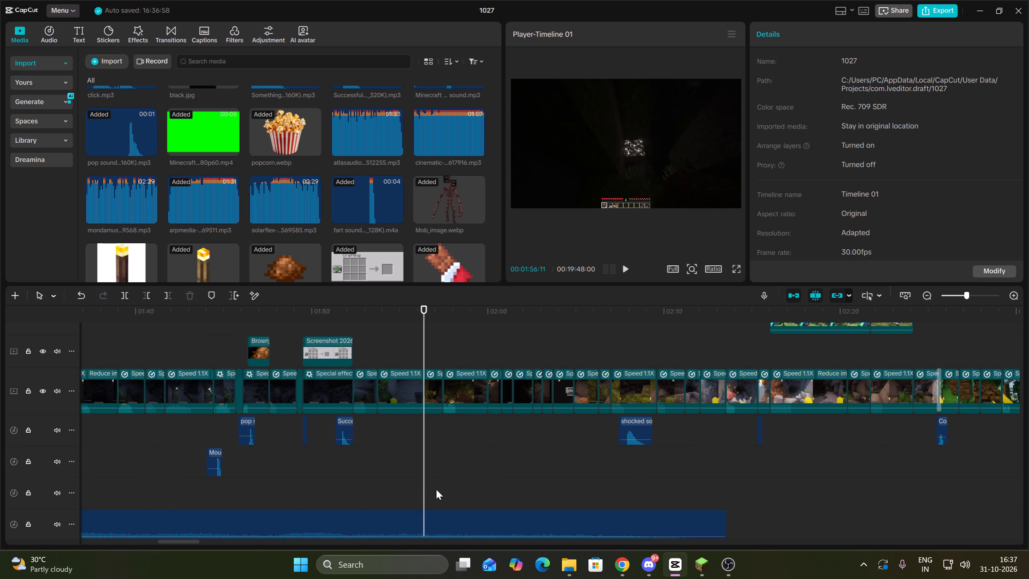
pyautogui.press('space')
pyautogui.doubleClick(932, 295)
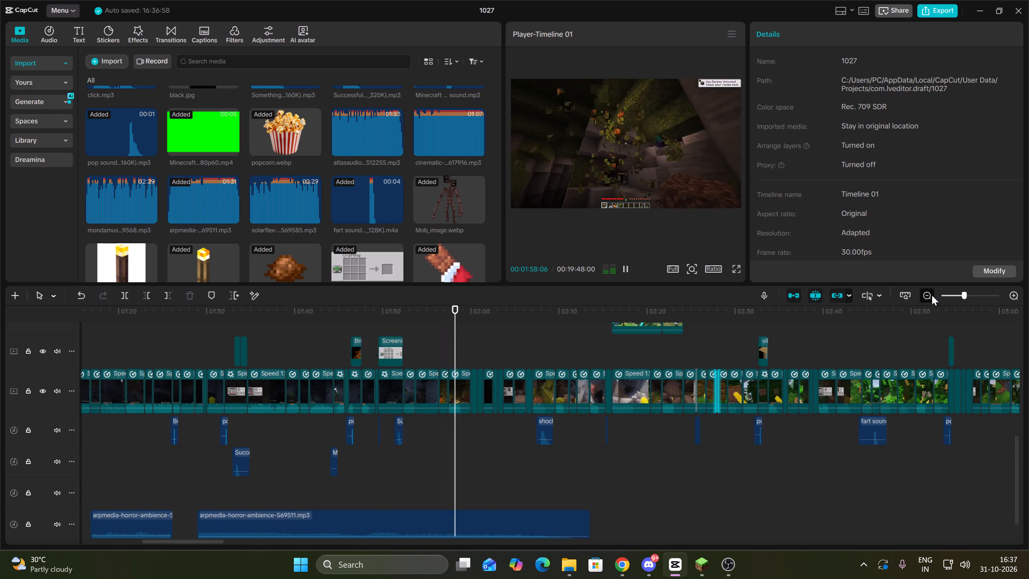
pyautogui.scroll(-5, 541, 492)
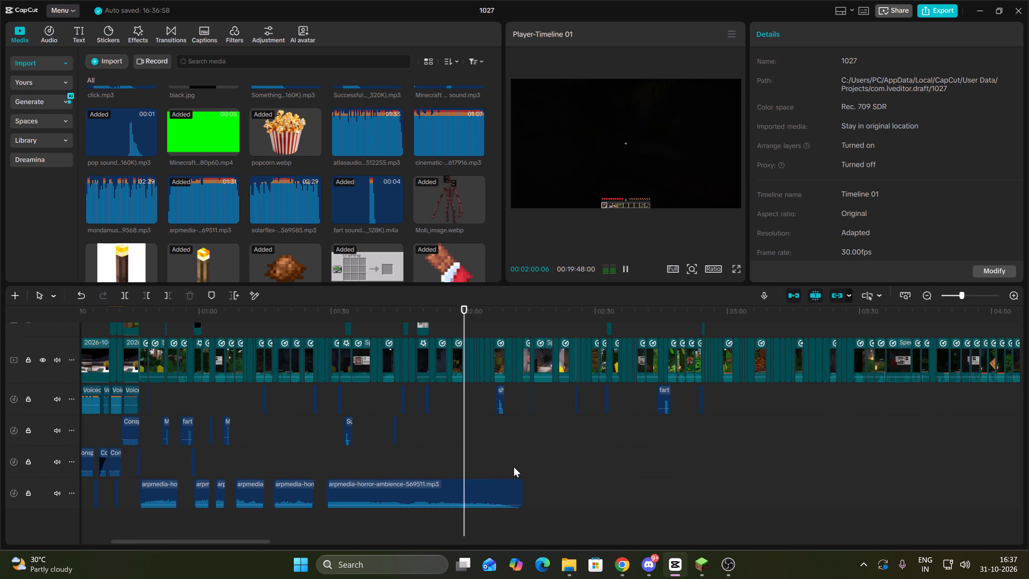
pyautogui.scroll(2, 514, 466)
pyautogui.click(373, 491)
pyautogui.moveTo(375, 491); pyautogui.dragTo(387, 489)
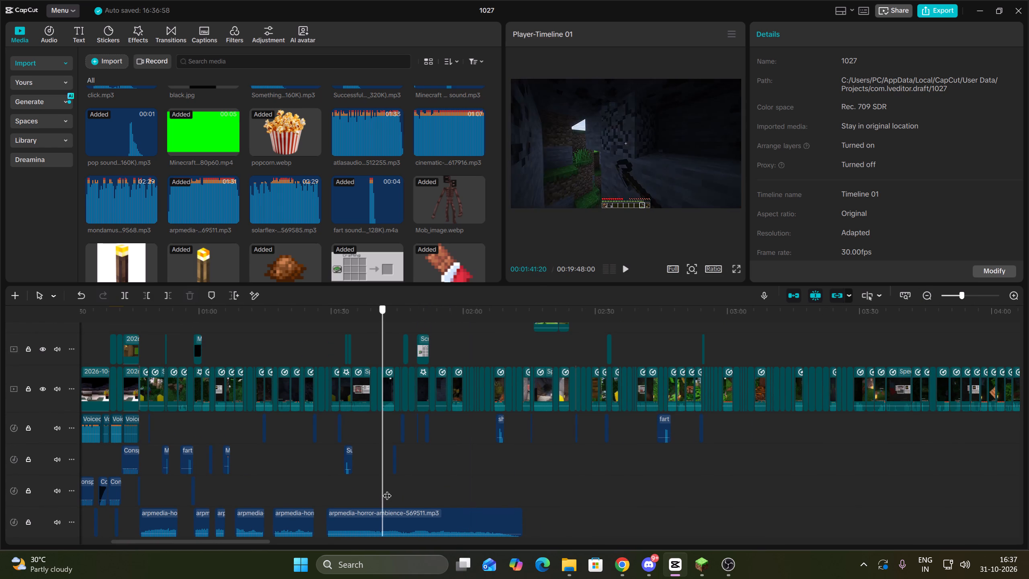
pyautogui.moveTo(387, 489); pyautogui.dragTo(392, 488)
pyautogui.press('space')
pyautogui.scroll(3, 443, 485)
pyautogui.scroll(-2, 443, 485)
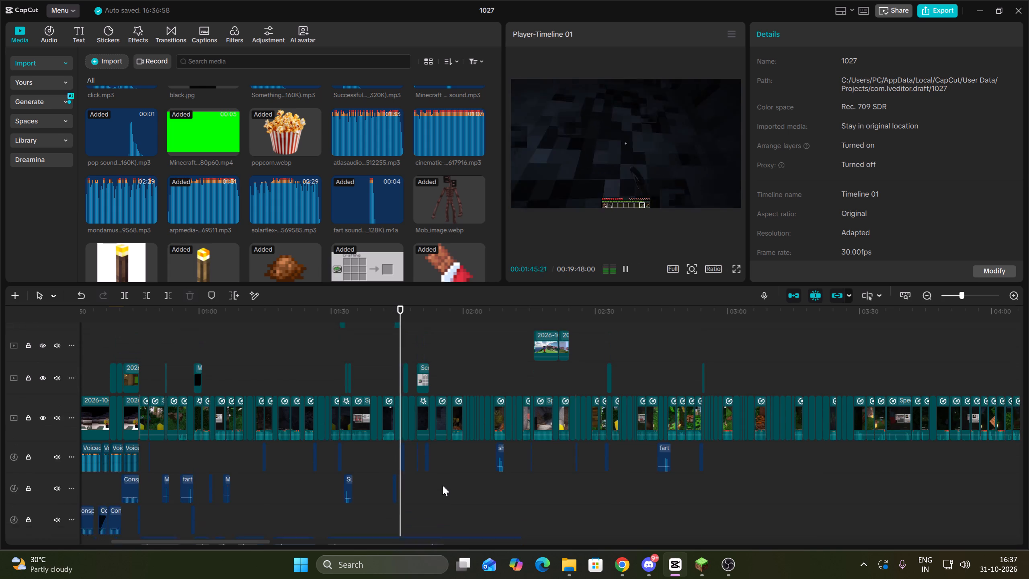
pyautogui.scroll(-3, 443, 485)
pyautogui.scroll(2, 452, 480)
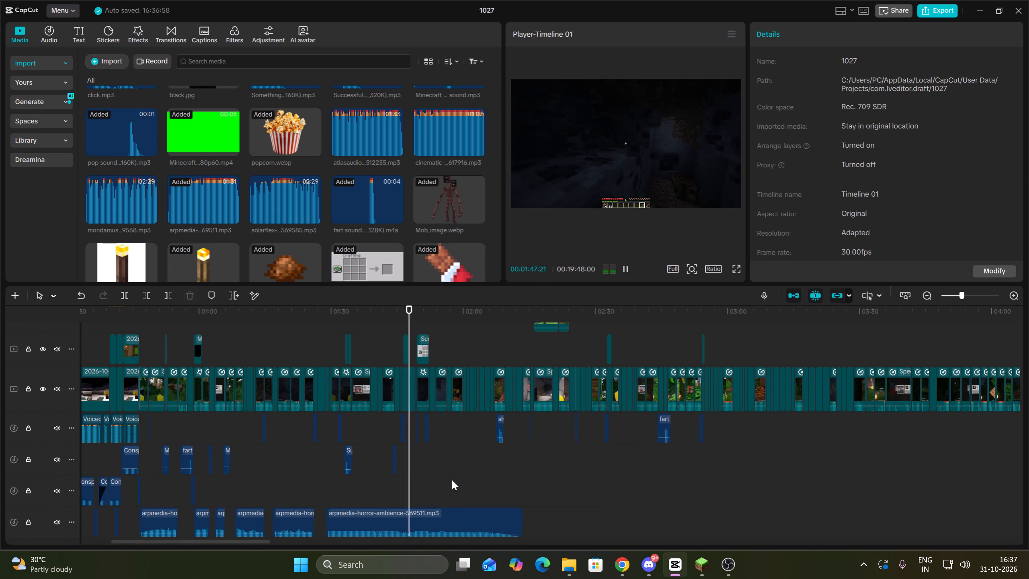
pyautogui.scroll(2, 452, 480)
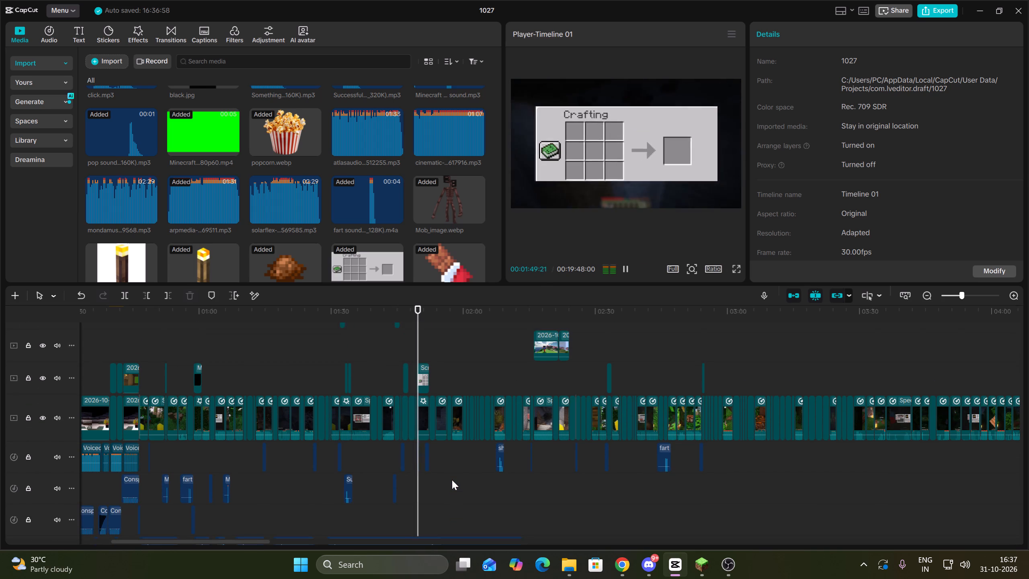
pyautogui.scroll(-5, 452, 480)
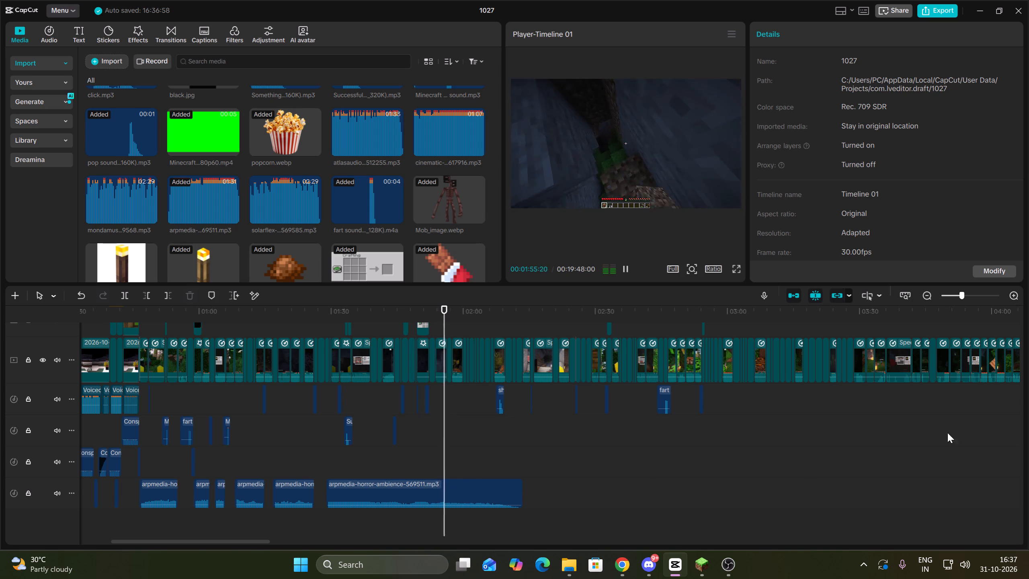
# Split the arpmedia-horror-ambience audio at 01:52:11 and shift its later part to start at 01:53:22.
pyautogui.doubleClick(1014, 290)
pyautogui.click(392, 437)
pyautogui.press('Up')
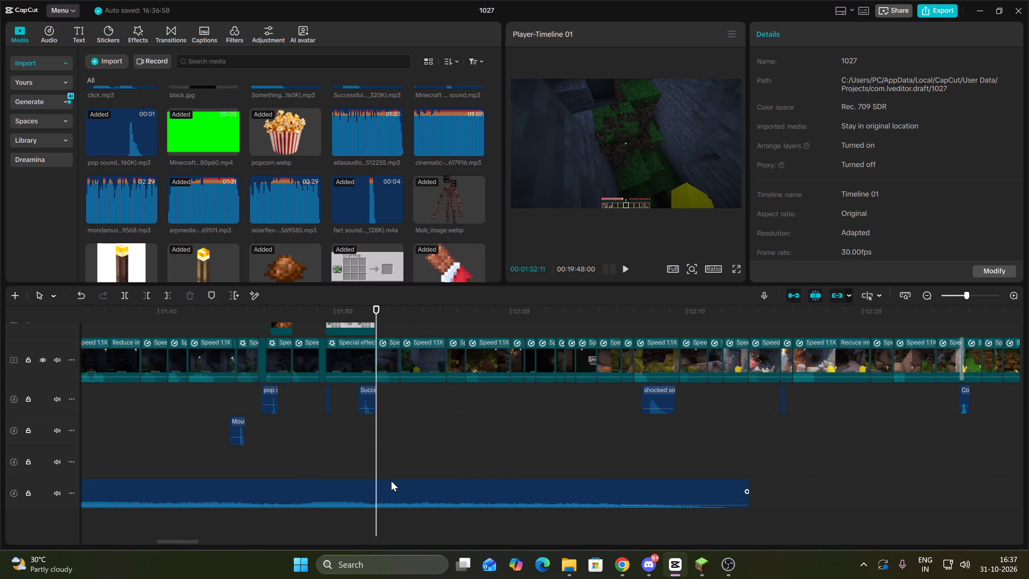
pyautogui.click(391, 481)
pyautogui.click(127, 294)
pyautogui.press('Down')
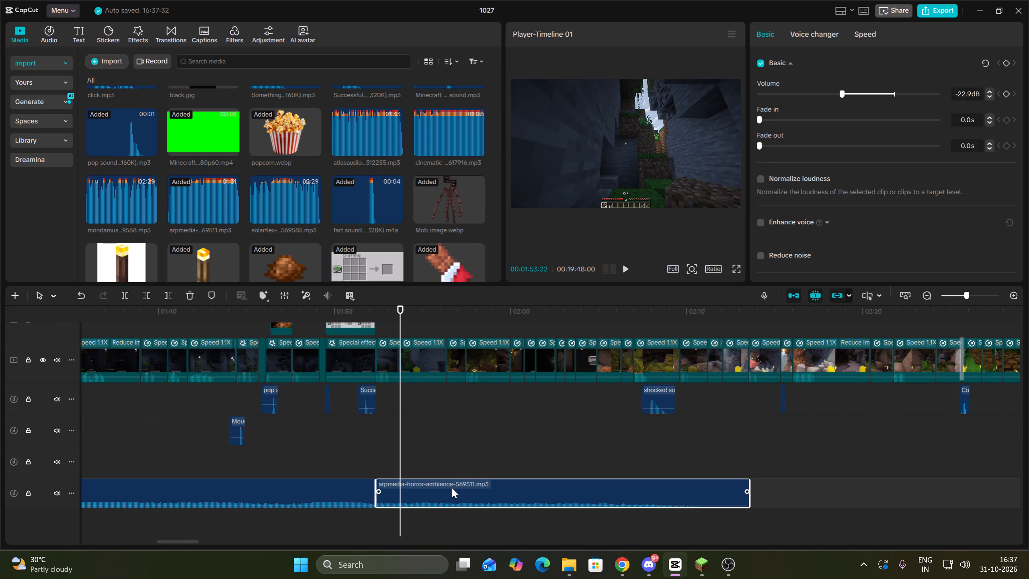
pyautogui.moveTo(449, 496); pyautogui.dragTo(475, 501)
# Play back the footage from 01:53:22 to about 02:06 and examine the repositioned horror ambience alongside the other audio tracks.
pyautogui.press('space')
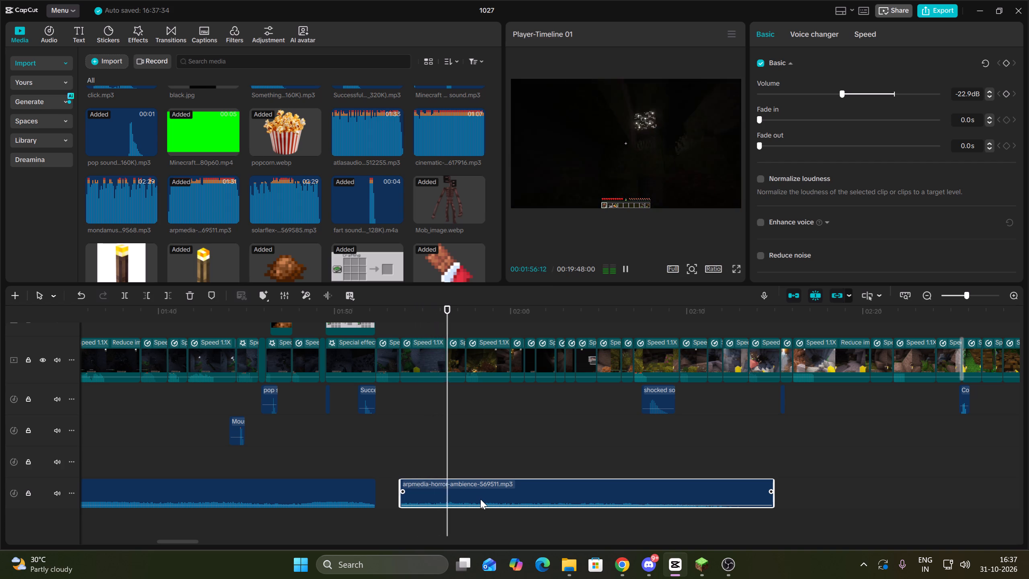
pyautogui.press('Up')
pyautogui.press('space')
pyautogui.click(927, 295)
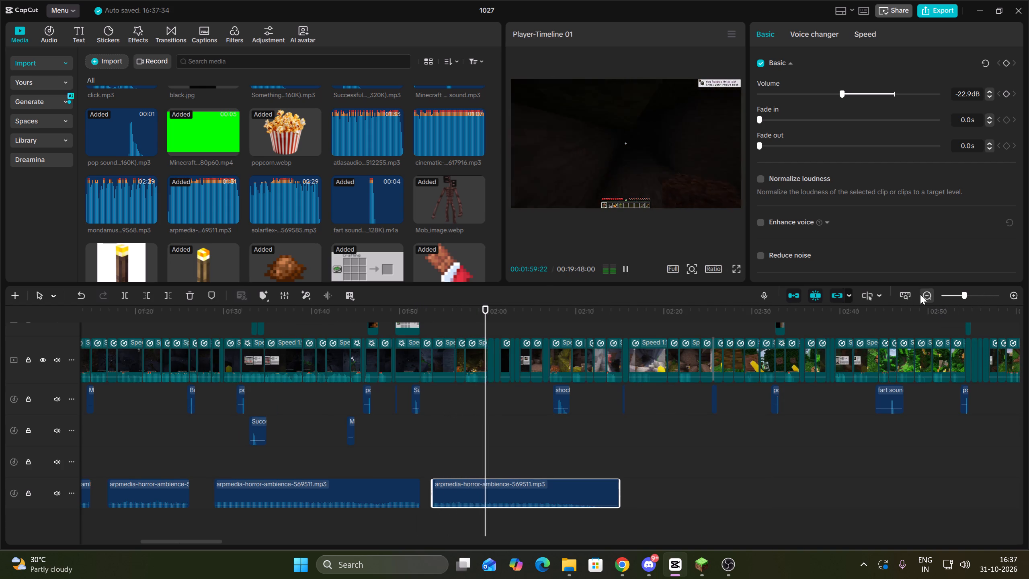
pyautogui.scroll(4, 599, 449)
pyautogui.click(455, 372)
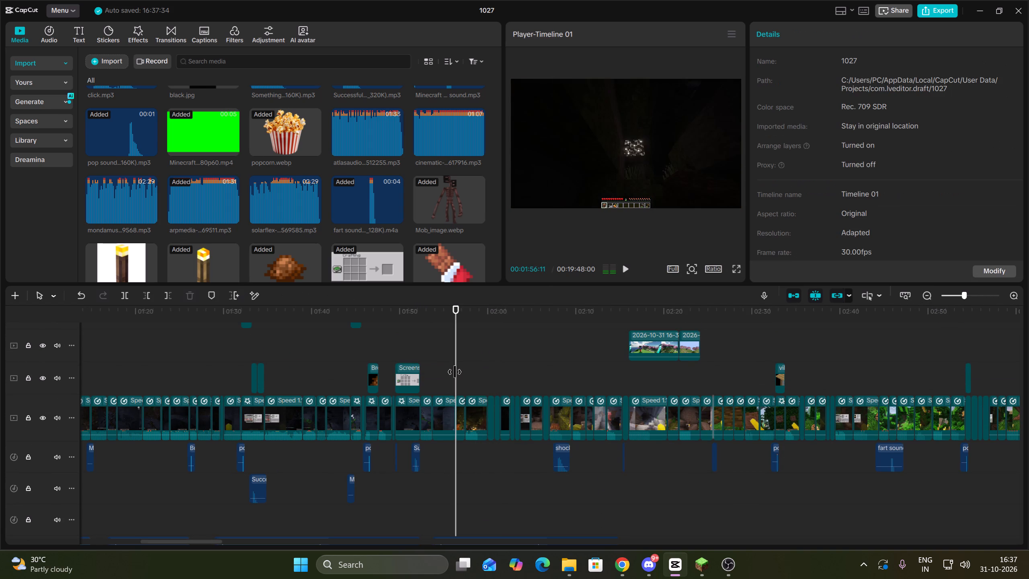
pyautogui.press('space')
pyautogui.doubleClick(1011, 295)
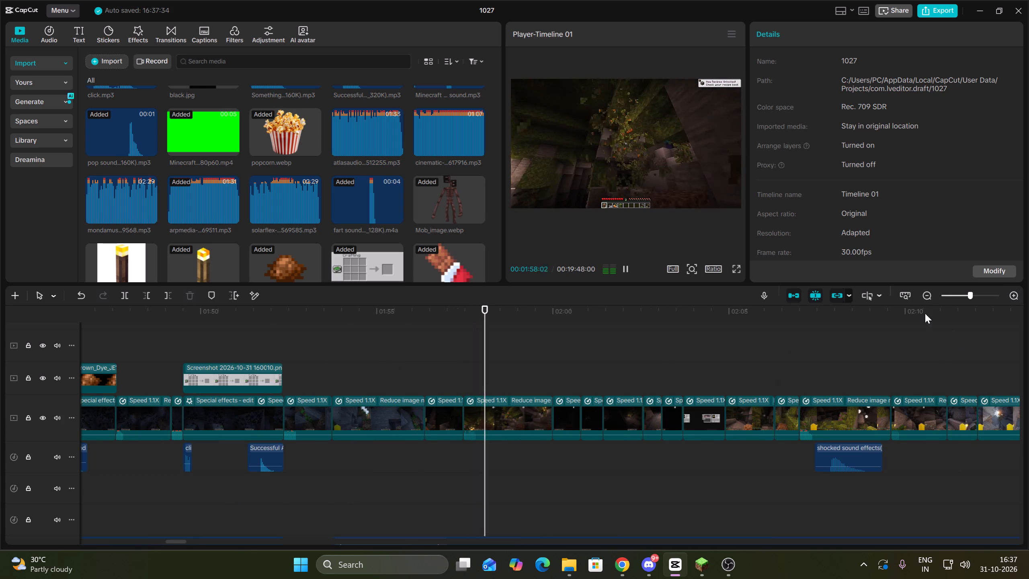
pyautogui.doubleClick(928, 295)
pyautogui.doubleClick(928, 295)
pyautogui.scroll(-2, 556, 429)
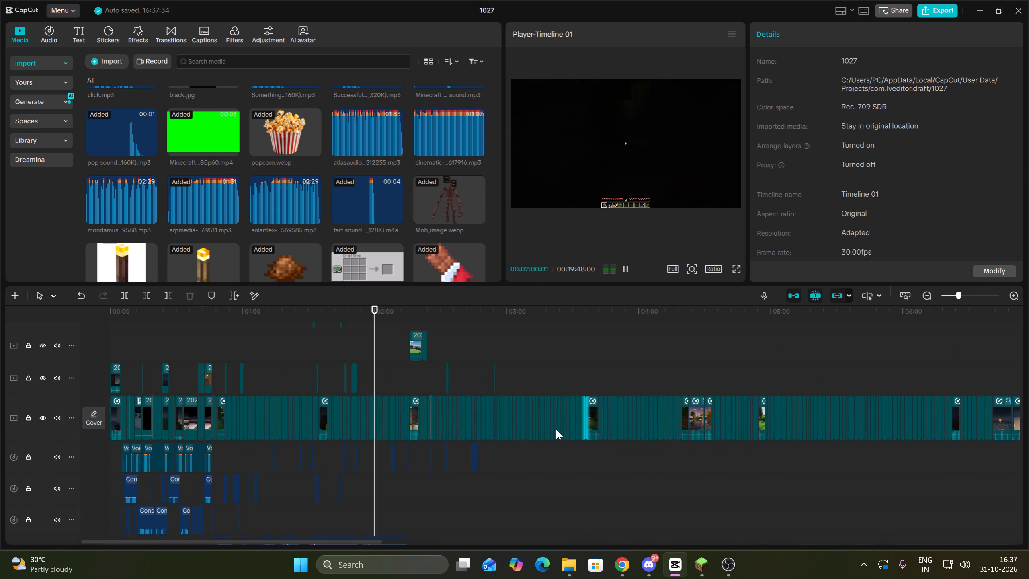
pyautogui.scroll(-2, 556, 429)
pyautogui.scroll(3, 555, 429)
pyautogui.scroll(-2, 555, 429)
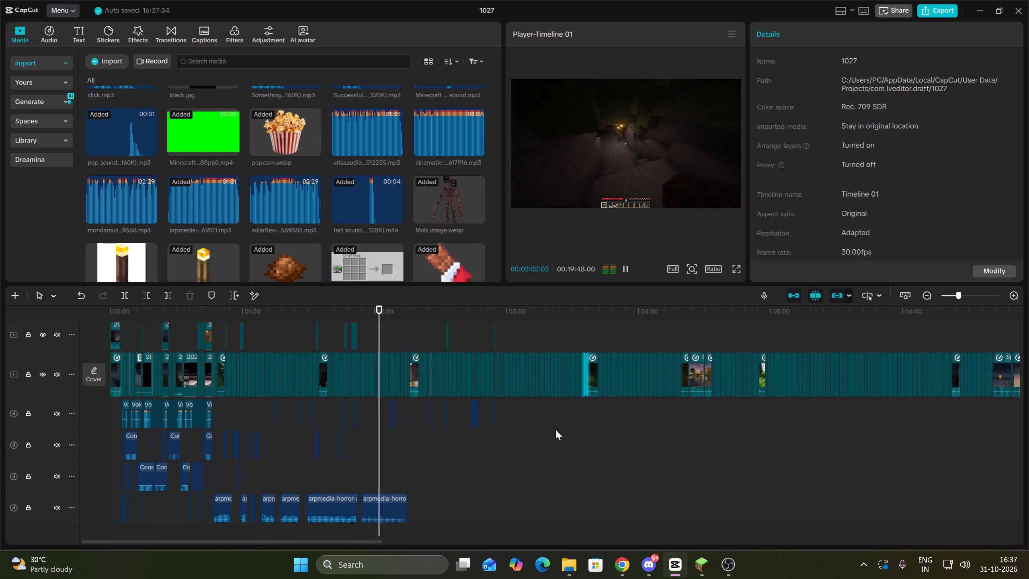
pyautogui.scroll(3, 555, 429)
pyautogui.scroll(-4, 555, 429)
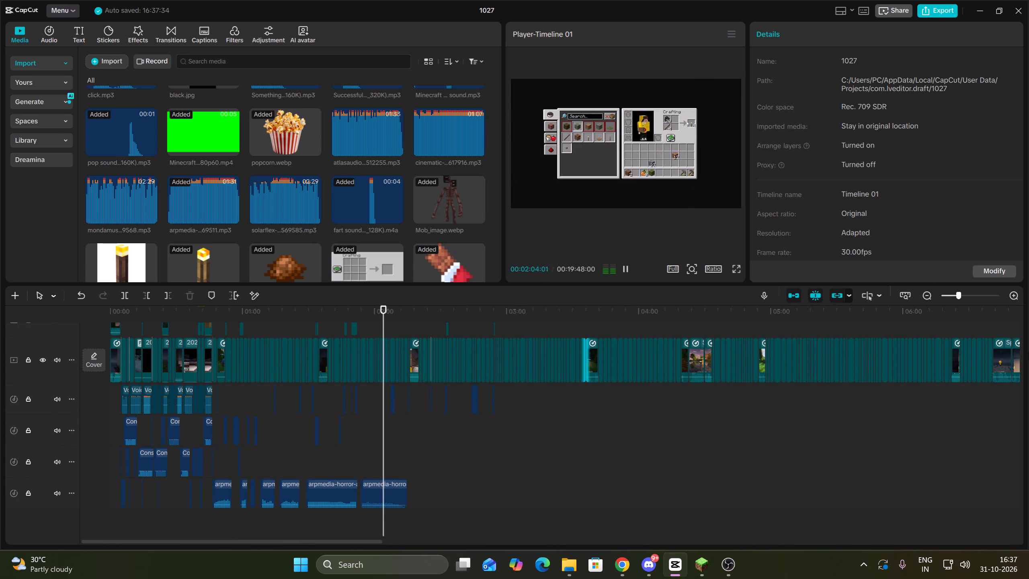
pyautogui.tripleClick(1015, 297)
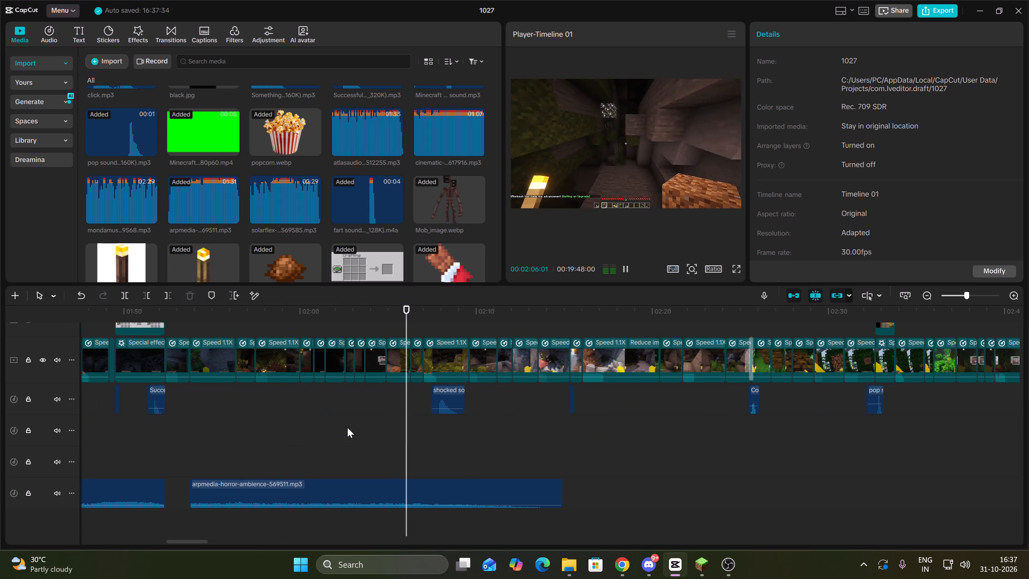
# Add the Button_Pl..._320k.mp3 sound effect to the first audio track, lining it up with the inventory screen shot at 02:03:21.
pyautogui.click(381, 420)
pyautogui.moveTo(381, 420); pyautogui.dragTo(342, 422)
pyautogui.press('space')
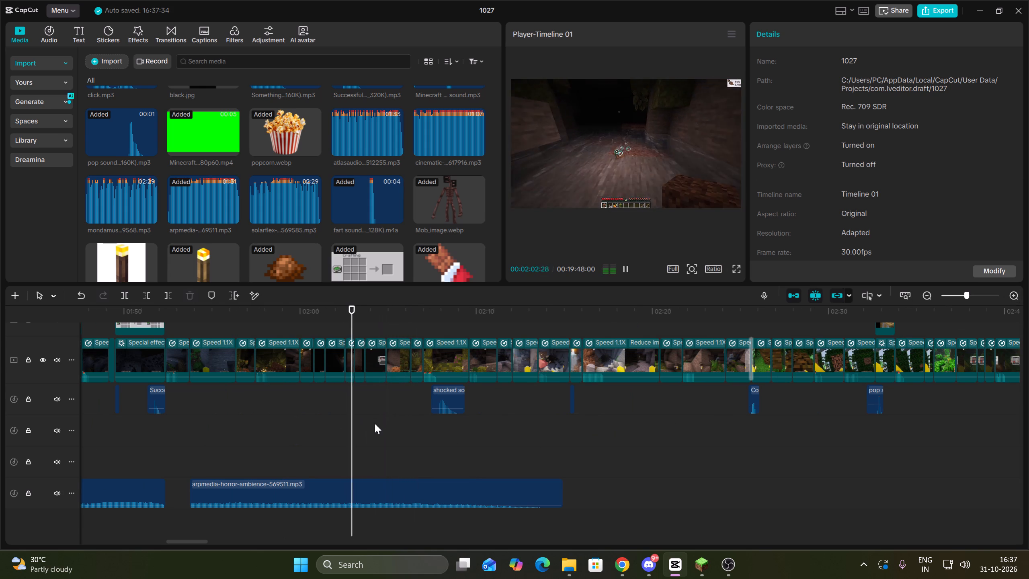
pyautogui.scroll(3, 333, 242)
pyautogui.scroll(-2, 332, 239)
pyautogui.press('space')
pyautogui.press('Up')
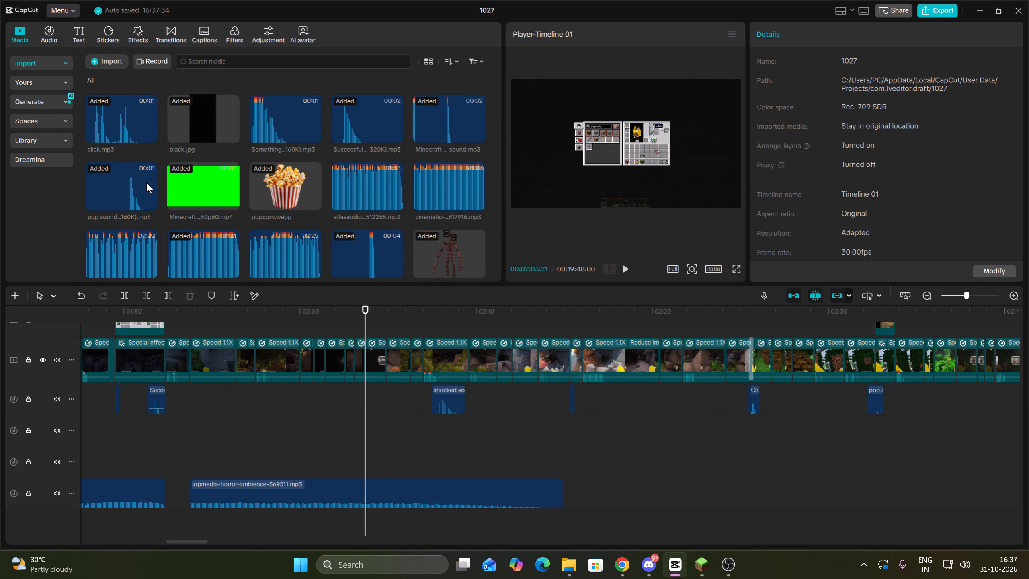
pyautogui.moveTo(145, 183); pyautogui.dragTo(187, 167)
pyautogui.scroll(3, 277, 210)
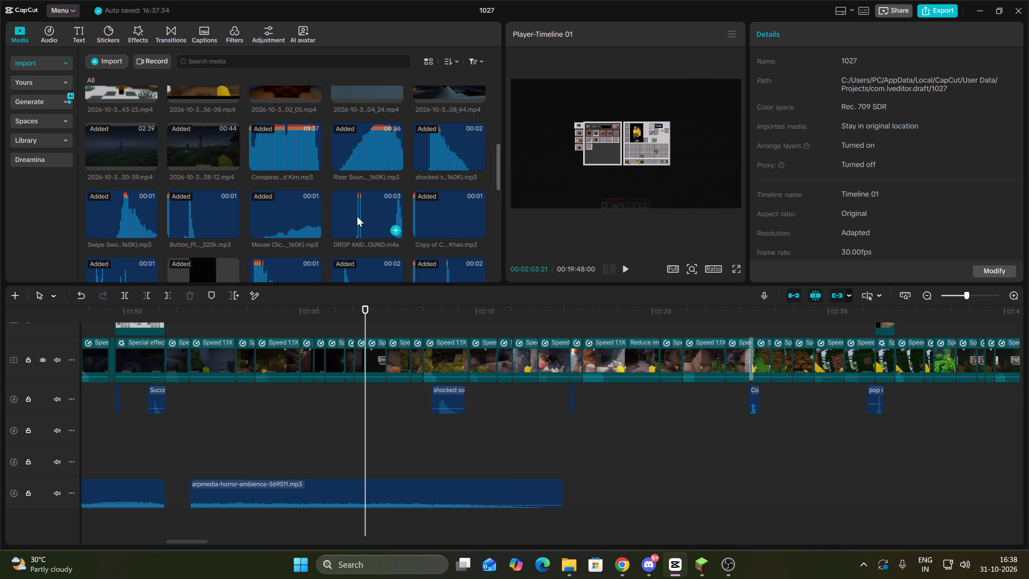
pyautogui.moveTo(221, 211); pyautogui.dragTo(312, 381)
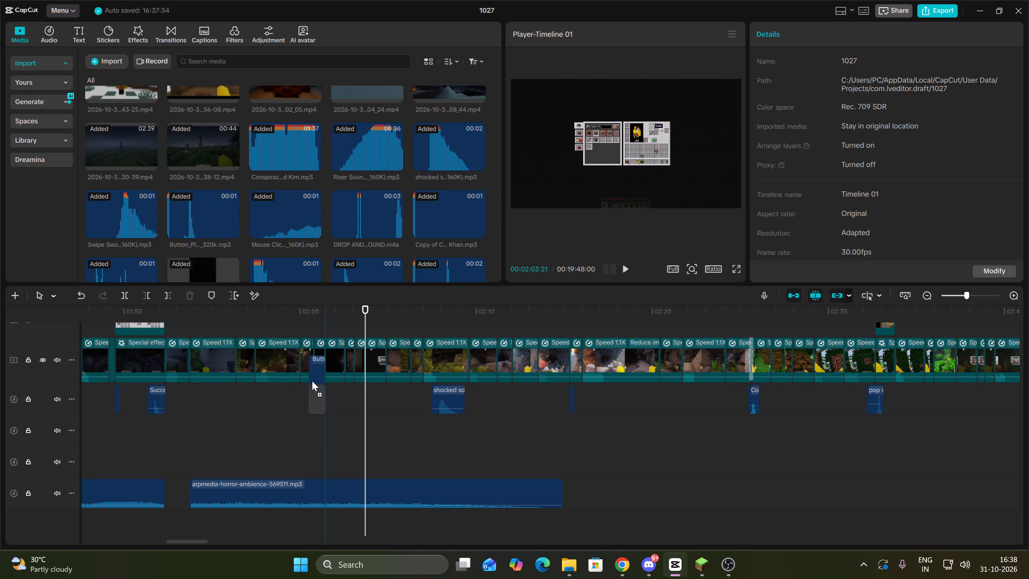
pyautogui.moveTo(312, 381); pyautogui.dragTo(360, 410)
pyautogui.press('space')
pyautogui.press('Up')
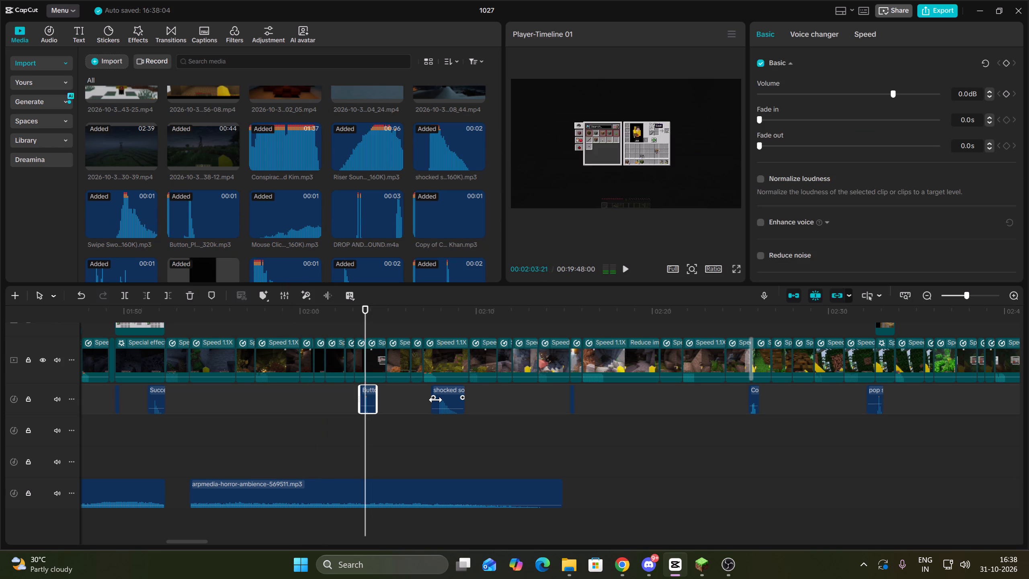
pyautogui.press('Up')
pyautogui.press('space')
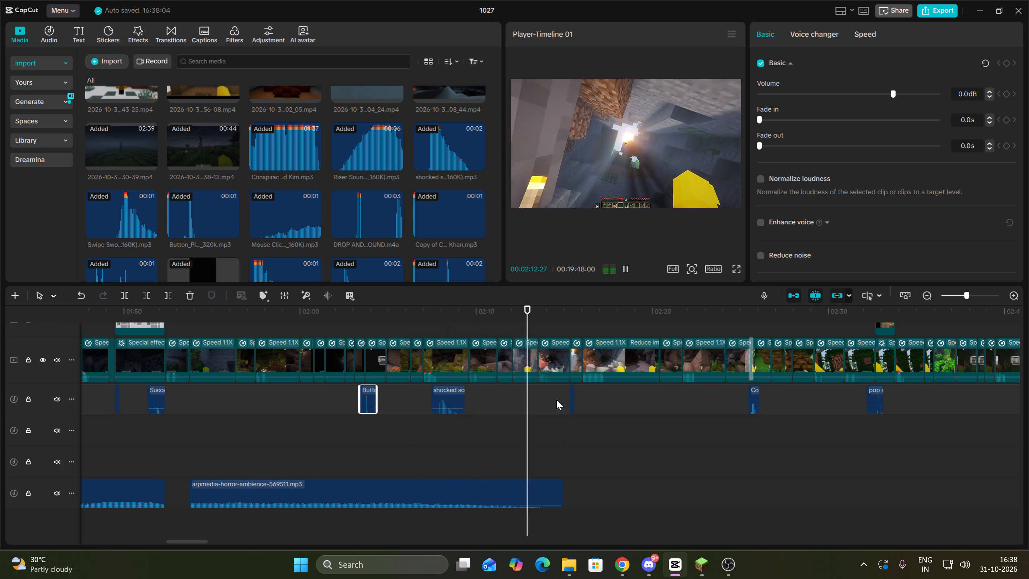
pyautogui.scroll(3, 556, 400)
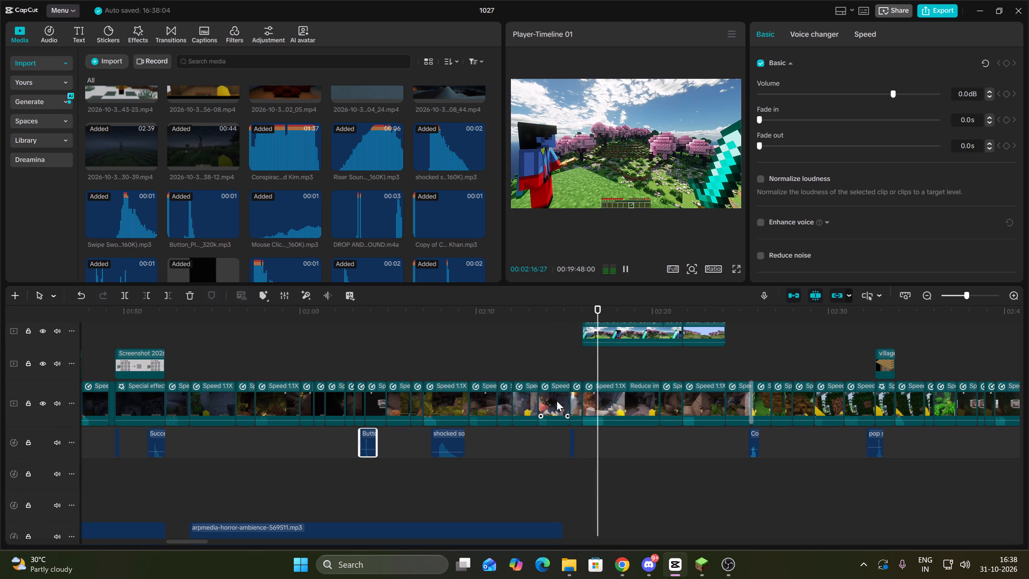
pyautogui.click(636, 333)
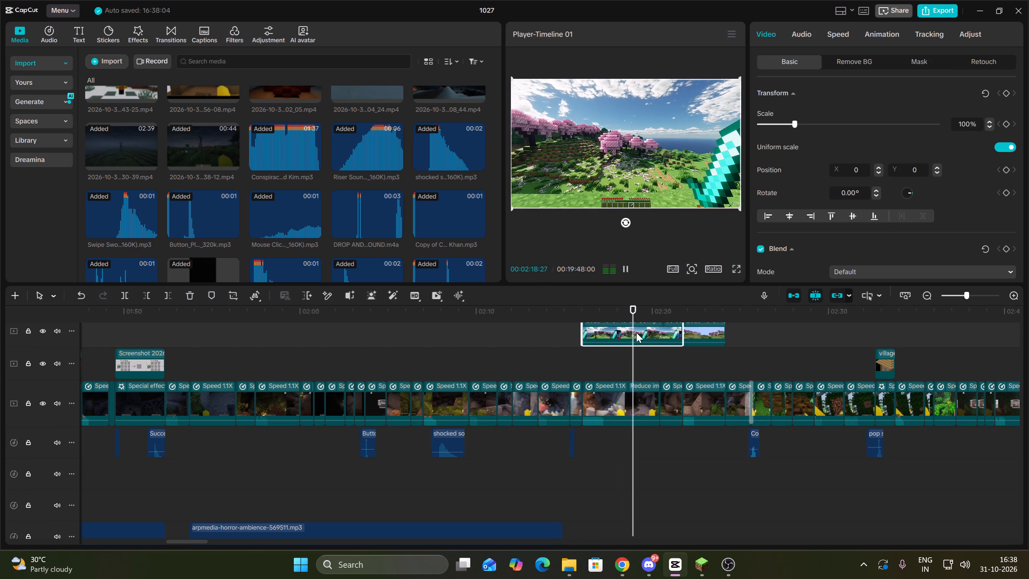
pyautogui.press('Up')
pyautogui.click(1004, 96)
pyautogui.press('space')
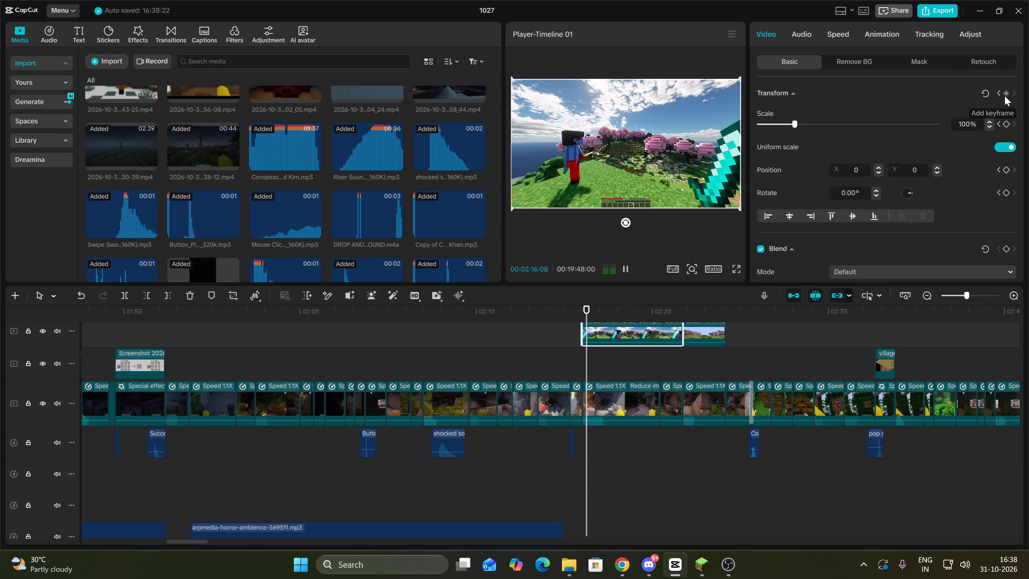
pyautogui.press('space')
pyautogui.click(1004, 96)
pyautogui.press('Up')
pyautogui.moveTo(791, 120); pyautogui.dragTo(786, 121)
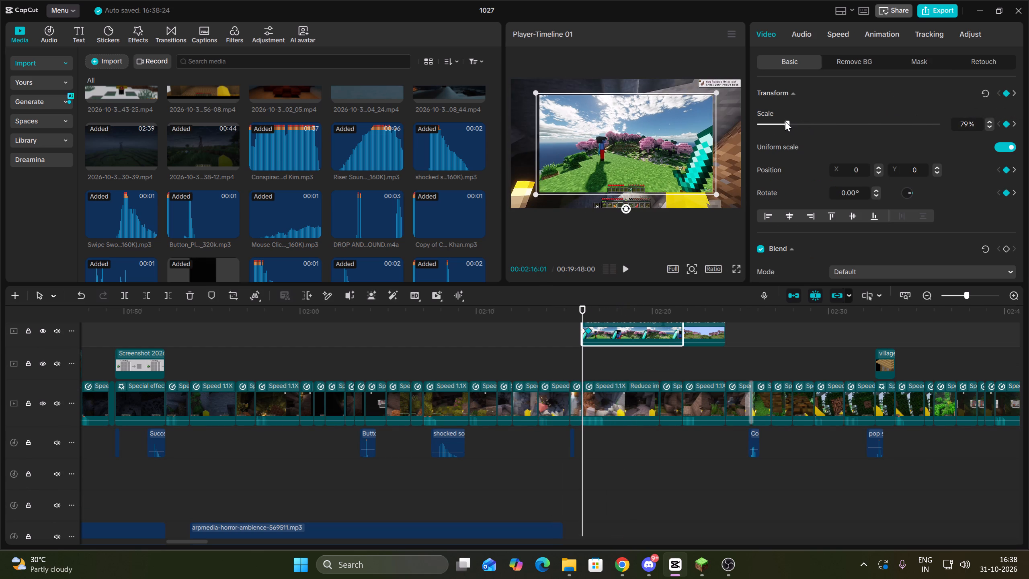
pyautogui.press('space')
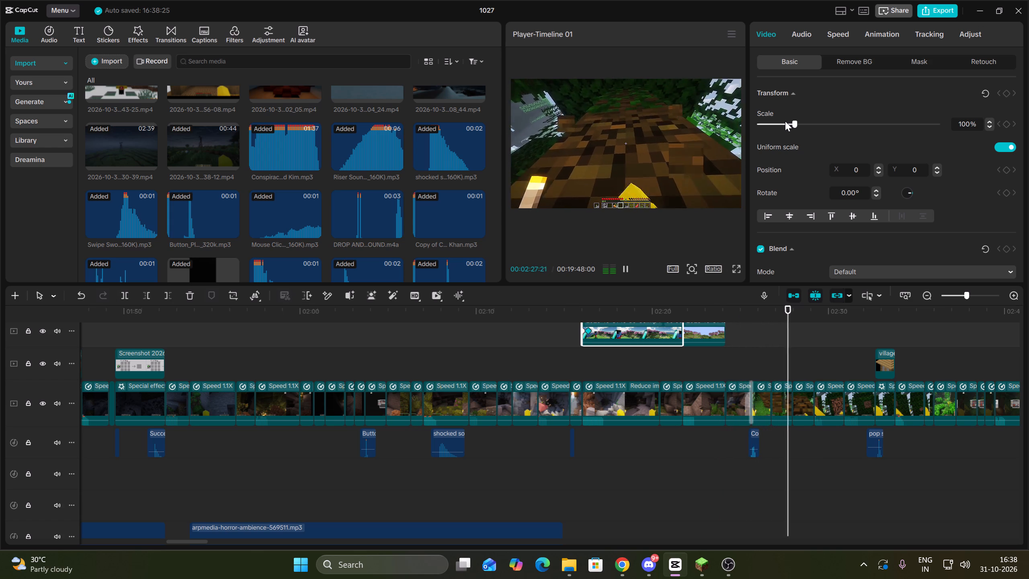
# Place the click.mp3 sound effect on the first audio track at 02:37:08, where the crafting screen opens.
pyautogui.scroll(1, 951, 335)
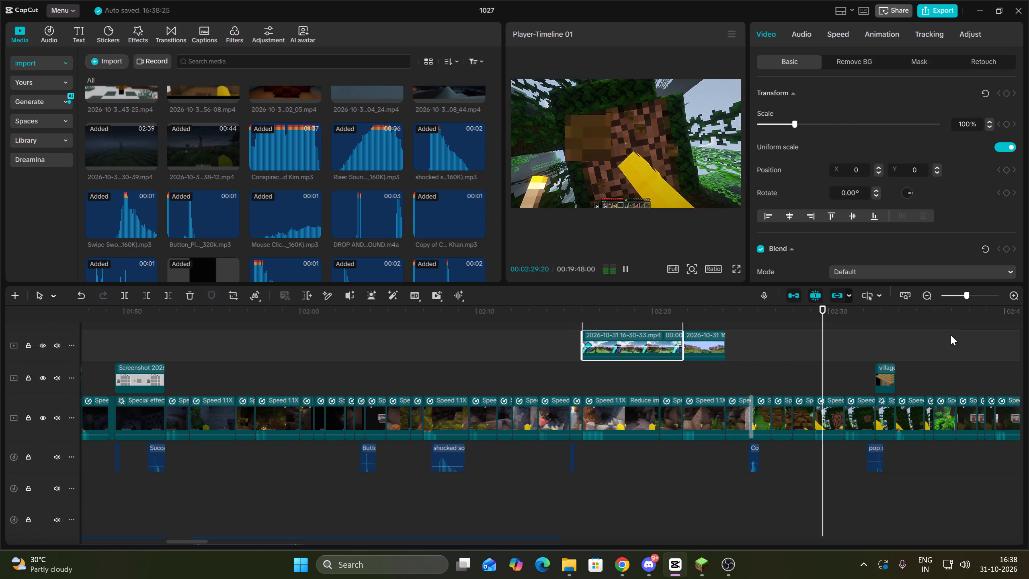
pyautogui.scroll(2, 951, 335)
pyautogui.click(925, 296)
pyautogui.moveTo(968, 346); pyautogui.dragTo(1023, 341)
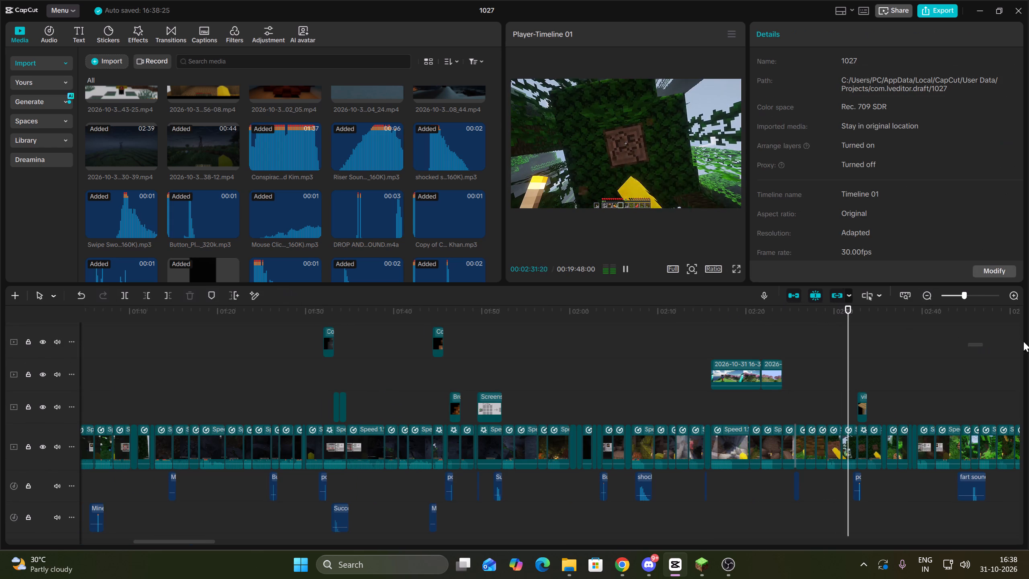
pyautogui.moveTo(1023, 341); pyautogui.dragTo(1028, 349)
pyautogui.scroll(-1, 724, 339)
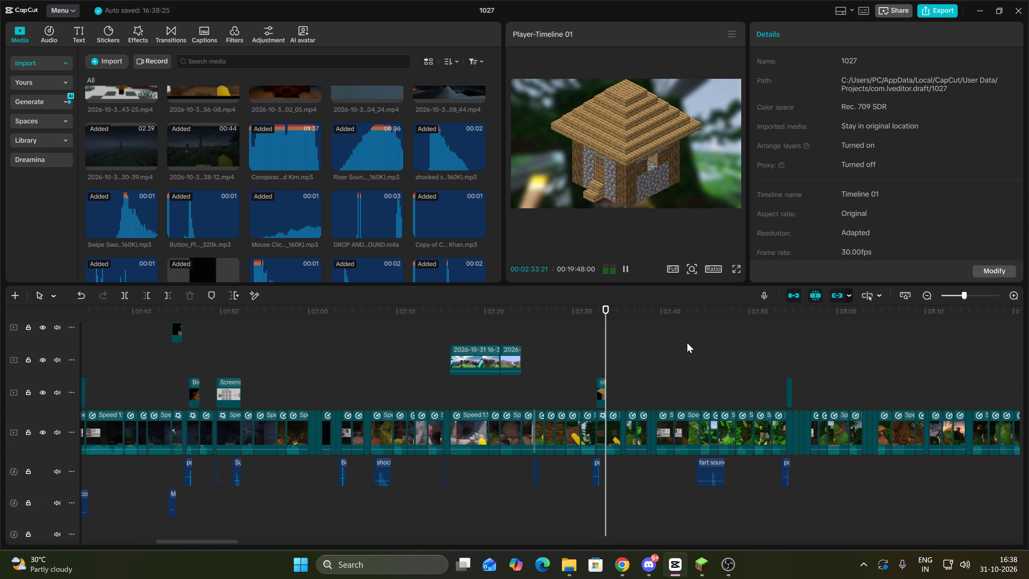
pyautogui.tripleClick(1015, 298)
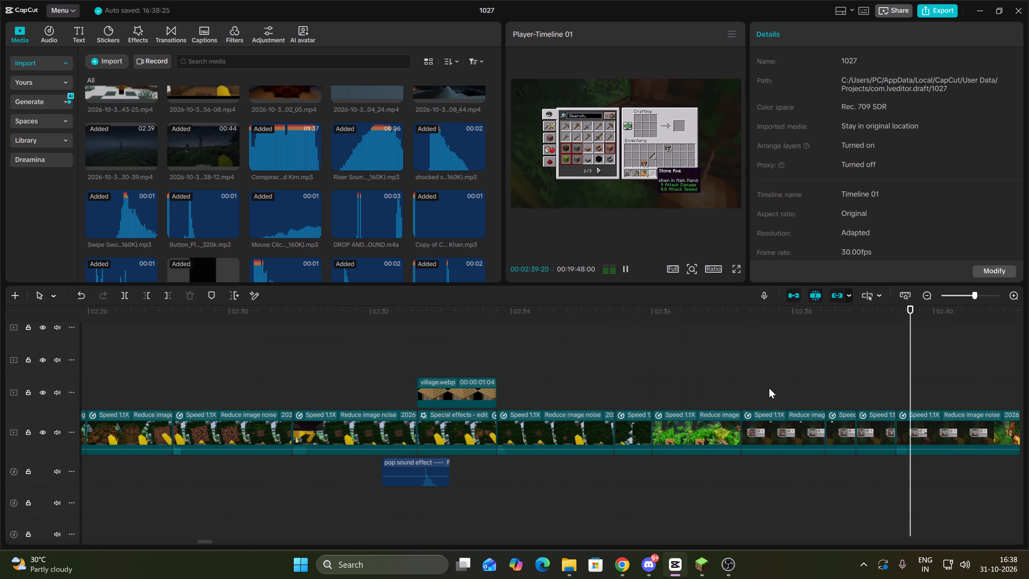
pyautogui.click(747, 389)
pyautogui.press('Up')
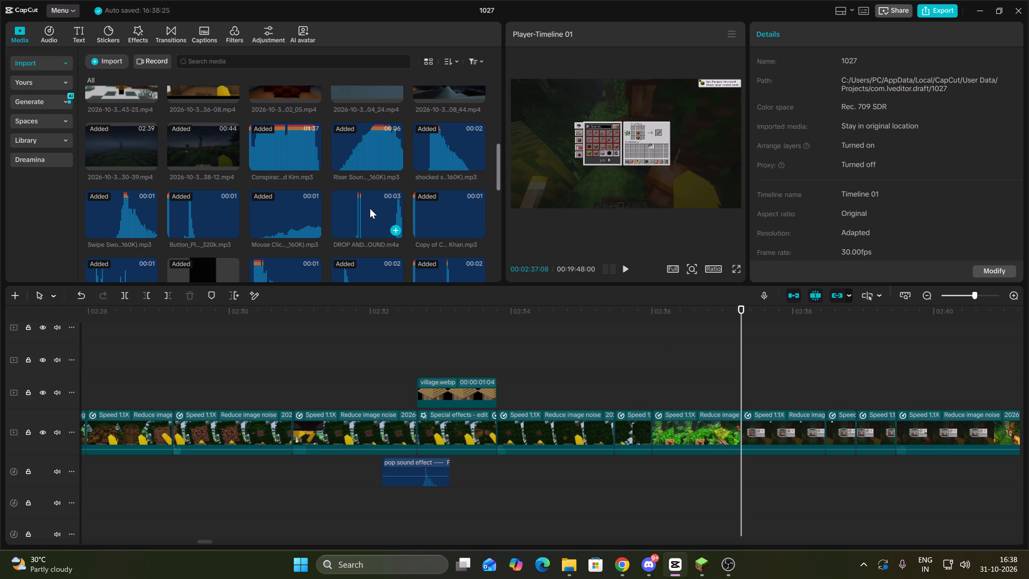
pyautogui.scroll(-1, 435, 209)
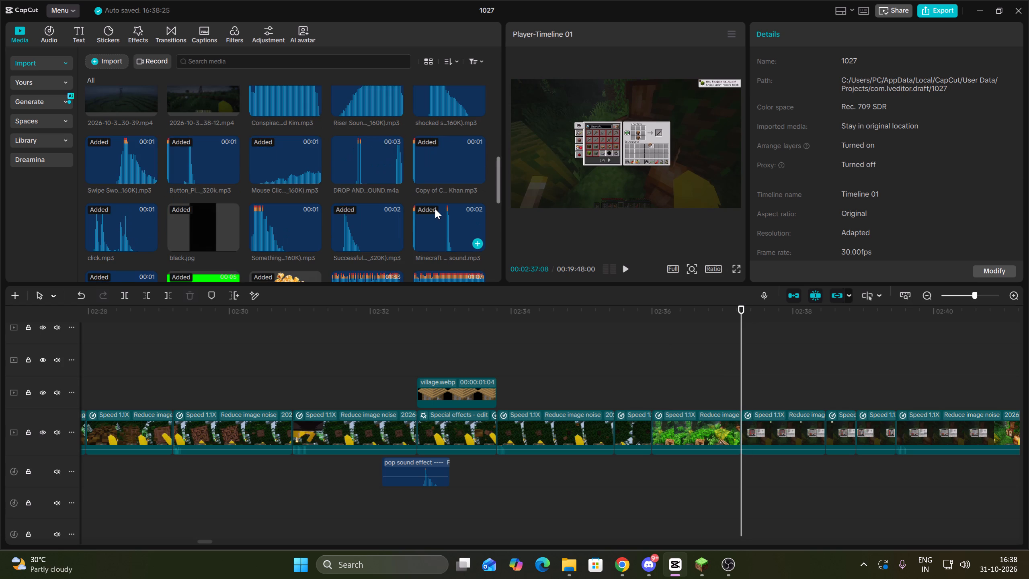
pyautogui.scroll(-2, 307, 240)
pyautogui.moveTo(106, 116); pyautogui.dragTo(351, 253)
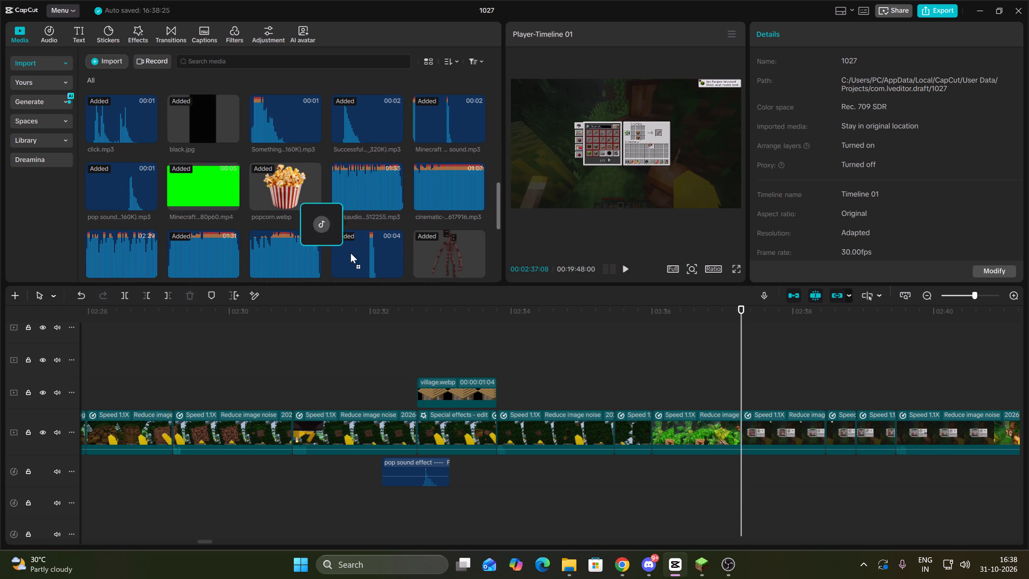
pyautogui.moveTo(351, 253); pyautogui.dragTo(738, 478)
pyautogui.press('space')
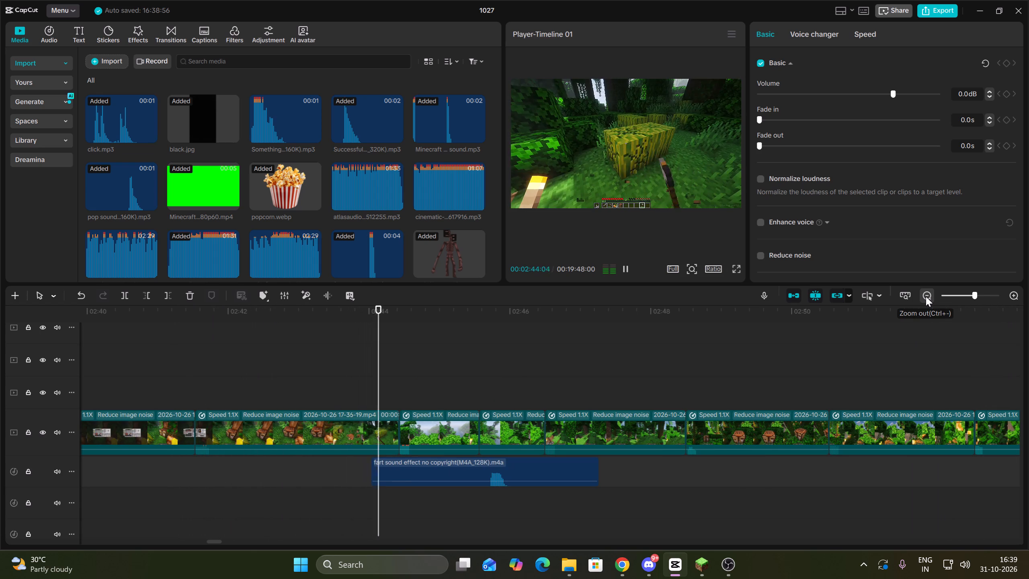
# Find the Steak image in the Downloads folder and import it into the project media.
pyautogui.press('Up')
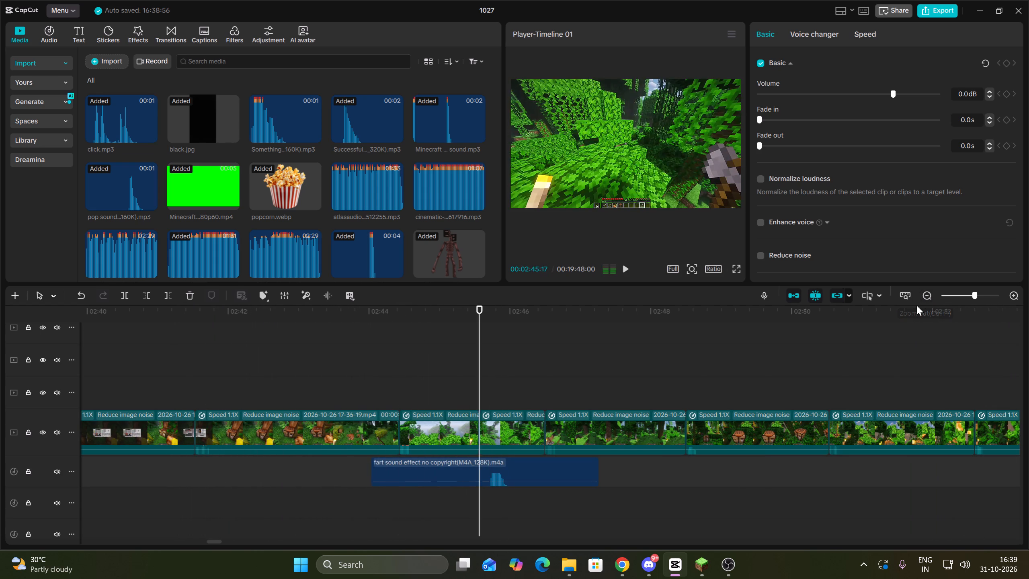
pyautogui.press('Up')
pyautogui.press('Up')
pyautogui.click(109, 59)
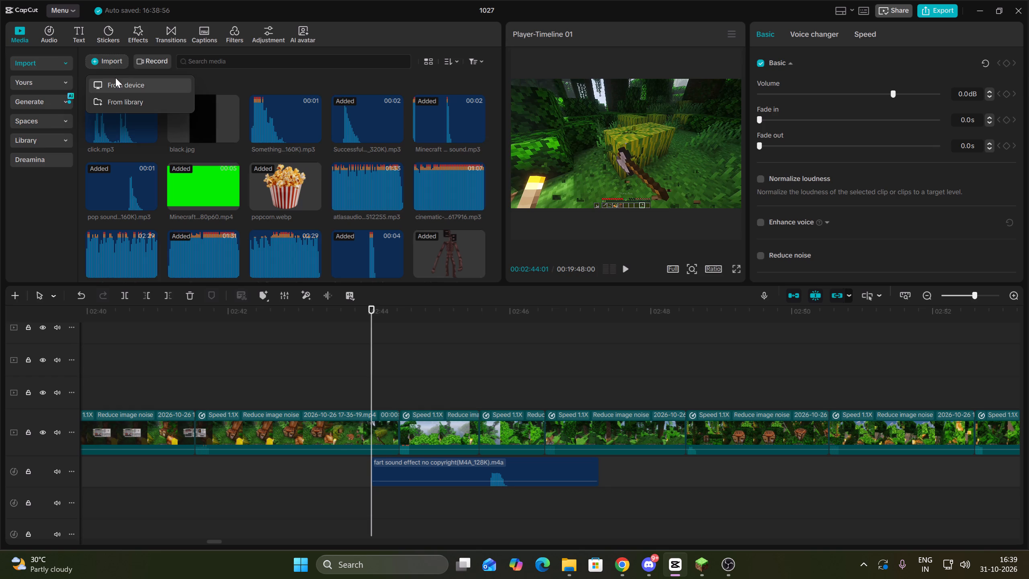
pyautogui.click(117, 81)
pyautogui.click(42, 135)
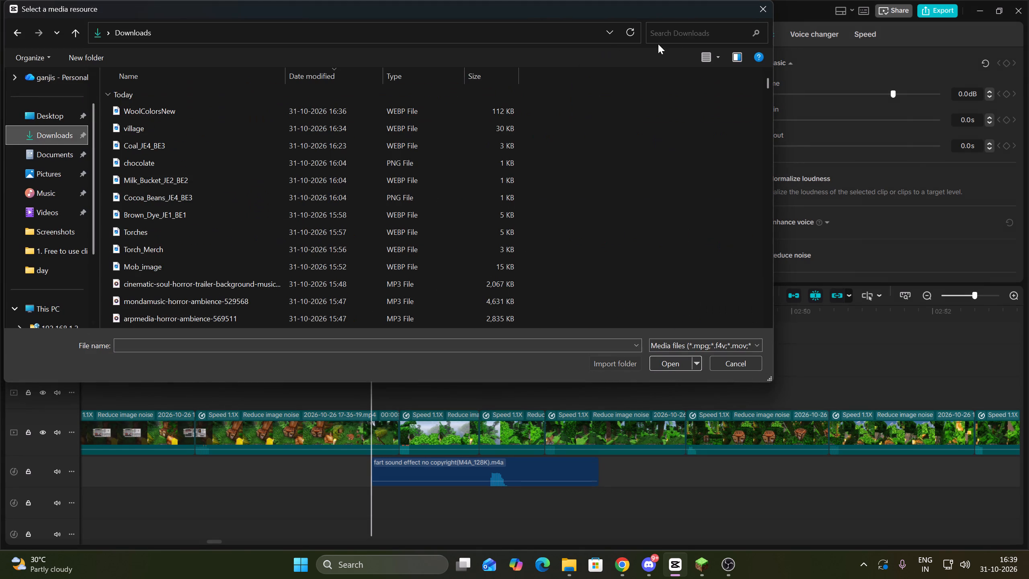
pyautogui.click(678, 35)
pyautogui.write('steak')
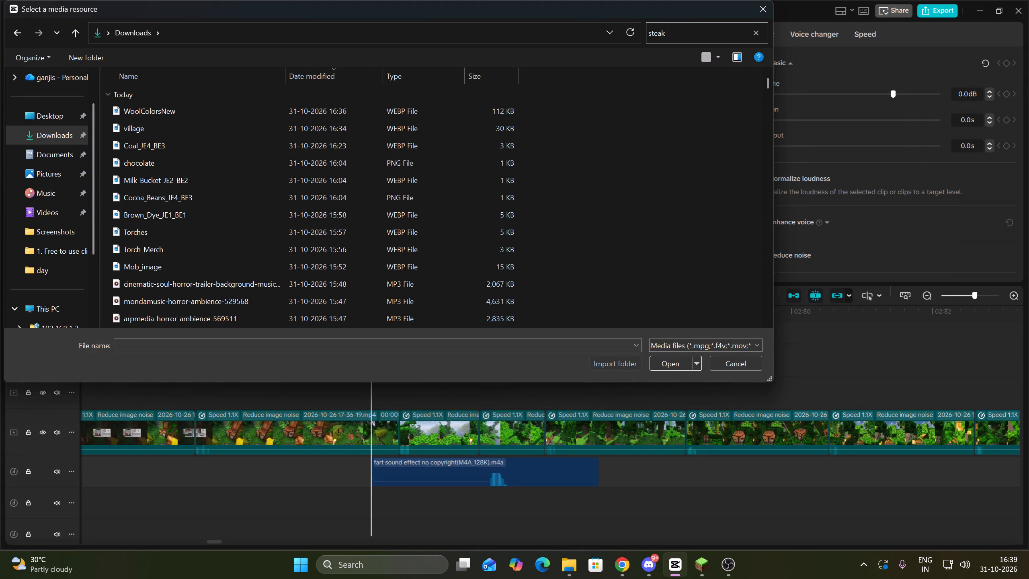
pyautogui.click(474, 117)
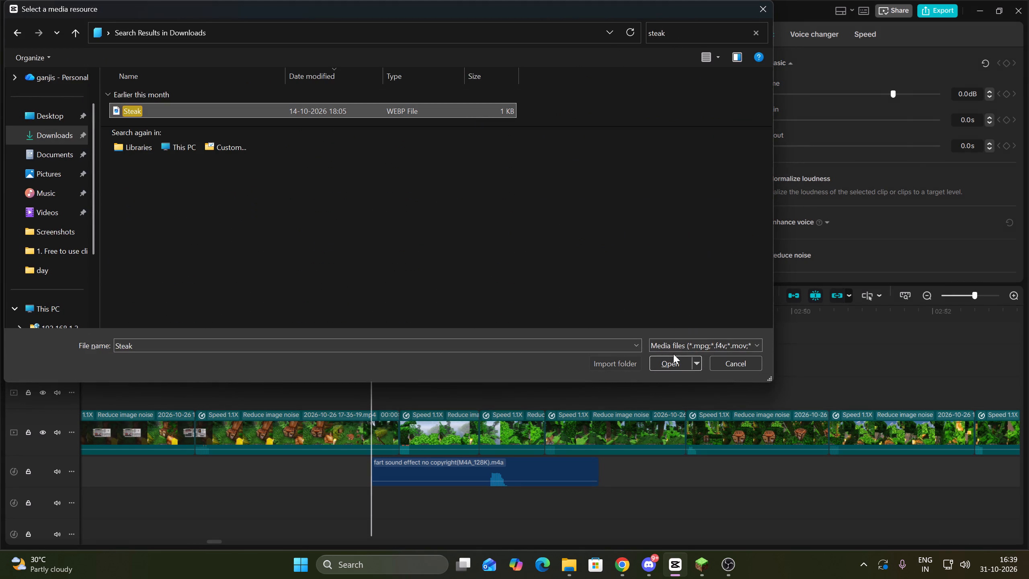
pyautogui.click(671, 357)
# Place Steak.webp on the overlay track above the gameplay footage at about 02:43:25.
pyautogui.moveTo(293, 244); pyautogui.dragTo(357, 404)
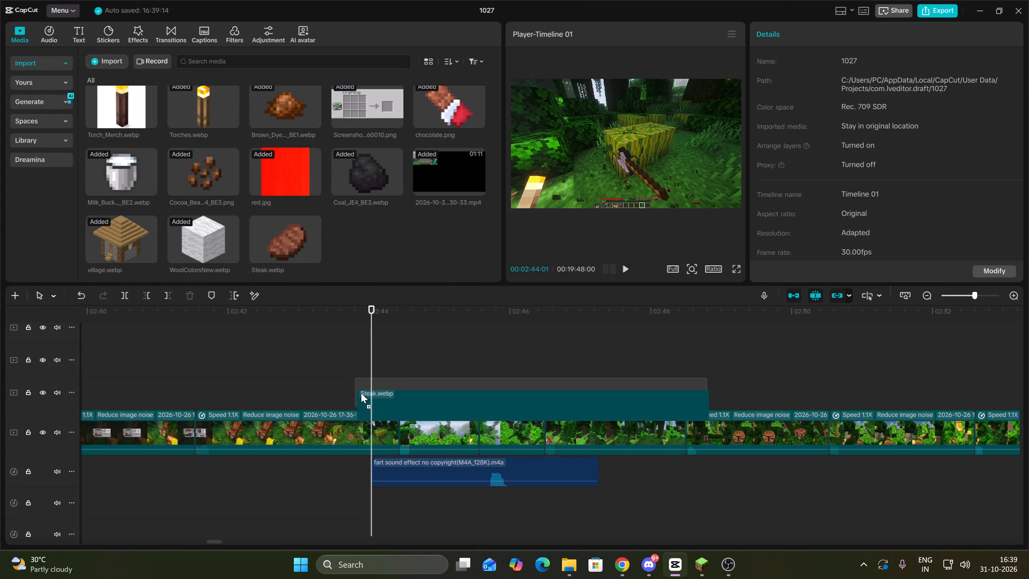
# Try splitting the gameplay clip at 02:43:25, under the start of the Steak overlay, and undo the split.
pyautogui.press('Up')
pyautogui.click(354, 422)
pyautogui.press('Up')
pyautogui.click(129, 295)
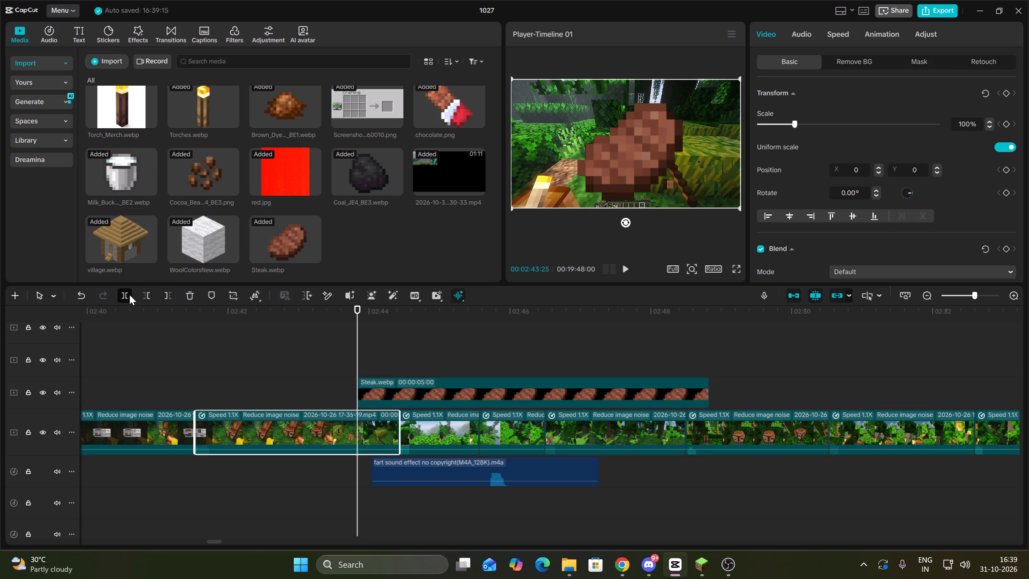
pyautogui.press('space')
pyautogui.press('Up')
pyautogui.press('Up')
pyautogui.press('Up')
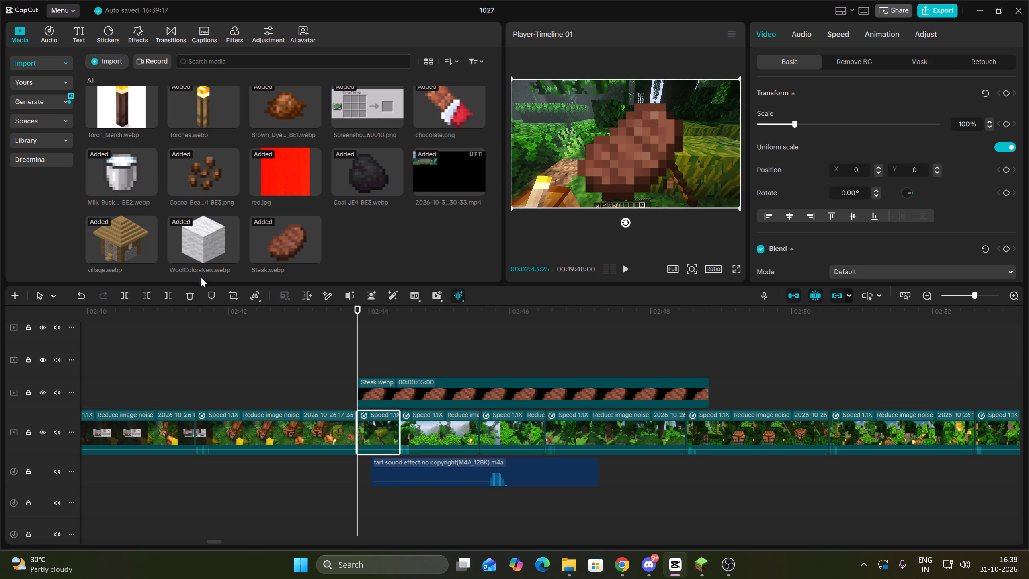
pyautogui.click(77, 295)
# Review the crafting-table shot and move the Steak.webp overlay earlier so it starts at 02:41:22.
pyautogui.press('Up')
pyautogui.click(322, 413)
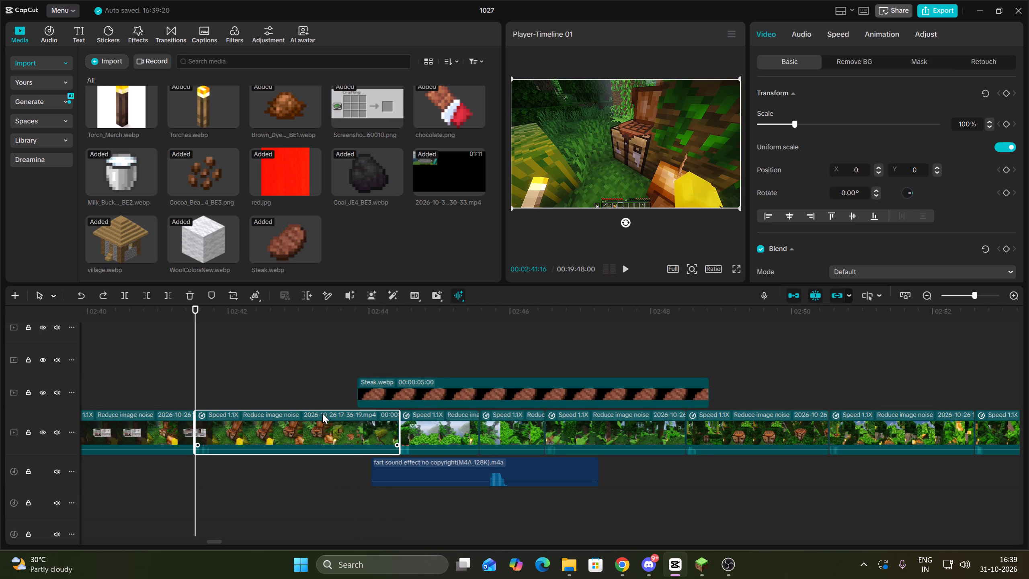
pyautogui.press('space')
pyautogui.press('space')
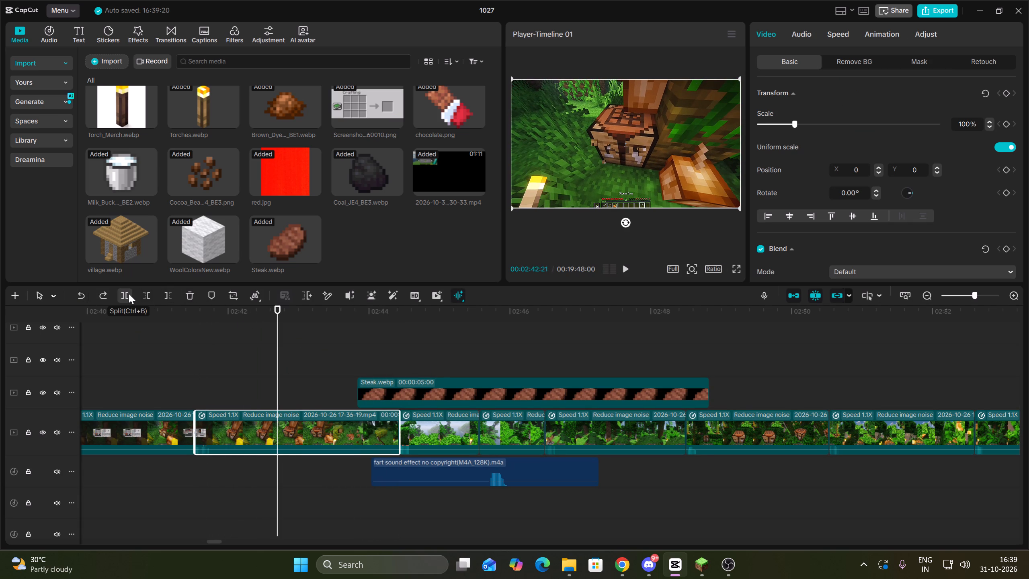
pyautogui.press('space')
pyautogui.press('space')
pyautogui.press('space')
pyautogui.moveTo(467, 380); pyautogui.dragTo(319, 385)
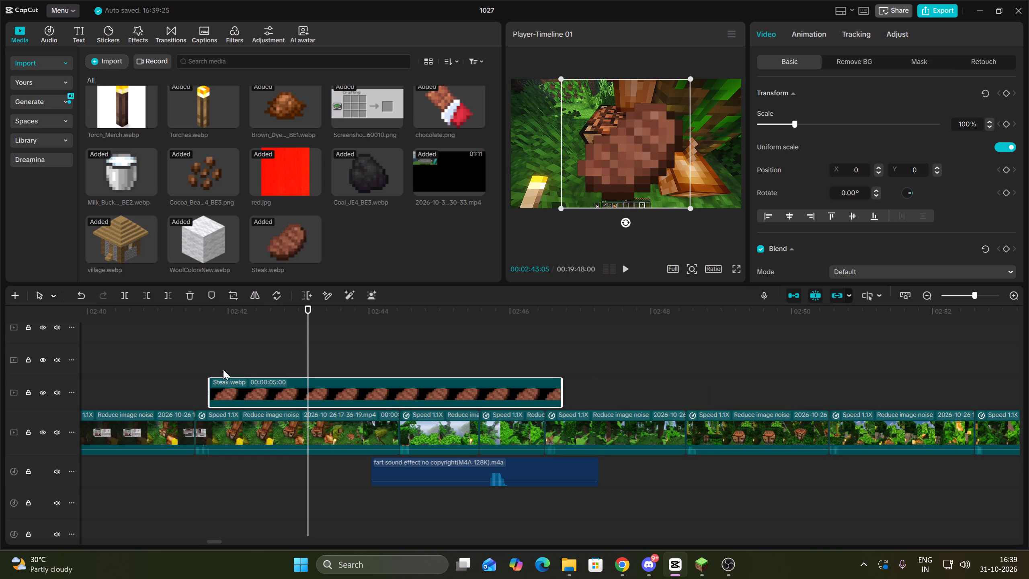
# Split the gameplay clip beneath the Steak overlay at 02:41:22 and at 02:43:05.
pyautogui.click(217, 412)
pyautogui.press('Up')
pyautogui.click(123, 299)
pyautogui.press('space')
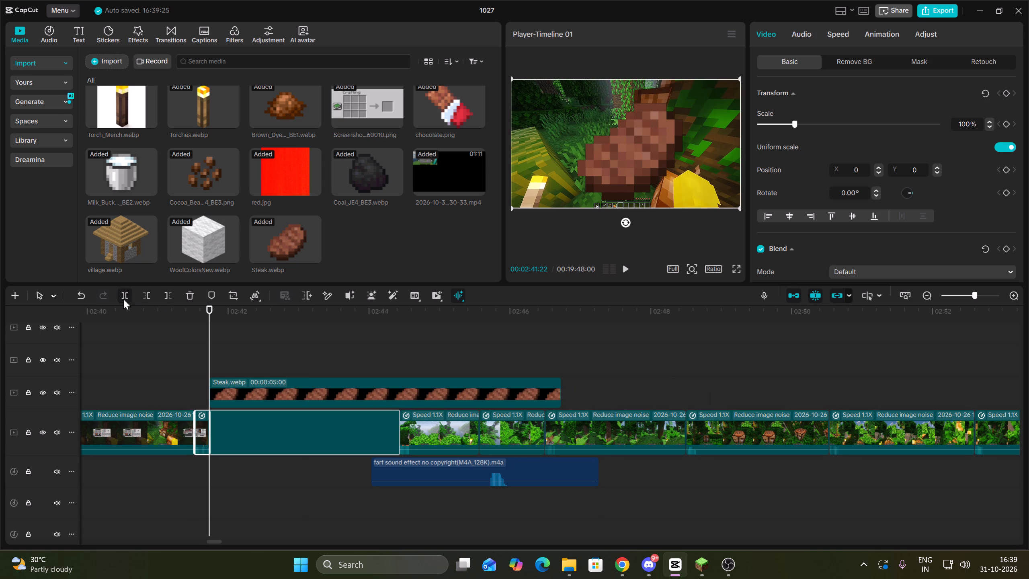
pyautogui.press('space')
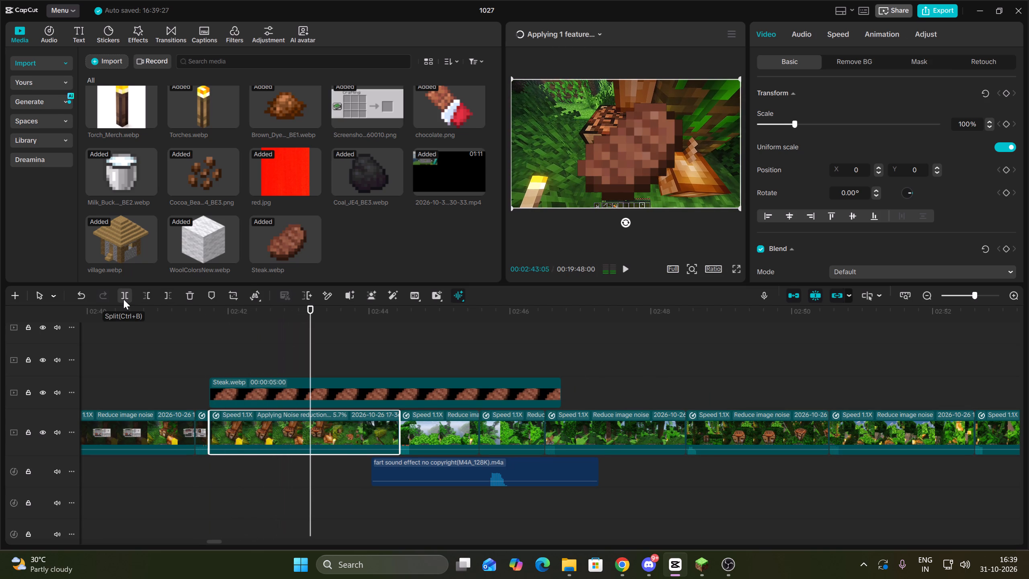
pyautogui.click(123, 299)
# Trim the Steak.webp overlay so it ends with the isolated gameplay segment at 02:43:05.
pyautogui.click(368, 391)
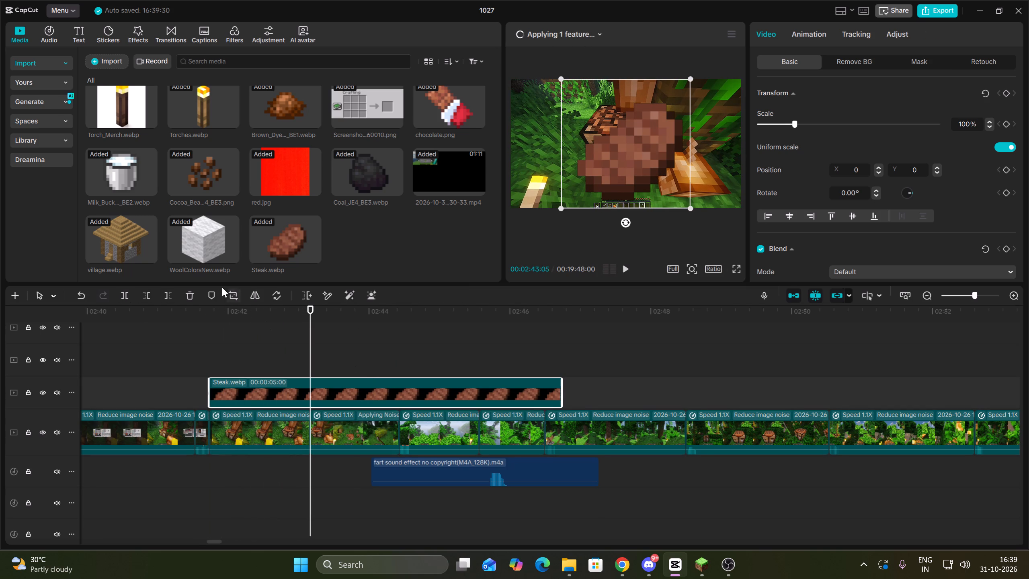
pyautogui.click(169, 296)
pyautogui.press('Up')
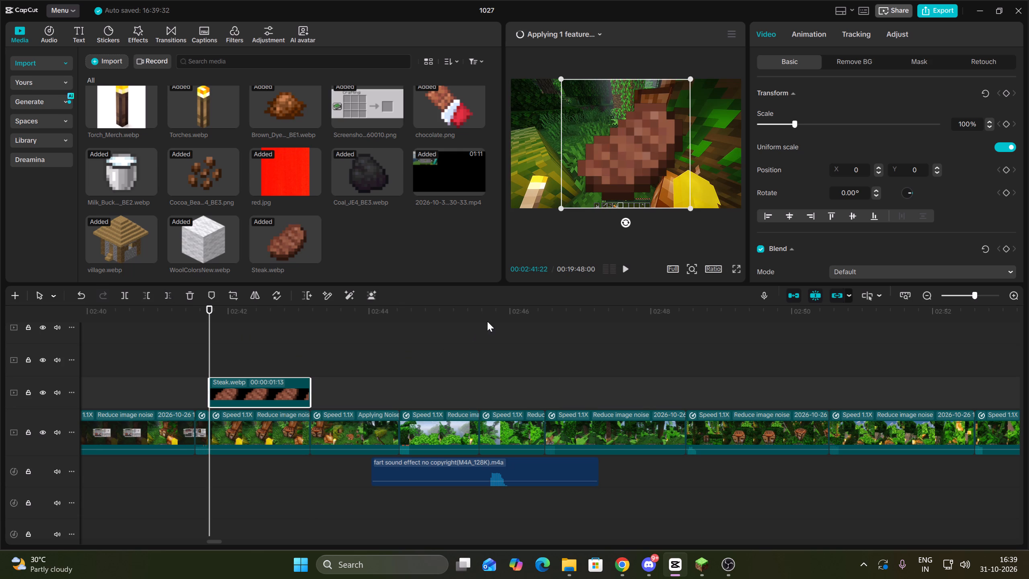
# Apply the Classic Blur effect to the gameplay segment beneath the Steak overlay, with Blur set to 46.
pyautogui.click(590, 31)
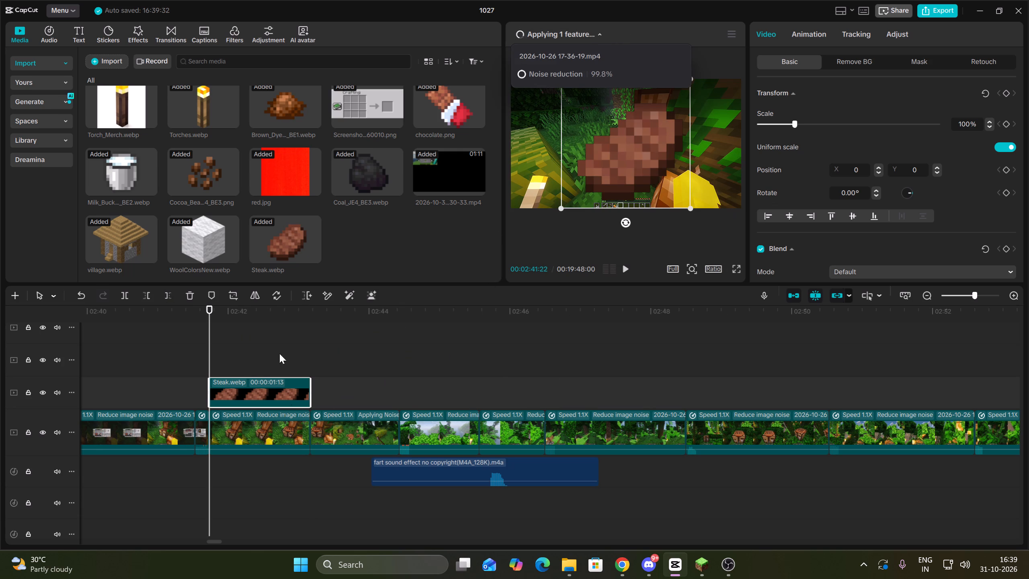
pyautogui.moveTo(123, 27); pyautogui.dragTo(141, 31)
pyautogui.click(141, 31)
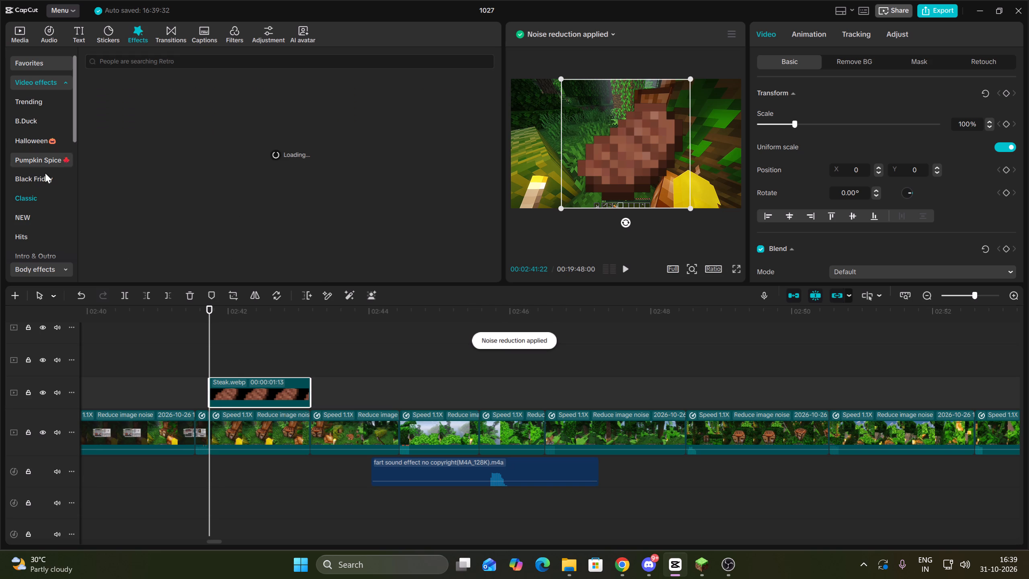
pyautogui.click(40, 195)
pyautogui.scroll(-1, 255, 208)
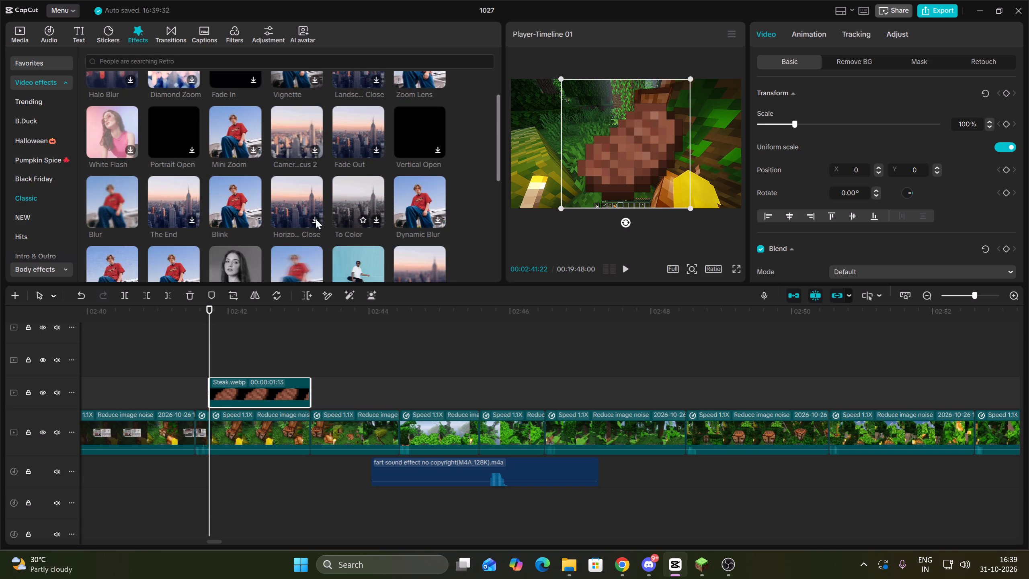
pyautogui.moveTo(113, 191); pyautogui.dragTo(239, 428)
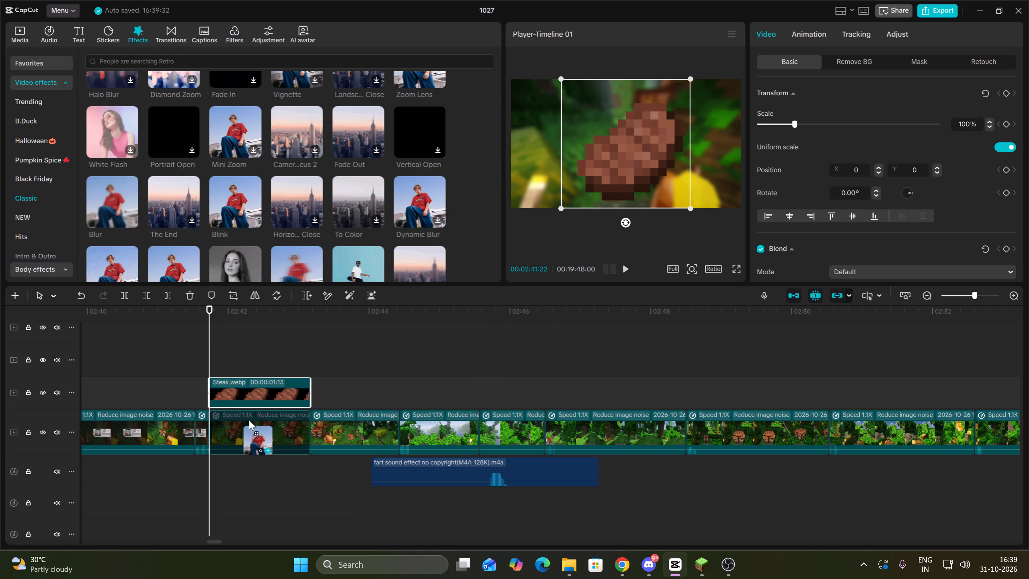
pyautogui.moveTo(857, 138); pyautogui.dragTo(843, 136)
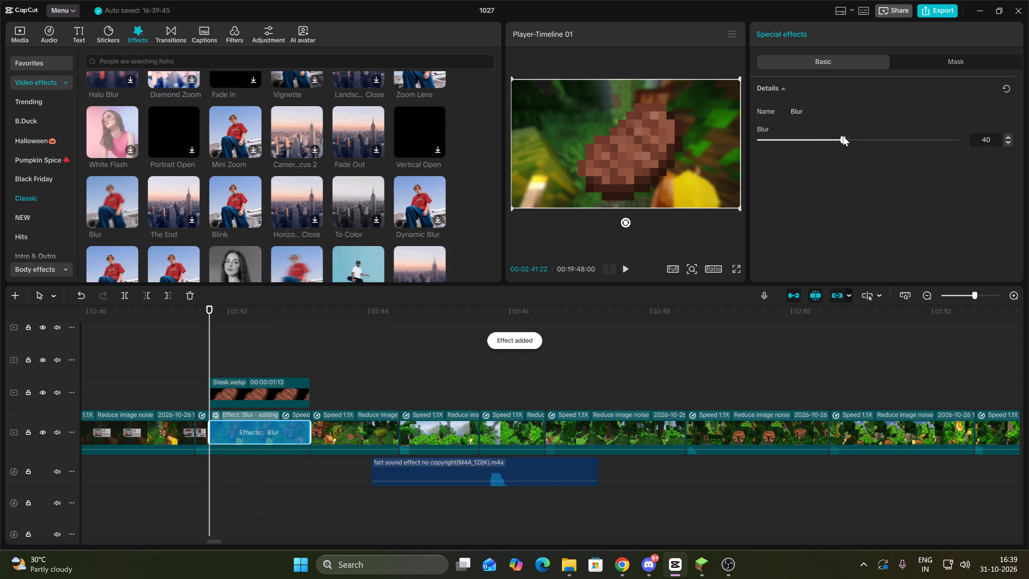
pyautogui.moveTo(843, 136); pyautogui.dragTo(849, 135)
pyautogui.press('space')
# Keyframe a quick scale-up of the Steak overlay from its minimum size at 02:41:22 to 100% at 02:41:29.
pyautogui.click(279, 397)
pyautogui.press('Up')
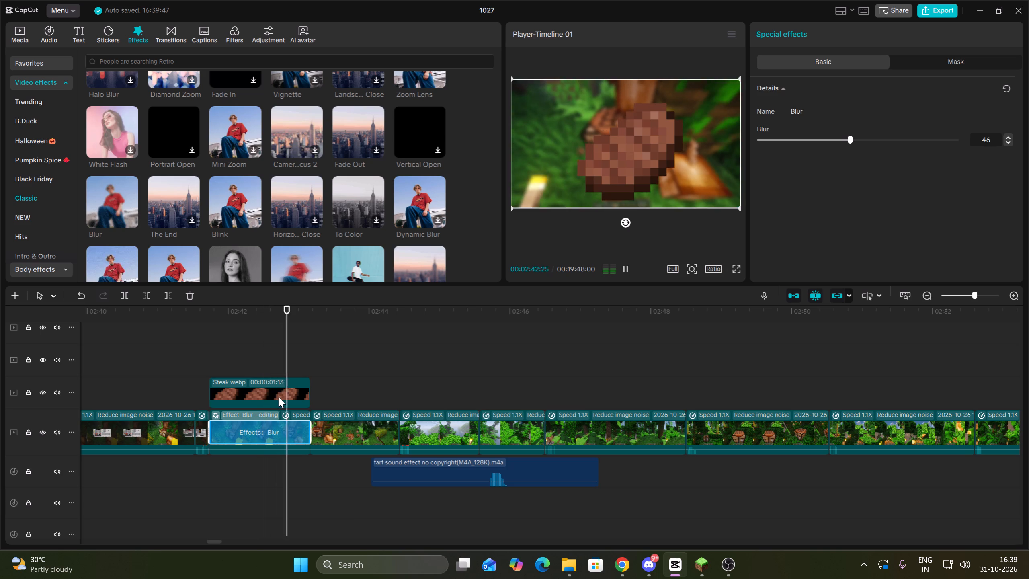
pyautogui.click(1008, 91)
pyautogui.press('space')
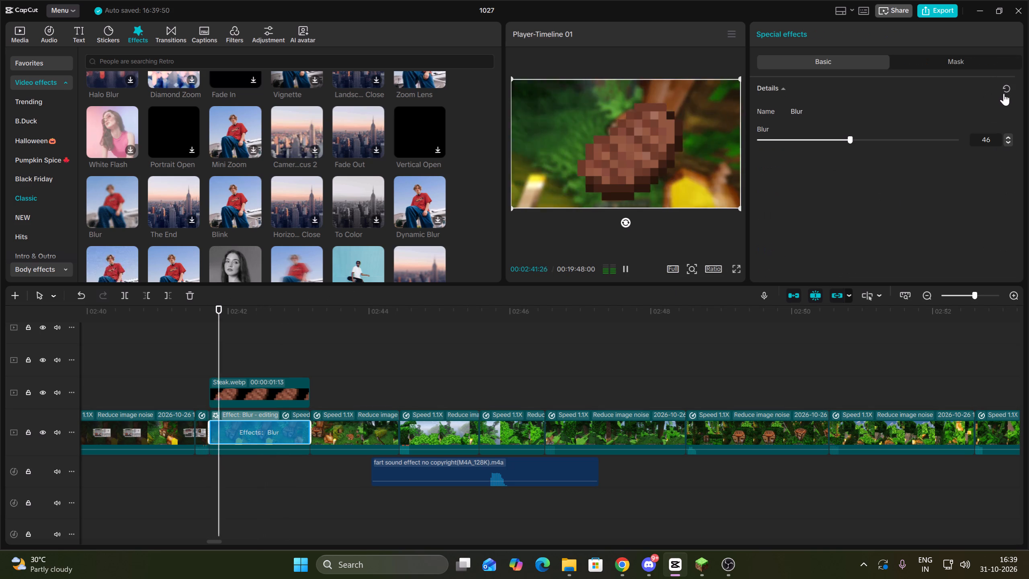
pyautogui.press('Up')
pyautogui.click(267, 378)
pyautogui.press('space')
pyautogui.press('space')
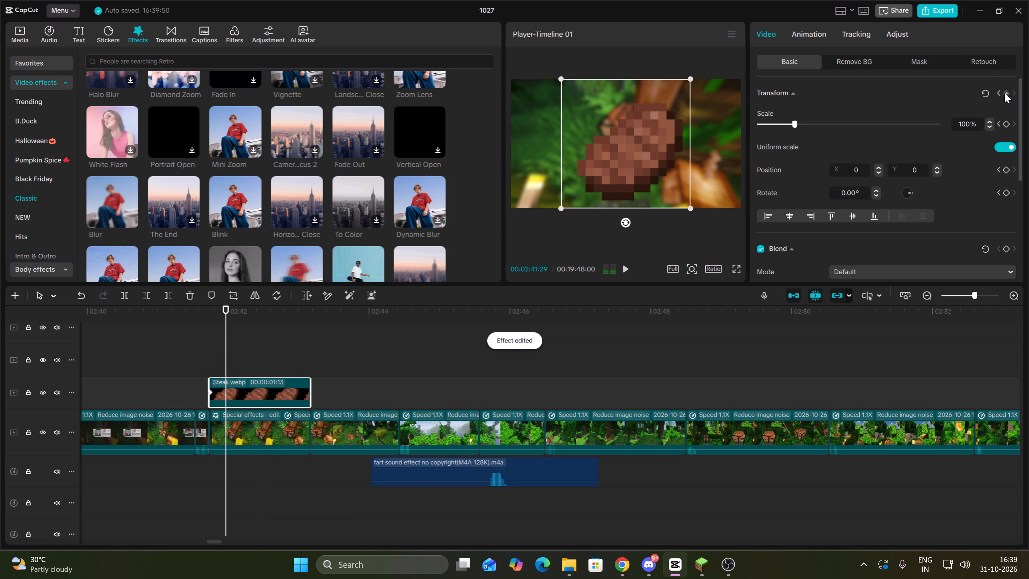
pyautogui.click(1004, 93)
pyautogui.press('Up')
pyautogui.moveTo(785, 122); pyautogui.dragTo(754, 119)
pyautogui.press('space')
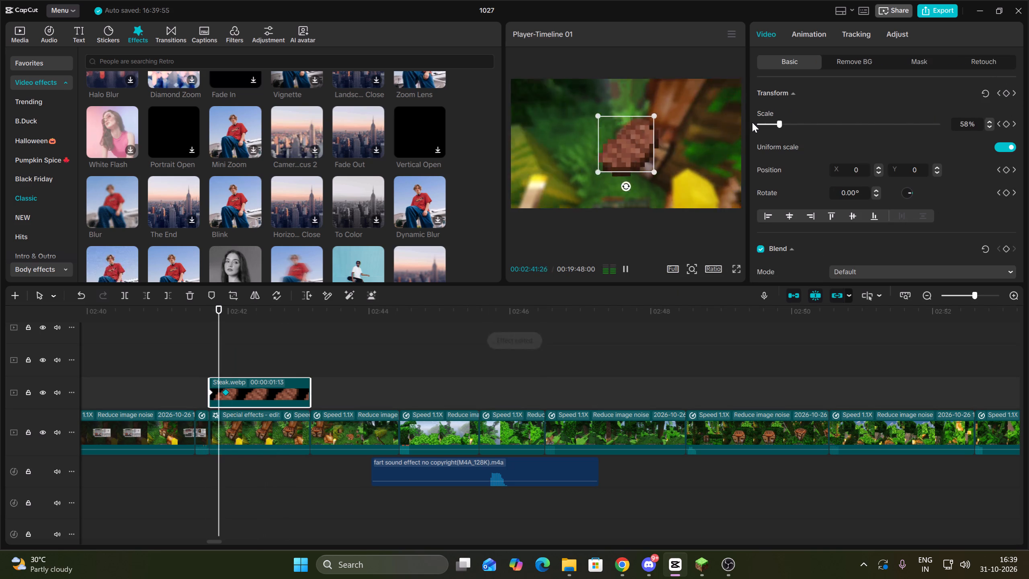
pyautogui.press('space')
# Add an opacity keyframe at 02:43:03 and a scale keyframe at 02:43:00 to the Steak overlay.
pyautogui.scroll(-7, 950, 142)
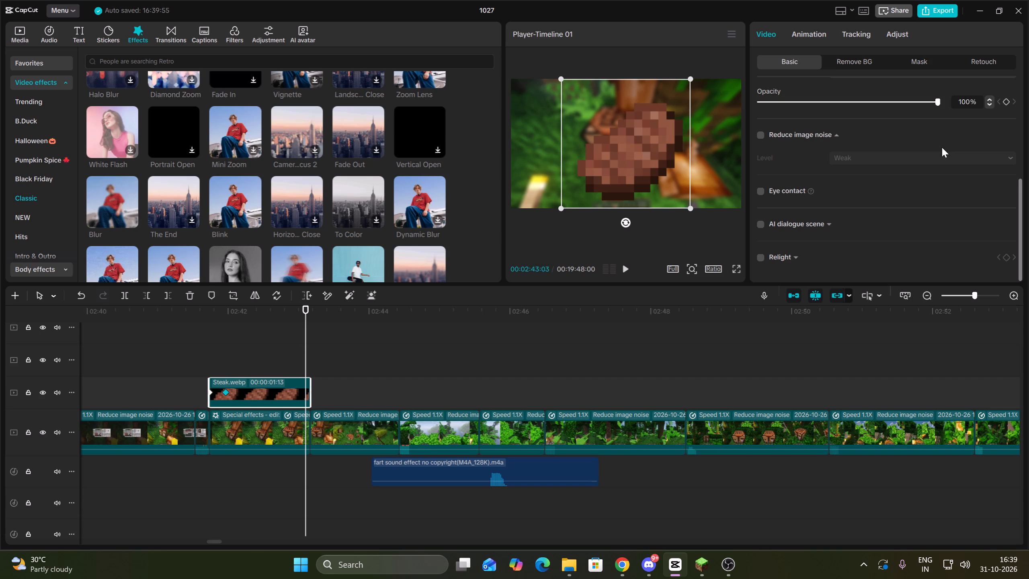
pyautogui.click(1009, 101)
pyautogui.press('space')
pyautogui.press('space')
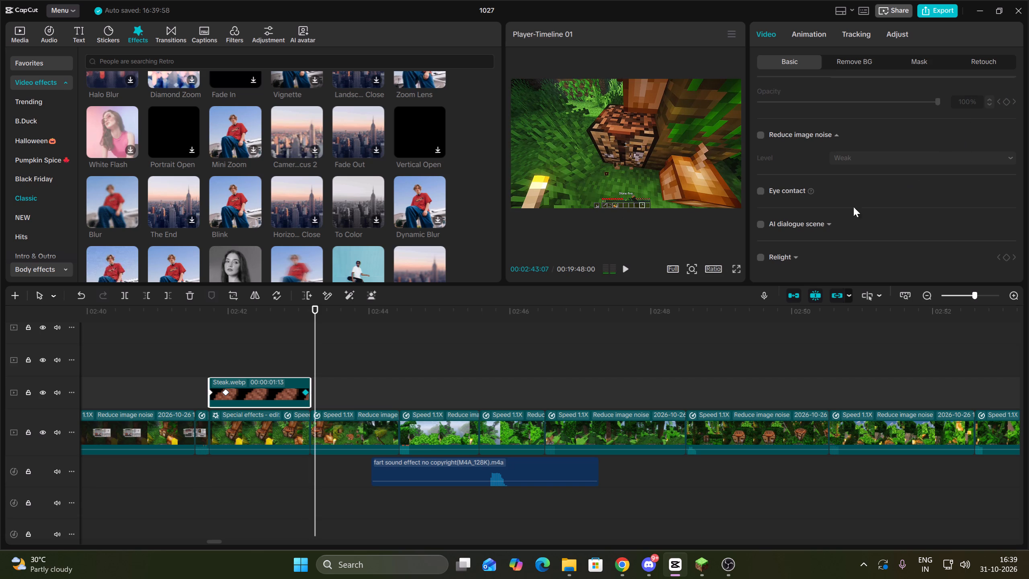
pyautogui.click(303, 363)
pyautogui.moveTo(303, 363); pyautogui.dragTo(299, 361)
pyautogui.click(295, 391)
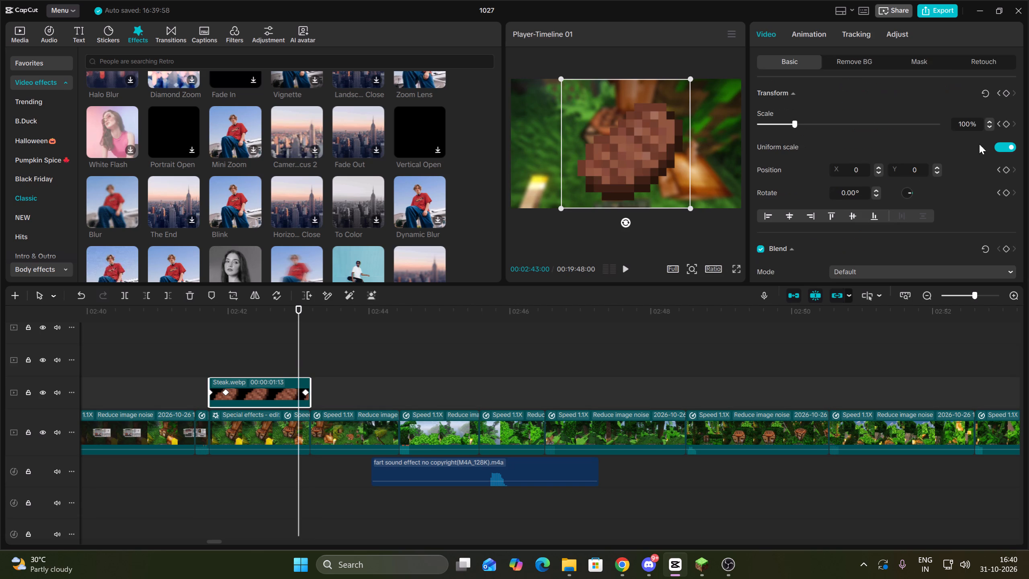
pyautogui.click(1006, 125)
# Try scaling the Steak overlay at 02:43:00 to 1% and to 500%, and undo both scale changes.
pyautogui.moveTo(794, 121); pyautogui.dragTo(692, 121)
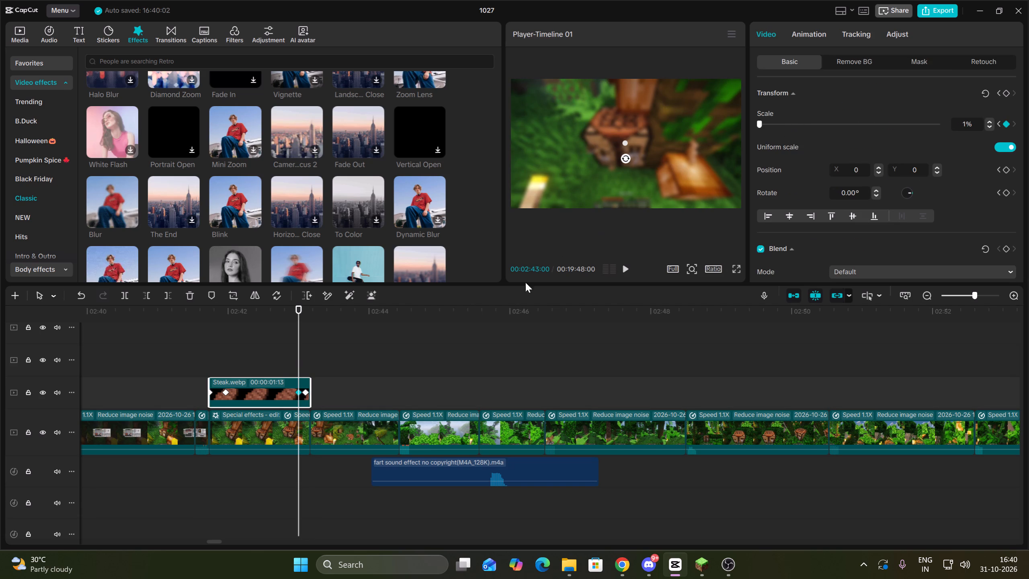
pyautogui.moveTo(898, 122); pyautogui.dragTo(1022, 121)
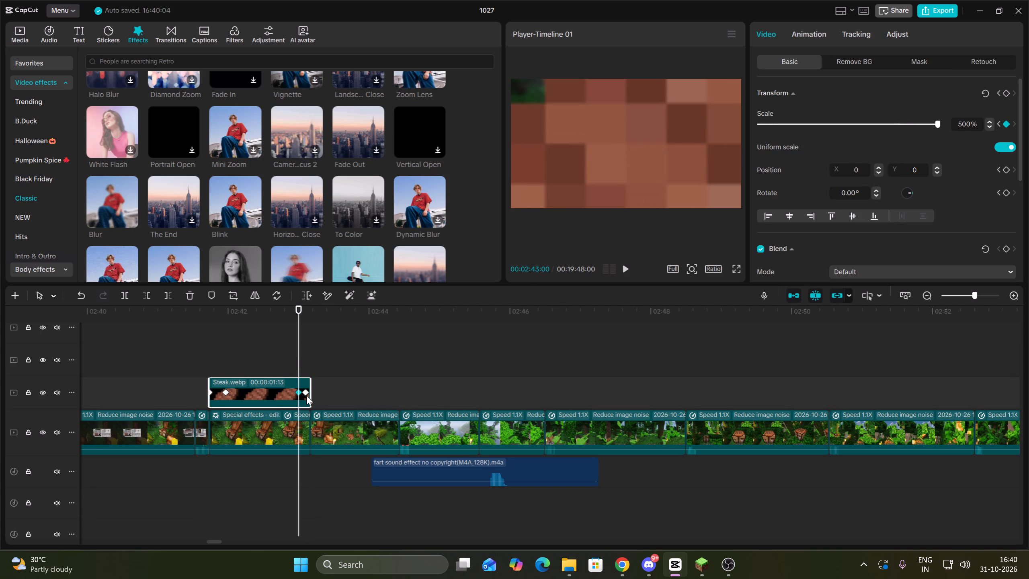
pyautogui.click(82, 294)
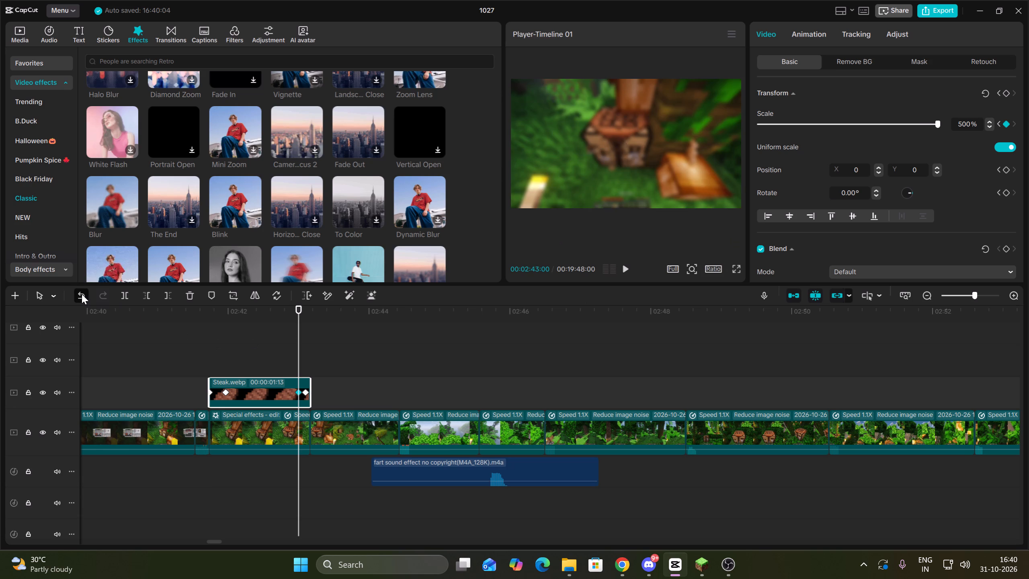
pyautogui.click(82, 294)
# Keyframe a fade-out of the Steak overlay from 100% opacity at 02:43:00 to 0% at 02:43:03, and preview it.
pyautogui.scroll(-4, 764, 227)
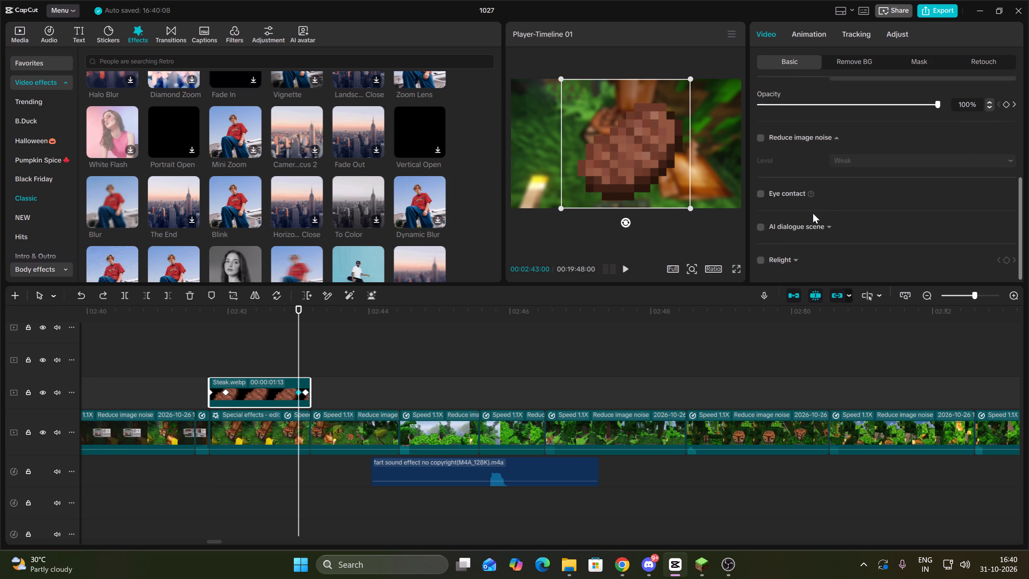
pyautogui.scroll(1, 892, 189)
pyautogui.click(1007, 188)
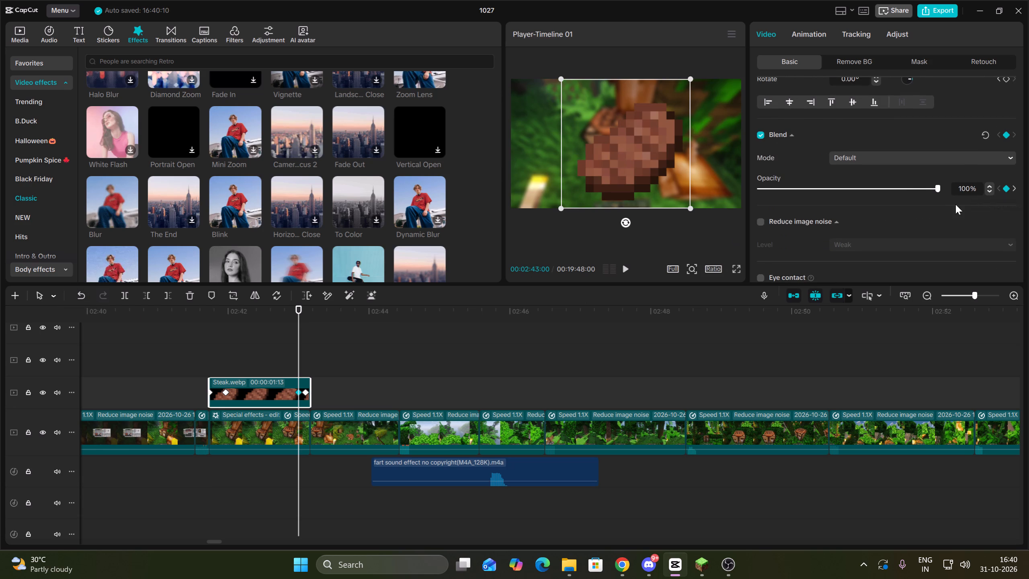
pyautogui.press('Down')
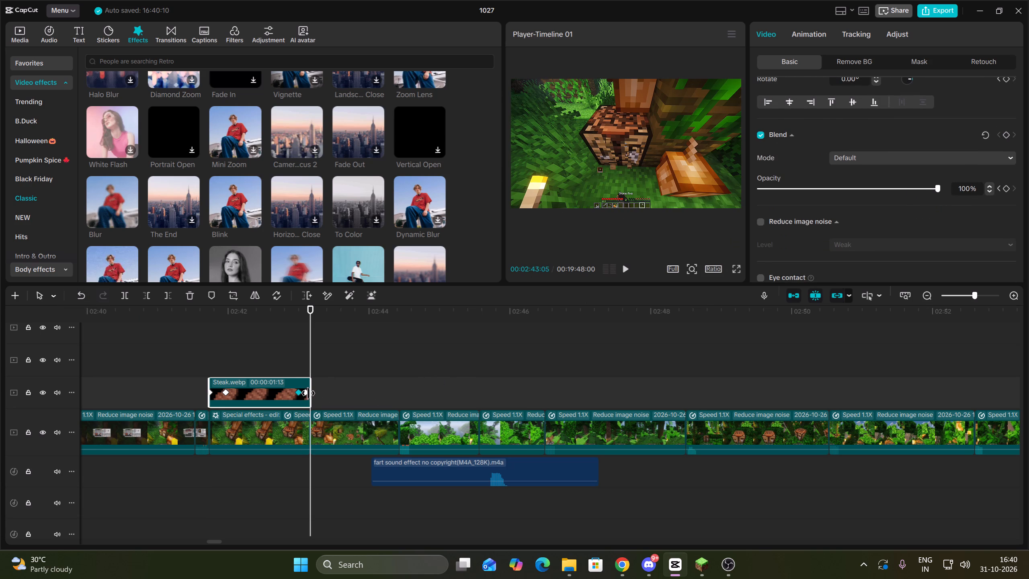
pyautogui.click(304, 393)
pyautogui.moveTo(913, 193); pyautogui.dragTo(659, 199)
pyautogui.click(232, 347)
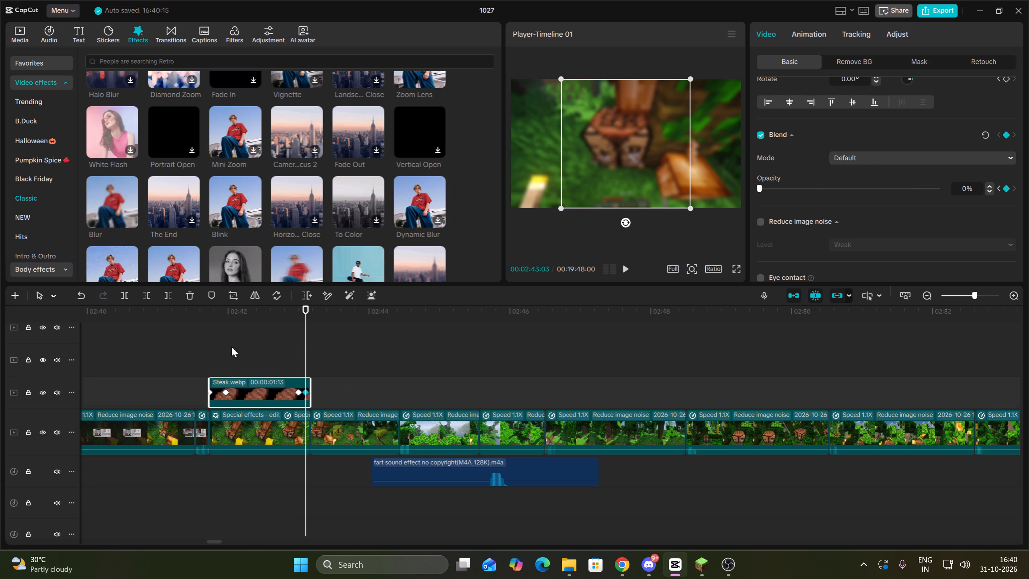
pyautogui.press('Up')
pyautogui.press('space')
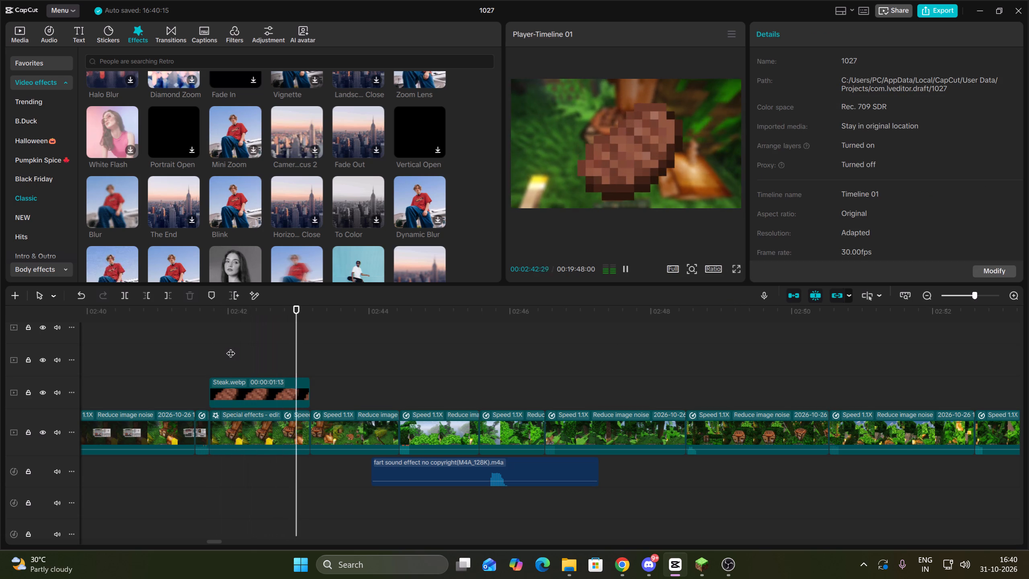
# Add the pop sound effect to the first audio track, timed to the Steak overlay's appearance at 02:41:22, and play it back.
pyautogui.click(211, 492)
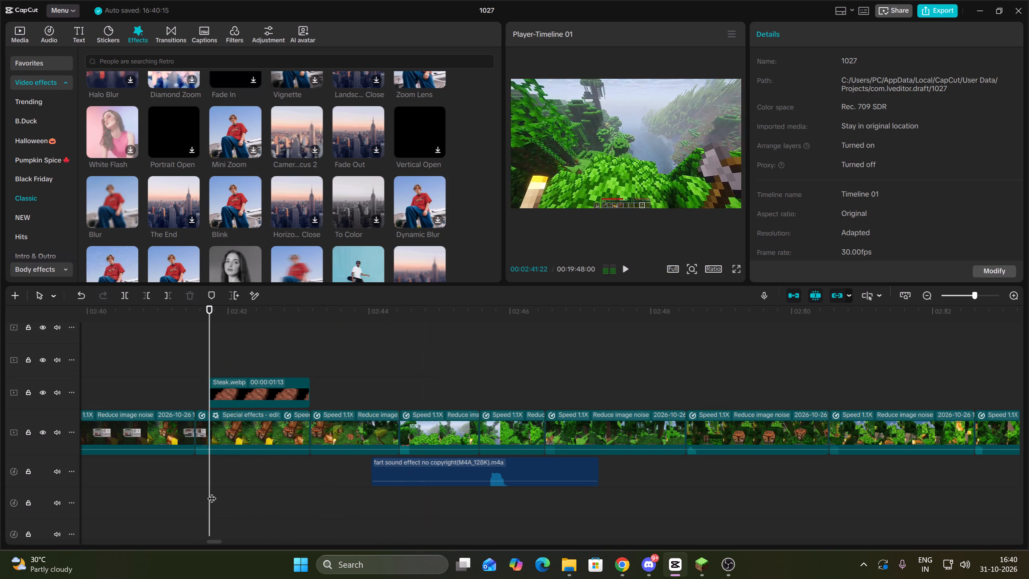
pyautogui.click(16, 33)
pyautogui.scroll(-6, 306, 210)
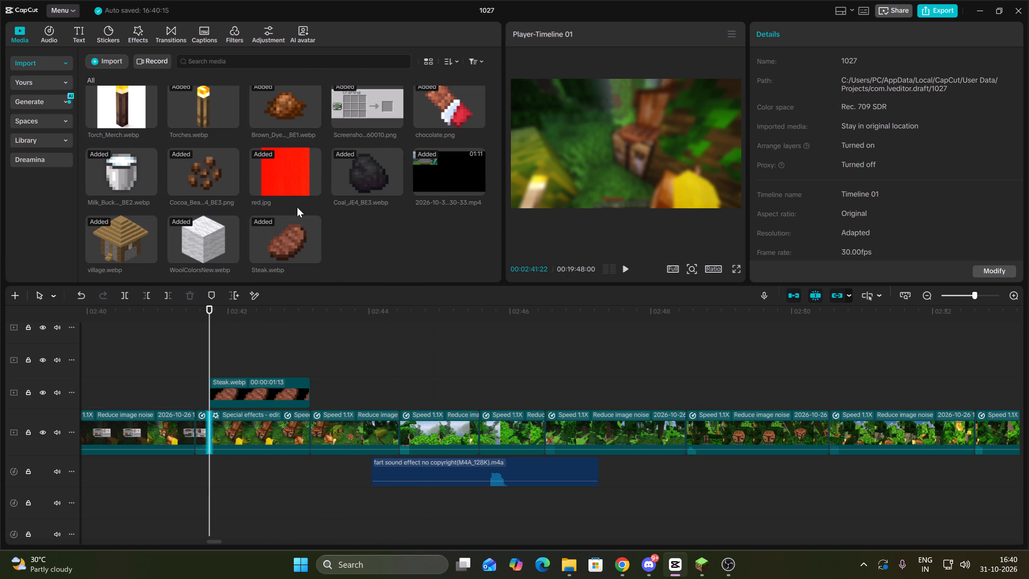
pyautogui.scroll(5, 297, 207)
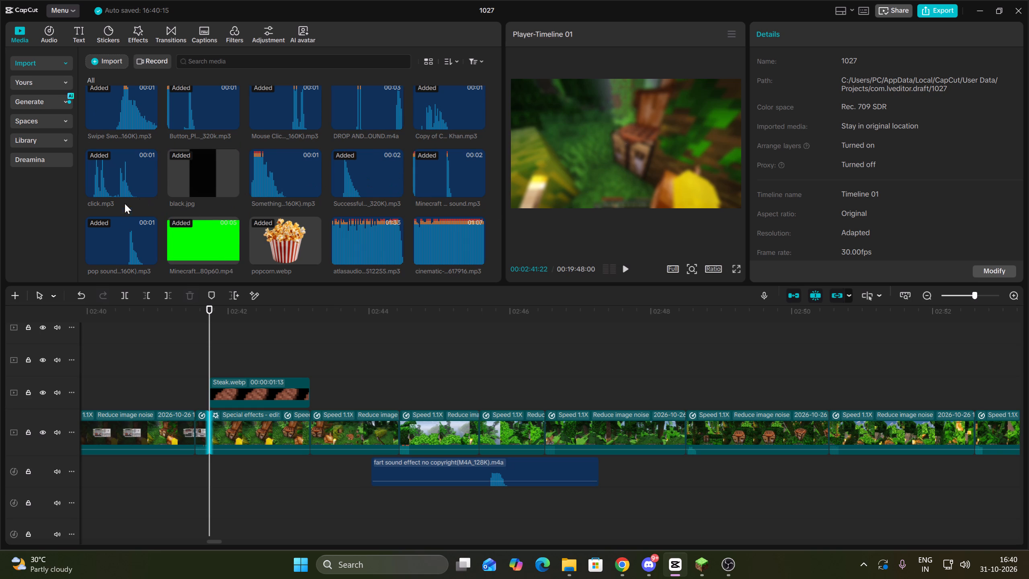
pyautogui.moveTo(103, 242); pyautogui.dragTo(159, 474)
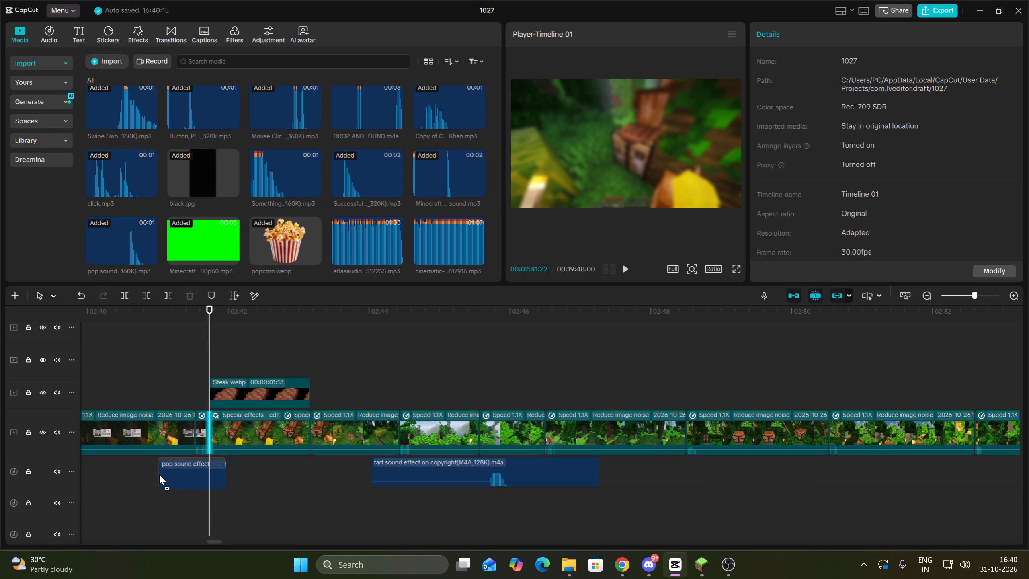
pyautogui.moveTo(159, 474); pyautogui.dragTo(160, 474)
pyautogui.moveTo(177, 469); pyautogui.dragTo(184, 470)
pyautogui.press('space')
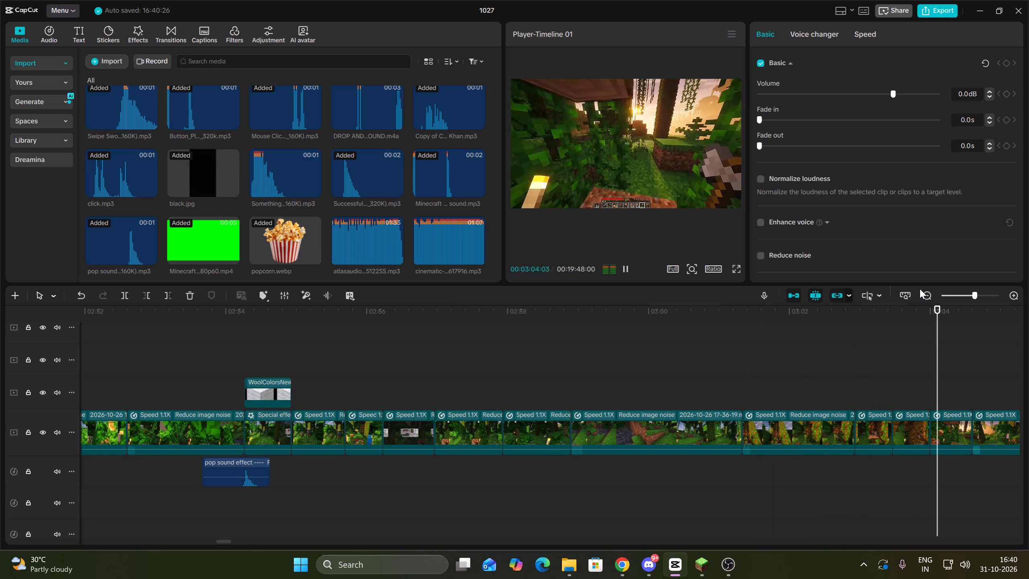
# Copy the horror ambience clip that ends just before 02:15 and paste it on the same track at 02:15:10.
pyautogui.press('space')
pyautogui.press('Up')
pyautogui.scroll(-8, 984, 457)
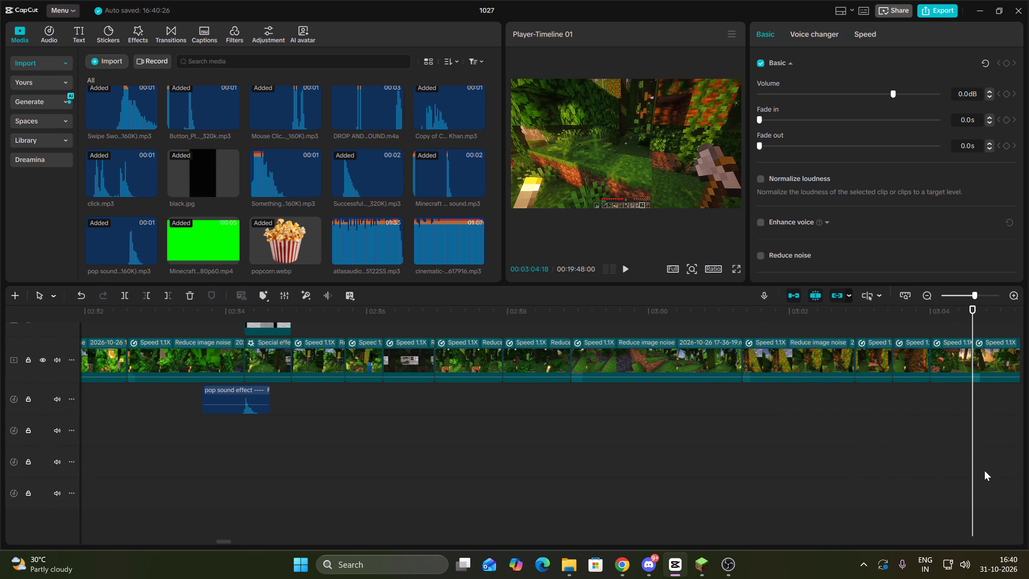
pyautogui.keyDown('ctrl'); pyautogui.scroll(-20, 984, 453); pyautogui.keyUp('ctrl')
pyautogui.keyDown('ctrl'); pyautogui.scroll(-4, 984, 453); pyautogui.keyUp('ctrl')
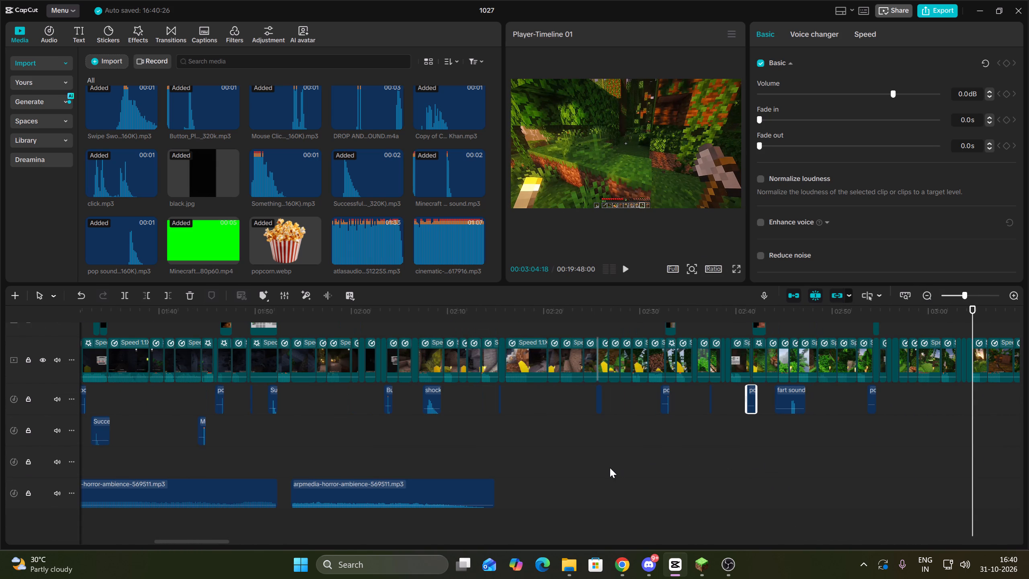
pyautogui.click(494, 464)
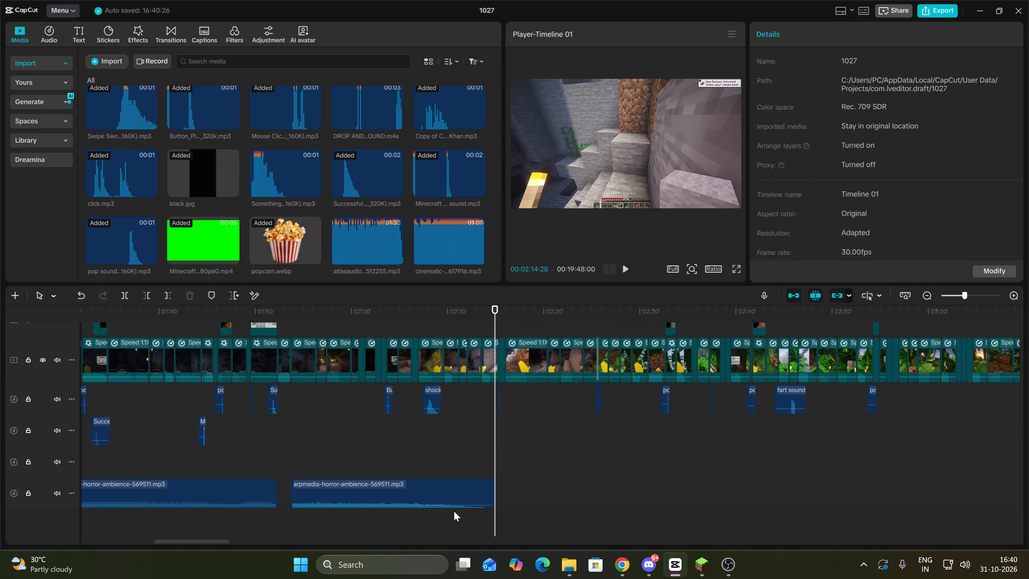
pyautogui.press('Down')
pyautogui.click(462, 497)
pyautogui.rightClick(462, 497)
pyautogui.click(506, 260)
pyautogui.rightClick(514, 486)
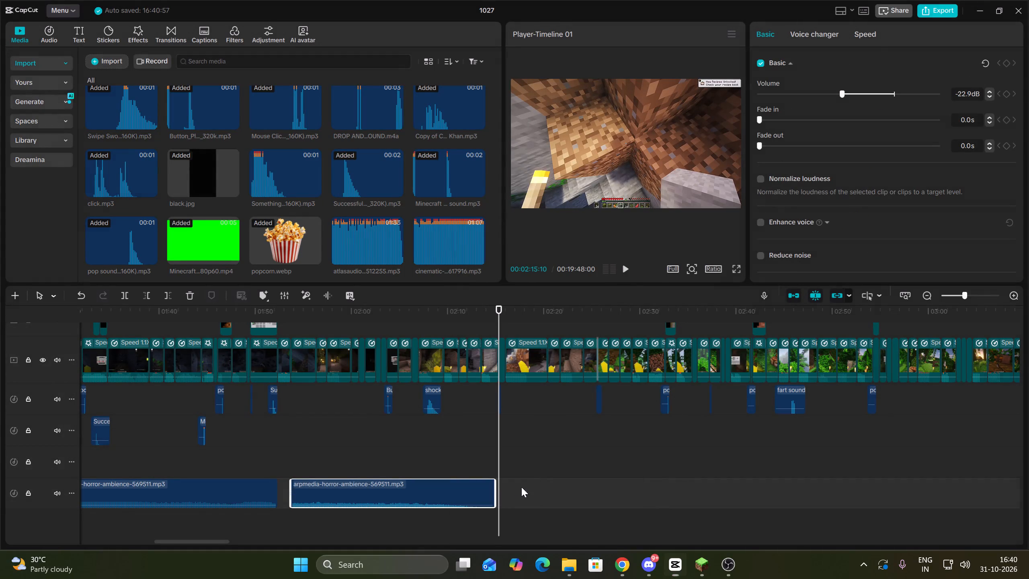
pyautogui.click(556, 508)
# Lengthen the pasted horror ambience by repeatedly shifting it later and extending its start backward, placing its start at 02:15:10.
pyautogui.press('space')
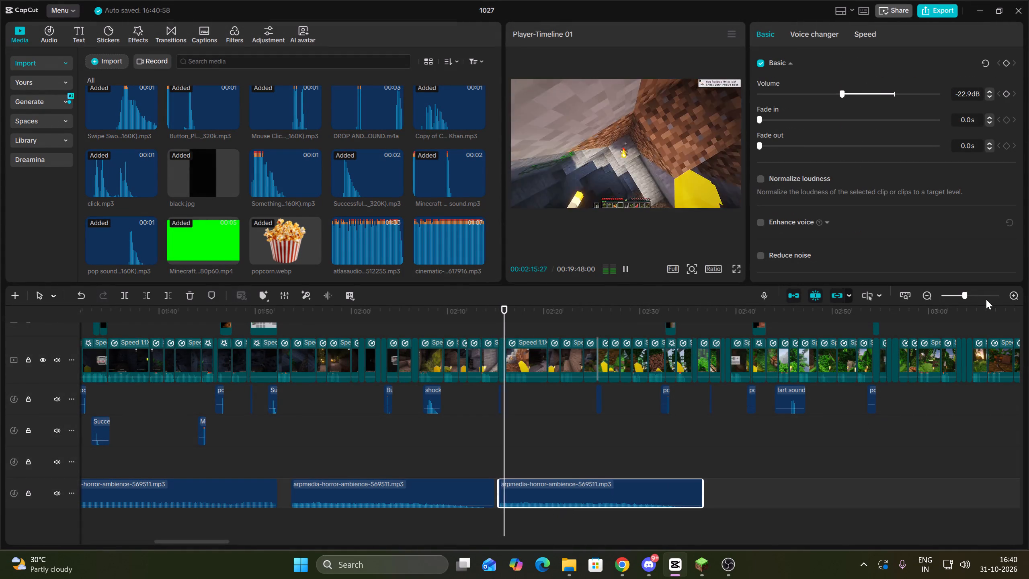
pyautogui.moveTo(701, 485); pyautogui.dragTo(709, 487)
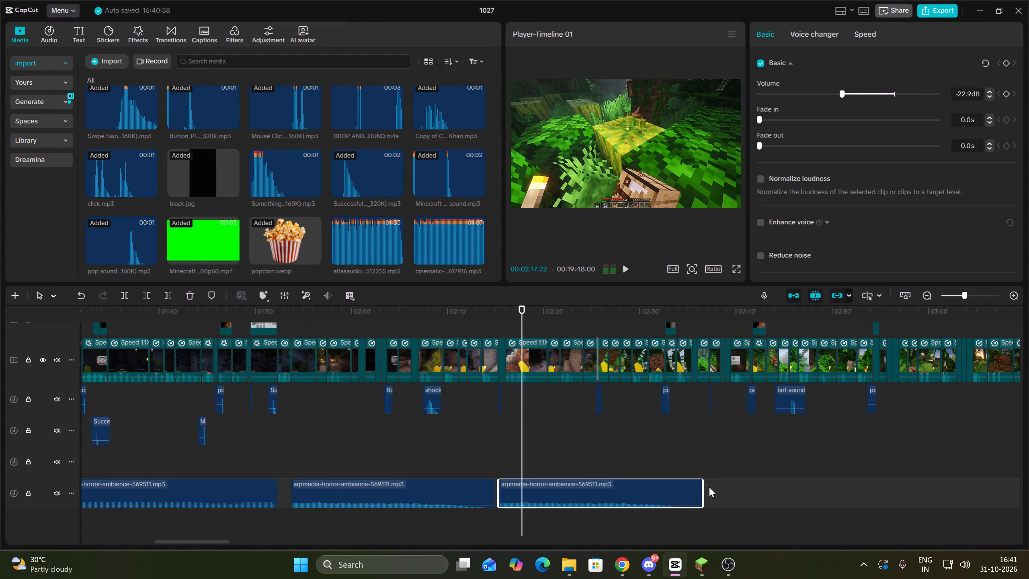
pyautogui.moveTo(697, 487); pyautogui.dragTo(807, 486)
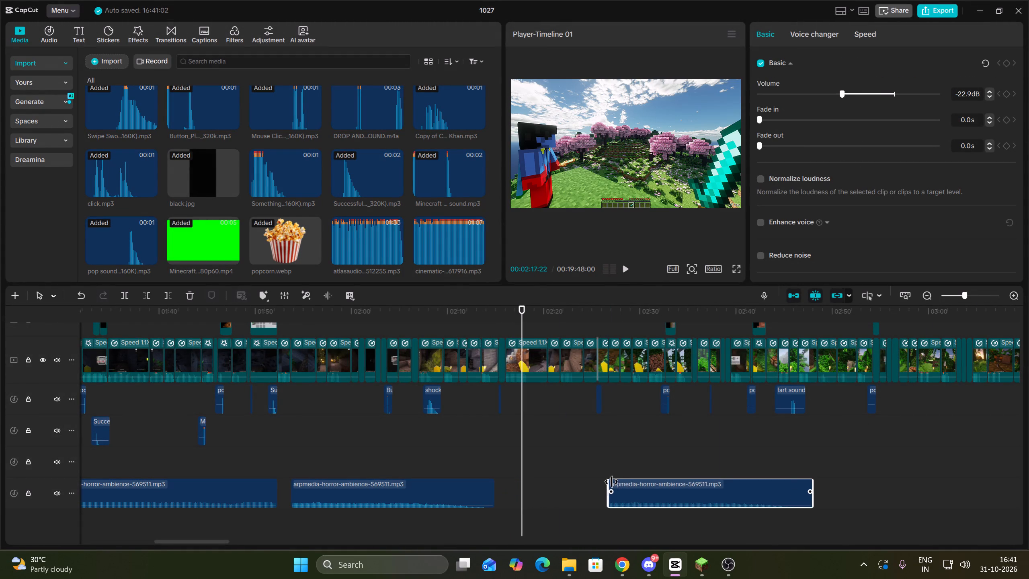
pyautogui.moveTo(610, 482); pyautogui.dragTo(501, 485)
pyautogui.moveTo(544, 485); pyautogui.dragTo(651, 494)
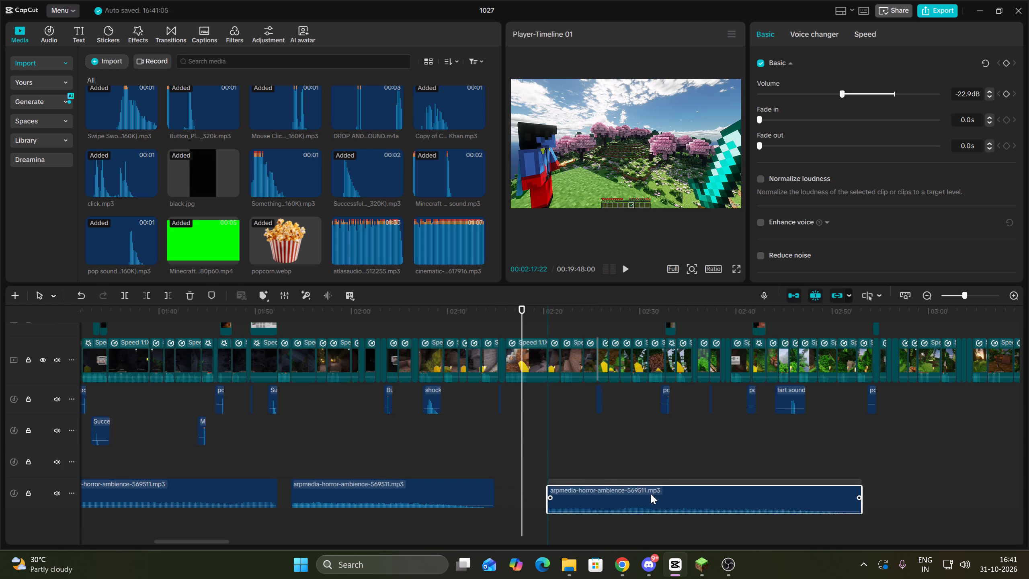
pyautogui.moveTo(651, 494); pyautogui.dragTo(752, 489)
pyautogui.moveTo(709, 485); pyautogui.dragTo(494, 481)
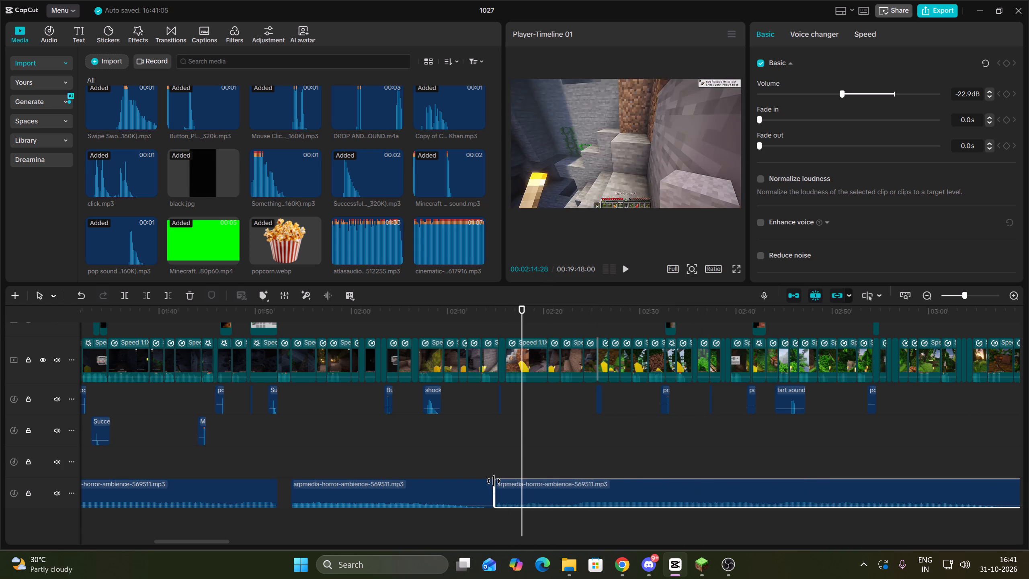
pyautogui.moveTo(494, 481); pyautogui.dragTo(520, 485)
pyautogui.moveTo(607, 499); pyautogui.dragTo(772, 496)
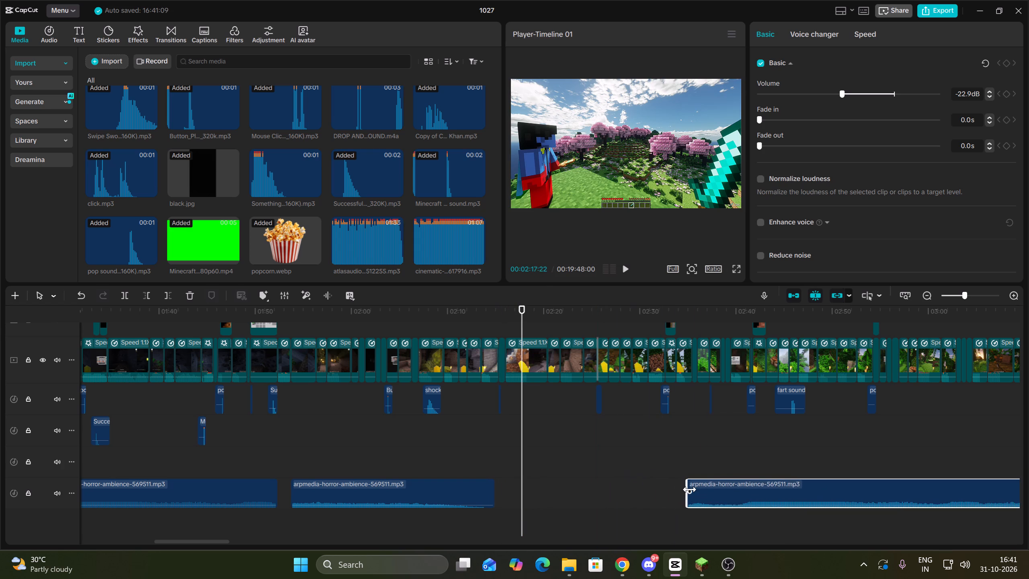
pyautogui.moveTo(687, 489); pyautogui.dragTo(508, 478)
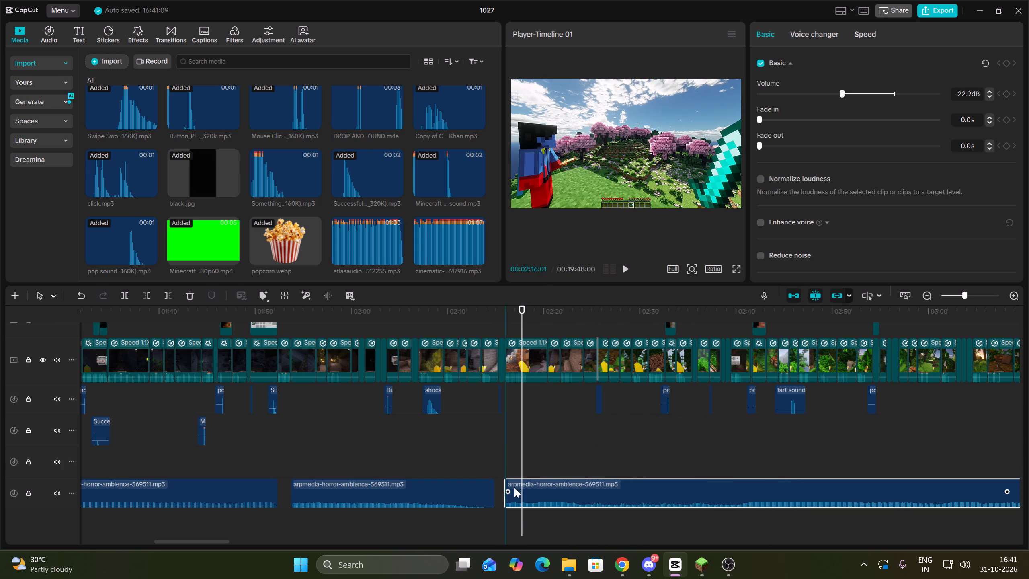
pyautogui.moveTo(553, 487); pyautogui.dragTo(734, 486)
pyautogui.moveTo(683, 483); pyautogui.dragTo(529, 481)
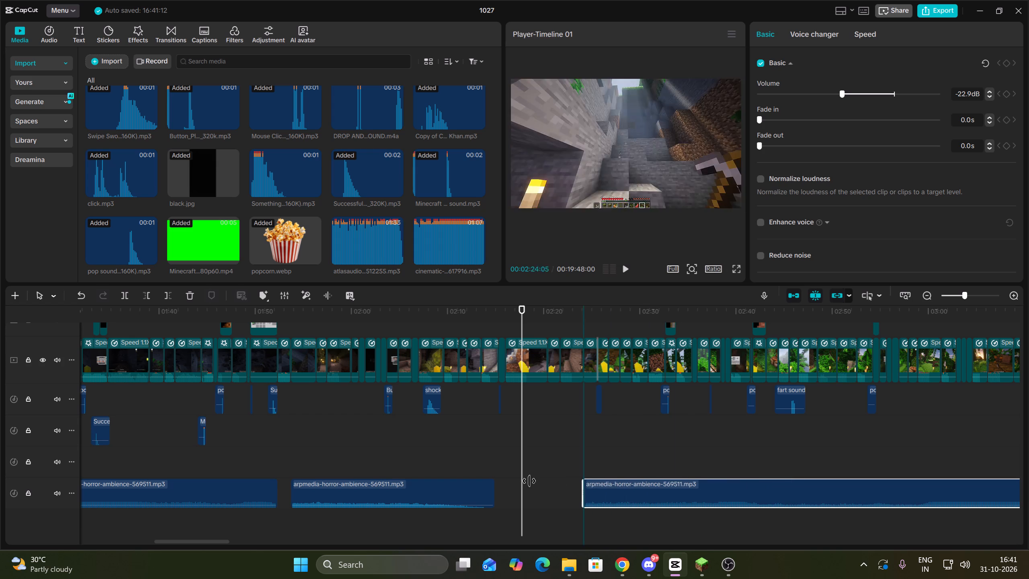
pyautogui.moveTo(529, 481); pyautogui.dragTo(463, 477)
pyautogui.moveTo(556, 493); pyautogui.dragTo(733, 492)
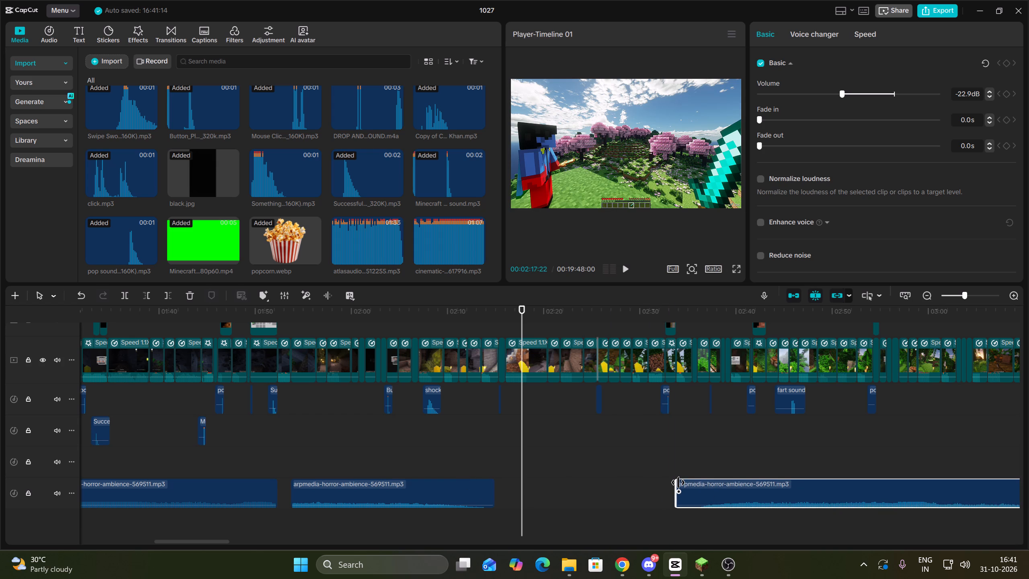
pyautogui.moveTo(678, 482); pyautogui.dragTo(656, 482)
pyautogui.moveTo(719, 482); pyautogui.dragTo(535, 486)
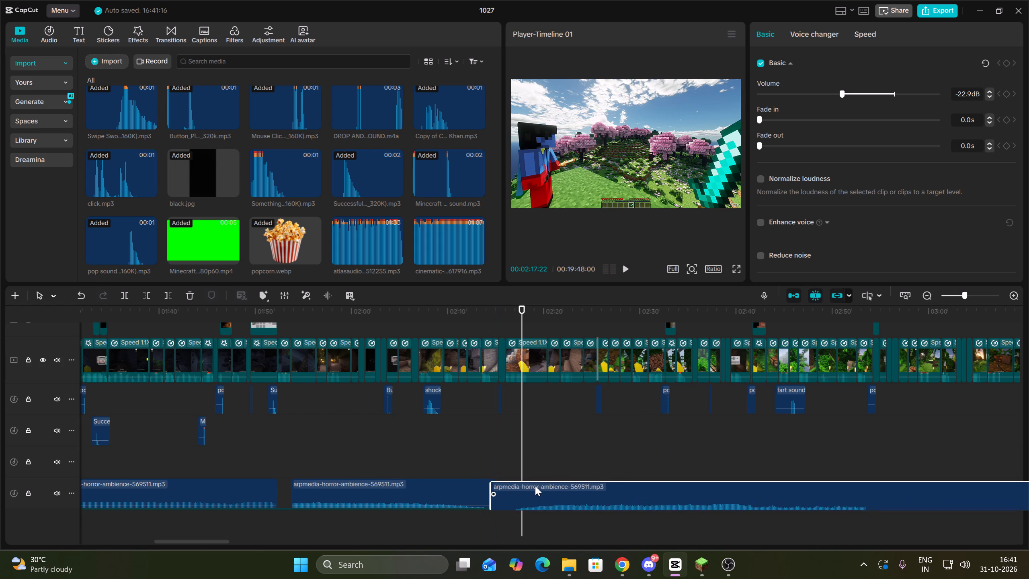
pyautogui.moveTo(535, 486); pyautogui.dragTo(543, 486)
pyautogui.click(543, 485)
# Trim the start of the lengthened horror ambience to about 02:25:19, where the cherry grove footage has ended.
pyautogui.click(508, 451)
pyautogui.click(627, 273)
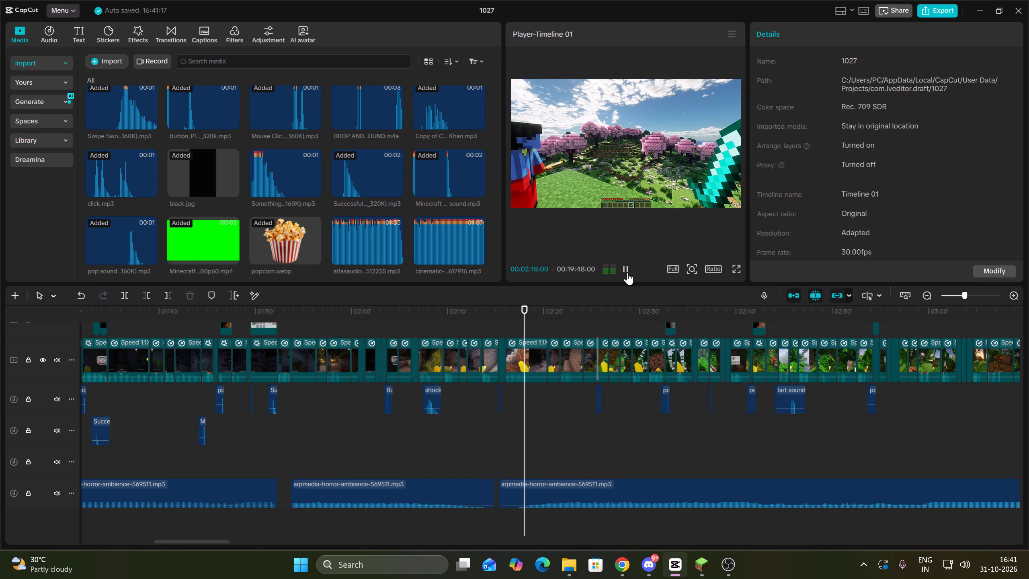
pyautogui.click(619, 481)
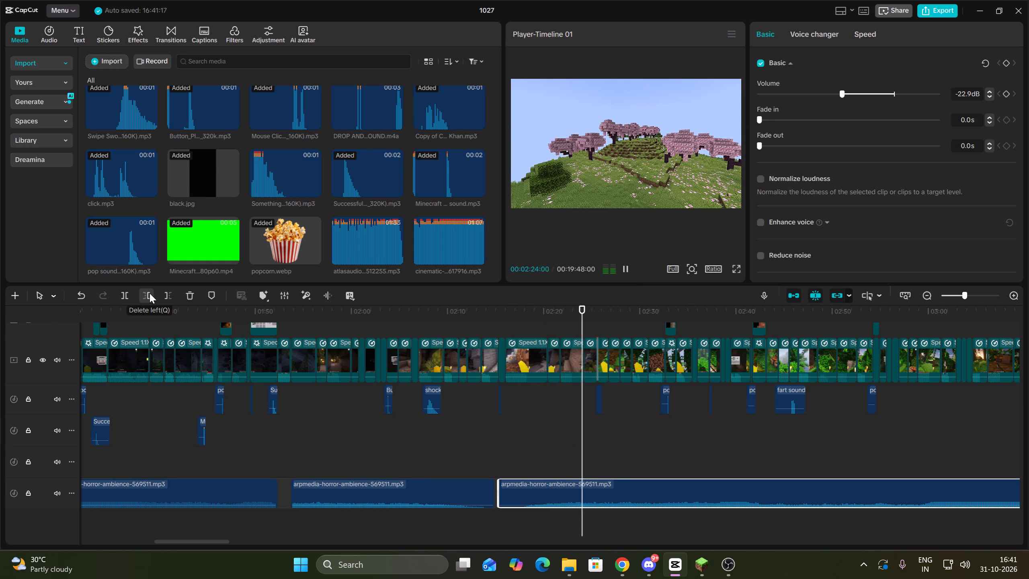
pyautogui.press('Up')
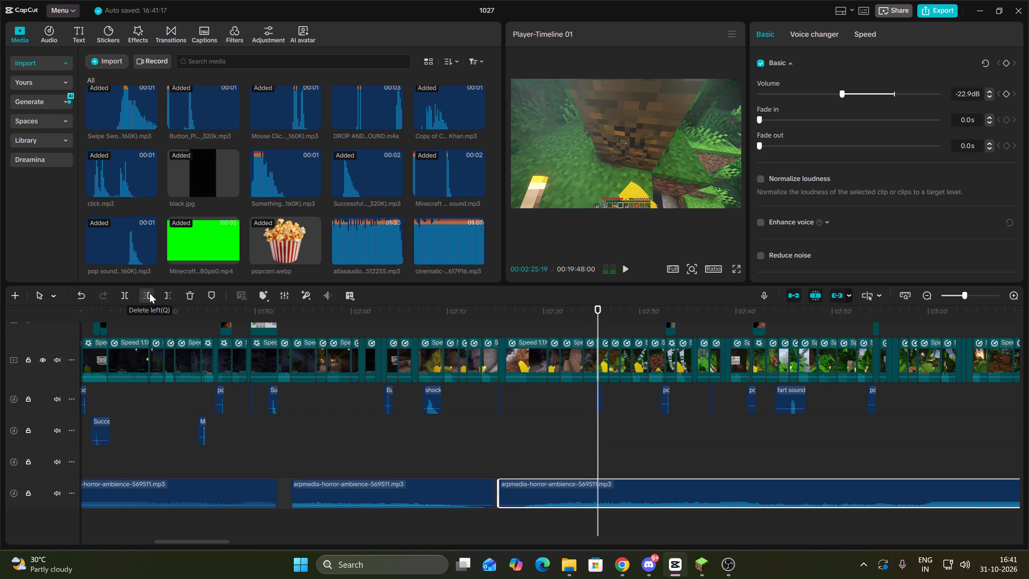
pyautogui.press('Up')
pyautogui.click(150, 293)
# Add the Successful sound effect to the third audio track, timed to the cherry grove overlay's appearance at 02:16:01.
pyautogui.click(496, 463)
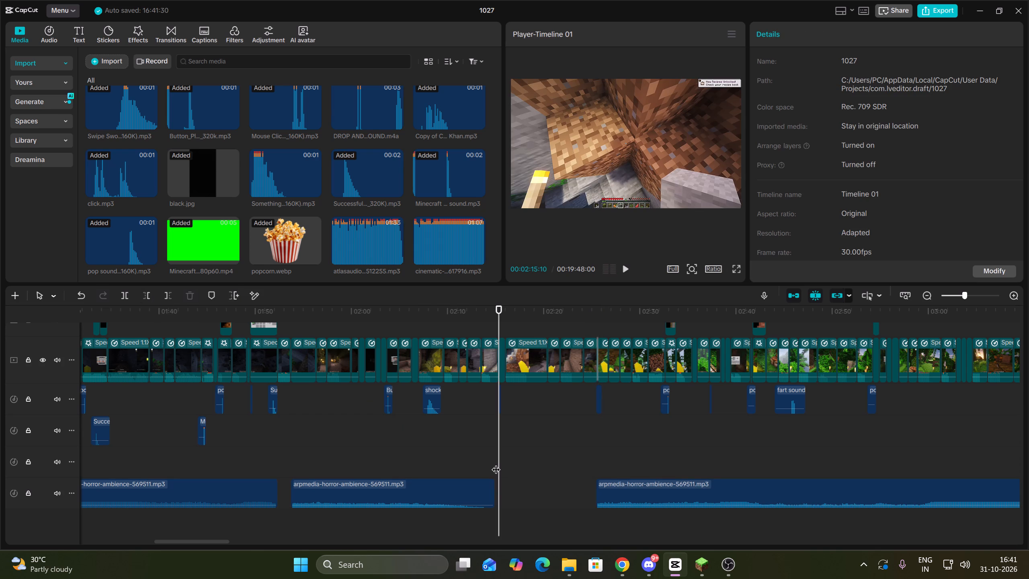
pyautogui.press('space')
pyautogui.scroll(4, 622, 455)
pyautogui.press('space')
pyautogui.press('Up')
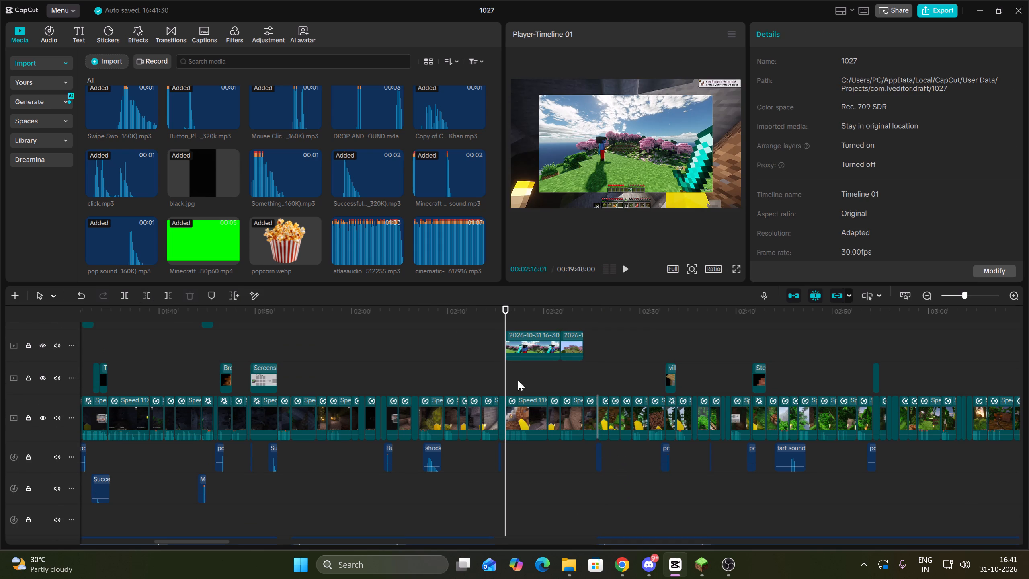
pyautogui.moveTo(358, 171); pyautogui.dragTo(496, 507)
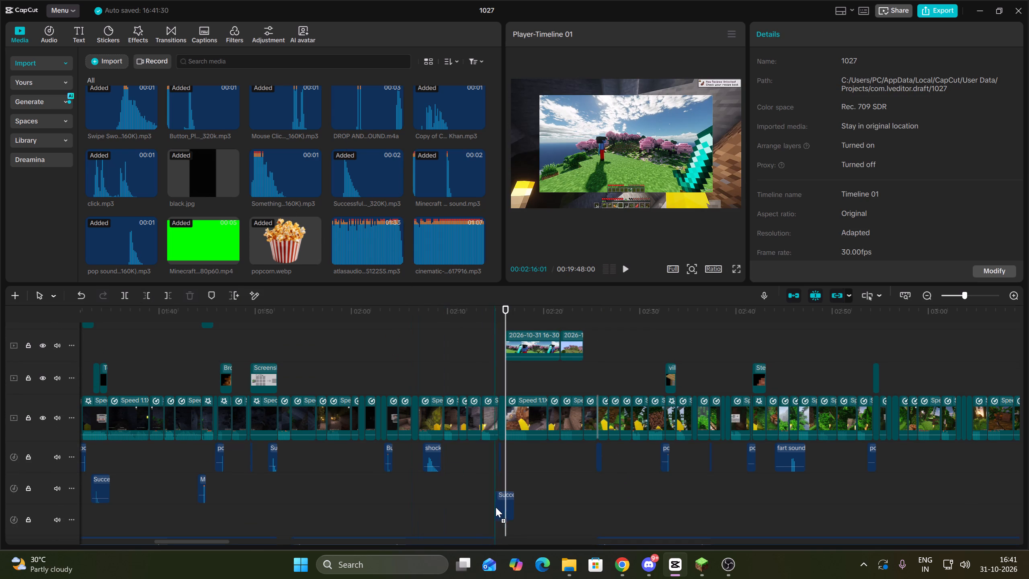
pyautogui.moveTo(496, 507); pyautogui.dragTo(501, 507)
pyautogui.press('space')
pyautogui.press('Up')
pyautogui.moveTo(506, 518); pyautogui.dragTo(515, 518)
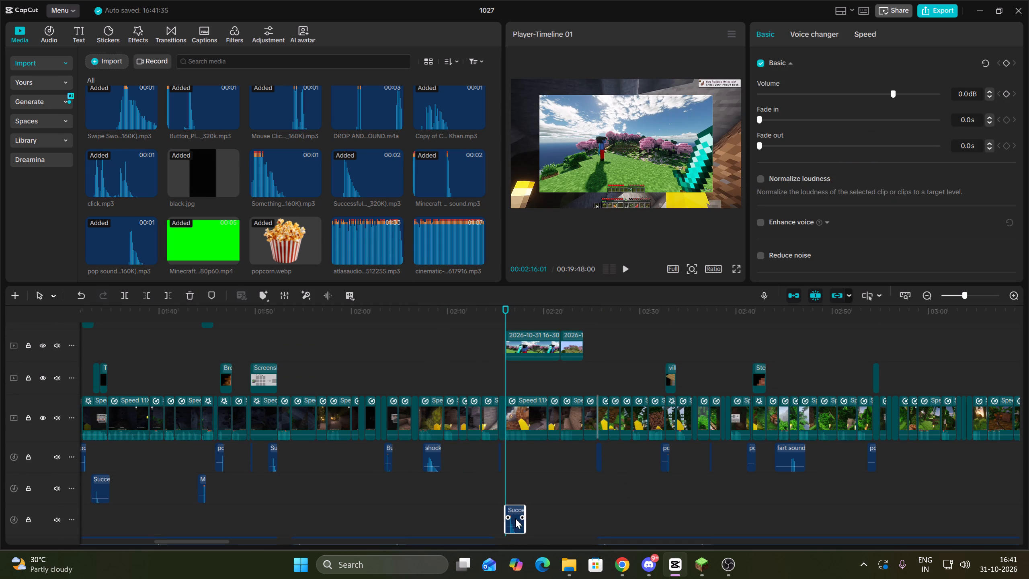
pyautogui.moveTo(515, 518); pyautogui.dragTo(512, 519)
# Lower the Successful sound effect's volume to -5.8 dB while playing it back.
pyautogui.press('space')
pyautogui.moveTo(886, 94); pyautogui.dragTo(878, 94)
pyautogui.click(878, 94)
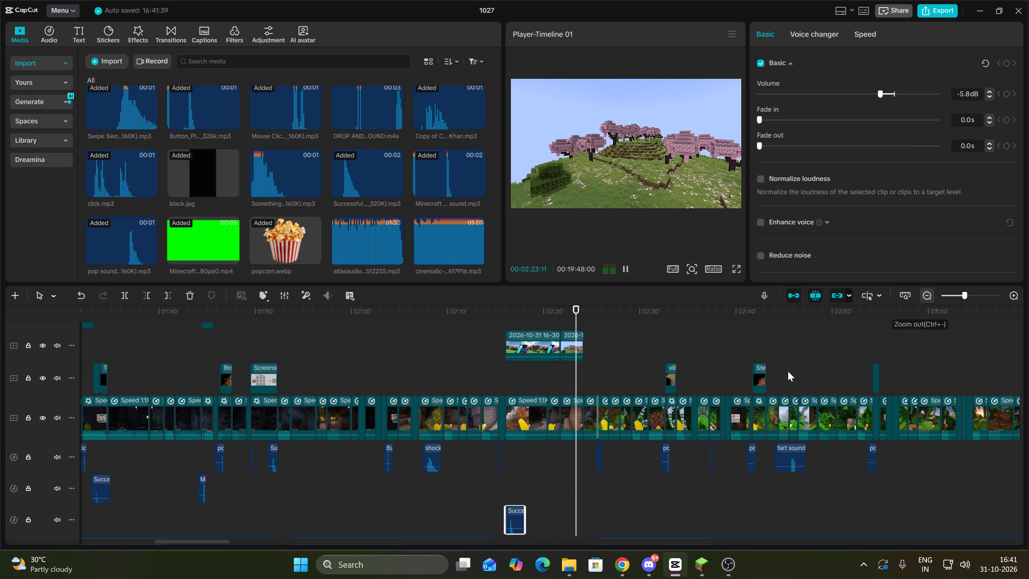
# Review the cherry grove overlay in full-screen playback, and check the sound timing in the following footage up to about 02:59.
pyautogui.click(527, 374)
pyautogui.click(736, 268)
pyautogui.press('space')
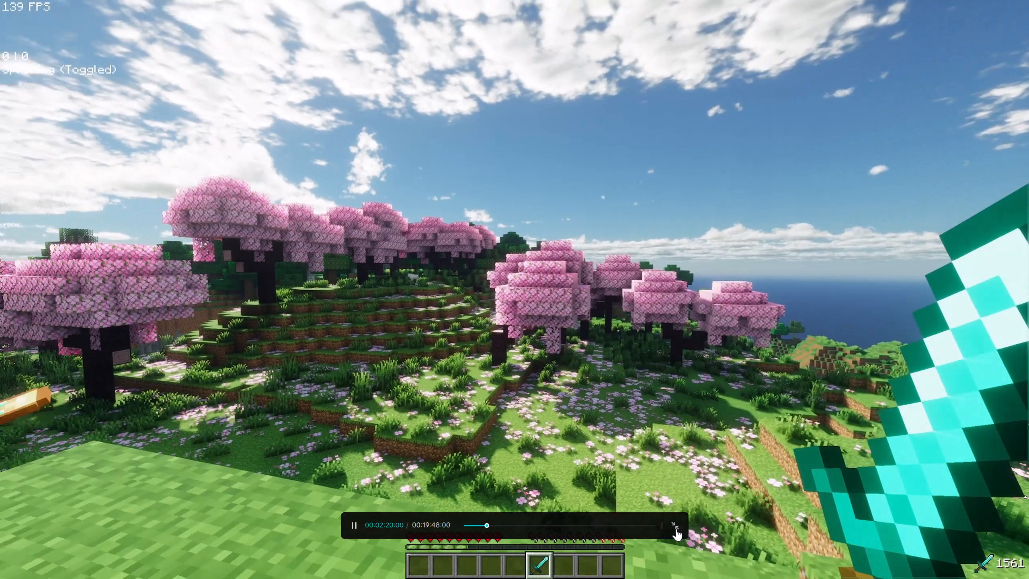
pyautogui.click(676, 529)
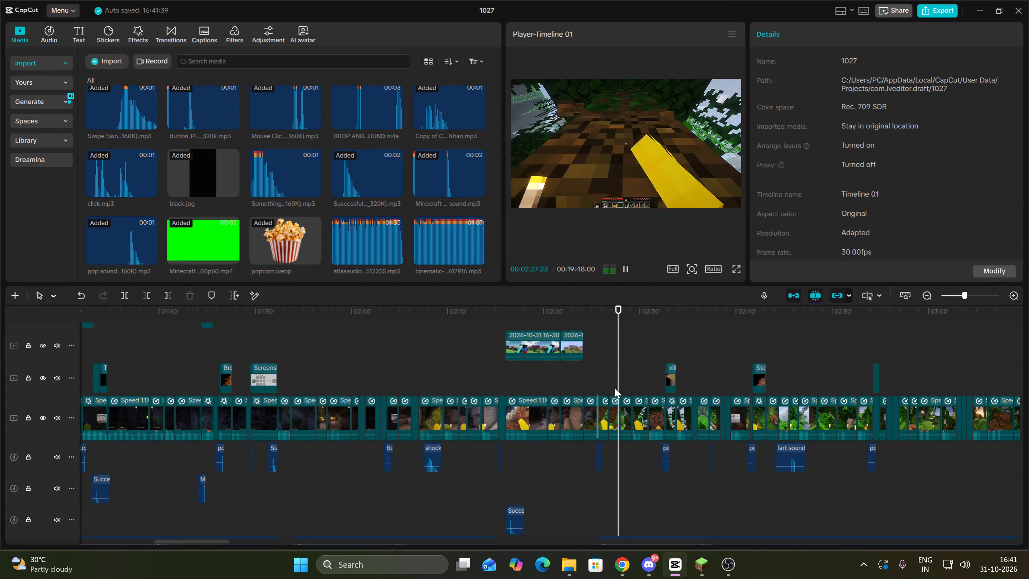
pyautogui.scroll(-5, 735, 394)
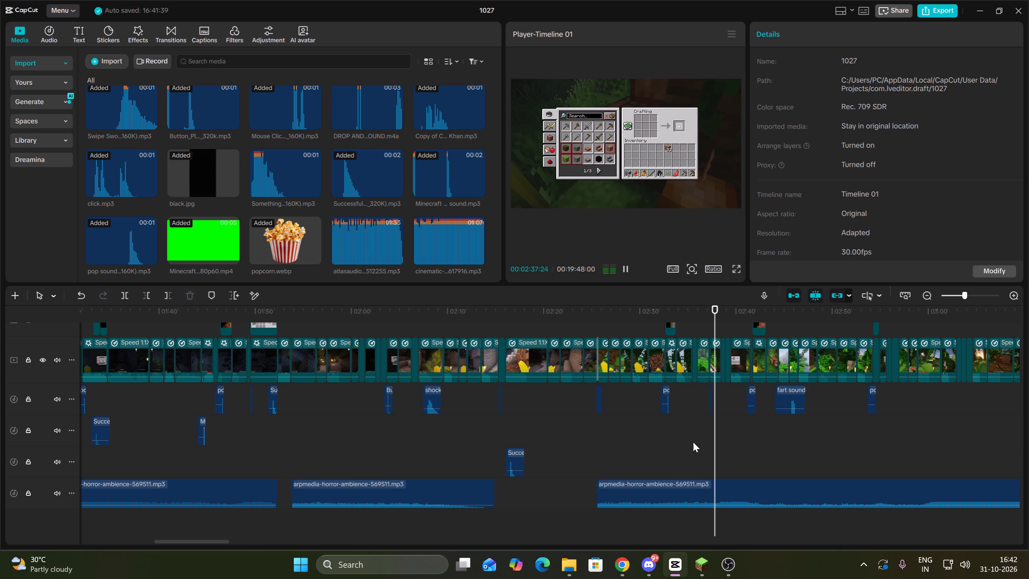
pyautogui.scroll(3, 702, 435)
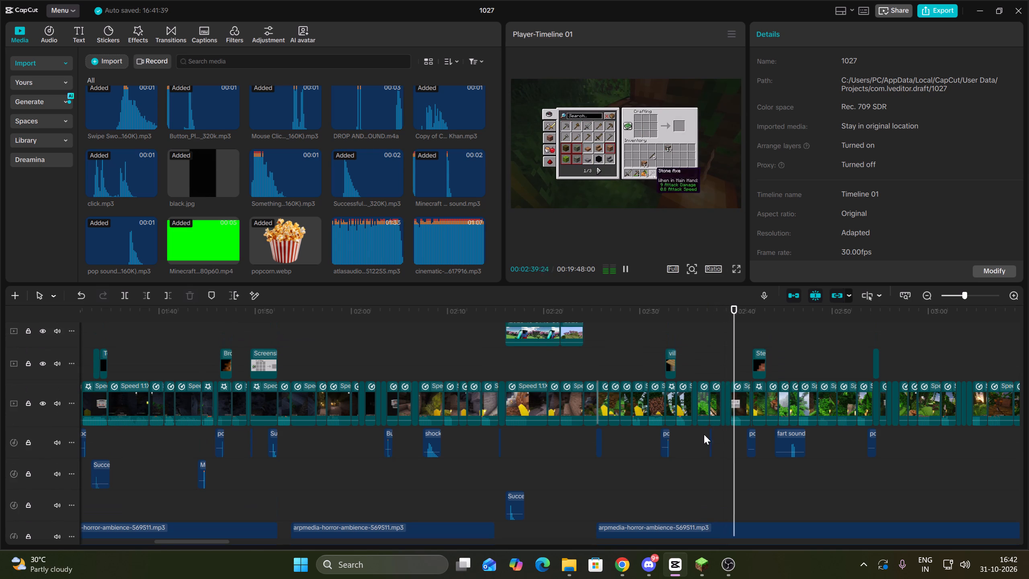
pyautogui.scroll(4, 704, 434)
pyautogui.scroll(-6, 704, 434)
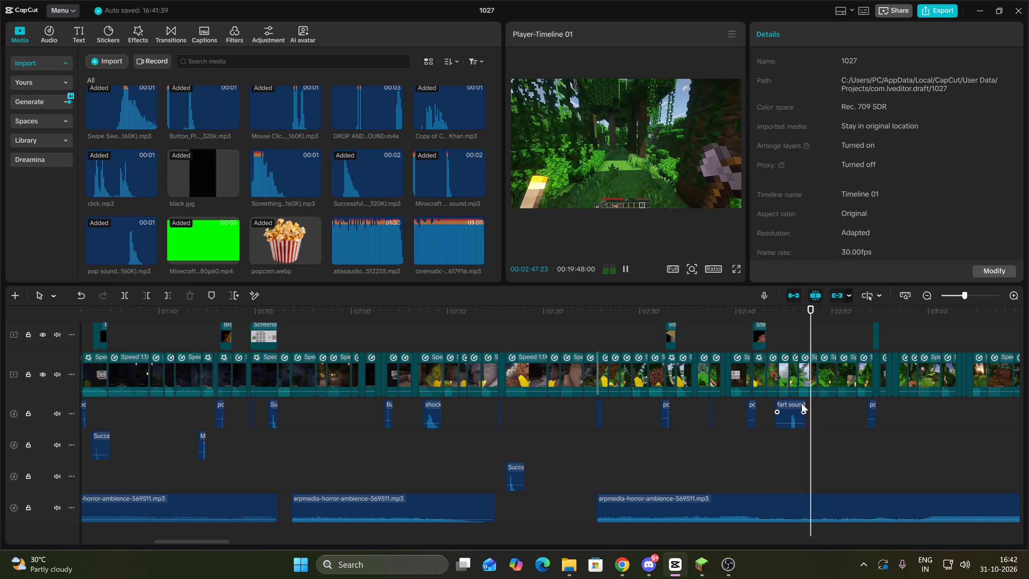
pyautogui.doubleClick(920, 295)
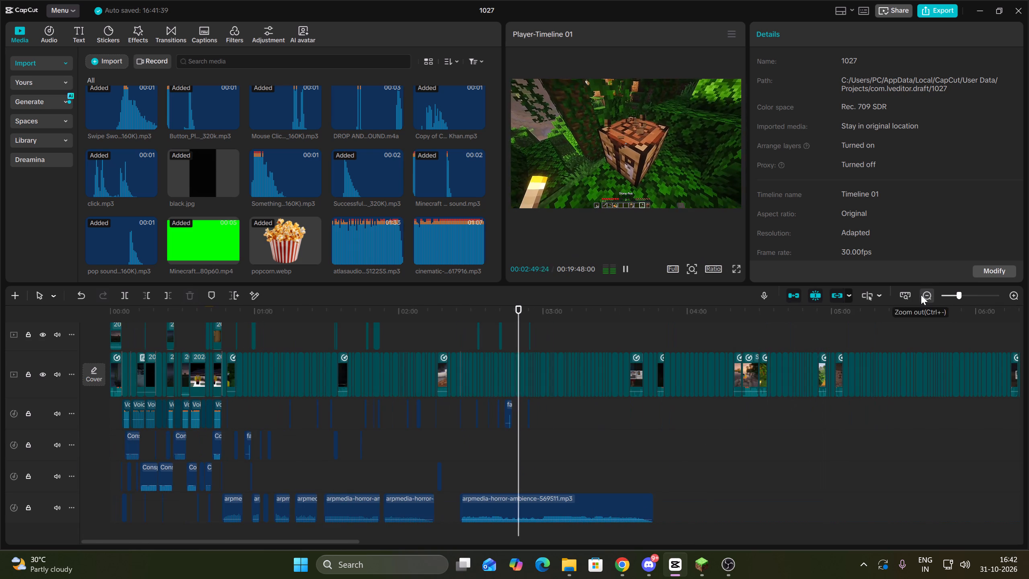
pyautogui.tripleClick(1014, 294)
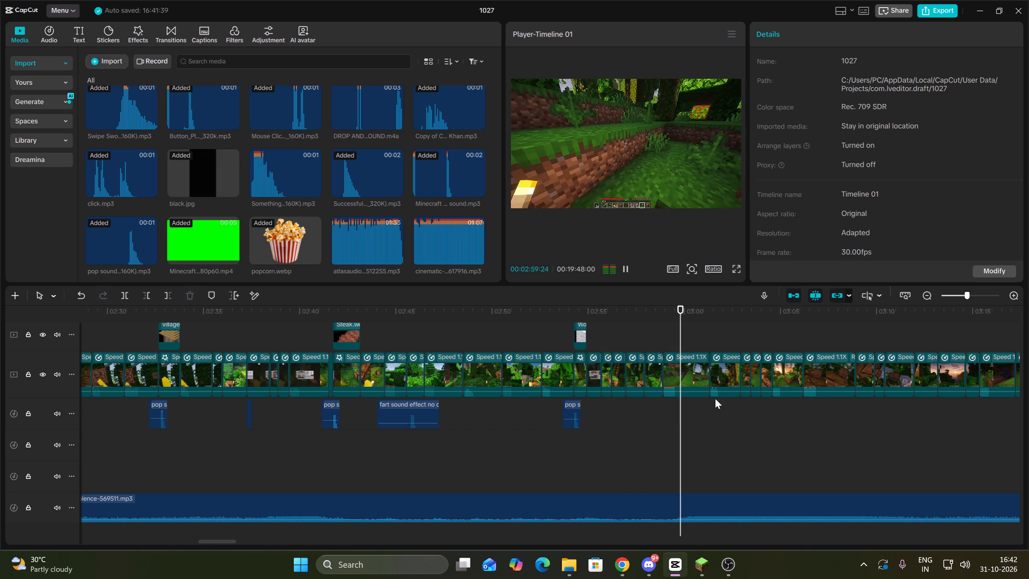
# Split the horror ambience at 02:57:28 and trim the end of its first part back to 02:56:29.
pyautogui.press('Up')
pyautogui.press('Up')
pyautogui.click(641, 511)
pyautogui.click(121, 294)
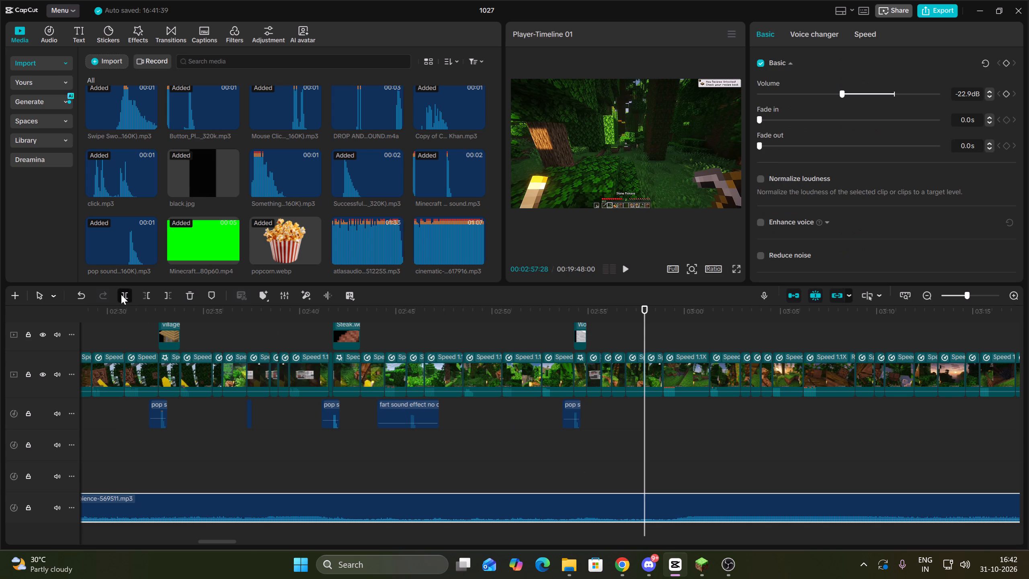
pyautogui.press('space')
pyautogui.press('Up')
pyautogui.press('Up')
pyautogui.click(600, 515)
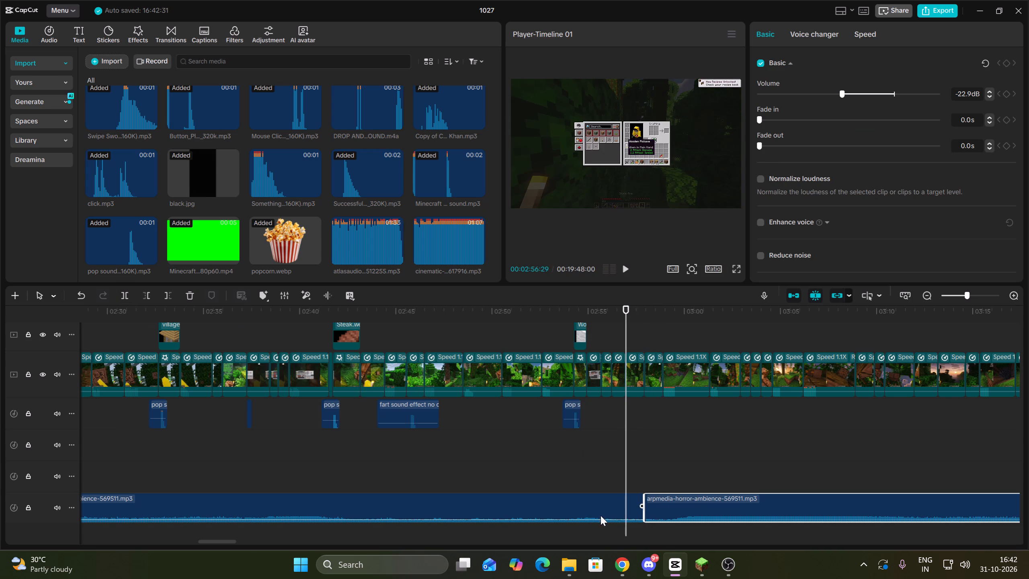
pyautogui.click(169, 297)
pyautogui.press('space')
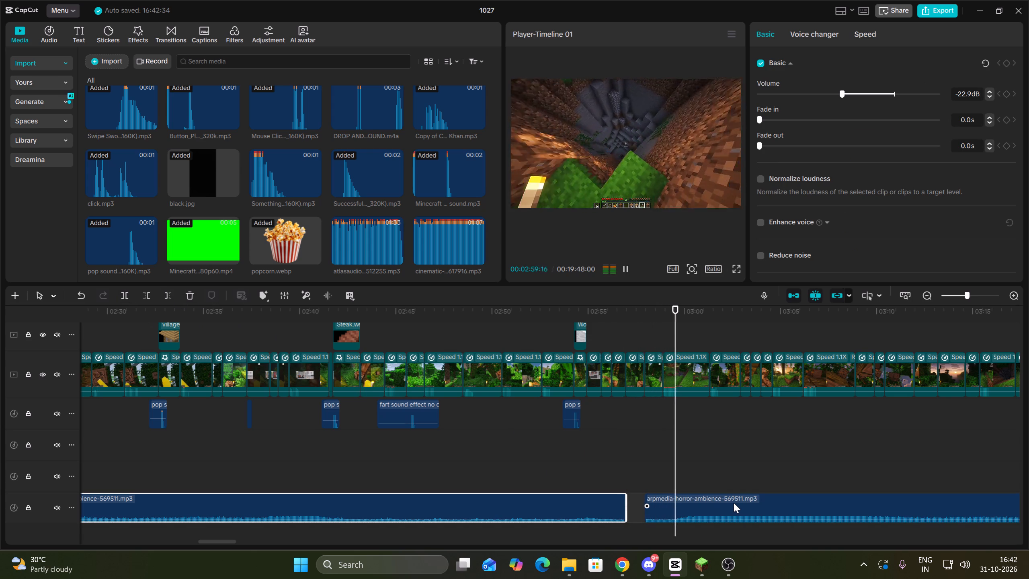
# Move the horror ambience clip after the gap about one second later, aligning its start with the next footage cut.
pyautogui.press('Up')
pyautogui.moveTo(734, 503); pyautogui.dragTo(752, 505)
pyautogui.press('Up')
pyautogui.press('Up')
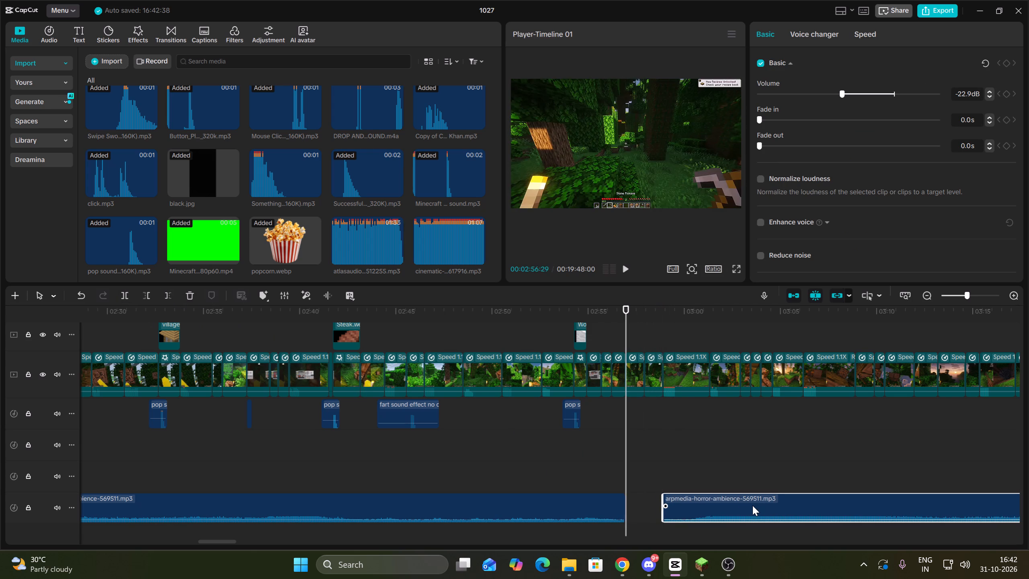
pyautogui.press('space')
pyautogui.press('Up')
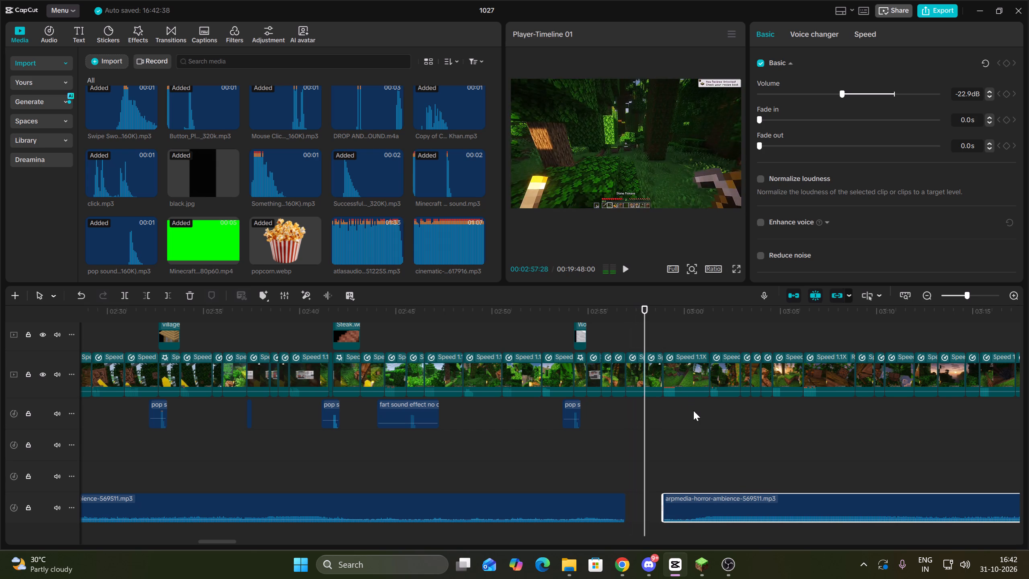
pyautogui.press('Up')
# Add the fart sound effect to the second audio track around the cut at 02:56:29 and set its volume to -4.1 dB.
pyautogui.click(617, 372)
pyautogui.click(637, 373)
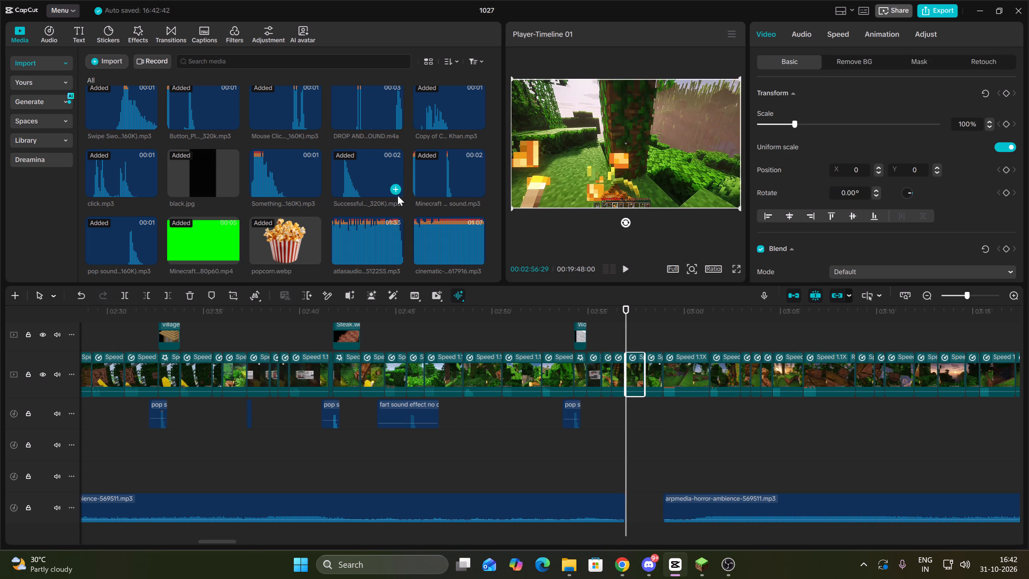
pyautogui.scroll(-7, 351, 199)
pyautogui.scroll(3, 365, 225)
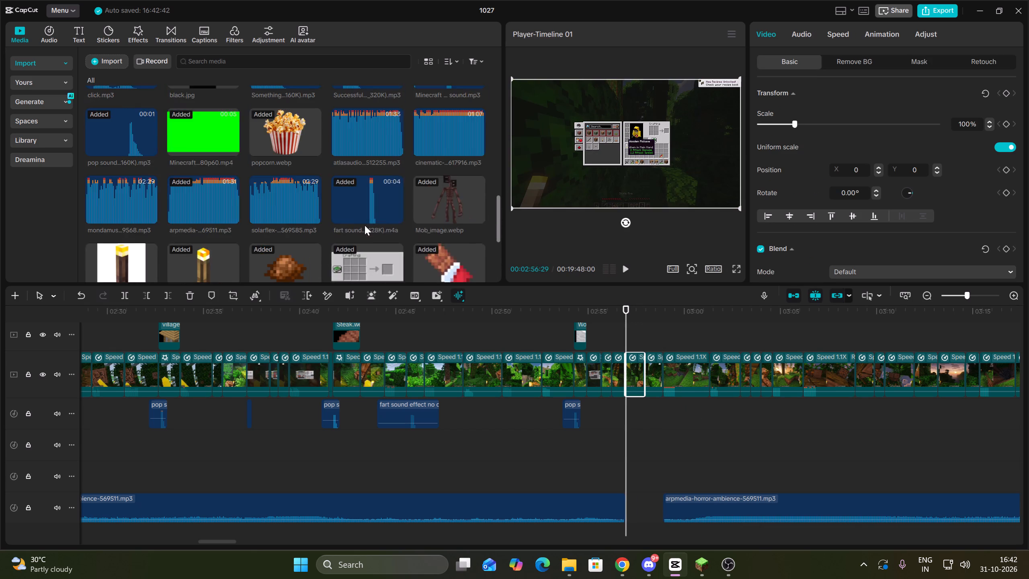
pyautogui.scroll(3, 365, 225)
pyautogui.scroll(-3, 365, 225)
pyautogui.moveTo(373, 208); pyautogui.dragTo(594, 444)
pyautogui.click(625, 441)
pyautogui.press('space')
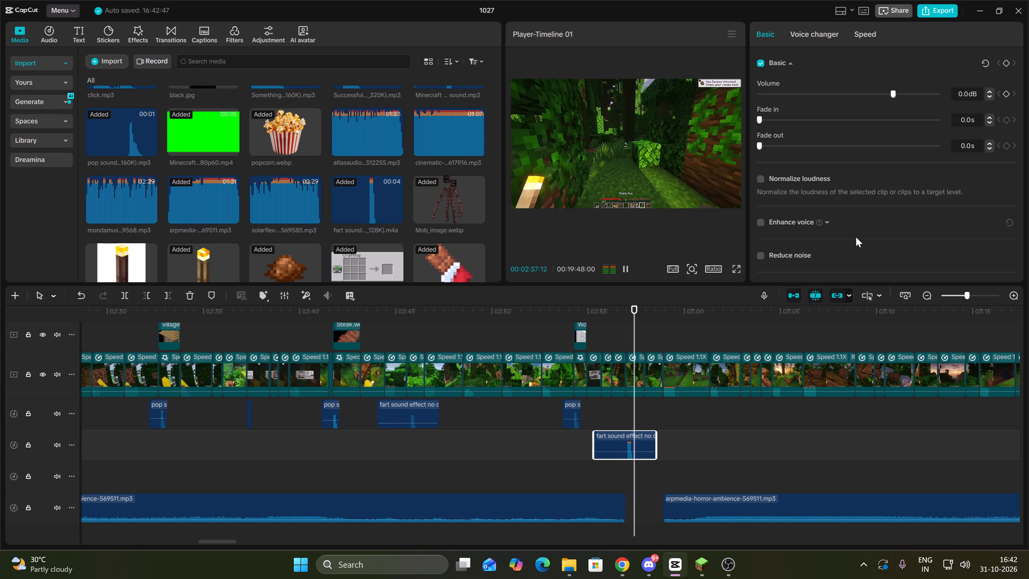
pyautogui.click(882, 93)
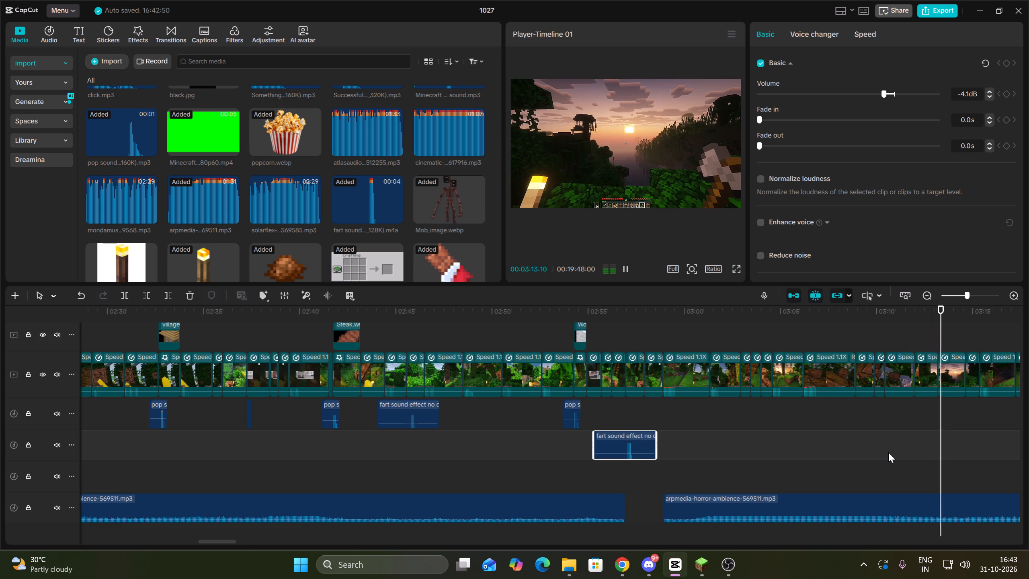
# Split the horror ambience at 03:13:06 and trim the start of its second part to 03:15:11, leaving the sunset footage without ambience.
pyautogui.press('Up')
pyautogui.press('Up')
pyautogui.press('Up')
pyautogui.click(962, 506)
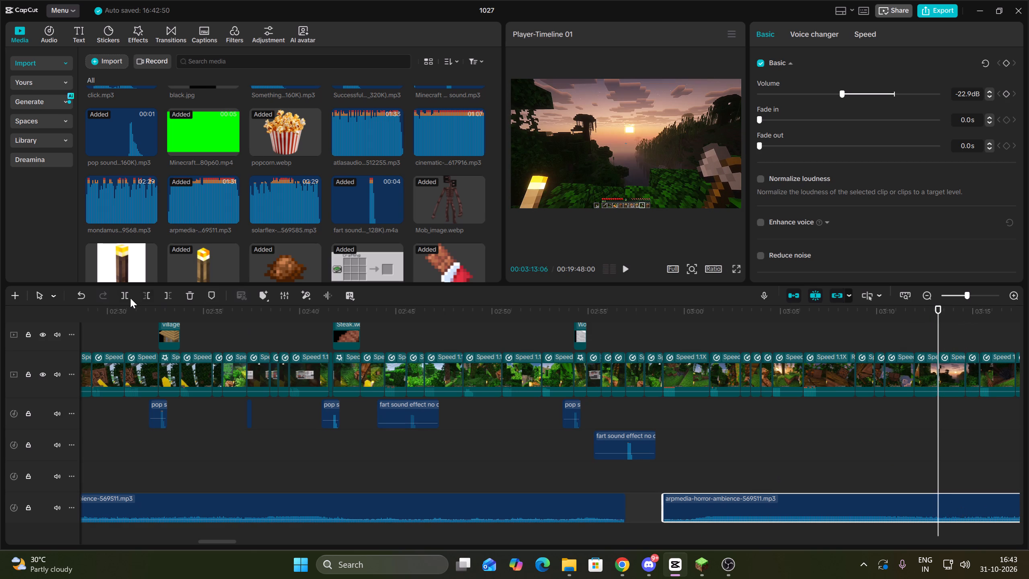
pyautogui.click(127, 297)
pyautogui.press('Down')
pyautogui.press('Down')
pyautogui.click(149, 296)
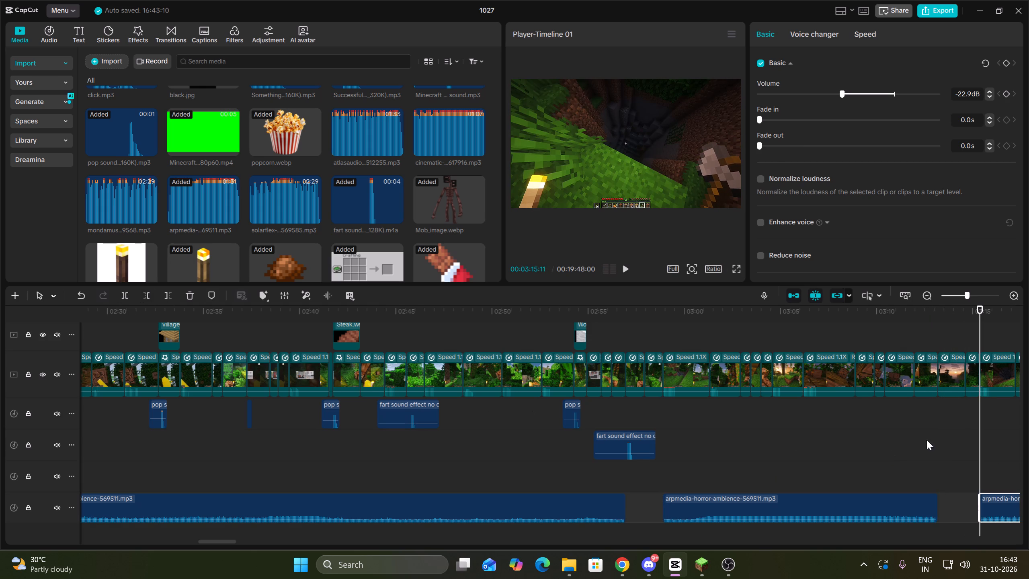
# Add the pop sound effect to the third audio track, timed to the sunset clip at 03:13:06, with its volume at 0.0 dB.
pyautogui.click(940, 455)
pyautogui.scroll(1, 314, 187)
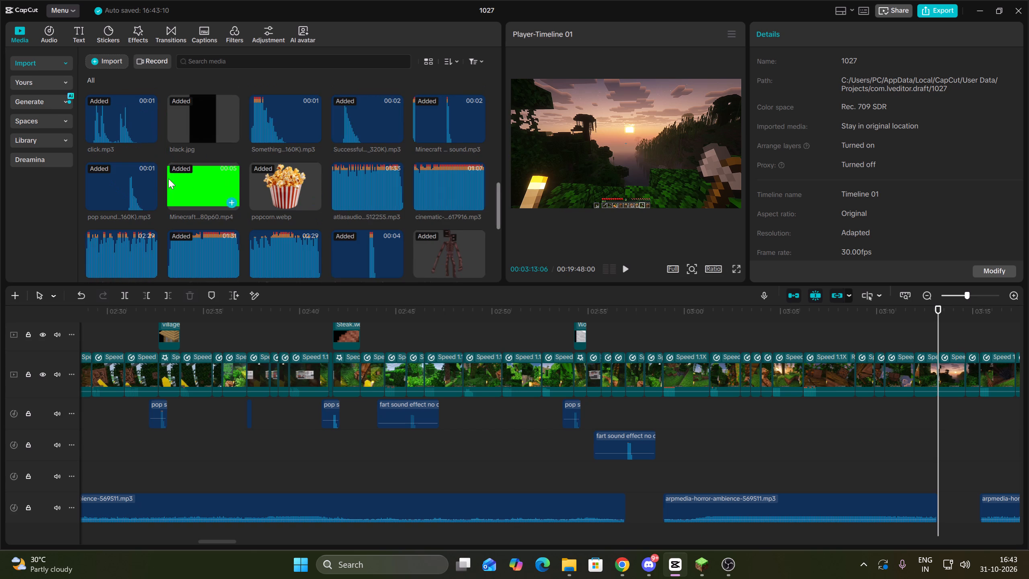
pyautogui.moveTo(116, 185); pyautogui.dragTo(932, 479)
pyautogui.press('space')
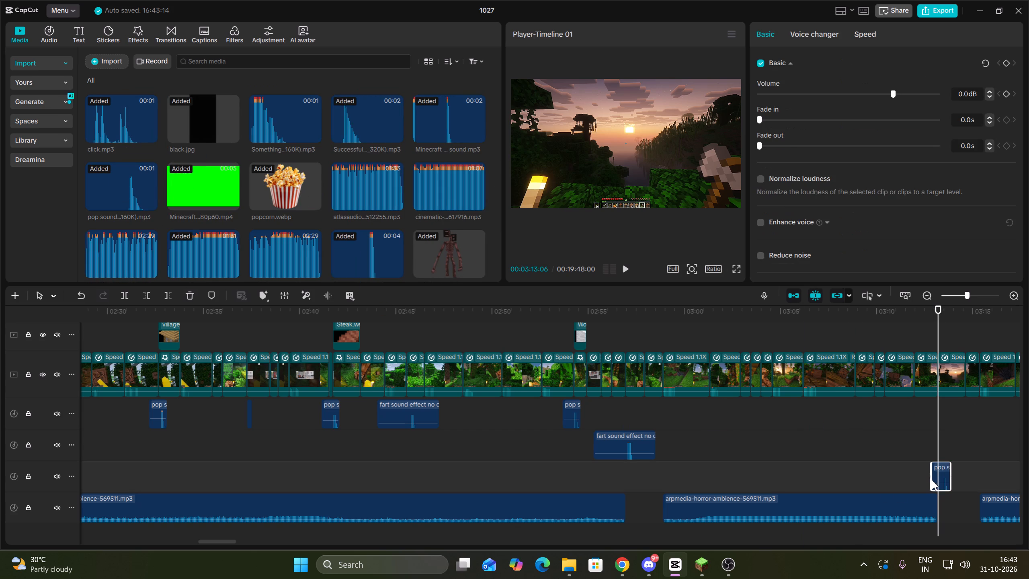
pyautogui.click(897, 92)
pyautogui.moveTo(891, 92); pyautogui.dragTo(891, 92)
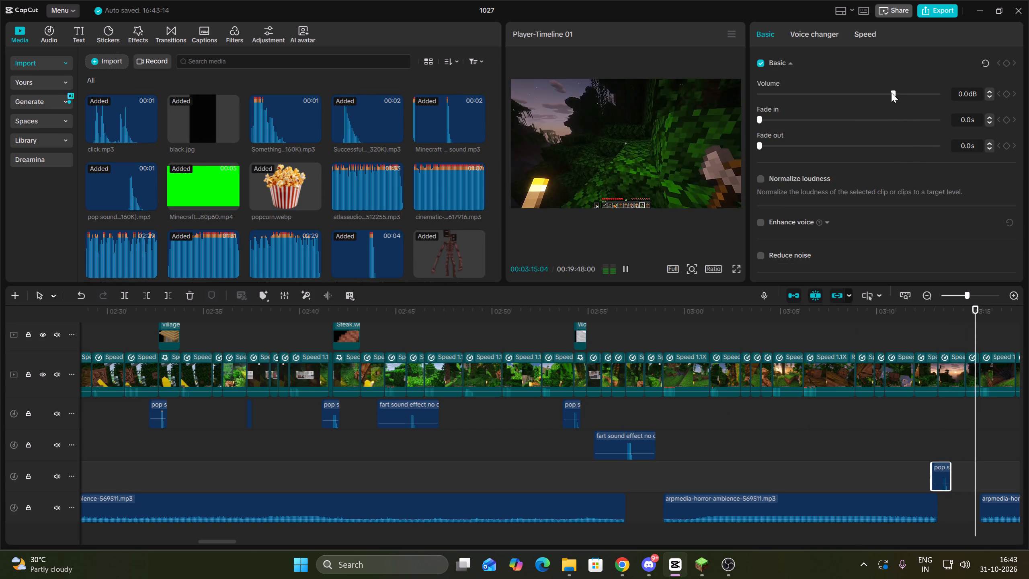
pyautogui.moveTo(891, 92); pyautogui.dragTo(897, 93)
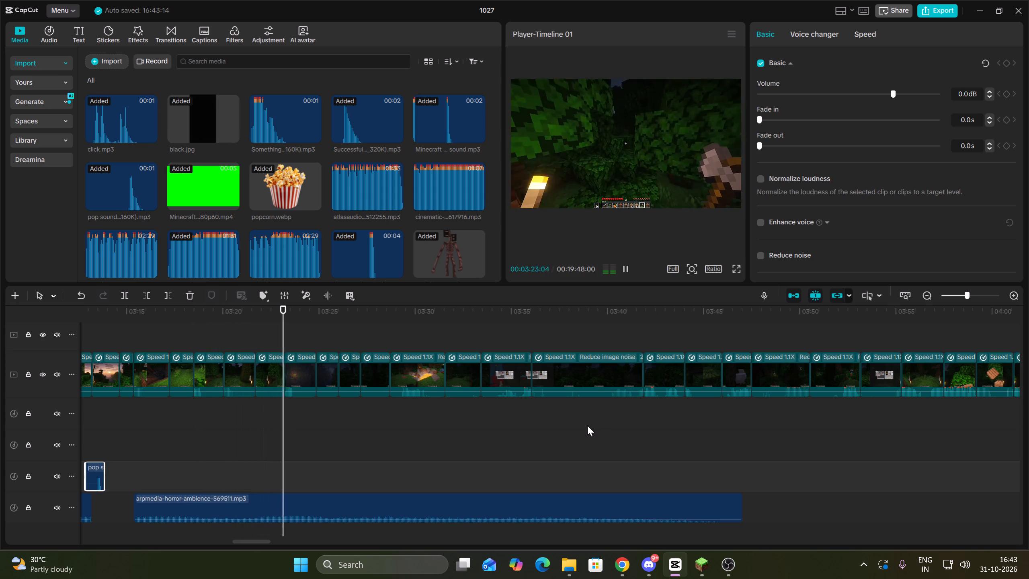
# Split the horror ambience at 03:21:21 and trim the start of its second part to the next footage cut at about 03:23.
pyautogui.press('Up')
pyautogui.press('Up')
pyautogui.click(288, 513)
pyautogui.click(121, 298)
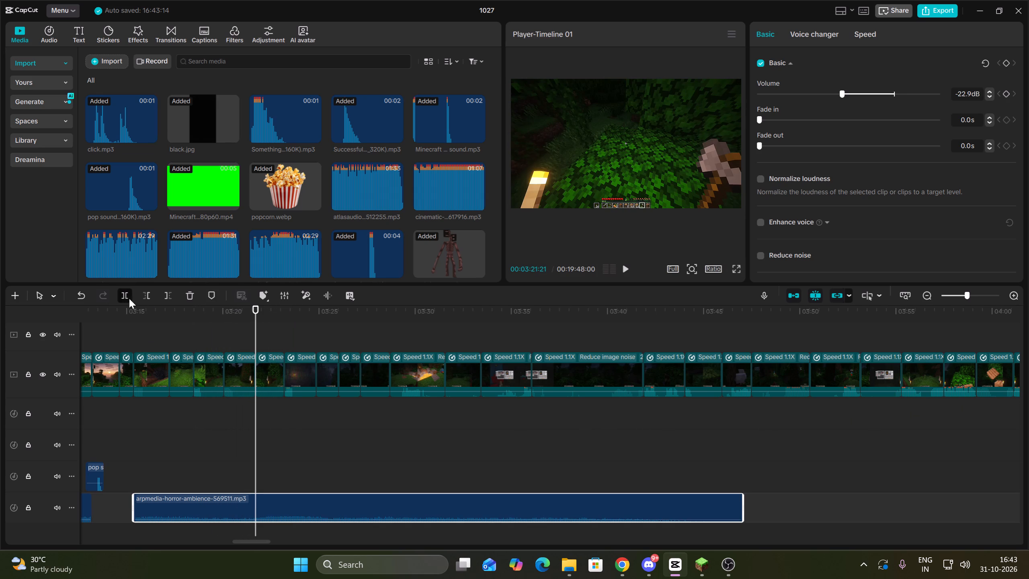
pyautogui.press('Down')
pyautogui.click(150, 296)
pyautogui.click(259, 453)
pyautogui.press('Up')
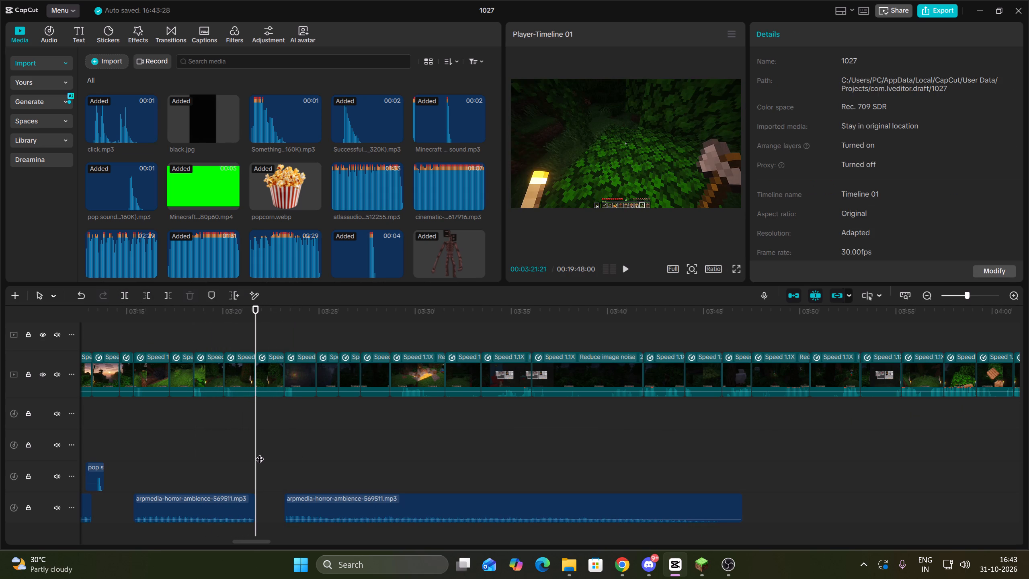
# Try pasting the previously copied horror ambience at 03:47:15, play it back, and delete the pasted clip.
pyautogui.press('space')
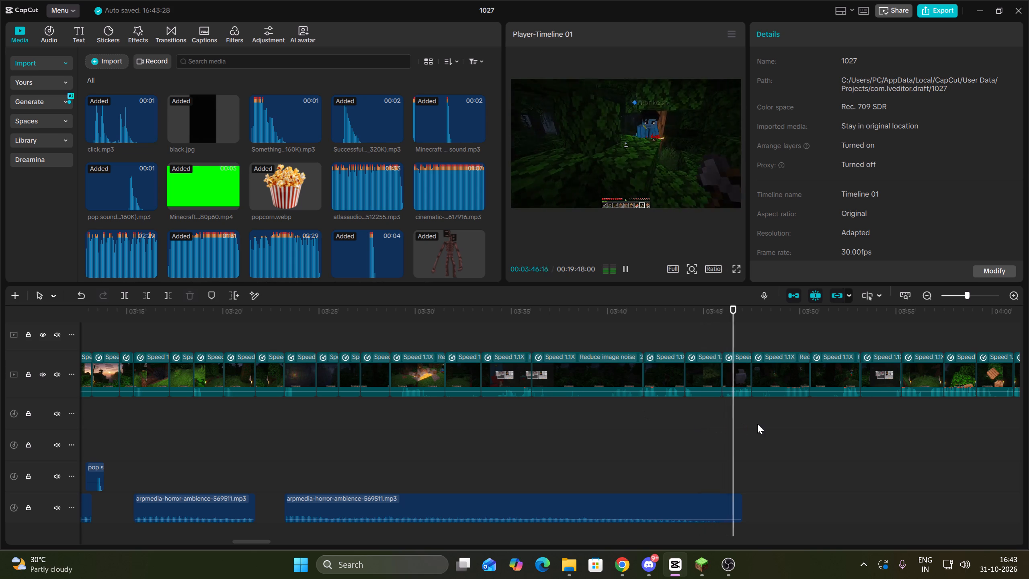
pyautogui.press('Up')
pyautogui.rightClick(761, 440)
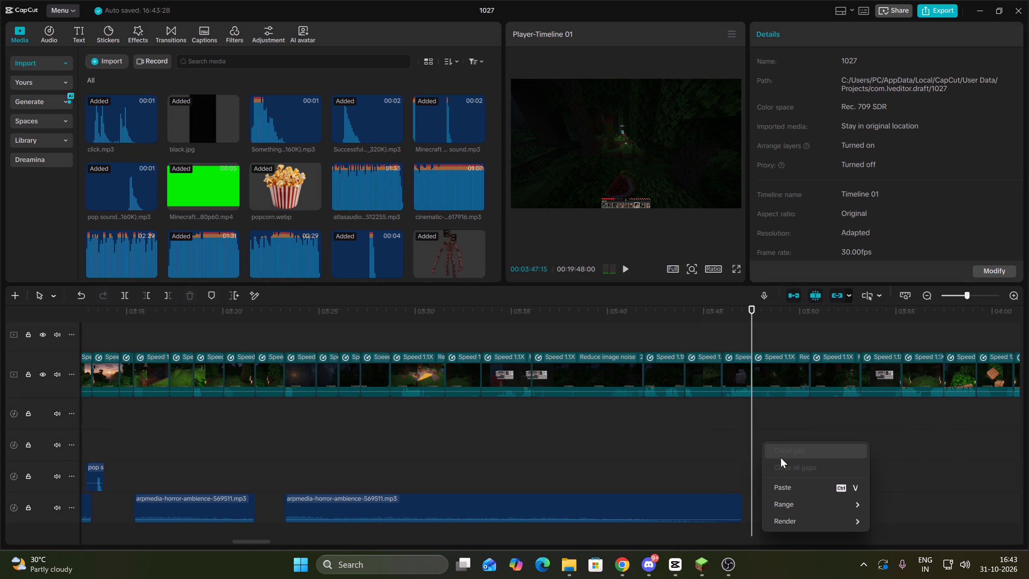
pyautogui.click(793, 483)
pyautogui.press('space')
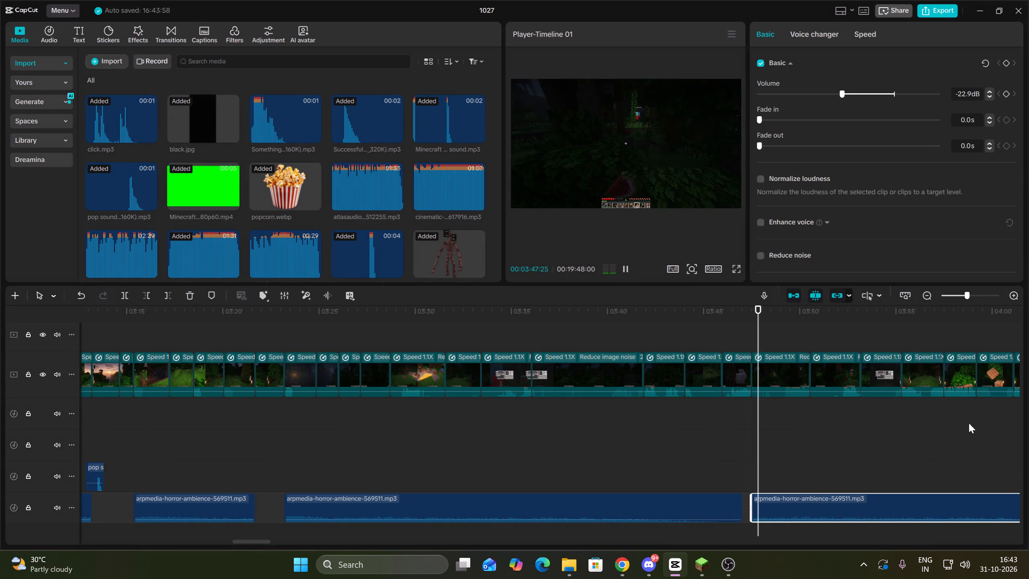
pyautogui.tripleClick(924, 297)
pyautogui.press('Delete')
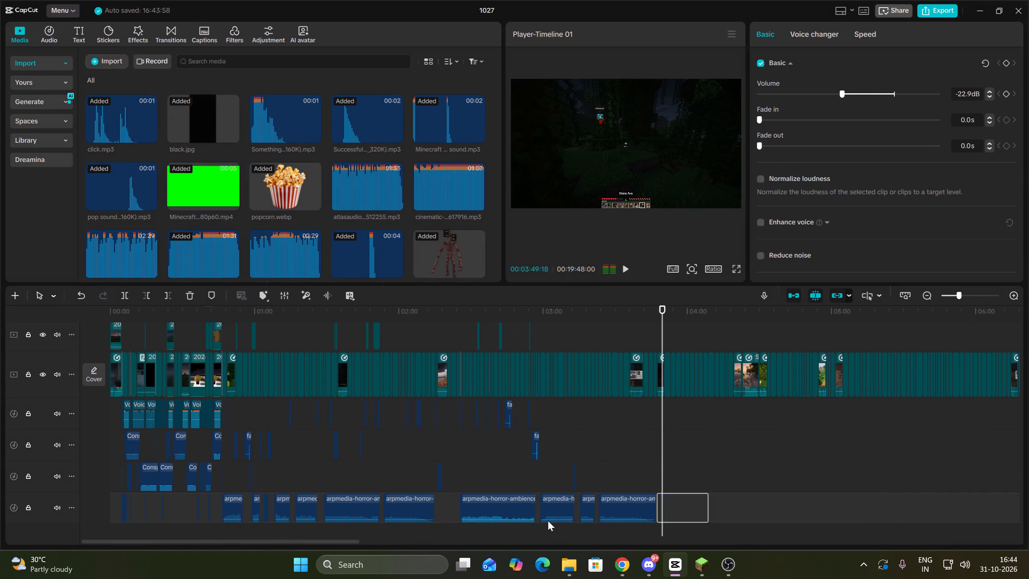
# Copy the horror ambience clip that starts at 02:25:19, paste it on the same track at 03:49:18, and play it back.
pyautogui.click(491, 505)
pyautogui.rightClick(491, 505)
pyautogui.click(531, 264)
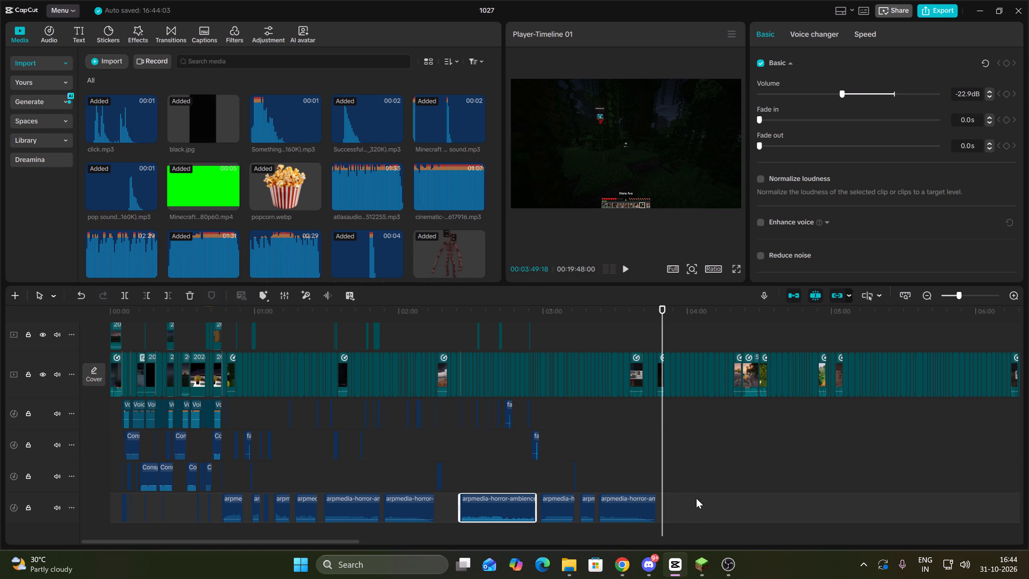
pyautogui.rightClick(692, 509)
pyautogui.click(720, 509)
pyautogui.press('space')
pyautogui.tripleClick(1021, 293)
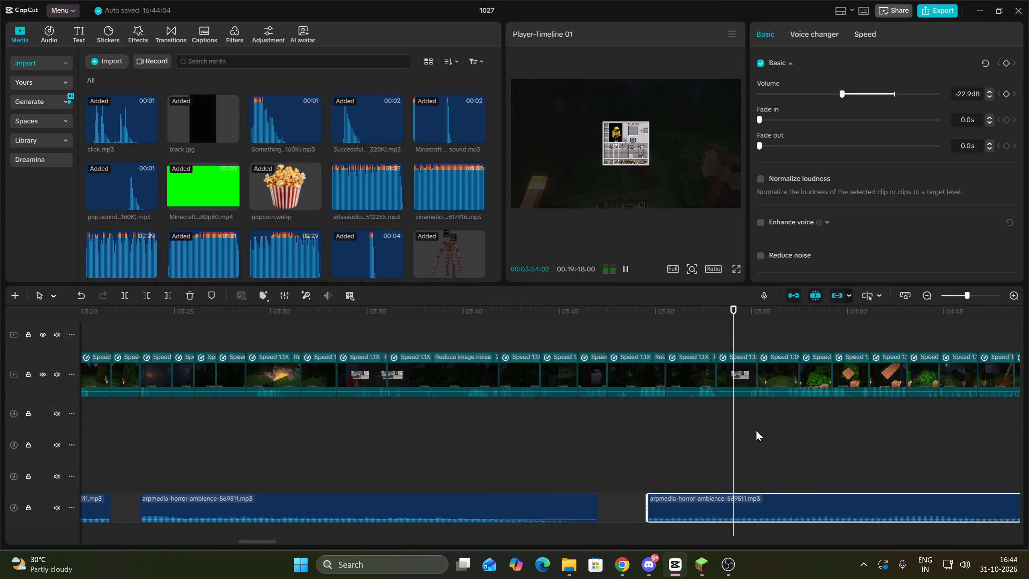
# Split the inventory-screen footage clip on the main track at 03:54:05.
pyautogui.scroll(2, 756, 431)
pyautogui.press('space')
pyautogui.click(731, 441)
pyautogui.moveTo(731, 441); pyautogui.dragTo(736, 441)
pyautogui.click(739, 396)
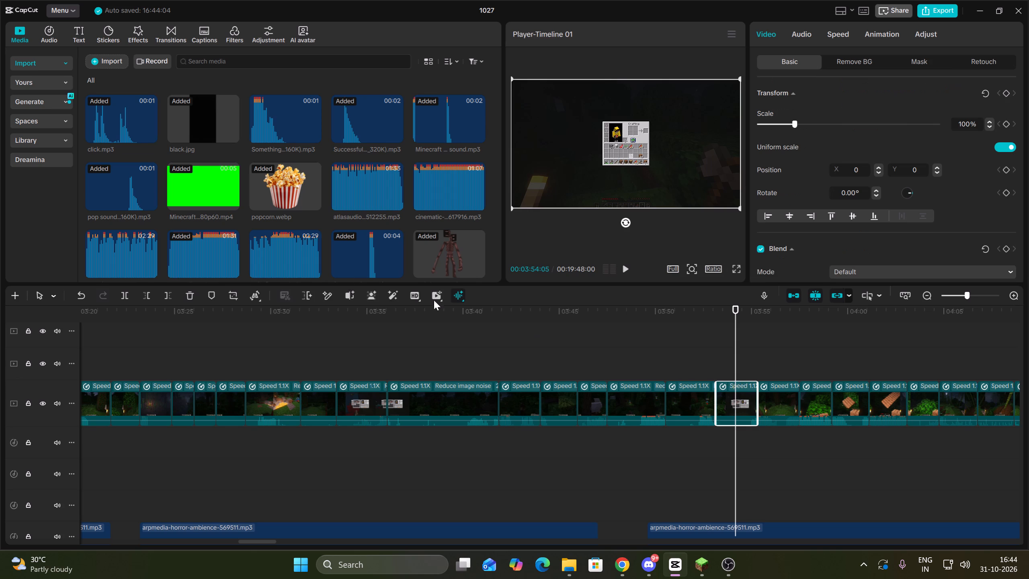
pyautogui.click(123, 295)
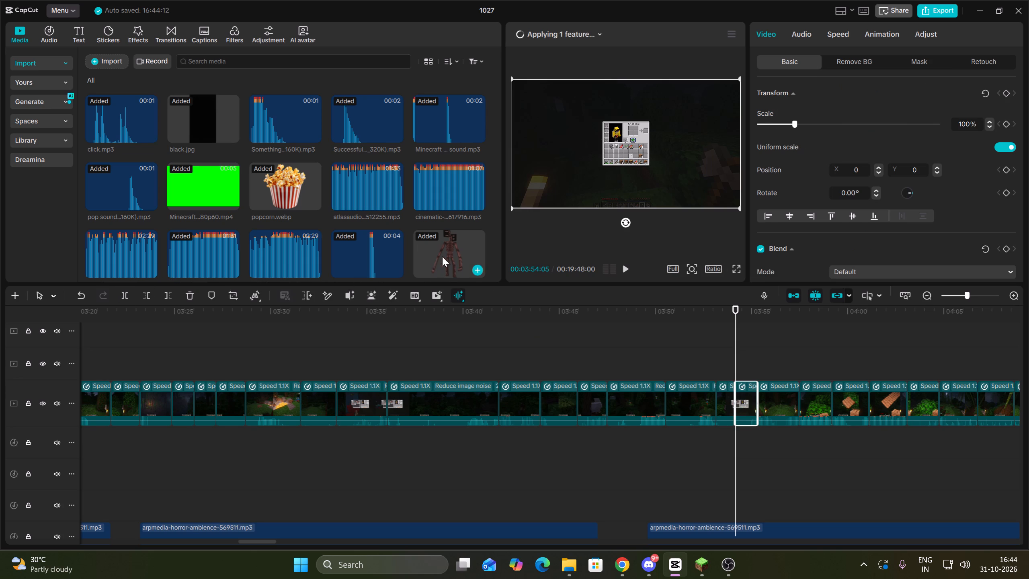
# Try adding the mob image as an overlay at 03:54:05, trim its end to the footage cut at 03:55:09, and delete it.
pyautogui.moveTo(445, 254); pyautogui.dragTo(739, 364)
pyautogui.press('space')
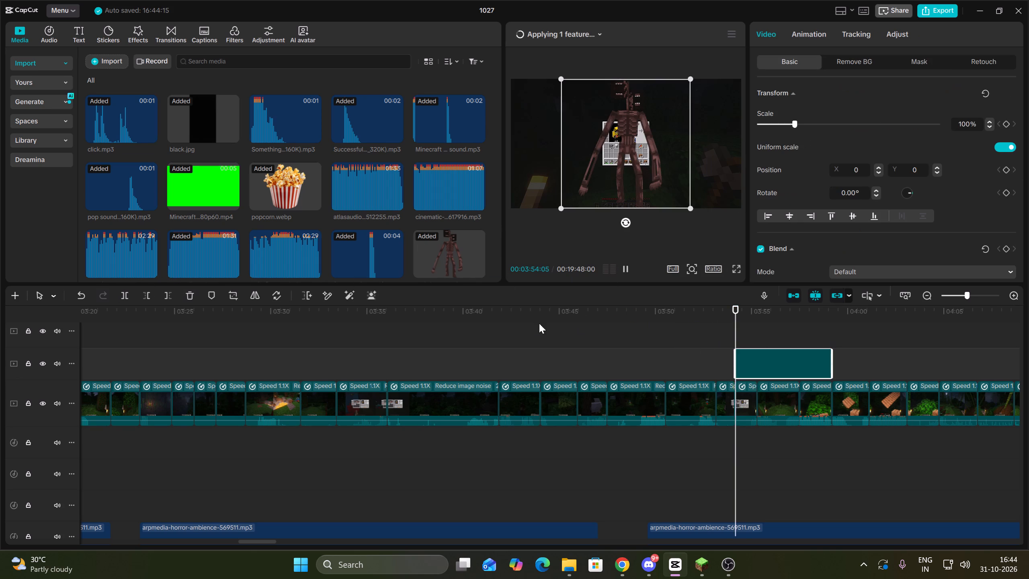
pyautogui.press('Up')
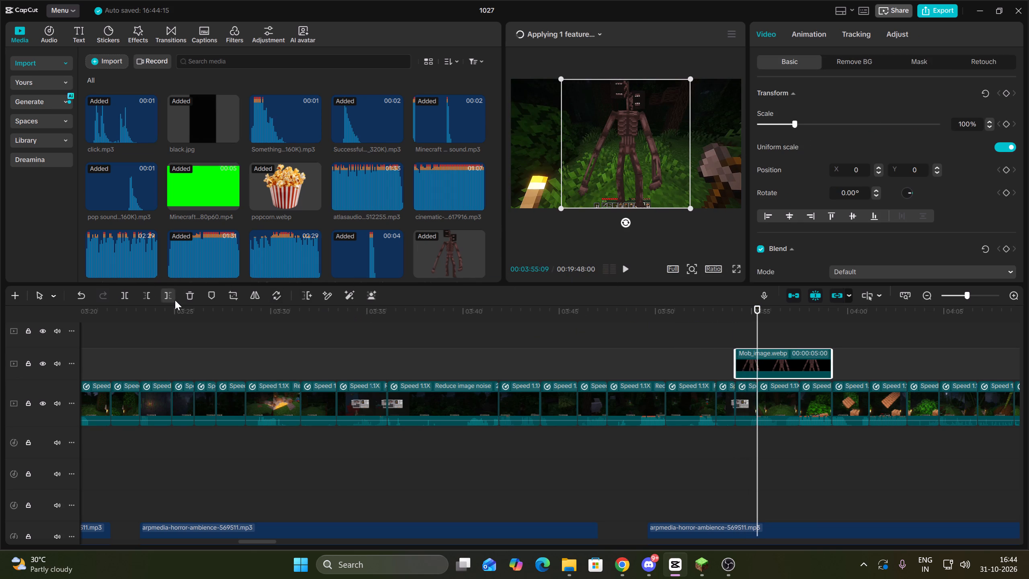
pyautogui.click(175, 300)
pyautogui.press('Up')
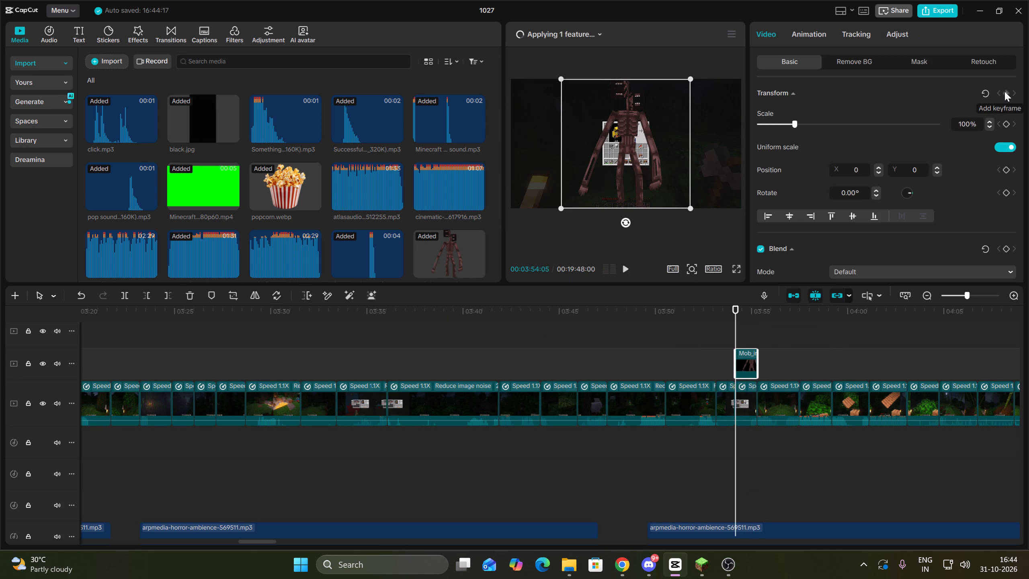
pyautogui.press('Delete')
# Copy the existing keyframed Mob_image.webp overlay located at about 00:59 on the timeline.
pyautogui.tripleClick(925, 298)
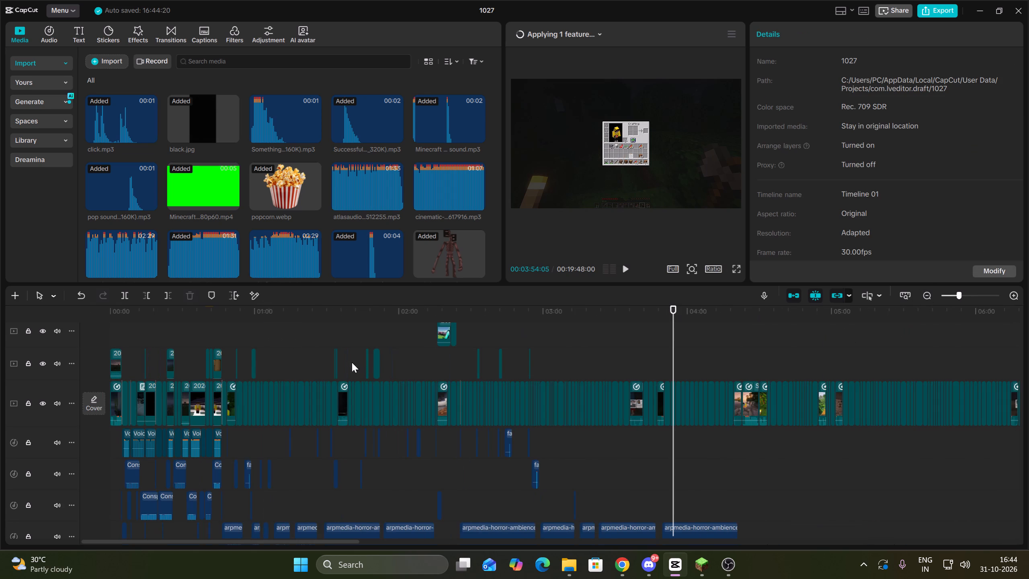
pyautogui.doubleClick(166, 332)
pyautogui.tripleClick(1018, 293)
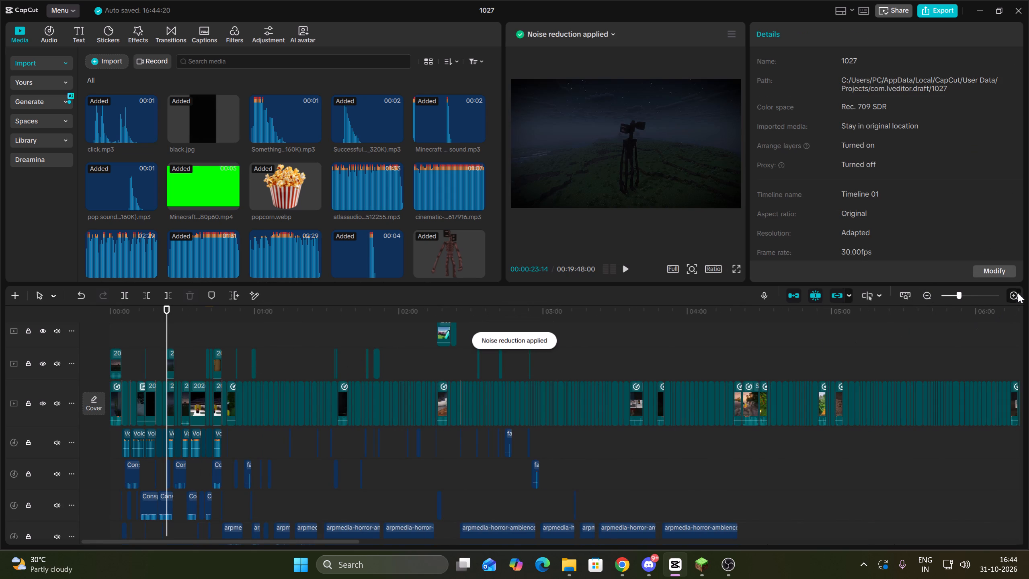
pyautogui.click(778, 331)
pyautogui.moveTo(778, 331); pyautogui.dragTo(820, 335)
pyautogui.click(863, 351)
pyautogui.rightClick(863, 352)
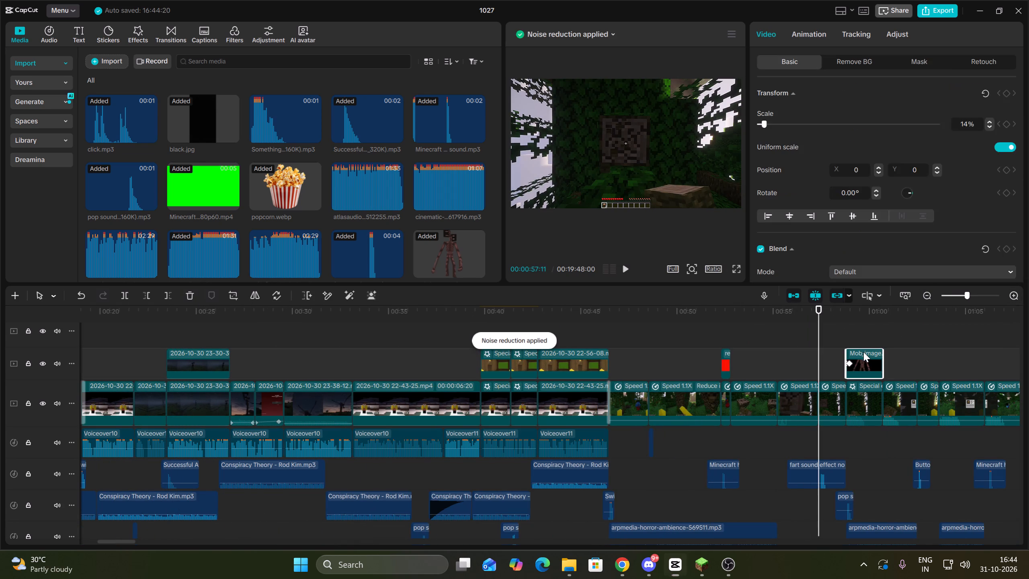
pyautogui.click(892, 109)
# Paste the copied mob image overlay above the footage at the 03:54:05 split and play it back.
pyautogui.tripleClick(928, 296)
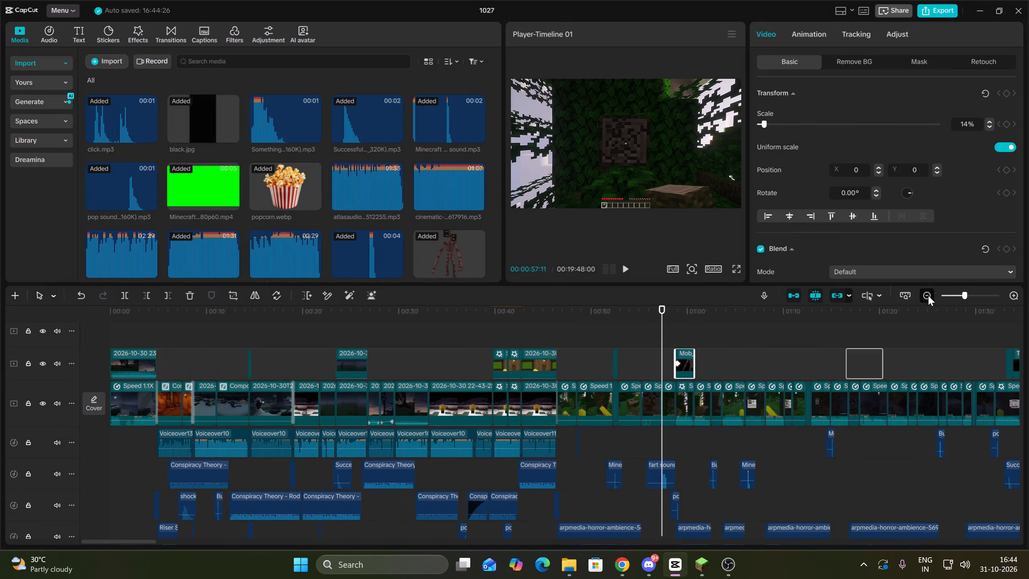
pyautogui.doubleClick(623, 351)
pyautogui.press('space')
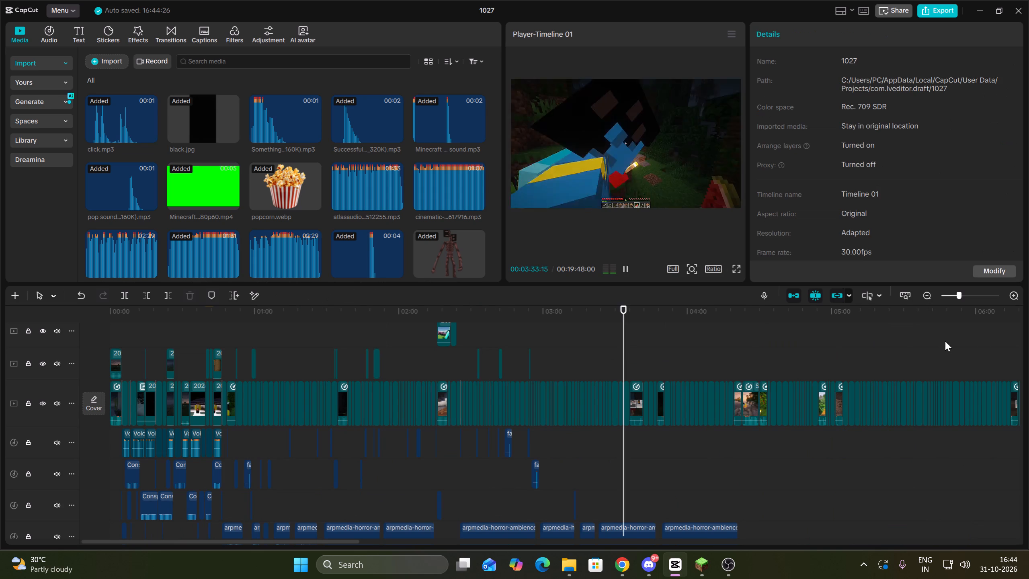
pyautogui.doubleClick(1012, 289)
pyautogui.press('Down')
pyautogui.press('Down')
pyautogui.press('Down')
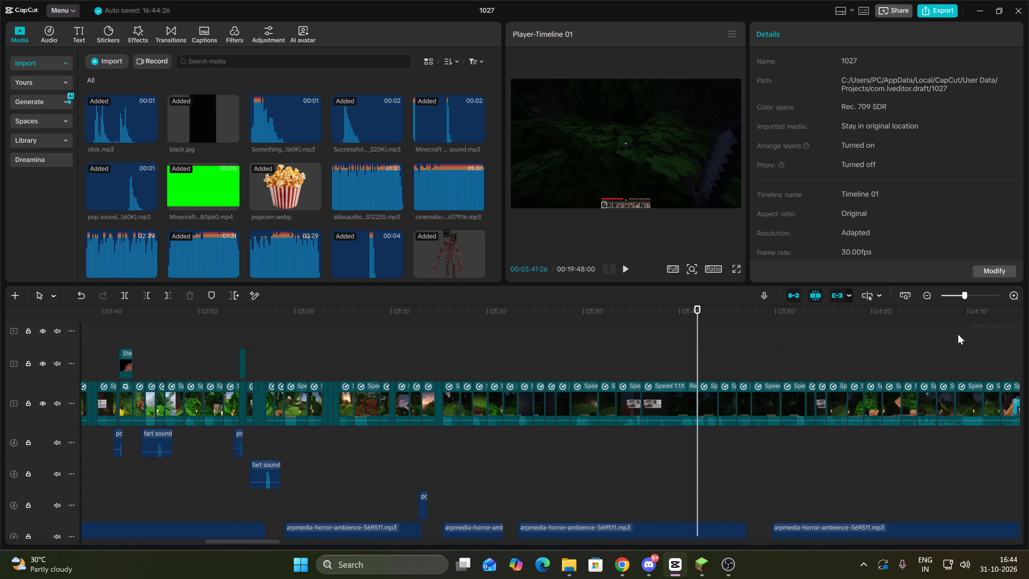
pyautogui.press('Down')
pyautogui.press('Down')
pyautogui.press('Down')
pyautogui.press('Down')
pyautogui.press('space')
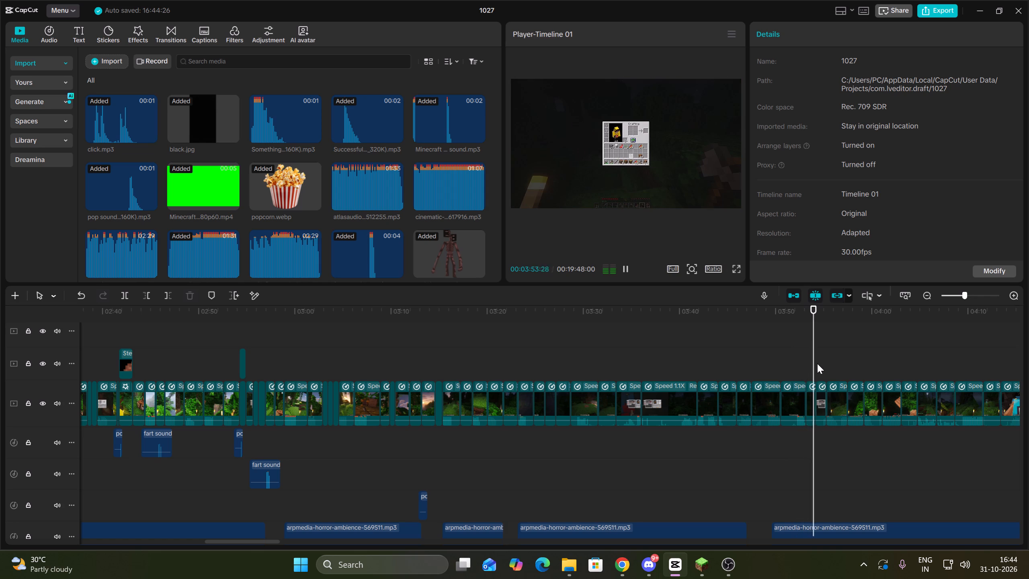
pyautogui.press('space')
pyautogui.press('Up')
pyautogui.rightClick(828, 373)
pyautogui.click(855, 423)
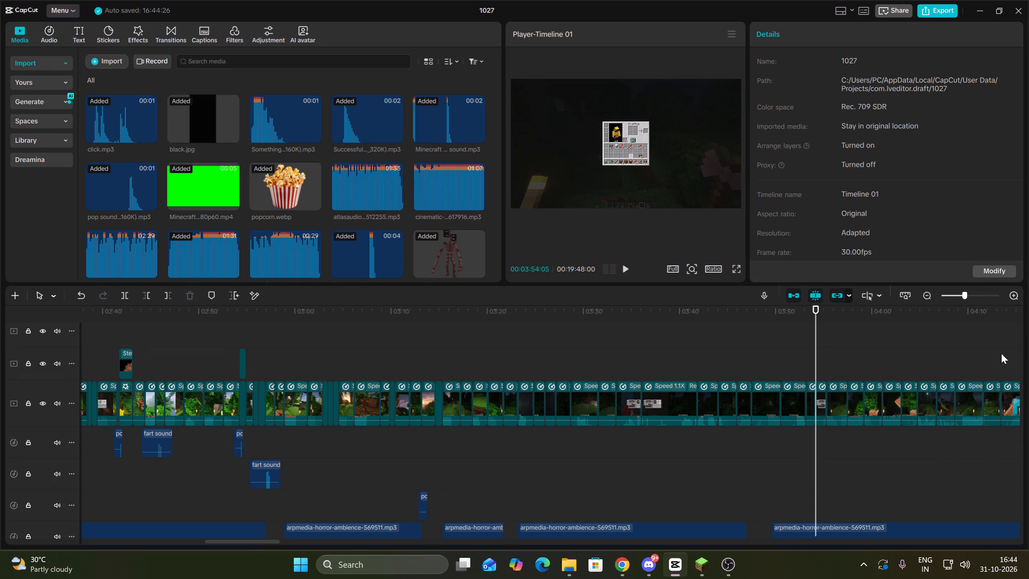
pyautogui.tripleClick(1016, 292)
pyautogui.press('space')
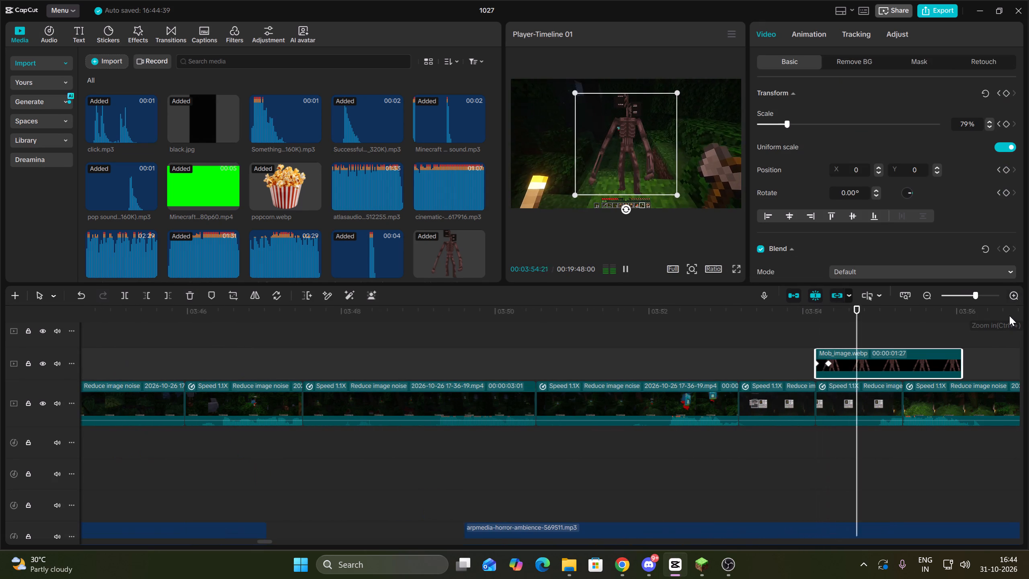
pyautogui.press('Up')
# Apply the Classic Blur video effect to the footage clip starting at 03:54:05, with its blur at 42.
pyautogui.click(204, 34)
pyautogui.click(167, 29)
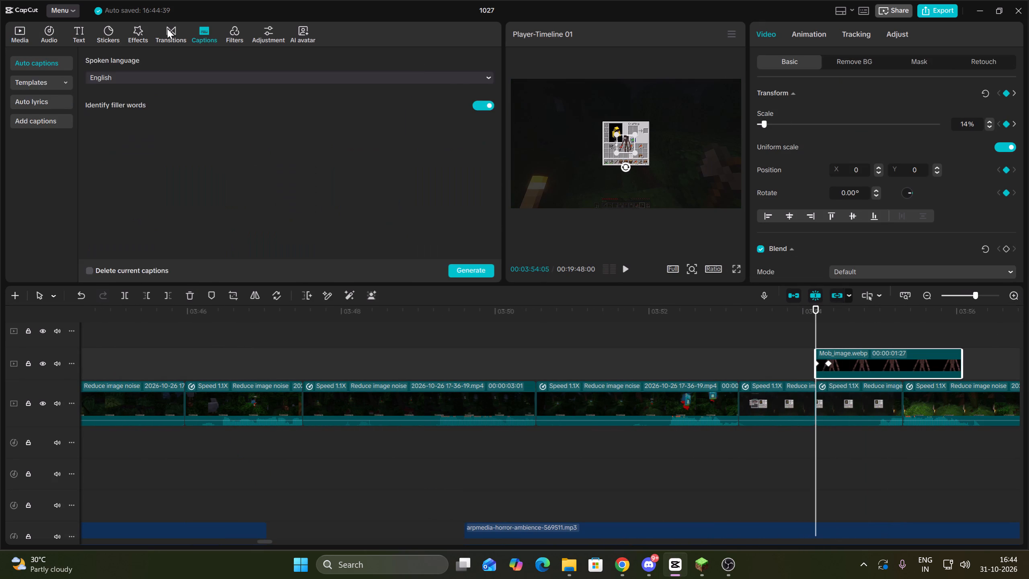
pyautogui.click(136, 31)
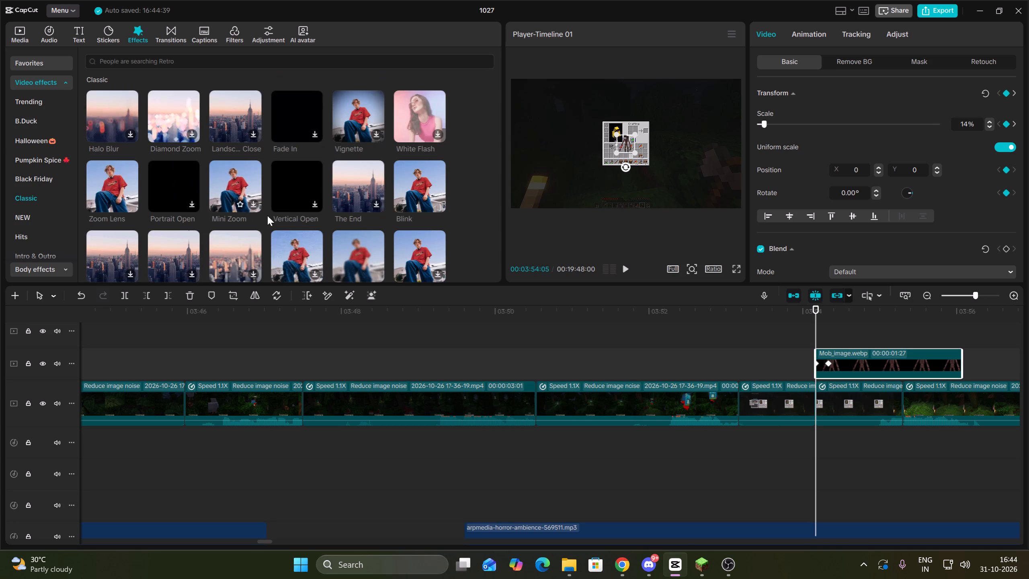
pyautogui.scroll(-1, 317, 249)
pyautogui.moveTo(354, 195); pyautogui.dragTo(847, 386)
pyautogui.click(846, 142)
# Trim the end of the pasted mob image overlay to the footage cut at 03:55:09 and play it back.
pyautogui.click(850, 364)
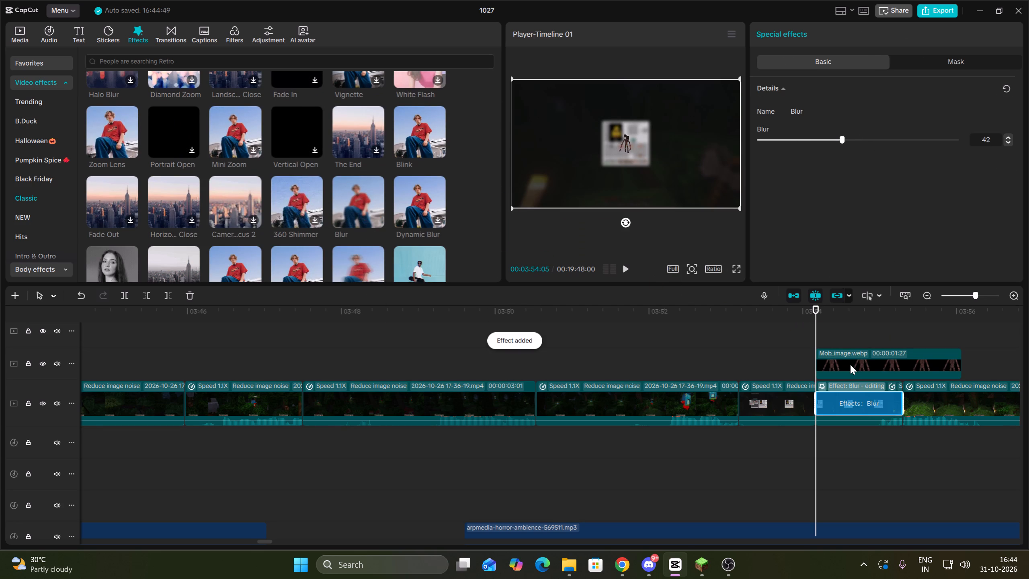
pyautogui.press('space')
pyautogui.press('Up')
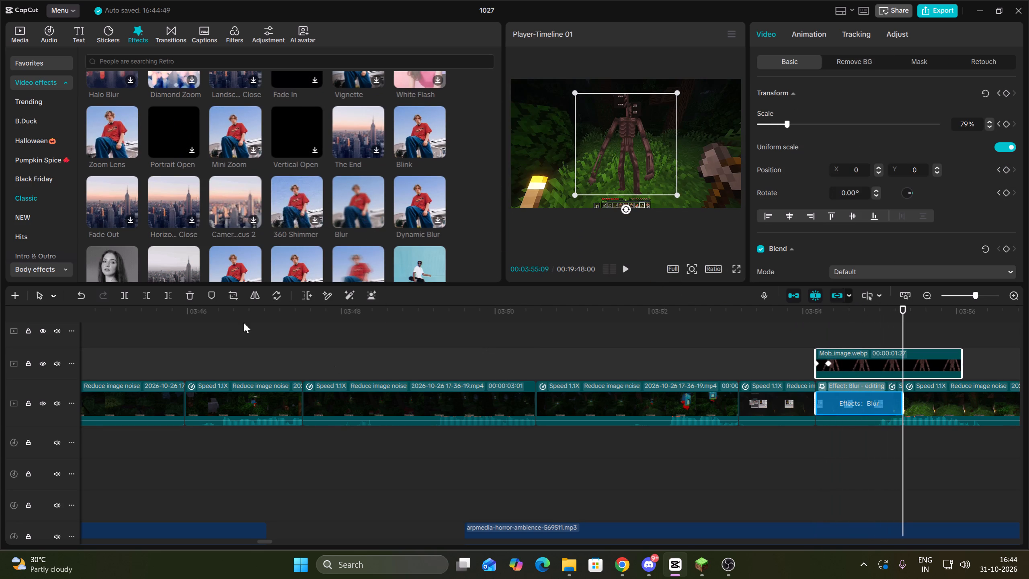
pyautogui.click(170, 298)
pyautogui.press('space')
pyautogui.click(930, 302)
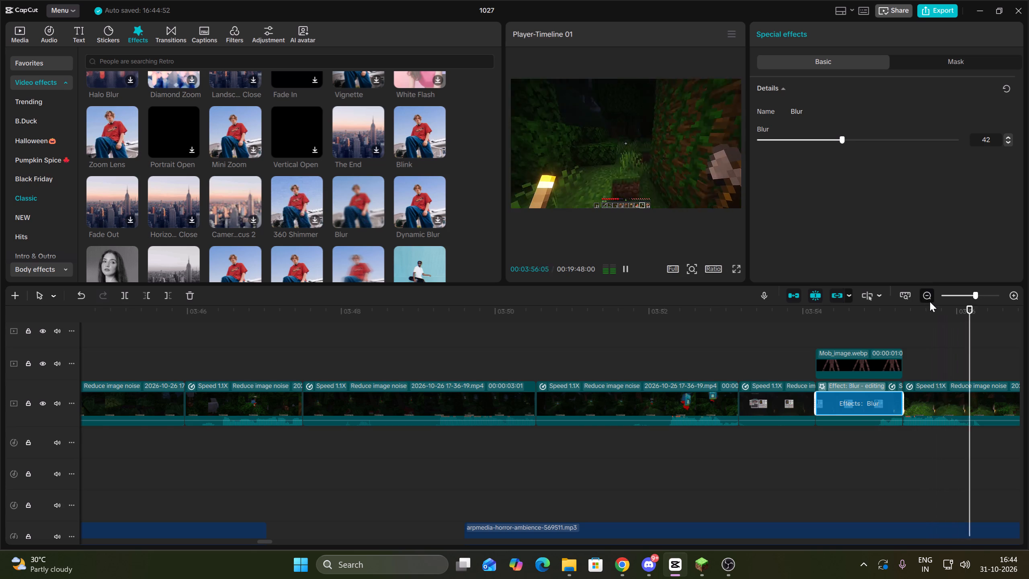
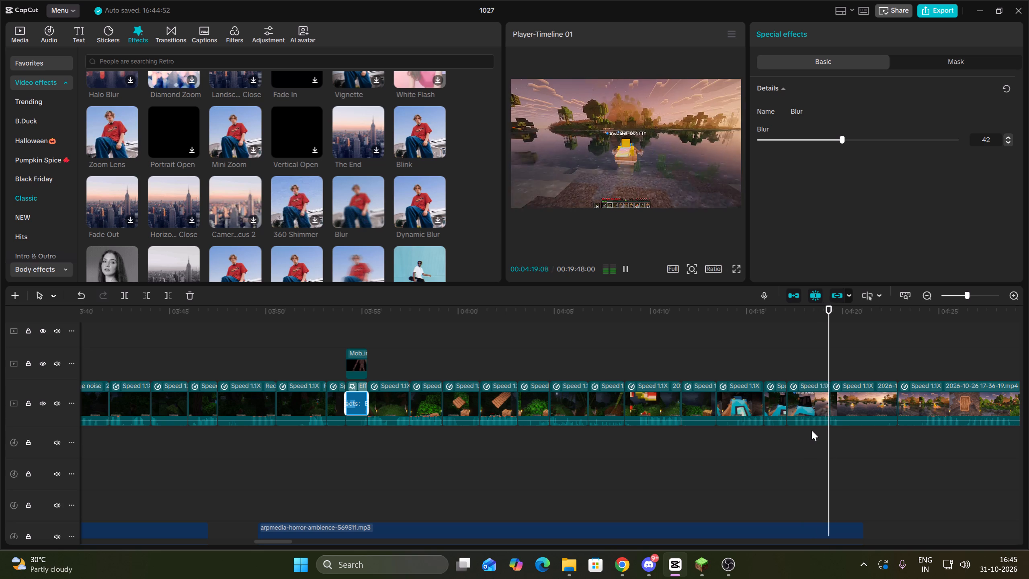
# Delete the footage clip that ends at 04:15:27 on the main track and play back the following footage.
pyautogui.click(766, 439)
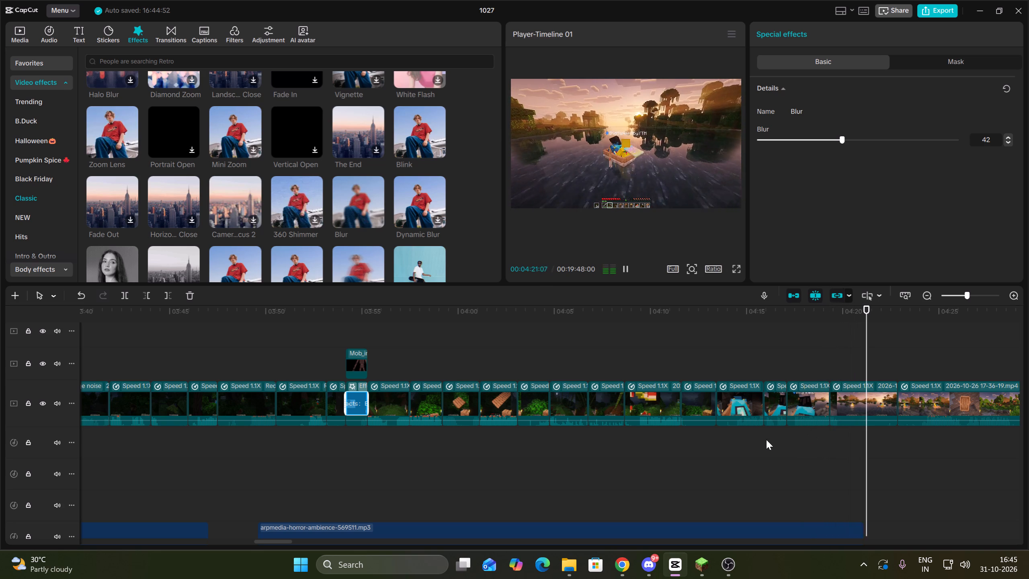
pyautogui.press('Up')
pyautogui.press('space')
pyautogui.click(773, 401)
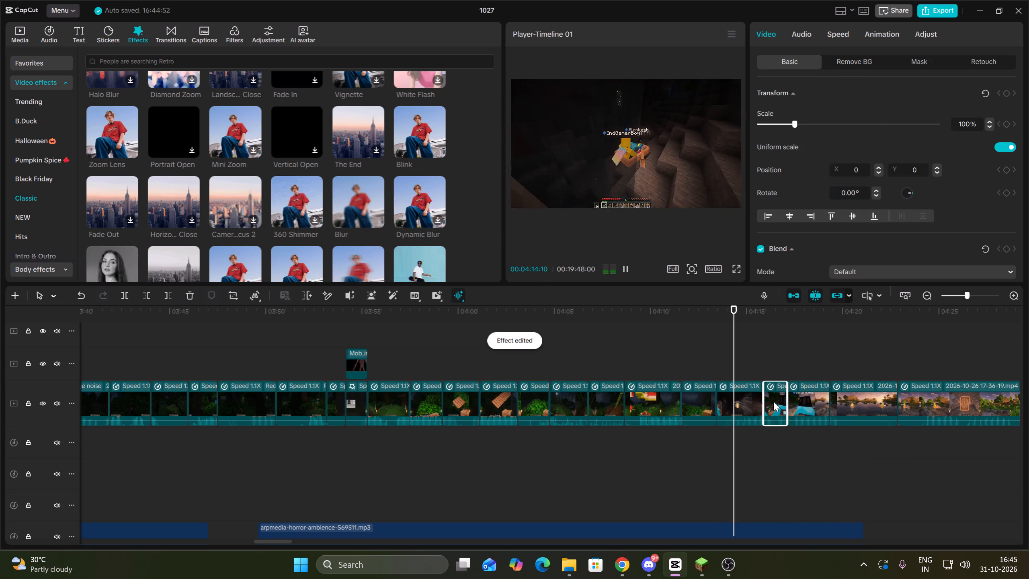
pyautogui.moveTo(740, 440); pyautogui.dragTo(755, 401)
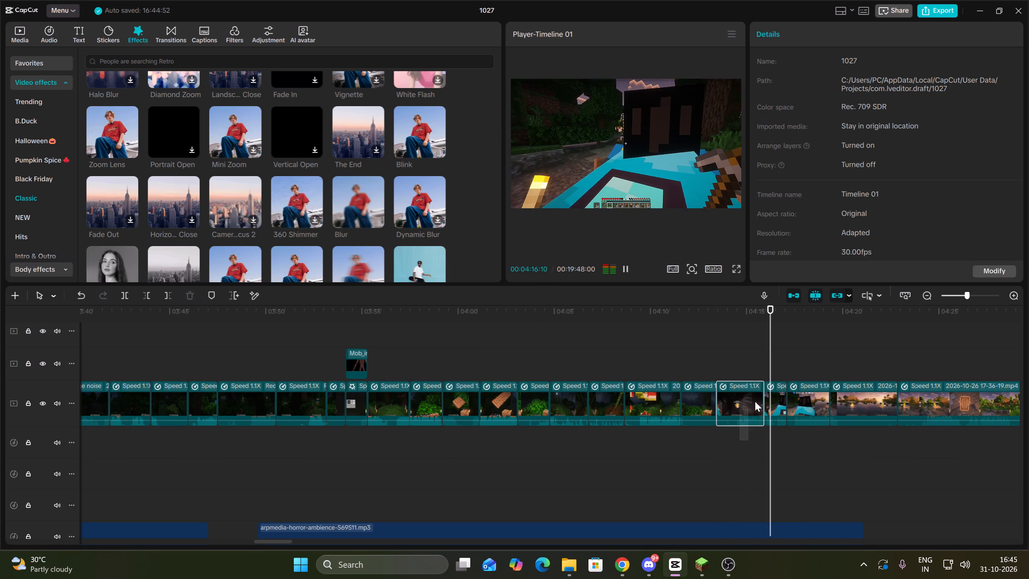
pyautogui.moveTo(755, 401); pyautogui.dragTo(771, 402)
pyautogui.press('Up')
pyautogui.press('Up')
pyautogui.moveTo(732, 476); pyautogui.dragTo(729, 433)
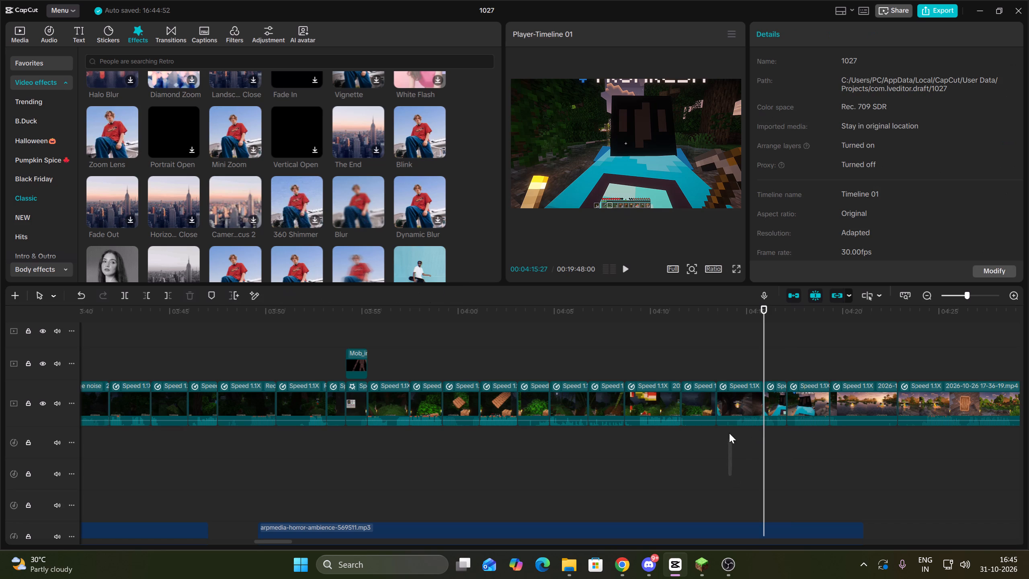
pyautogui.moveTo(729, 433); pyautogui.dragTo(732, 396)
pyautogui.press('Delete')
pyautogui.press('Up')
pyautogui.press('Up')
pyautogui.press('space')
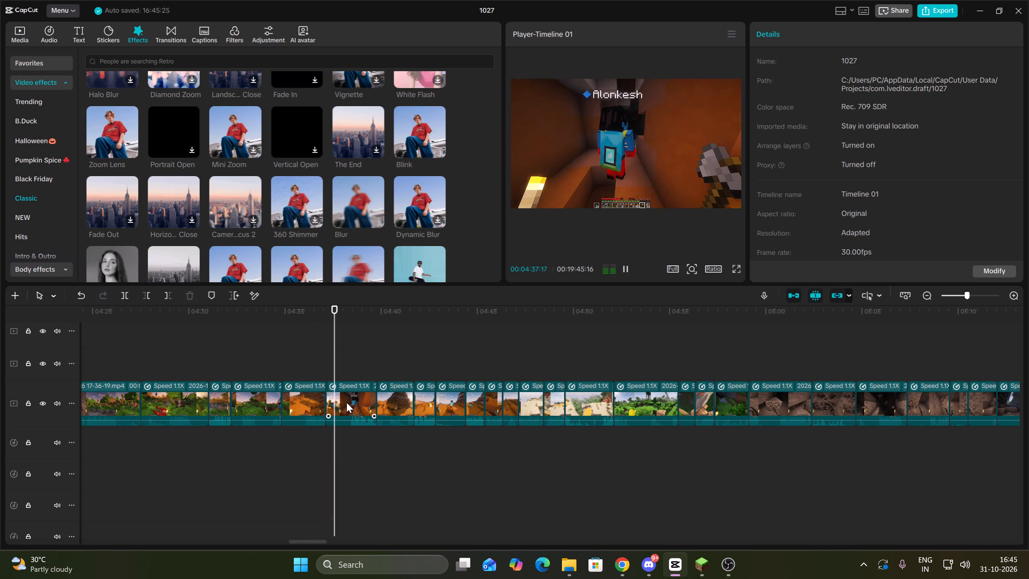
# Add the pop sound effect beneath the footage cut at 04:37:04 and play it back.
pyautogui.press('Up')
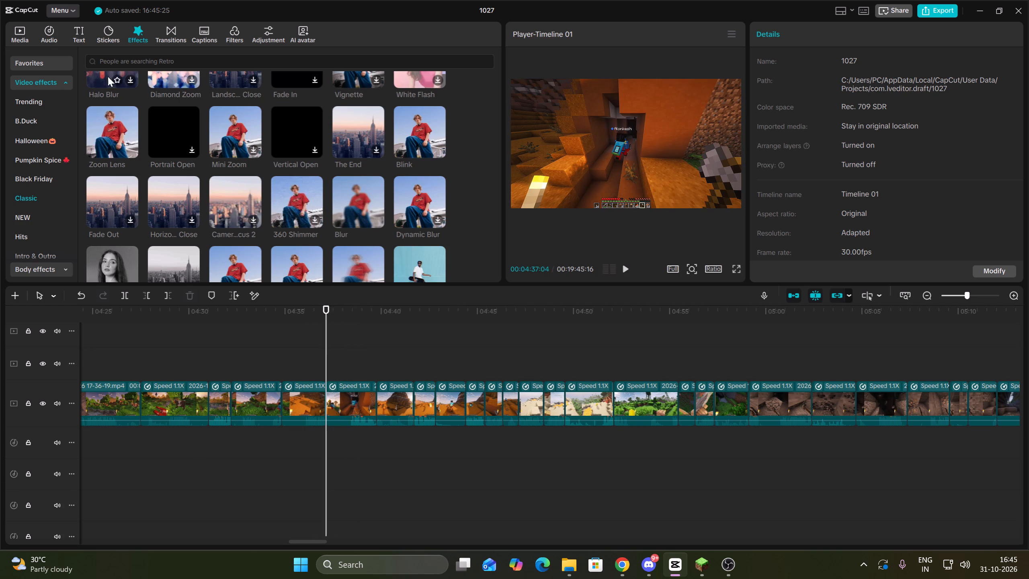
pyautogui.click(12, 23)
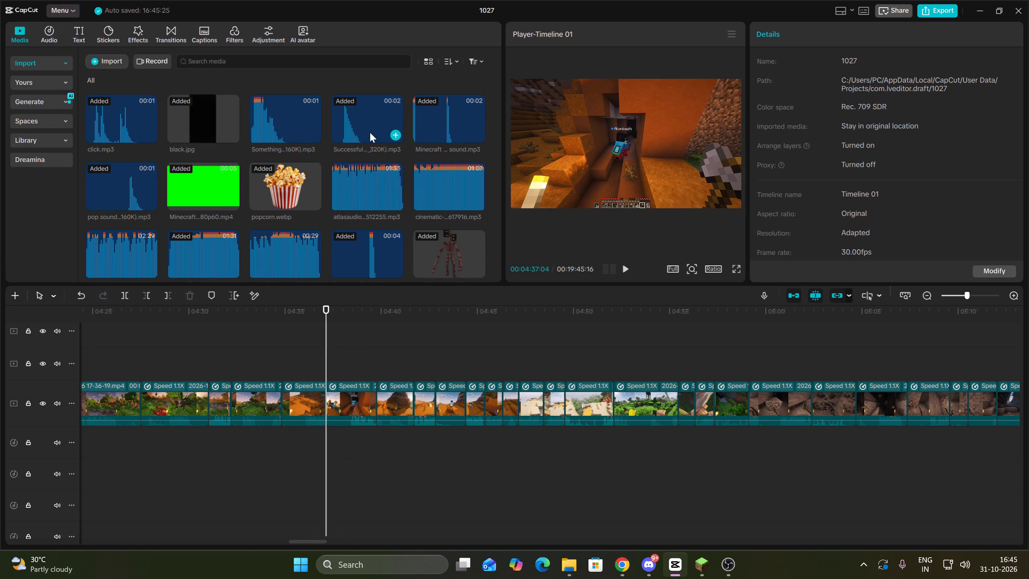
pyautogui.moveTo(91, 188); pyautogui.dragTo(318, 439)
pyautogui.press('space')
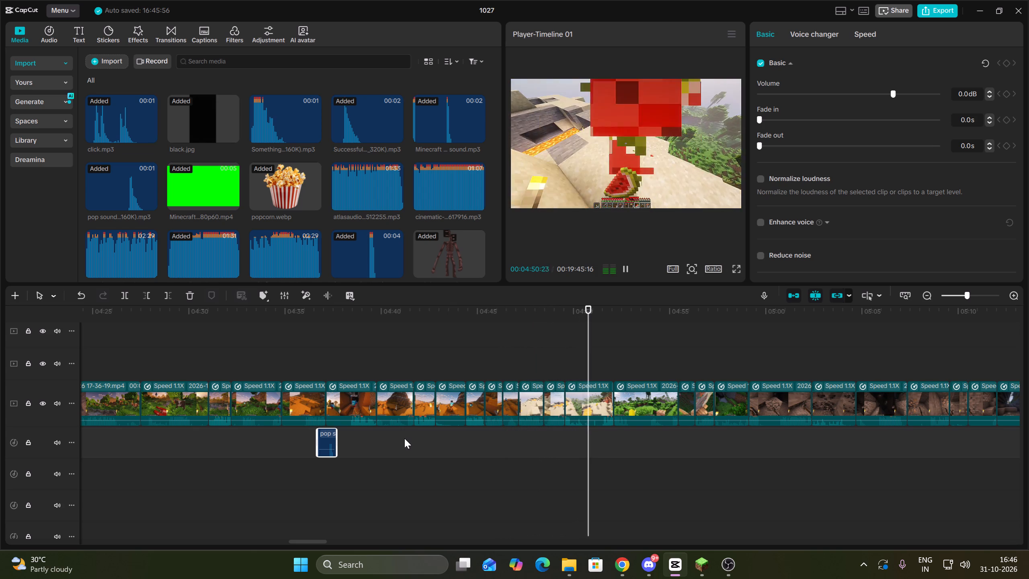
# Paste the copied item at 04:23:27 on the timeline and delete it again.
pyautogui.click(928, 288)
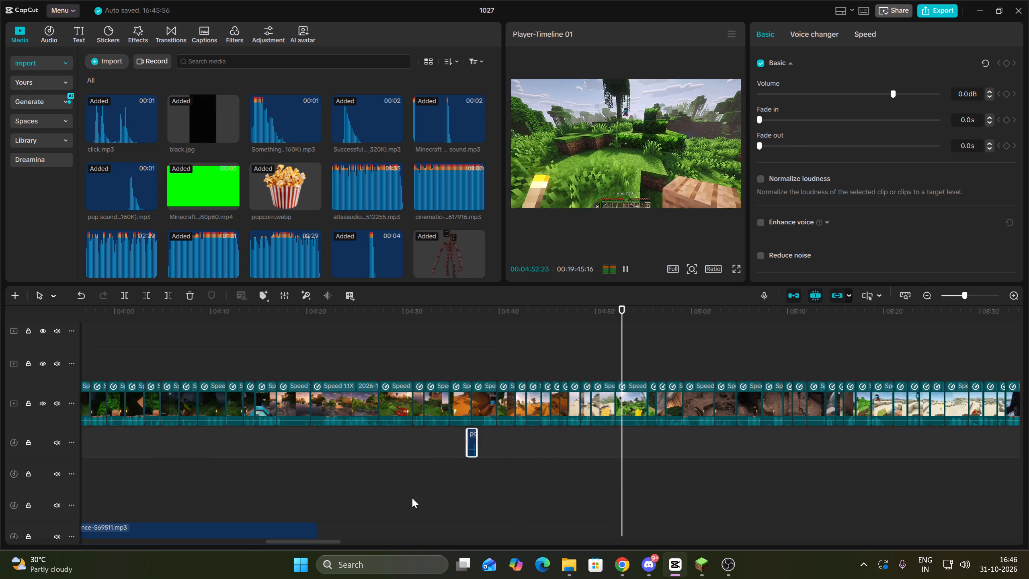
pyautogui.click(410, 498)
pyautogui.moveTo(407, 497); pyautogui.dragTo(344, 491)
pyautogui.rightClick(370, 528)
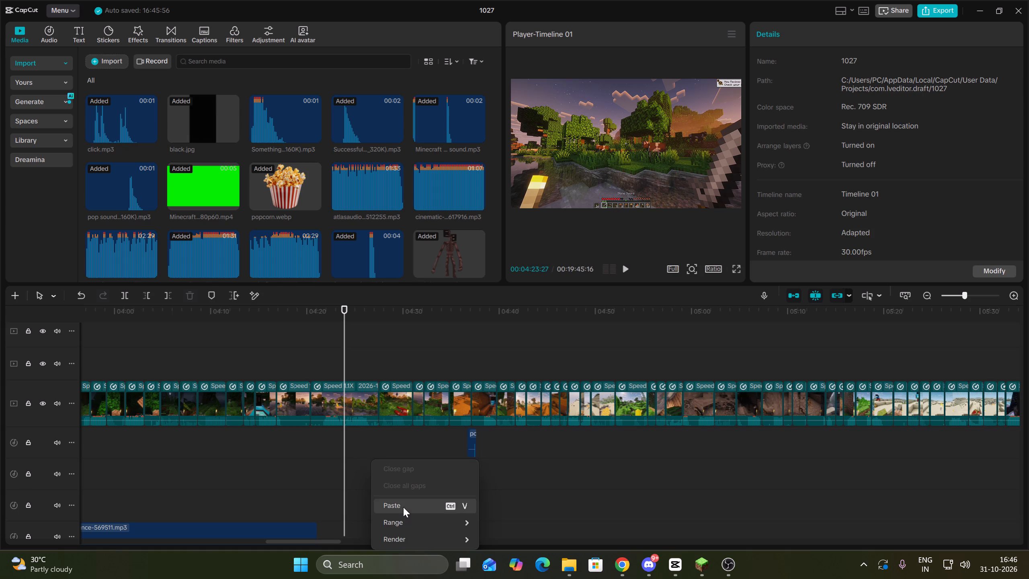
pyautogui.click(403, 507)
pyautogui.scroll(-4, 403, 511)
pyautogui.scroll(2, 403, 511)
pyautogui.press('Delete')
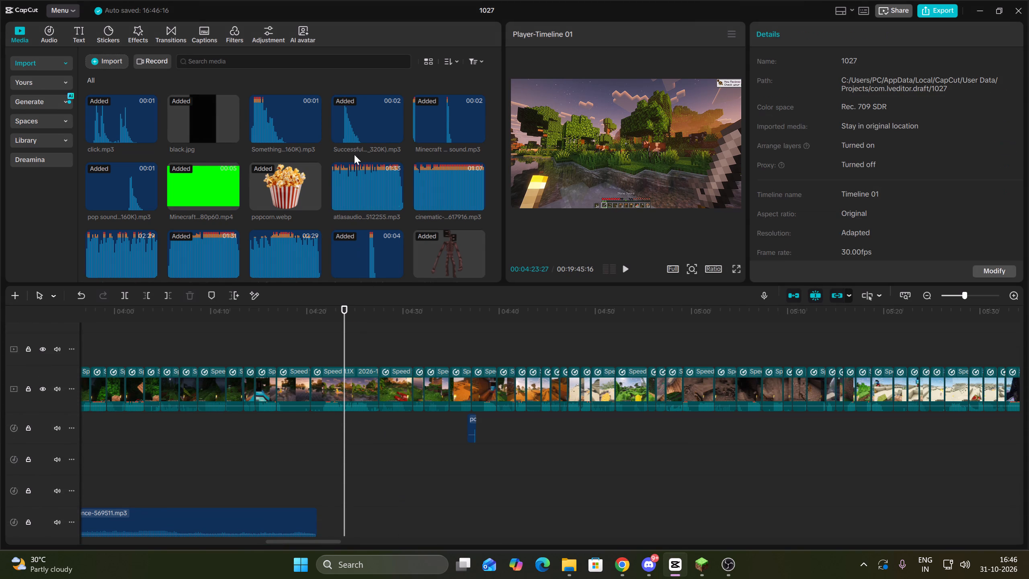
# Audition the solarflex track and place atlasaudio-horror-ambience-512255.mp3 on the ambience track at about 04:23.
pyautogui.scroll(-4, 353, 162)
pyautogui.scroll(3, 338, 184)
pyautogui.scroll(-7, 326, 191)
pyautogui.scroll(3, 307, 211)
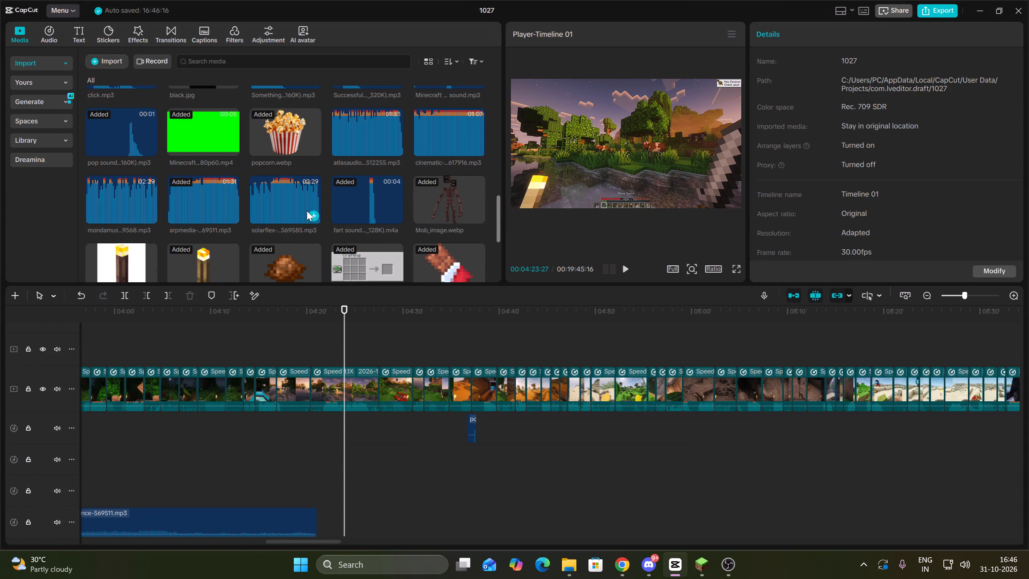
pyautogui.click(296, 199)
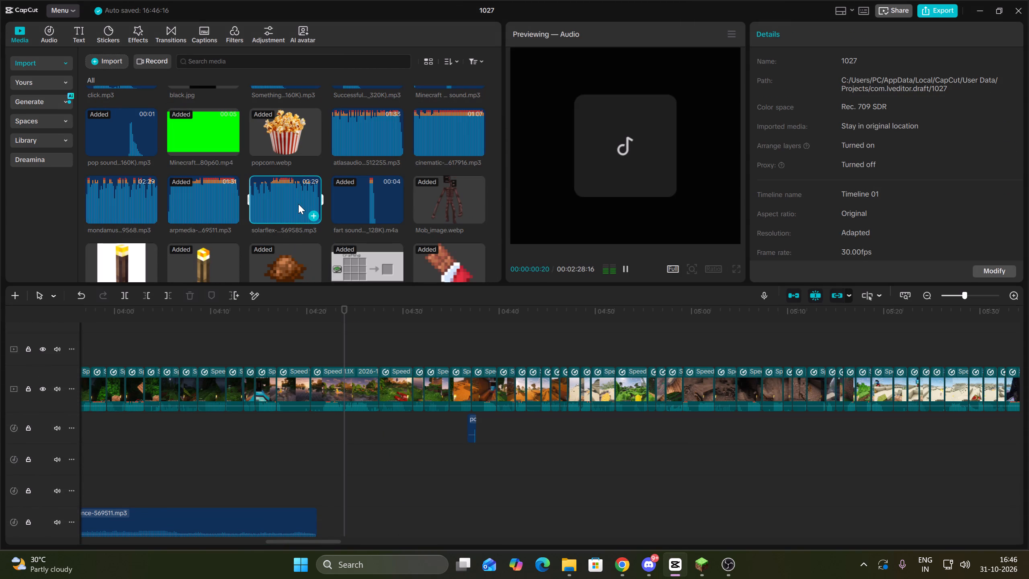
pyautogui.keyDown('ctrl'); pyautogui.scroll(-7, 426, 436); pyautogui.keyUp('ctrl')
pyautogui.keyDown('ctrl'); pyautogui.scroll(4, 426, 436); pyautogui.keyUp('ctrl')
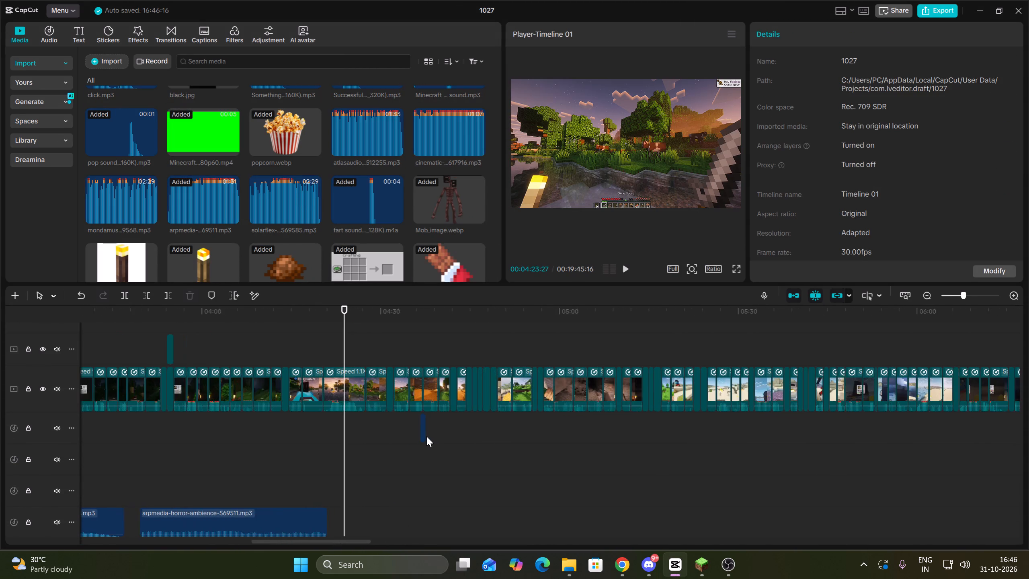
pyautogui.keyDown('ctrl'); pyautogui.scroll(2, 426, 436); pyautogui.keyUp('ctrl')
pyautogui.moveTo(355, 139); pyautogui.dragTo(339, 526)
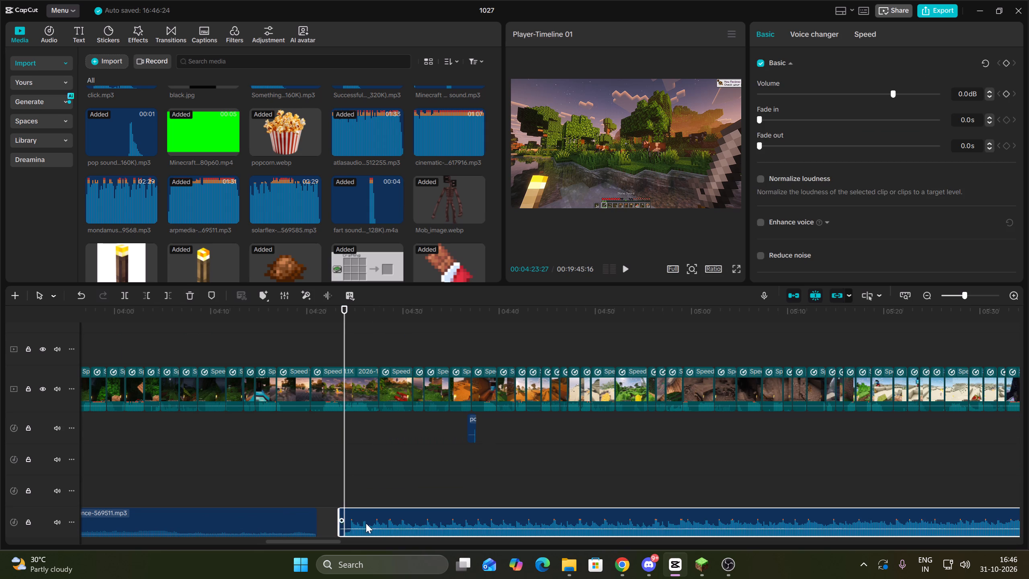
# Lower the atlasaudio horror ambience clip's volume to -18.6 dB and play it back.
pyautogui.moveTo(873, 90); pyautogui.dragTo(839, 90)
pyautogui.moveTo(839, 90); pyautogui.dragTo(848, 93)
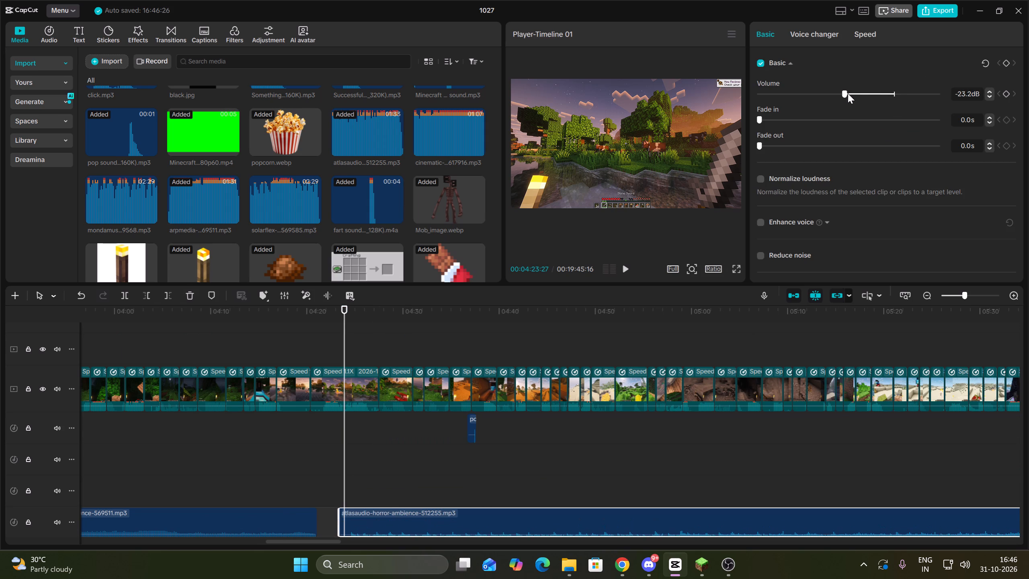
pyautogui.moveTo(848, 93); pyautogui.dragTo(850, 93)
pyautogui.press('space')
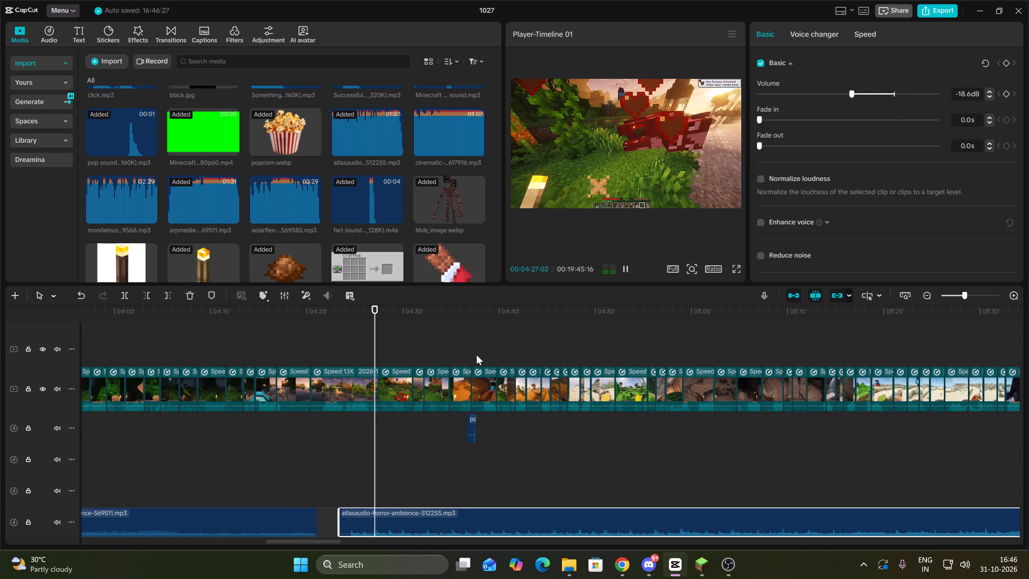
# Play back the earlier arpmedia horror ambience clip around 03:50 for comparison.
pyautogui.keyDown('ctrl'); pyautogui.scroll(-5, 265, 485); pyautogui.keyUp('ctrl')
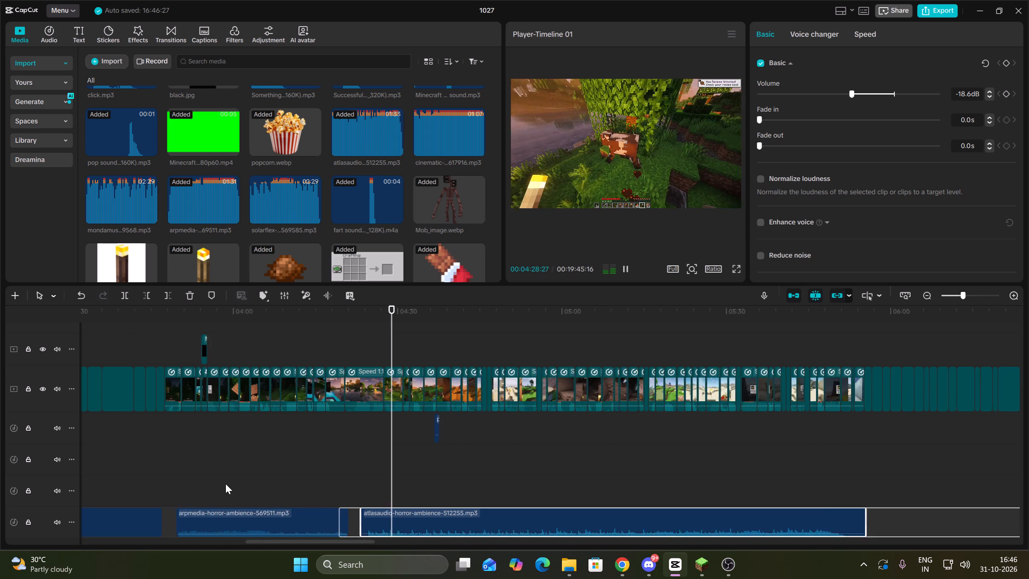
pyautogui.click(206, 483)
pyautogui.press('Up')
pyautogui.click(229, 526)
pyautogui.press('space')
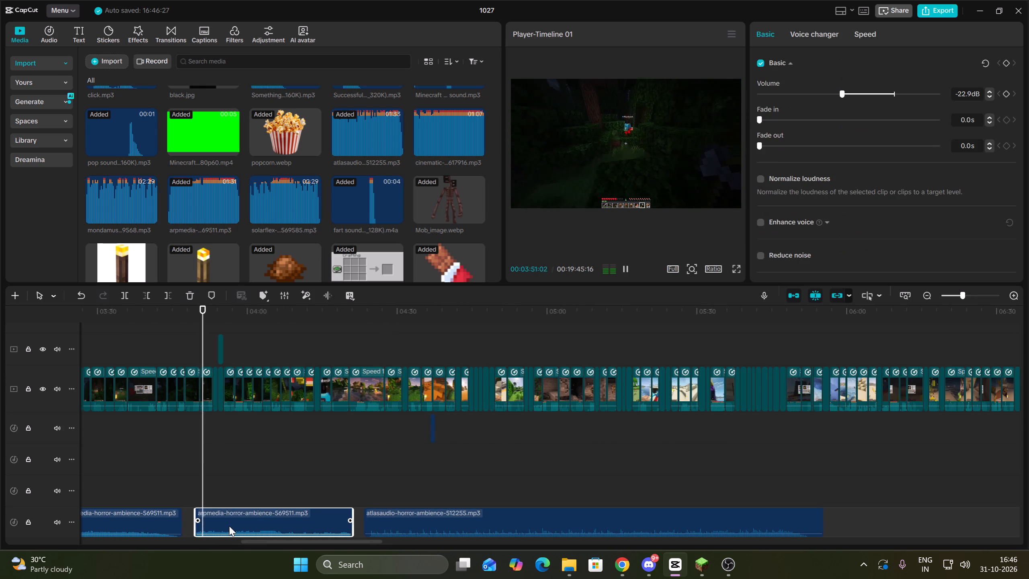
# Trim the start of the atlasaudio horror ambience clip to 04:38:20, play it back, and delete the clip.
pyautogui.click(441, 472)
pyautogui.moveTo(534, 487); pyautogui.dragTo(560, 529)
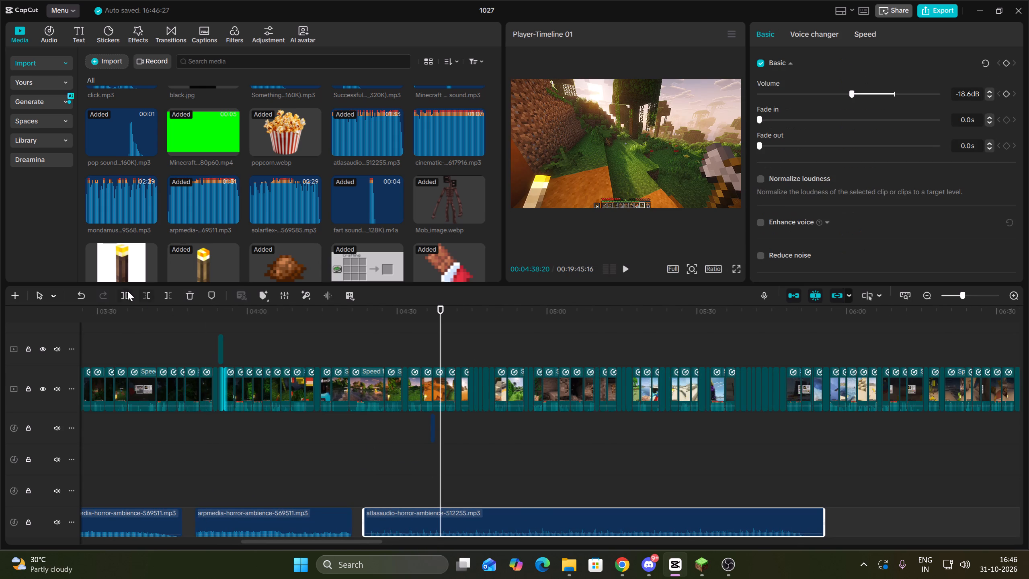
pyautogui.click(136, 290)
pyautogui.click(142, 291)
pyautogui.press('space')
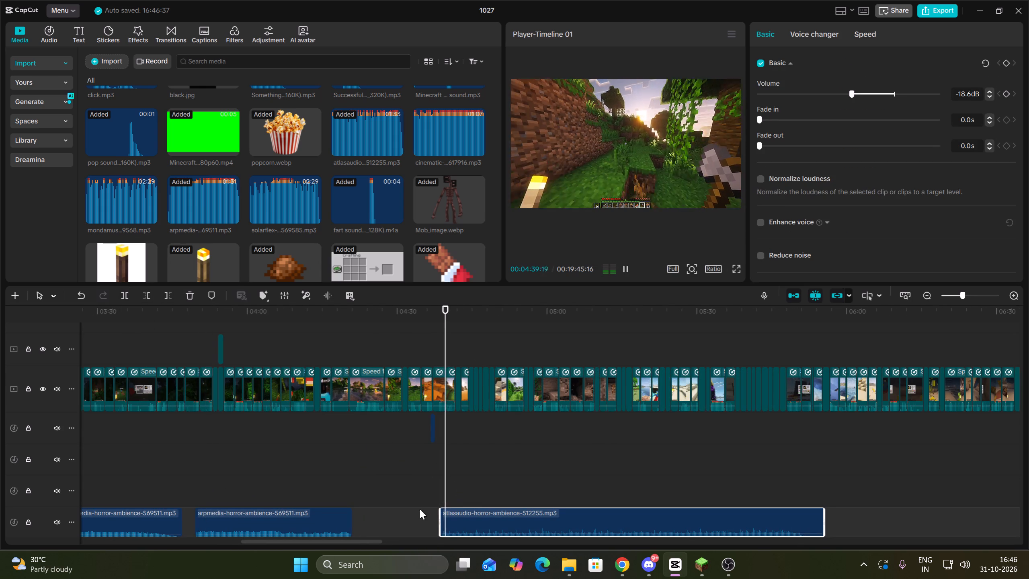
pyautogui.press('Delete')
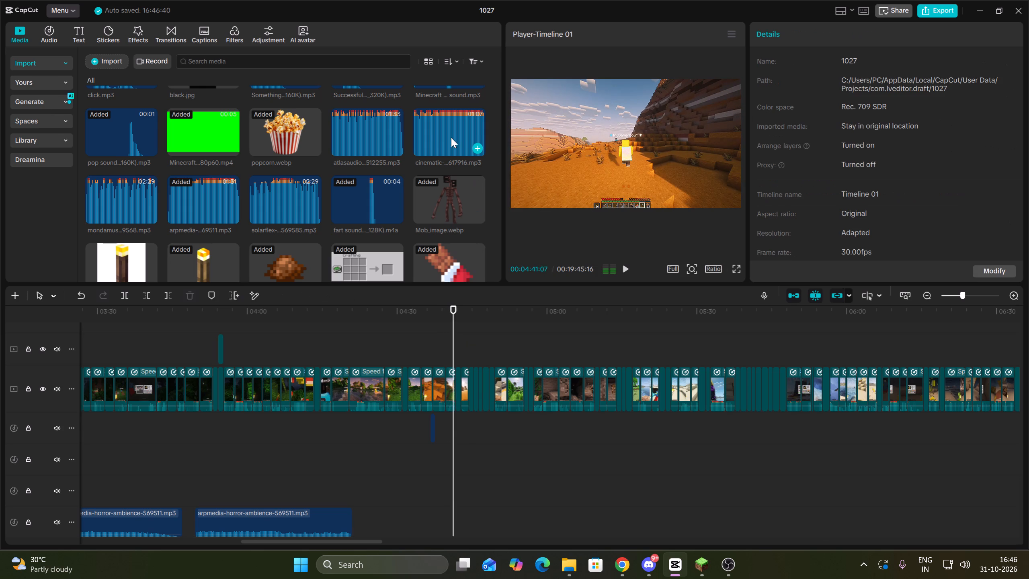
# Audition the other ambience tracks and place arpmedia-horror-ambience-569511.mp3 on the ambience track at about 04:27, leaving a gap before it.
pyautogui.click(435, 125)
pyautogui.click(107, 213)
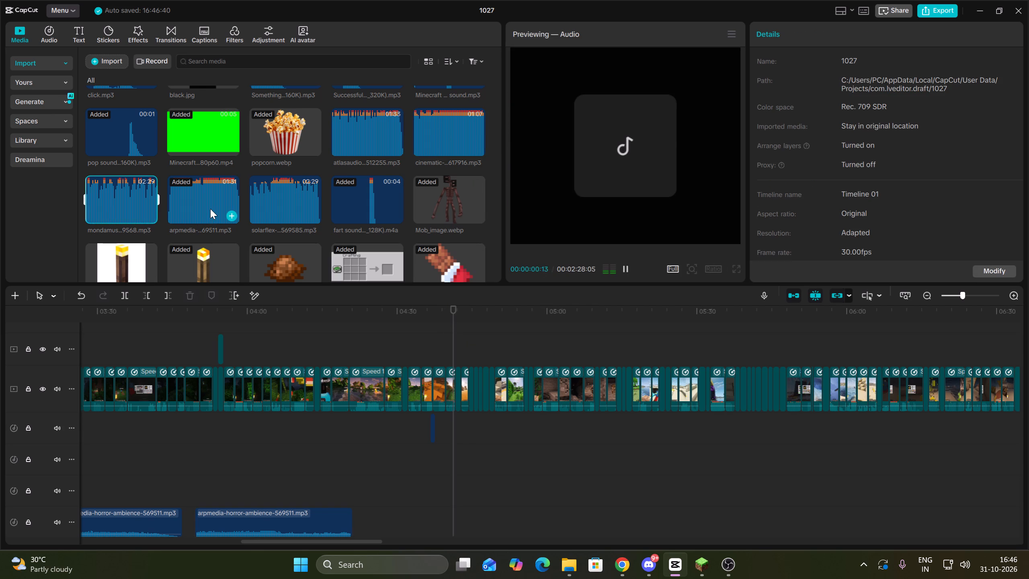
pyautogui.click(210, 209)
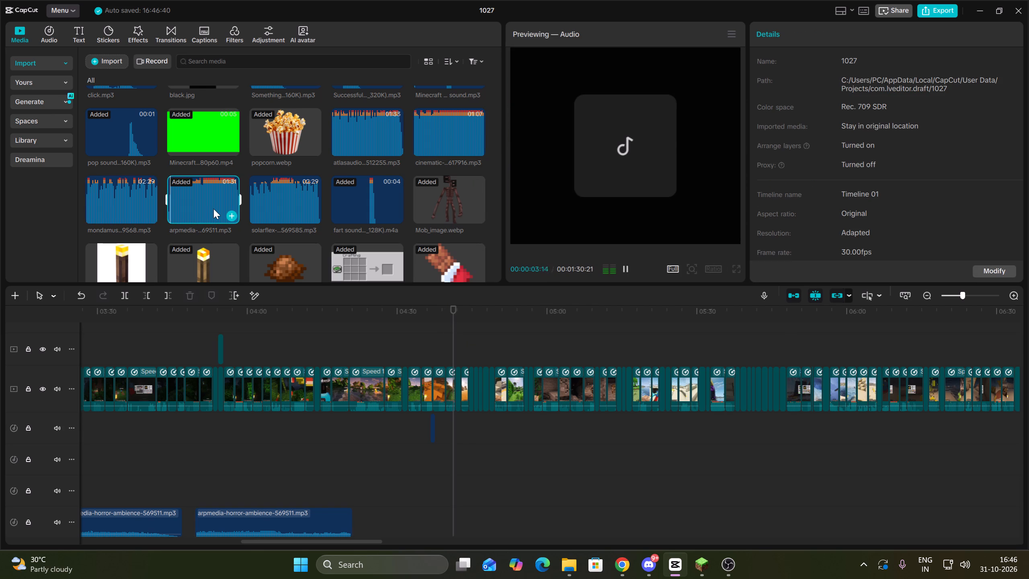
pyautogui.moveTo(213, 209); pyautogui.dragTo(381, 522)
pyautogui.click(386, 489)
pyautogui.click(419, 522)
# Lower the volume of the newly added arpmedia horror ambience clip to -23.1 dB during playback.
pyautogui.click(859, 88)
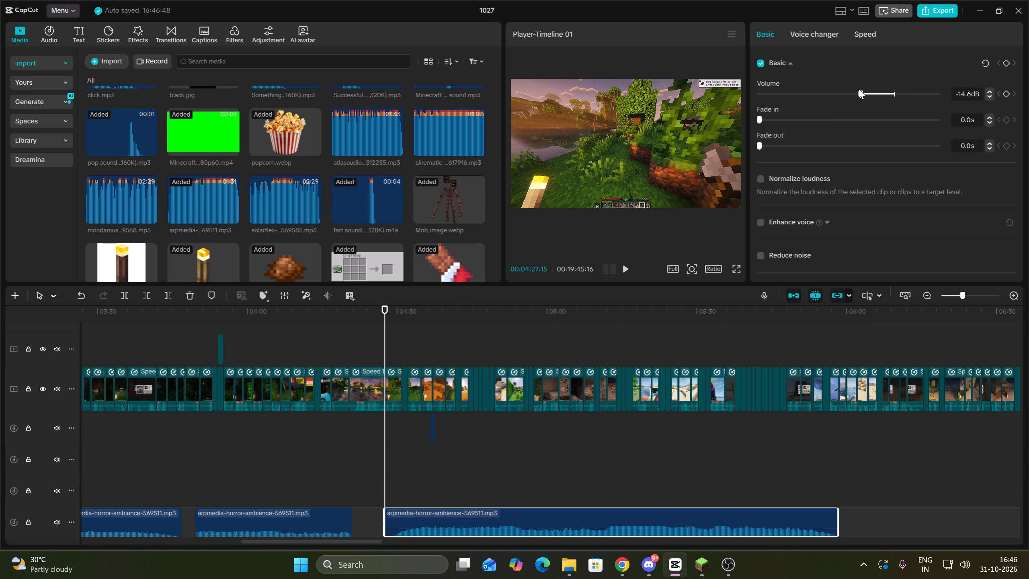
pyautogui.press('space')
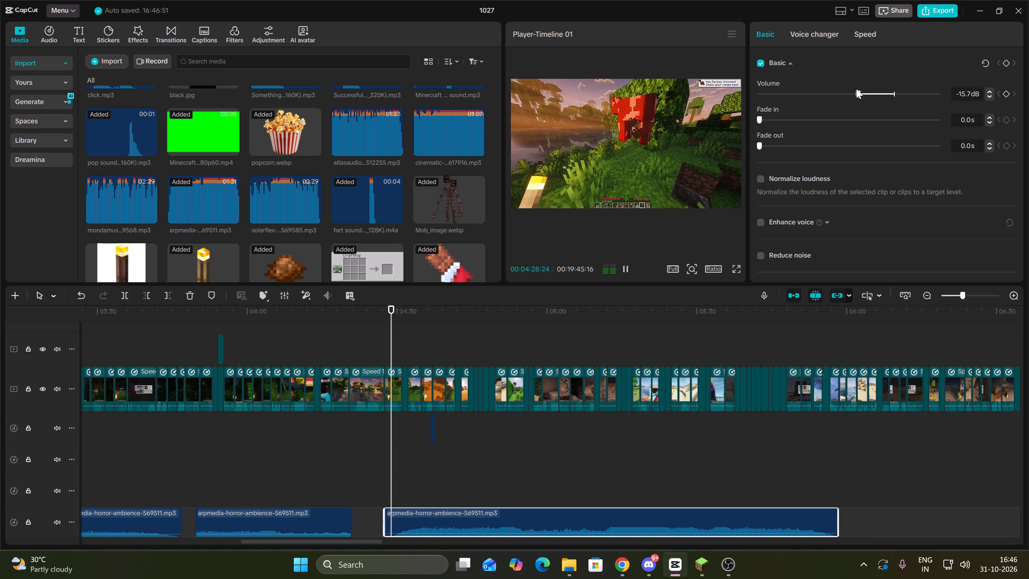
pyautogui.moveTo(856, 88); pyautogui.dragTo(840, 86)
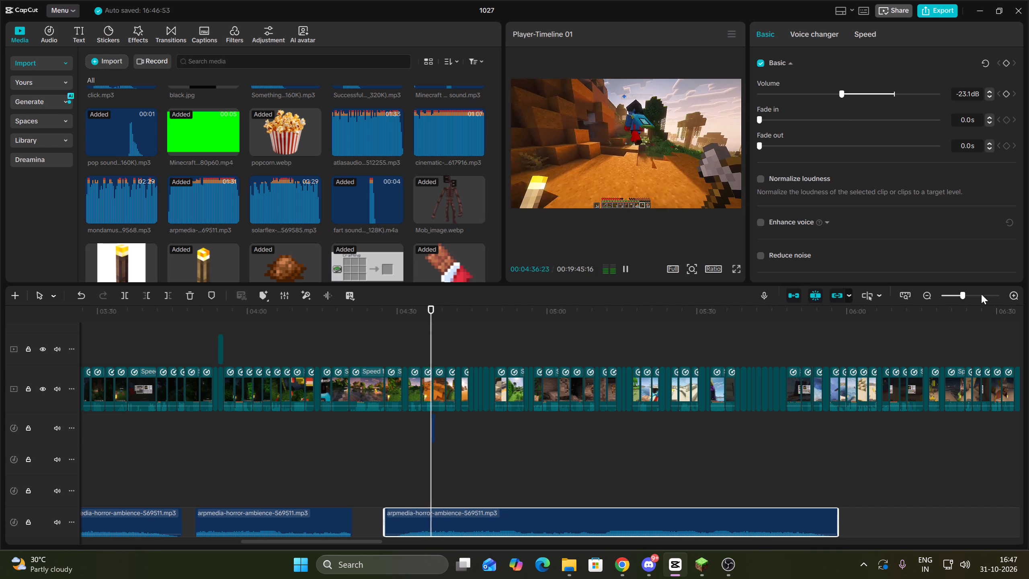
# Review the footage with the new horror ambience from about 04:42 to 05:20:08, checking the picture and sound.
pyautogui.click(932, 294)
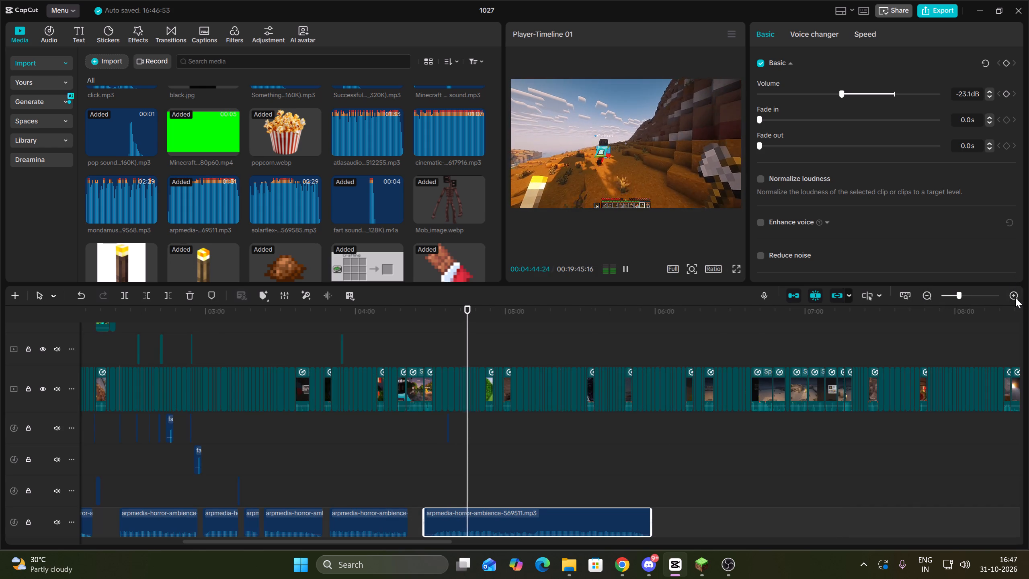
pyautogui.click(1015, 298)
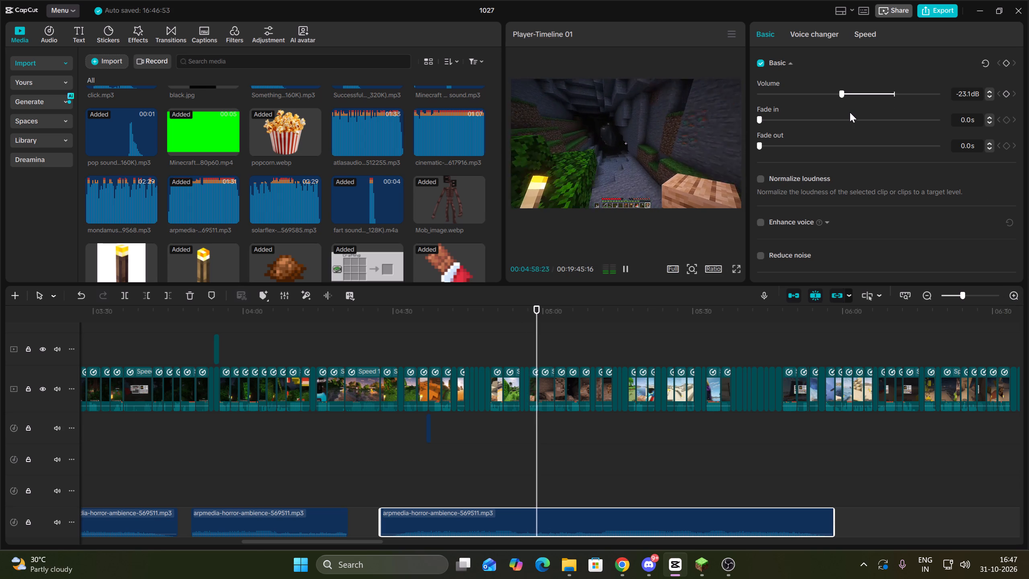
pyautogui.tripleClick(1014, 296)
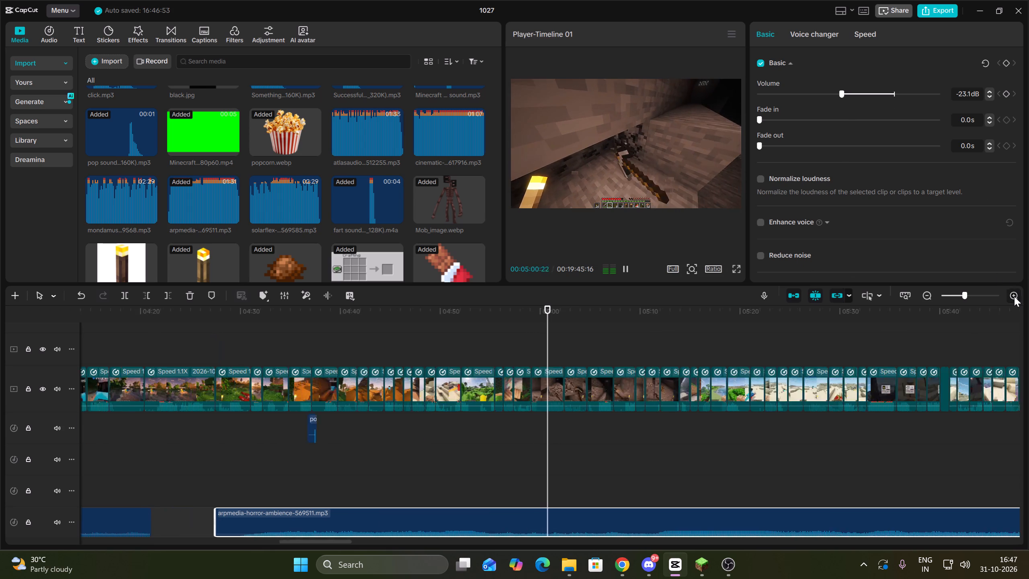
pyautogui.click(924, 294)
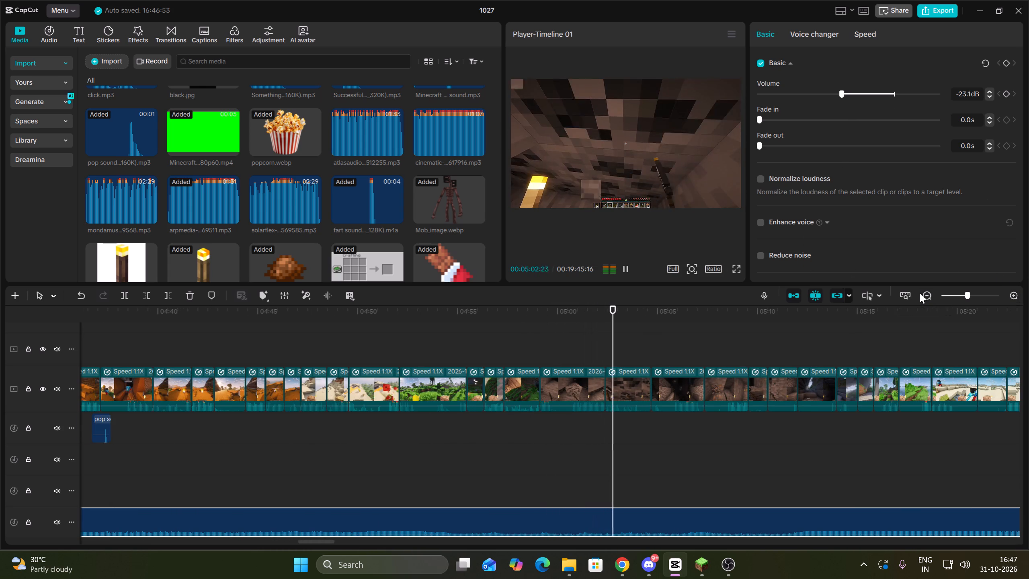
pyautogui.keyDown('ctrl'); pyautogui.scroll(-6, 683, 370); pyautogui.keyUp('ctrl')
pyautogui.keyDown('ctrl'); pyautogui.scroll(3, 704, 378); pyautogui.keyUp('ctrl')
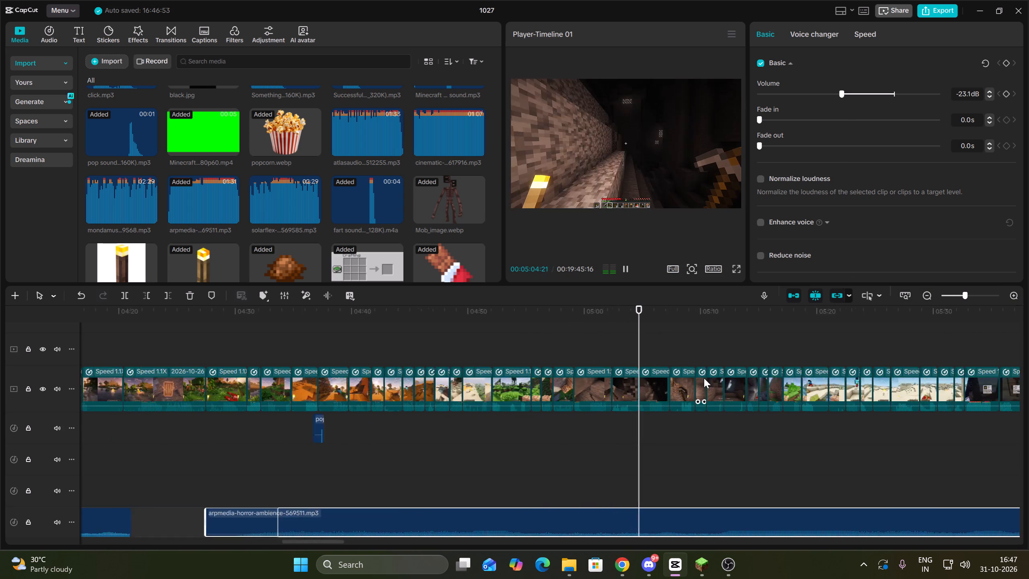
pyautogui.keyDown('ctrl'); pyautogui.scroll(2, 704, 378); pyautogui.keyUp('ctrl')
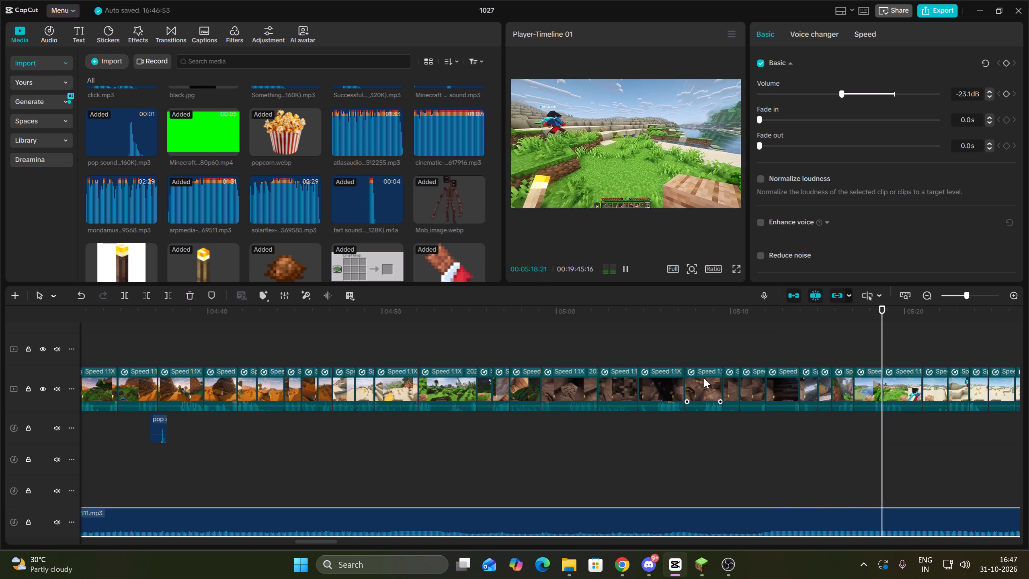
pyautogui.press('space')
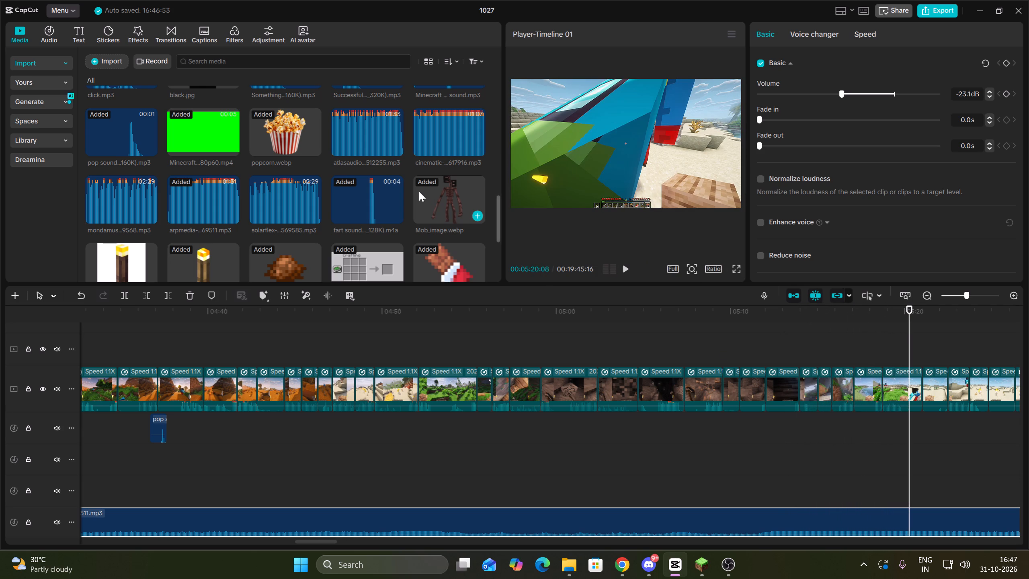
# Split the arpmedia horror ambience clip at 05:21:01 and trim the second part's start to 05:22:15, leaving a silent gap.
pyautogui.scroll(3, 419, 191)
pyautogui.press('space')
pyautogui.click(929, 512)
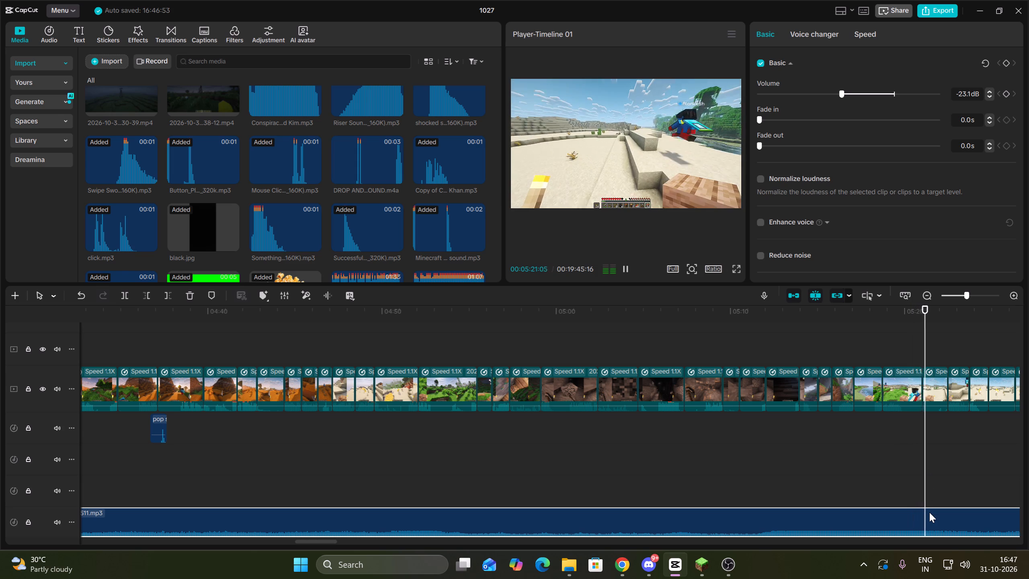
pyautogui.press('Up')
pyautogui.click(129, 295)
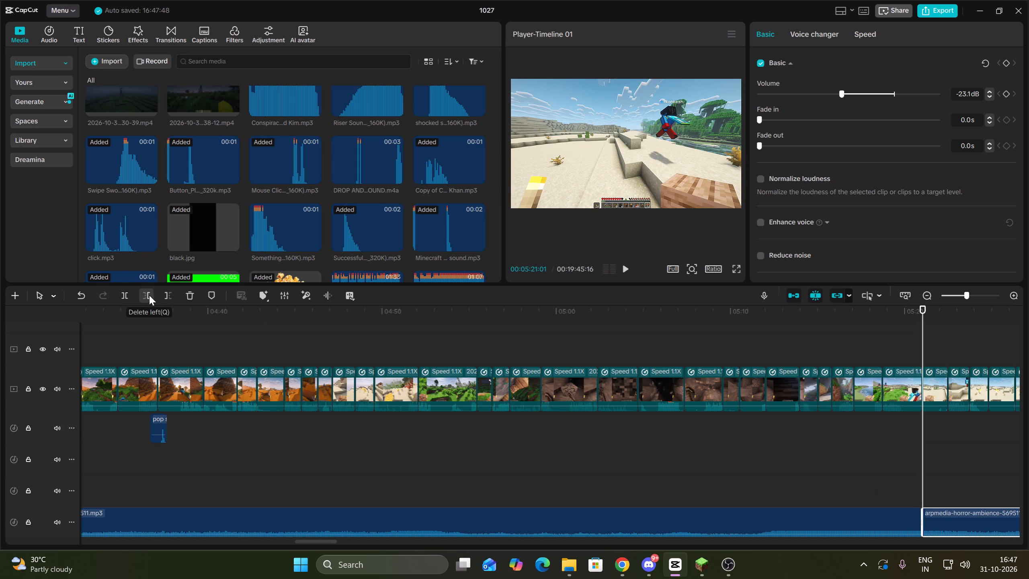
pyautogui.press('space')
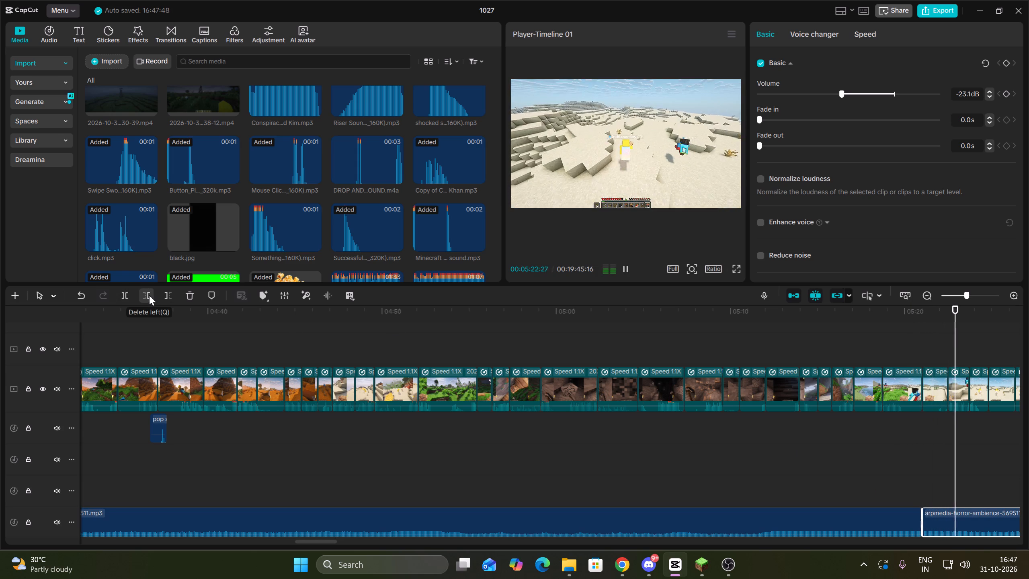
pyautogui.press('Up')
pyautogui.click(149, 295)
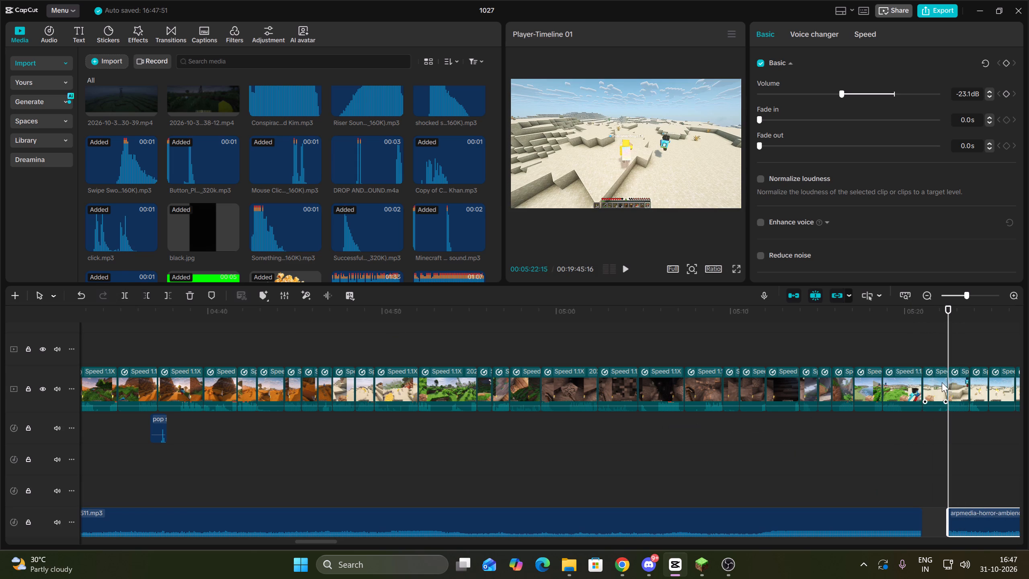
# Keyframe the transform of the video clip starting at 05:21:01, scaling from 100% at its start to 88% at 05:21:11.
pyautogui.click(942, 382)
pyautogui.press('Up')
pyautogui.click(1009, 96)
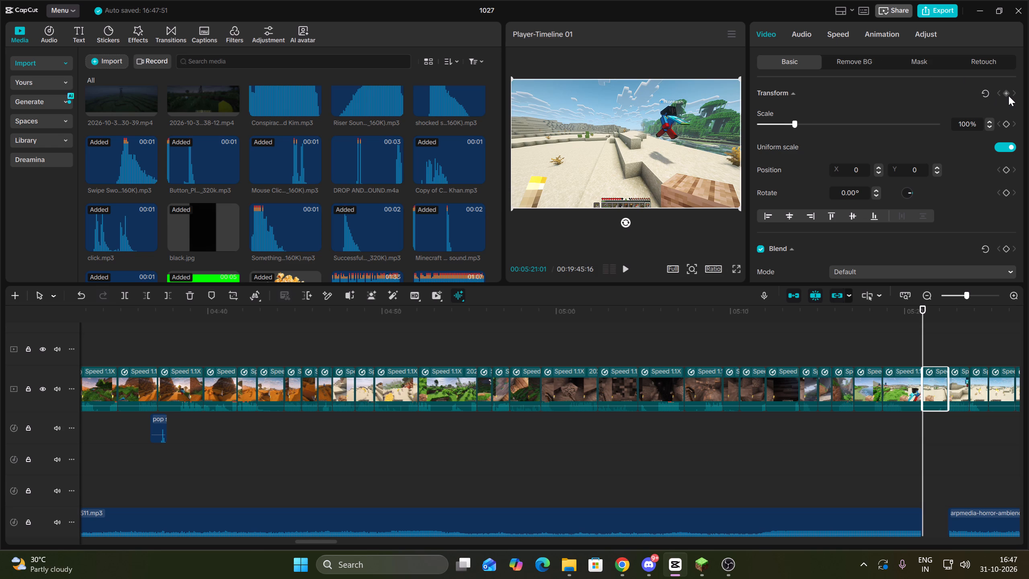
pyautogui.press('space')
pyautogui.press('space')
pyautogui.click(1009, 96)
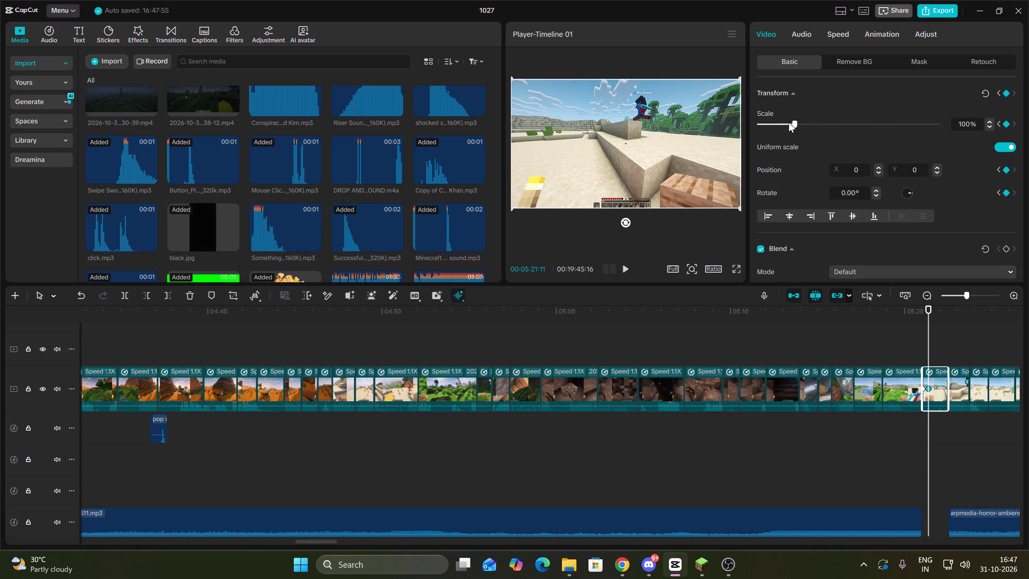
pyautogui.click(791, 123)
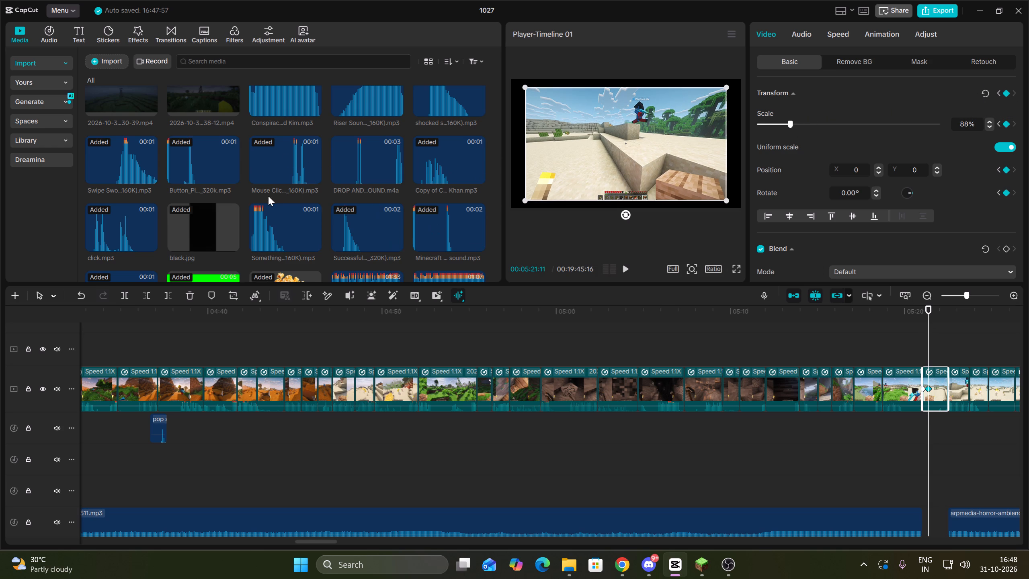
# Place the fart sound effect across the ambience gap, starting at about 05:19.5, lower its volume to -4.9 dB, and play it back.
pyautogui.scroll(-1, 420, 175)
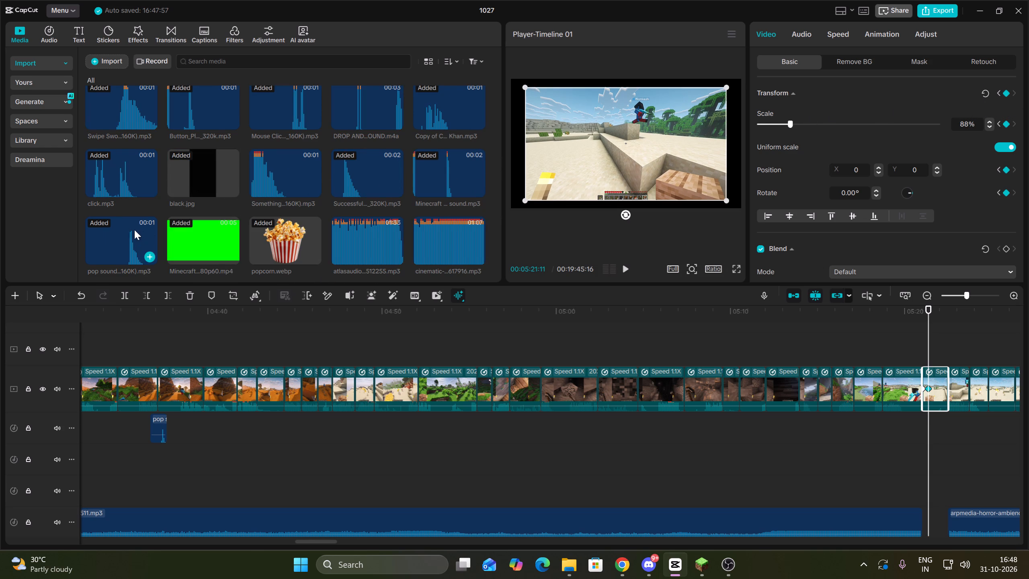
pyautogui.scroll(1, 176, 143)
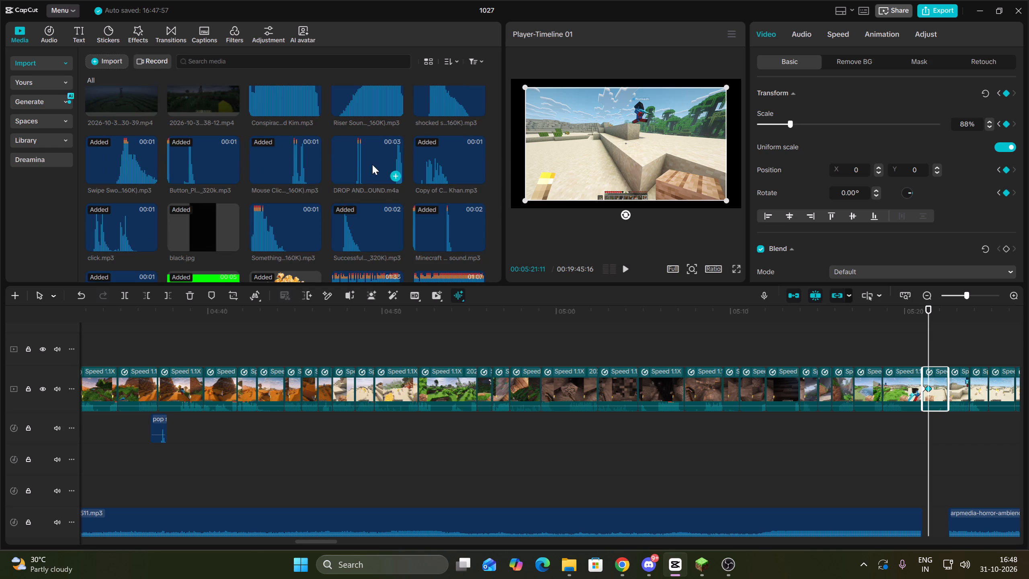
pyautogui.scroll(-7, 420, 179)
pyautogui.scroll(3, 426, 185)
pyautogui.moveTo(363, 205); pyautogui.dragTo(885, 432)
pyautogui.press('Up')
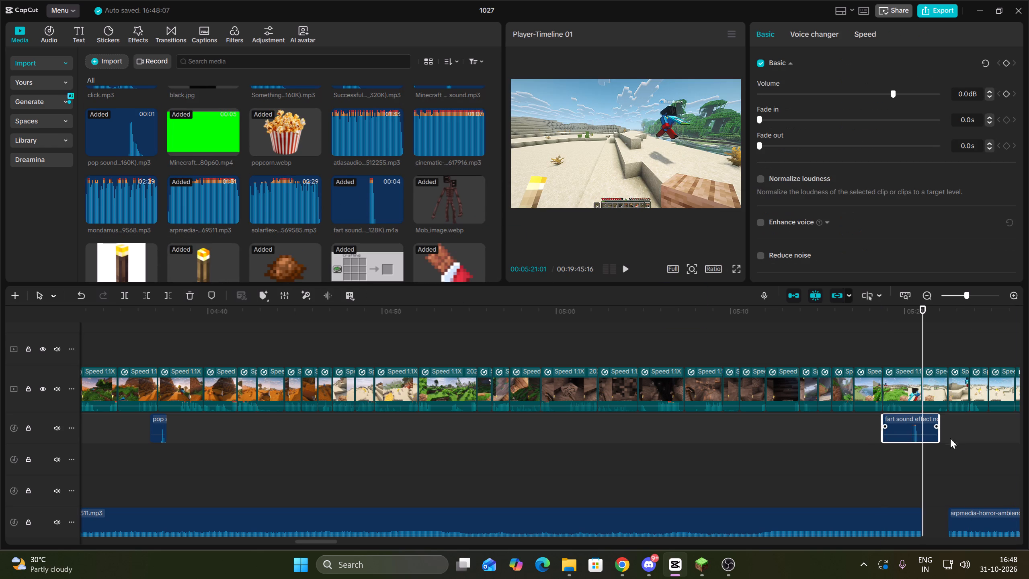
pyautogui.moveTo(920, 426); pyautogui.dragTo(935, 428)
pyautogui.press('space')
pyautogui.click(881, 88)
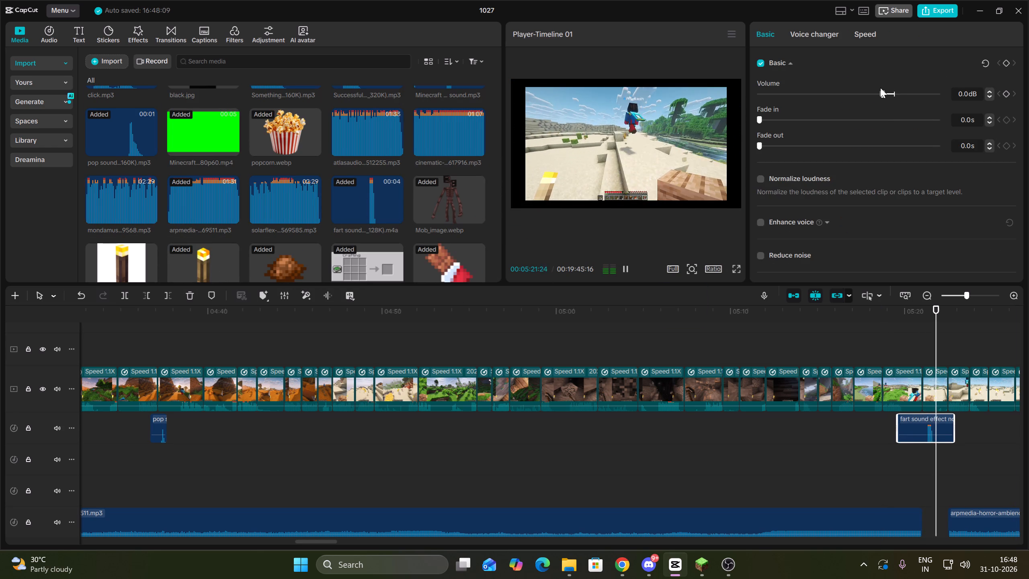
pyautogui.press('Up')
pyautogui.press('Up')
pyautogui.press('space')
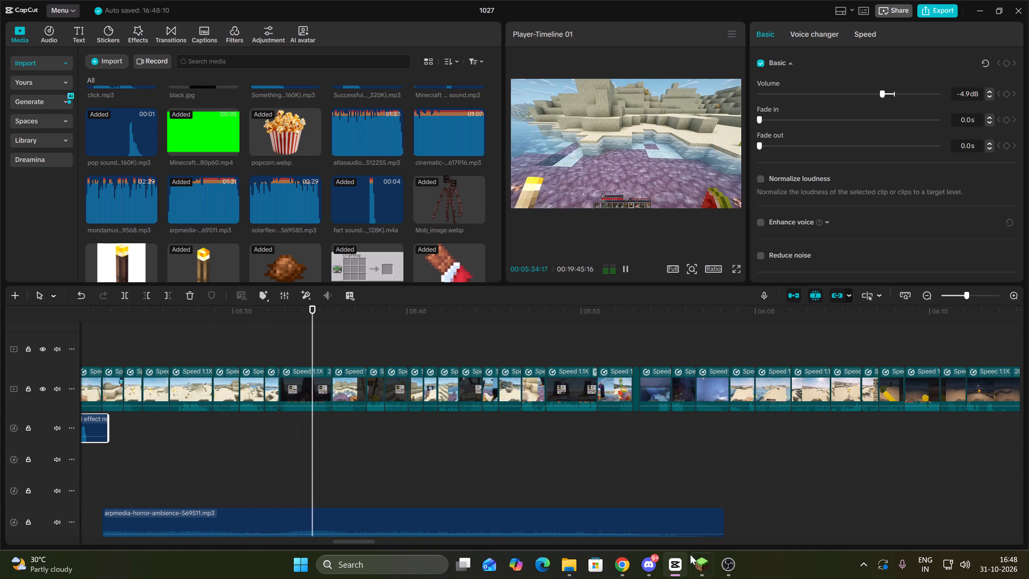
# Switch to Chrome, close the wool minecraft png search tab, open a new tab, and return to CapCut.
pyautogui.click(630, 558)
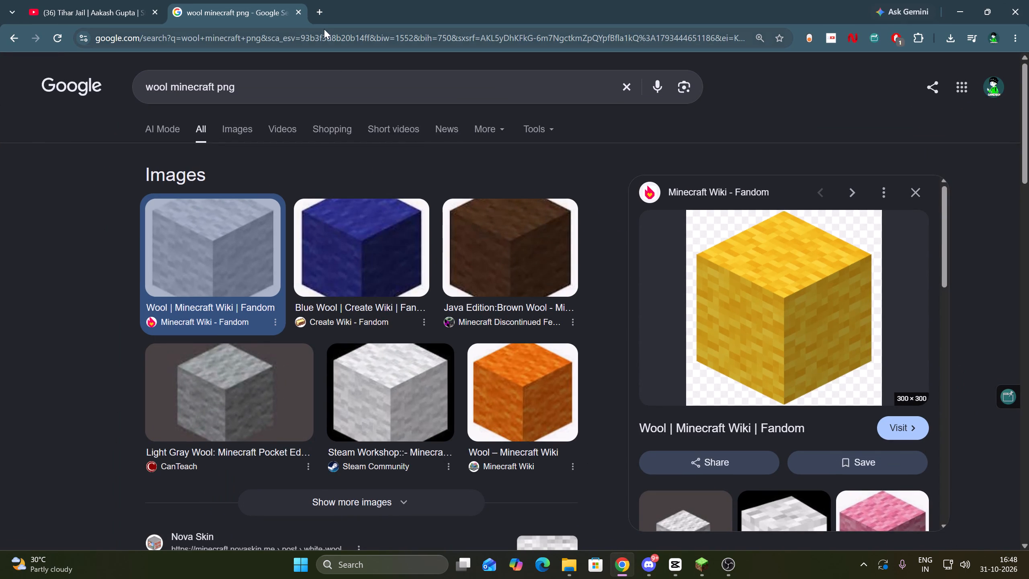
pyautogui.click(297, 12)
pyautogui.click(178, 6)
pyautogui.click(953, 0)
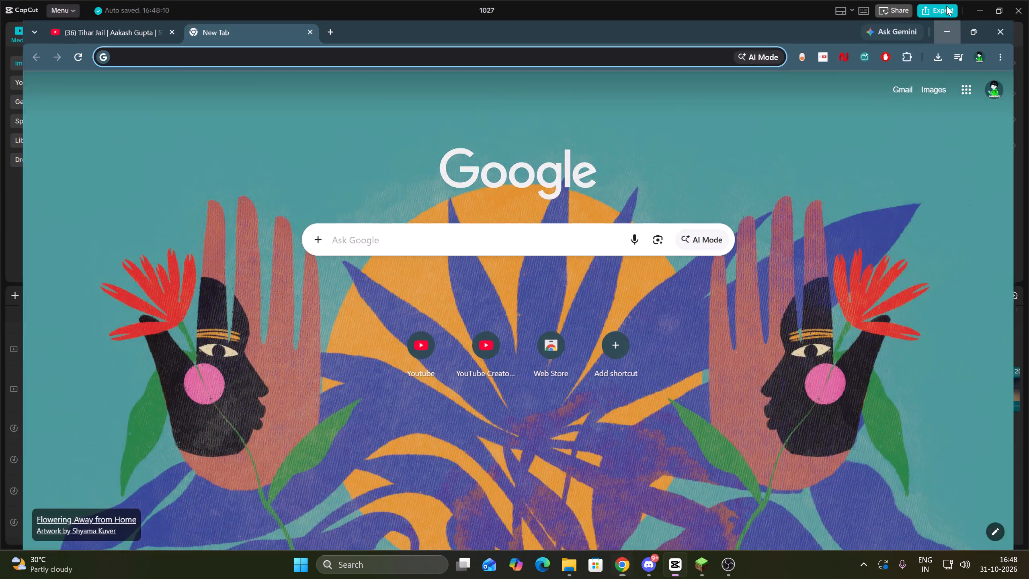
# Show the background apps hidden in the system tray.
pyautogui.click(867, 561)
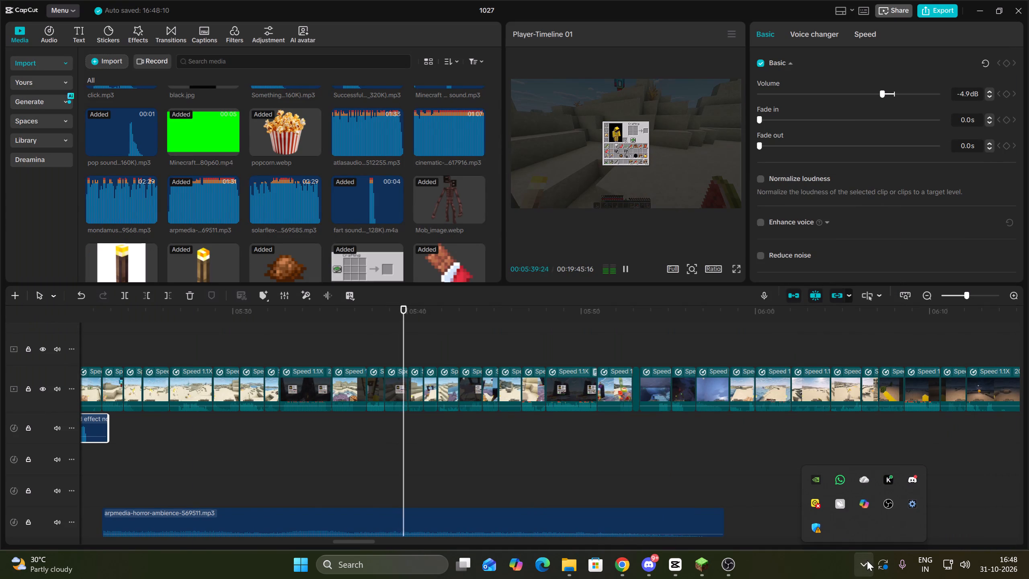
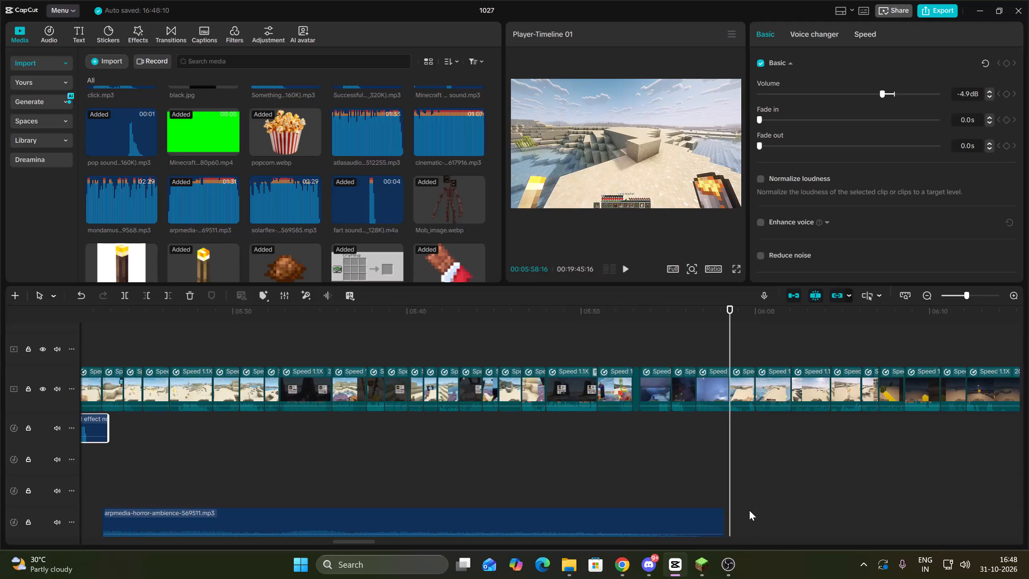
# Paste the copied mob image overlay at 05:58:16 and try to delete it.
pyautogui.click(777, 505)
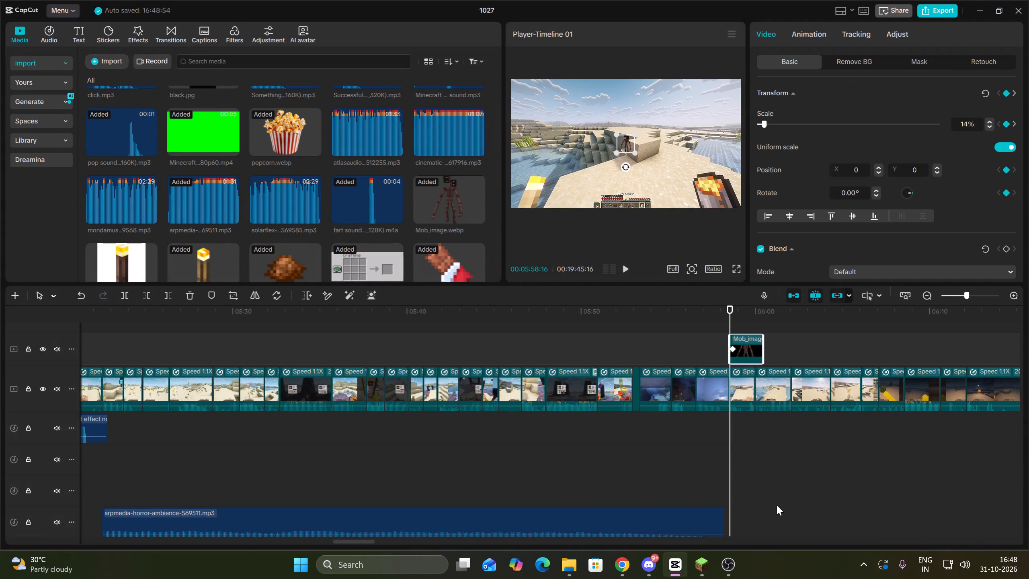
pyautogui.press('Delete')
# Copy the arpmedia horror ambience clip, paste it at 05:58:16 after the short gap, and play it back.
pyautogui.click(668, 514)
pyautogui.rightClick(668, 514)
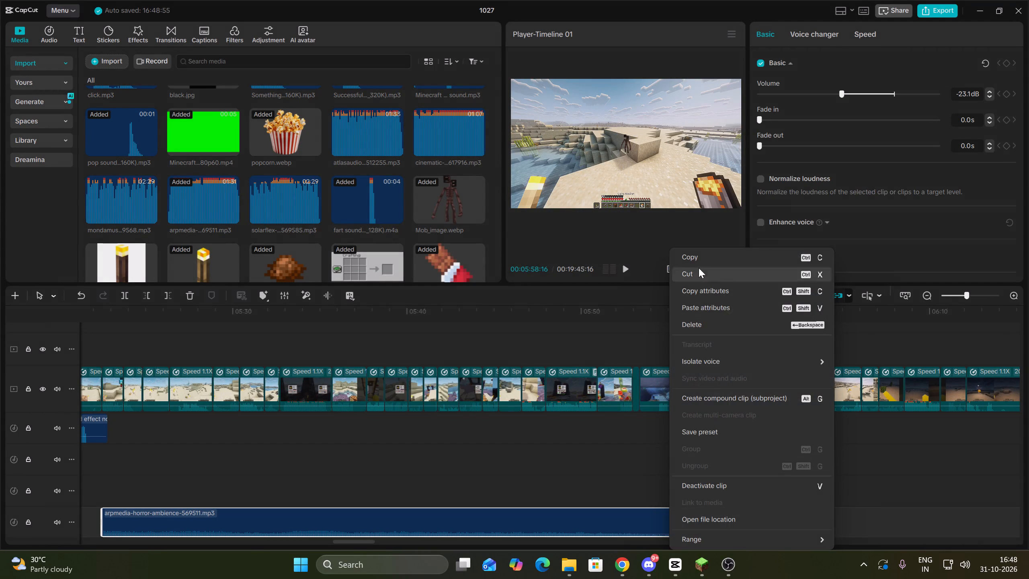
pyautogui.click(697, 260)
pyautogui.rightClick(743, 505)
pyautogui.click(779, 505)
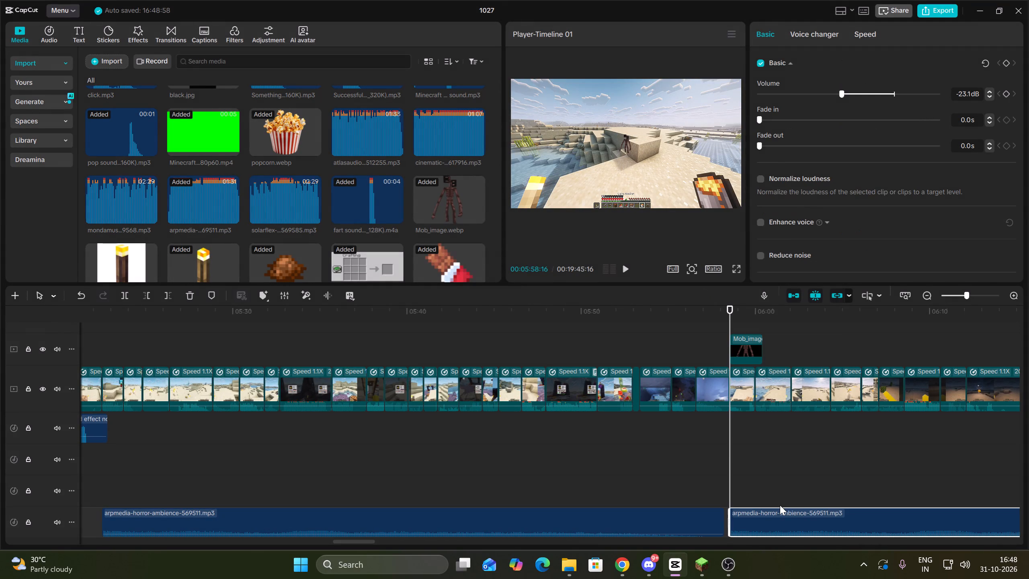
pyautogui.press('space')
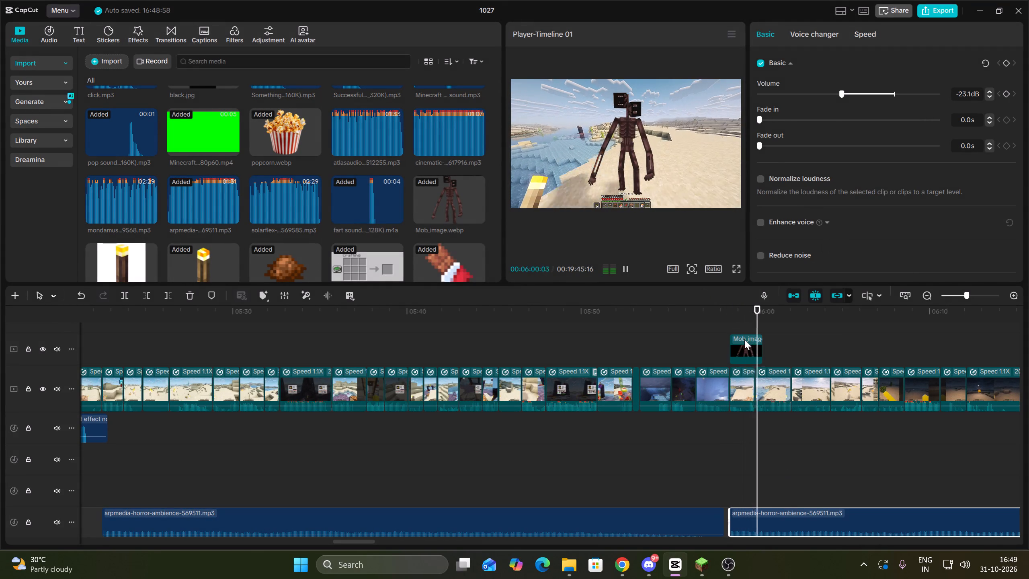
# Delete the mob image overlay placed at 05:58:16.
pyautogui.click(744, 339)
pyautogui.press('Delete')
# Play through to the end of the ambience, paste another copy of it at 06:38:11, and start playback.
pyautogui.press('space')
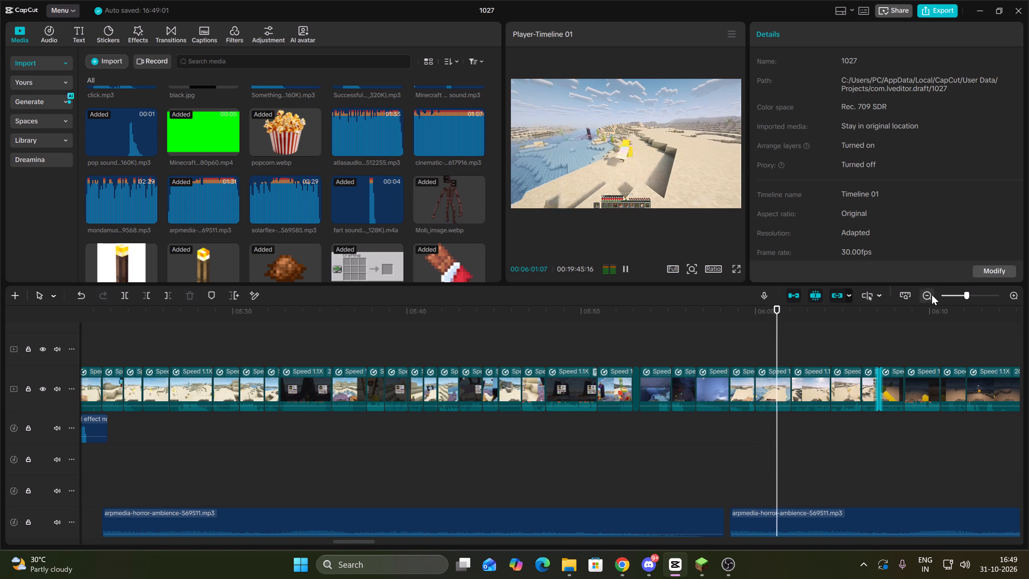
pyautogui.doubleClick(932, 295)
pyautogui.click(1006, 294)
pyautogui.doubleClick(1012, 292)
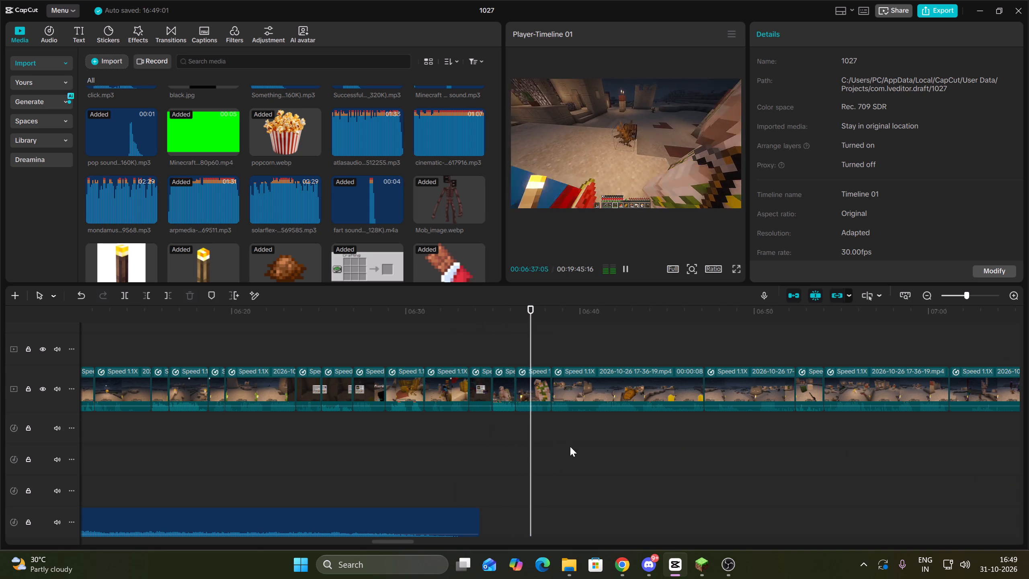
pyautogui.press('Up')
pyautogui.rightClick(572, 469)
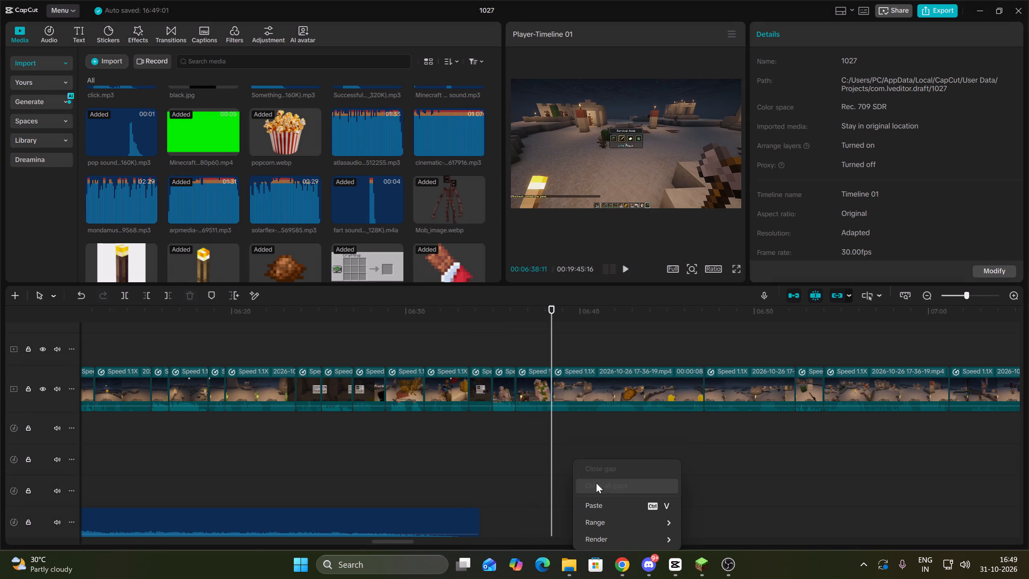
pyautogui.click(602, 502)
pyautogui.press('space')
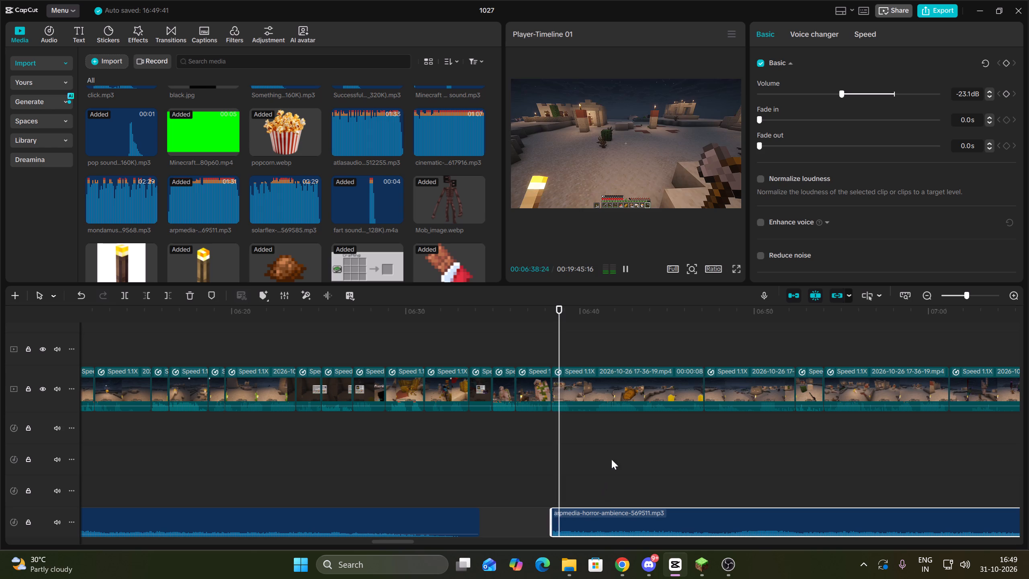
# Trim about the first second off the video clip starting at 06:38:11 and play back the result.
pyautogui.press('Up')
pyautogui.click(588, 366)
pyautogui.press('Up')
pyautogui.click(587, 386)
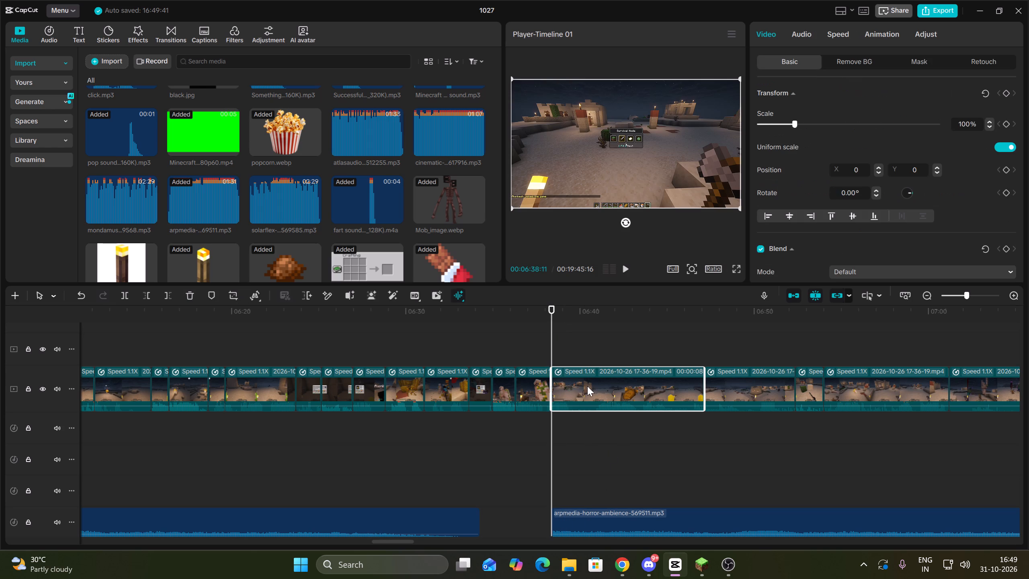
pyautogui.press('space')
pyautogui.press('space')
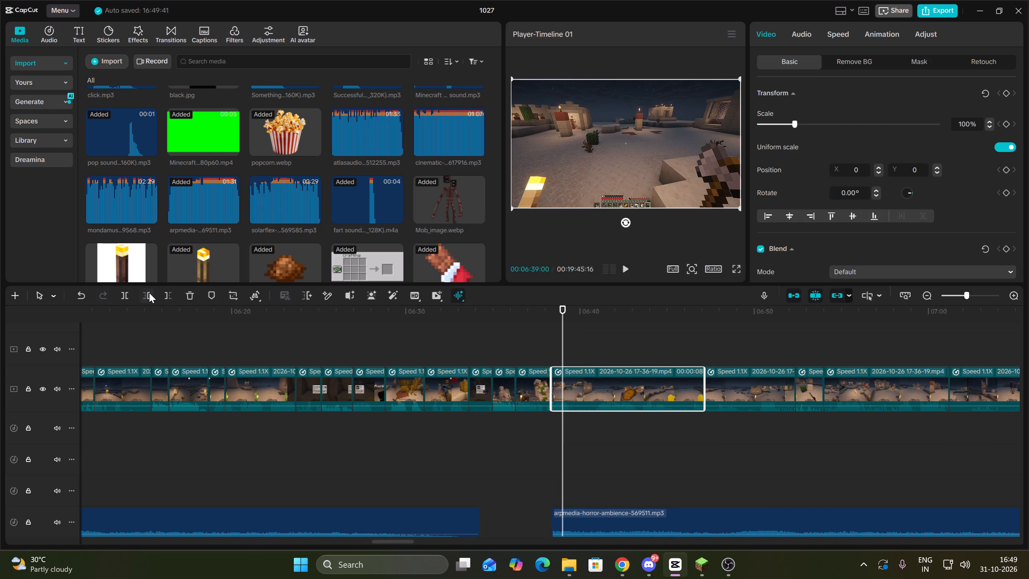
pyautogui.press('space')
pyautogui.press('space')
pyautogui.click(149, 293)
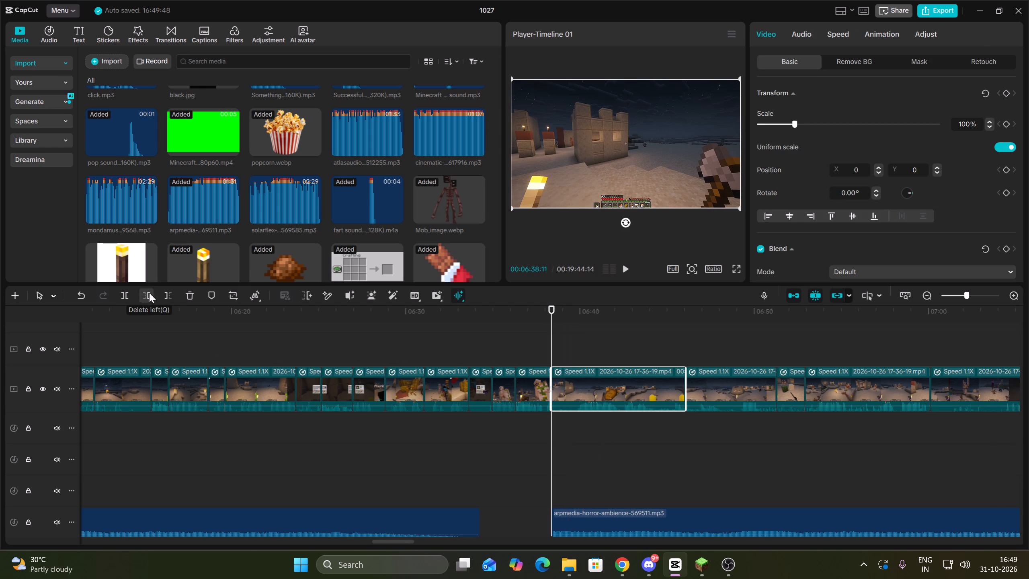
pyautogui.press('space')
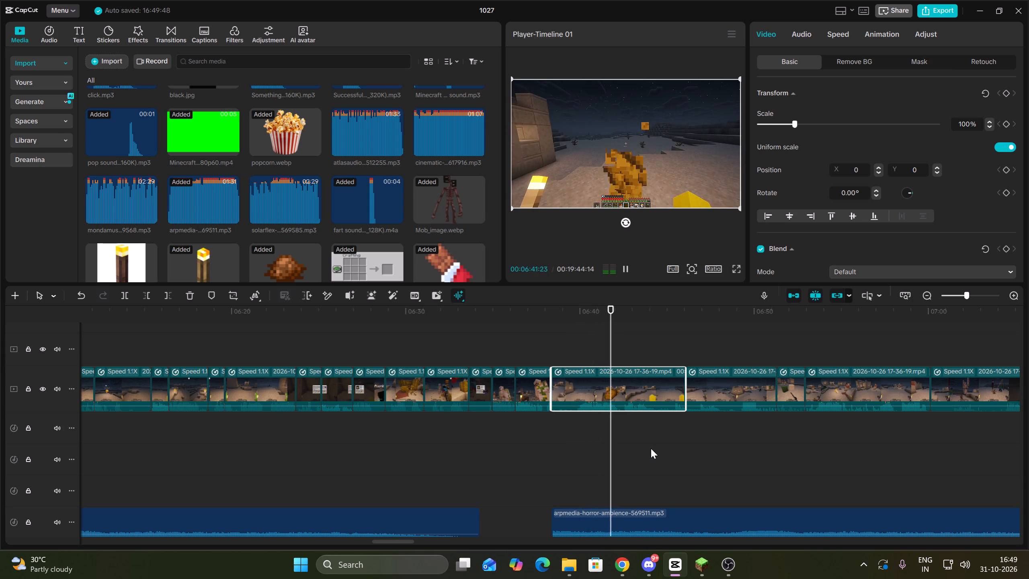
# Play through the footage from about 06:37 to the crafting scenes around 07:40 to review it.
pyautogui.click(529, 438)
pyautogui.press('space')
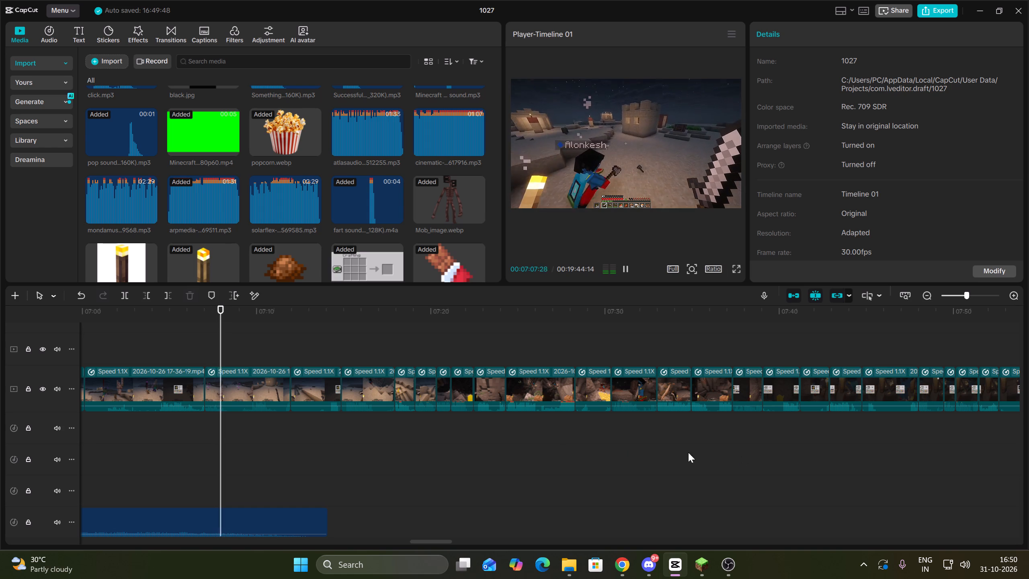
pyautogui.doubleClick(136, 429)
pyautogui.click(156, 380)
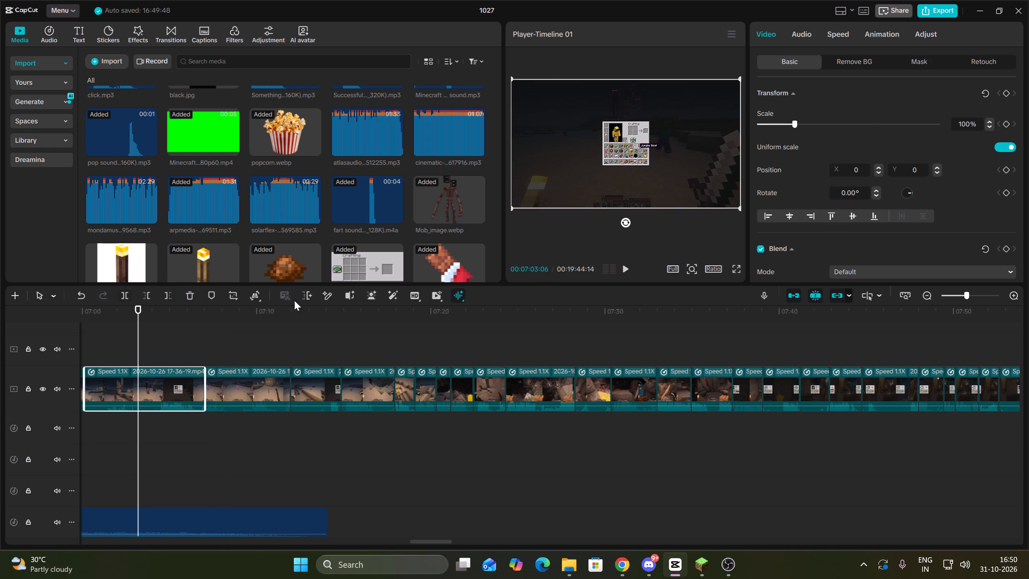
pyautogui.press('space')
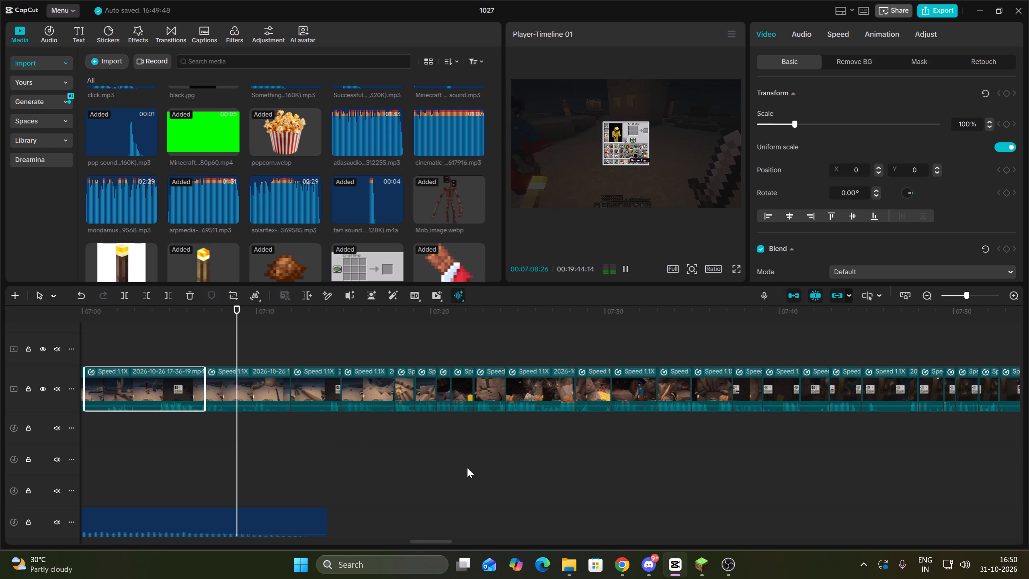
pyautogui.keyDown('ctrl'); pyautogui.scroll(-9, 467, 468); pyautogui.keyUp('ctrl')
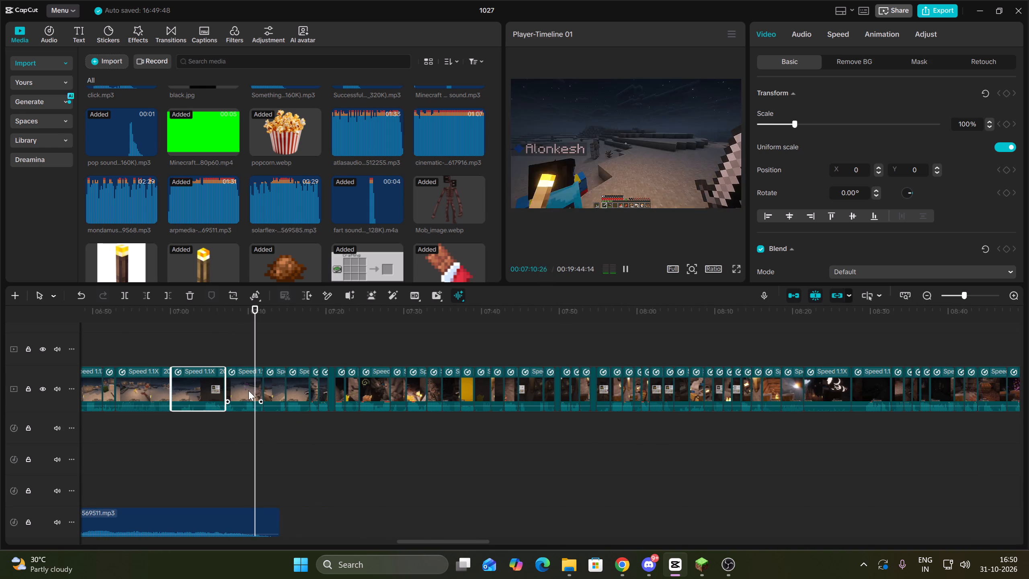
pyautogui.click(248, 390)
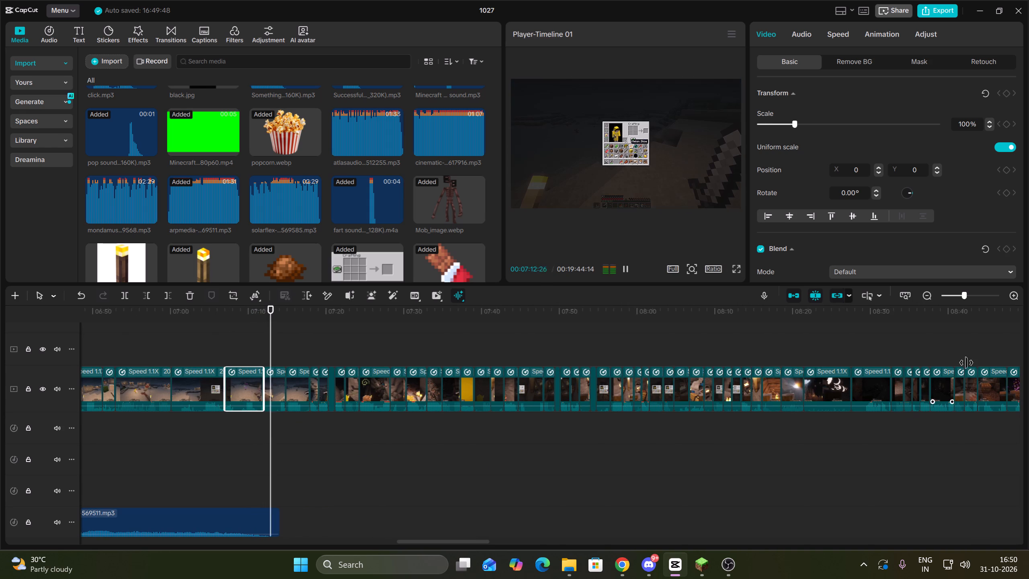
pyautogui.doubleClick(1011, 290)
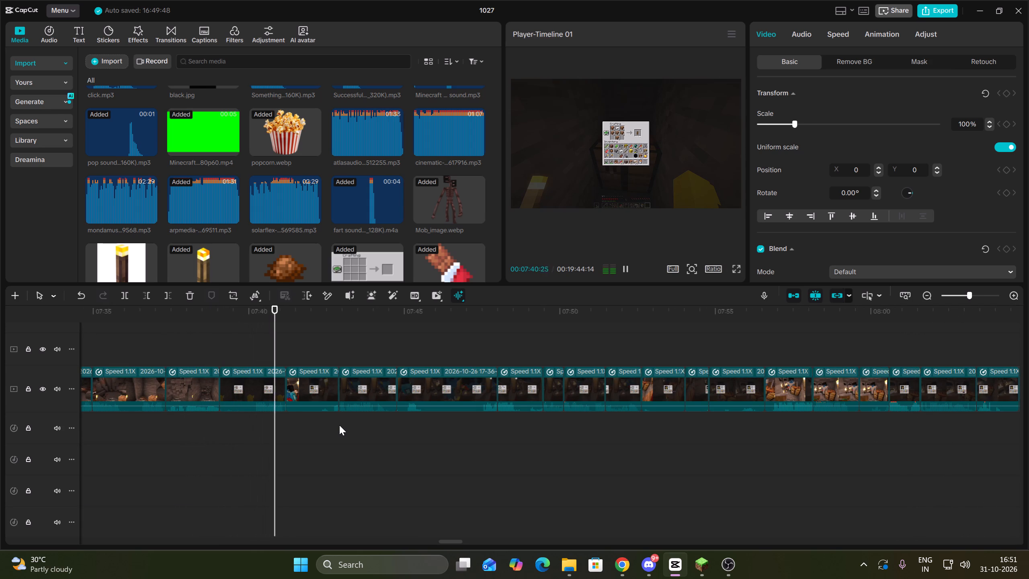
# Keyframe the transform of the crafting clip starting at 07:39:02, scaling from 100% at its start to 162% at 07:39:16.
pyautogui.press('Up')
pyautogui.press('Up')
pyautogui.click(251, 379)
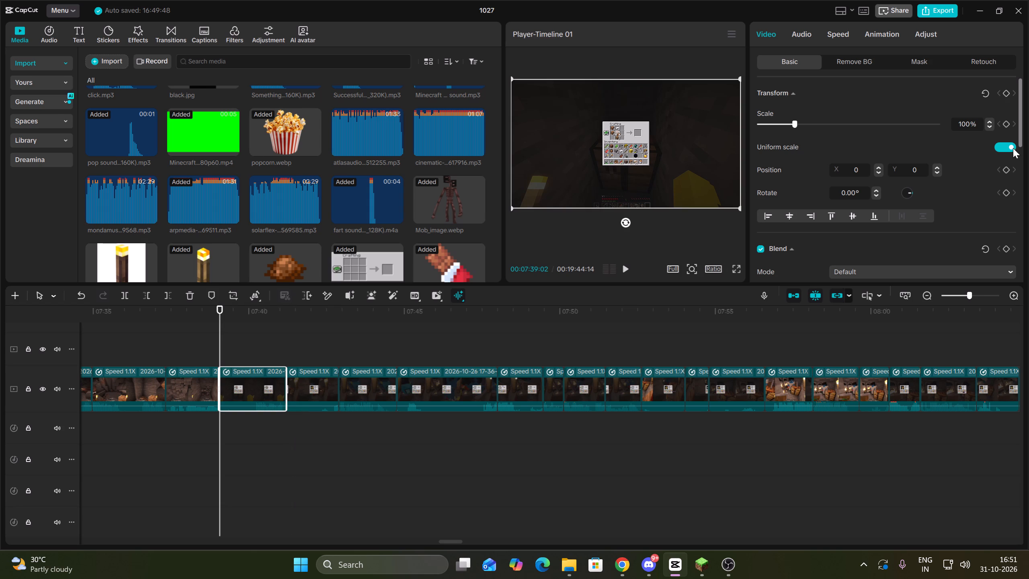
pyautogui.click(1004, 89)
pyautogui.press('space')
pyautogui.press('space')
pyautogui.click(1007, 94)
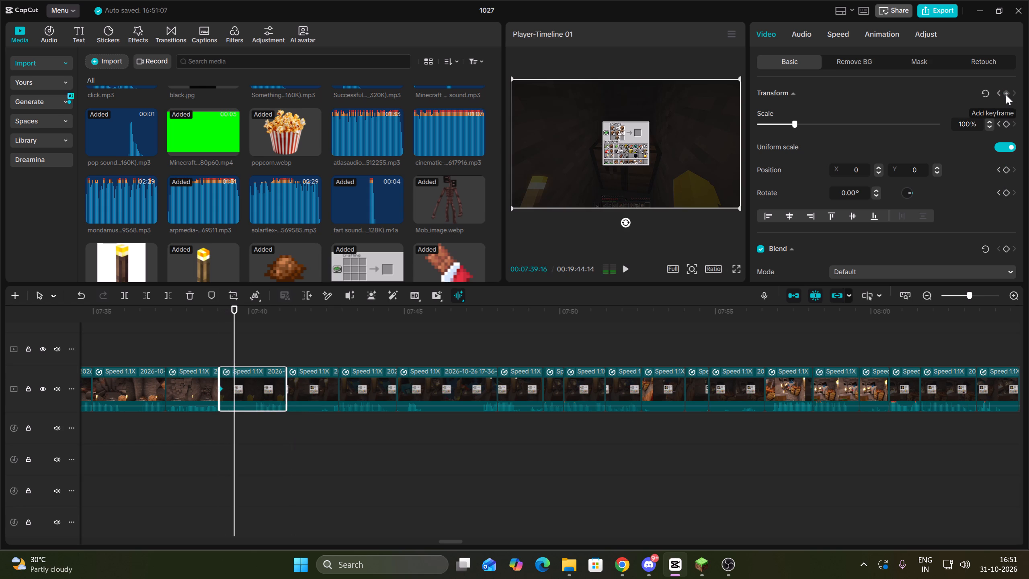
pyautogui.moveTo(808, 125); pyautogui.dragTo(817, 126)
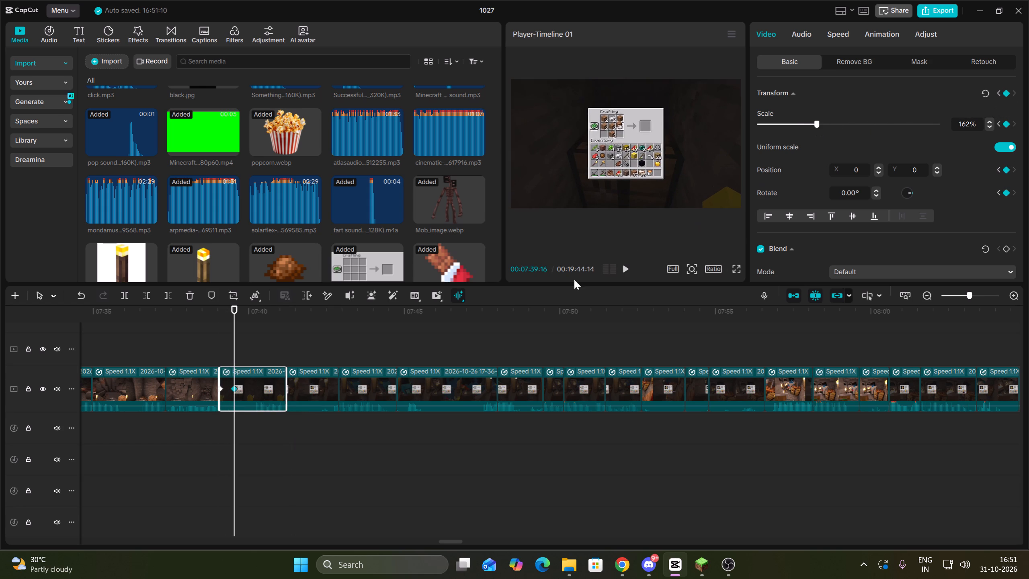
# Set the scale of the video clip starting at 07:41:06 to 162%.
pyautogui.press('Down')
pyautogui.click(304, 375)
pyautogui.click(973, 123)
pyautogui.press('BackSpace')
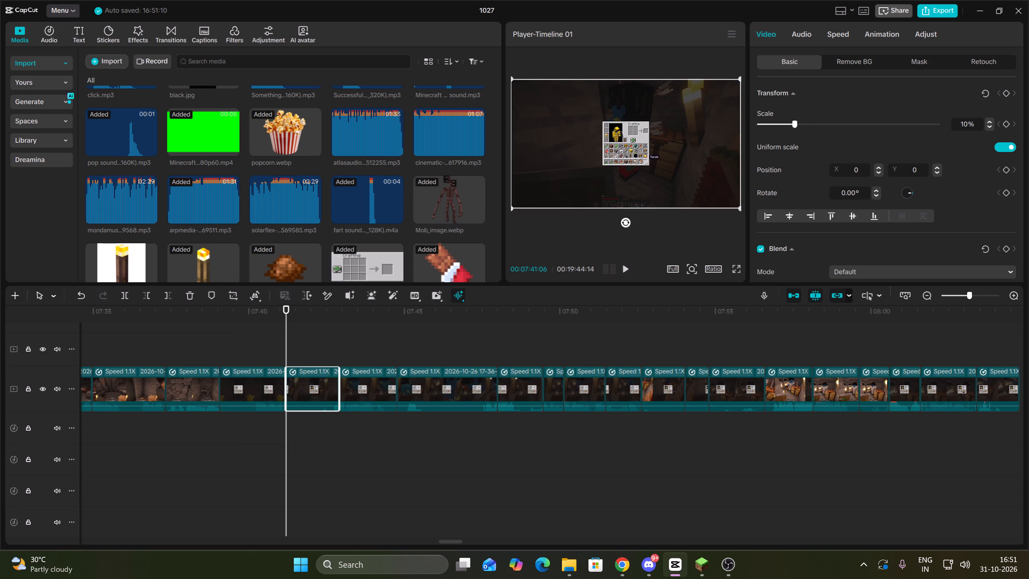
pyautogui.press('BackSpace')
pyautogui.write('62')
pyautogui.click(259, 434)
# Place the pop sound effect on the audio track at about 07:38.5, under the start of the zoom, and play it.
pyautogui.press('Up')
pyautogui.moveTo(374, 199); pyautogui.dragTo(373, 208)
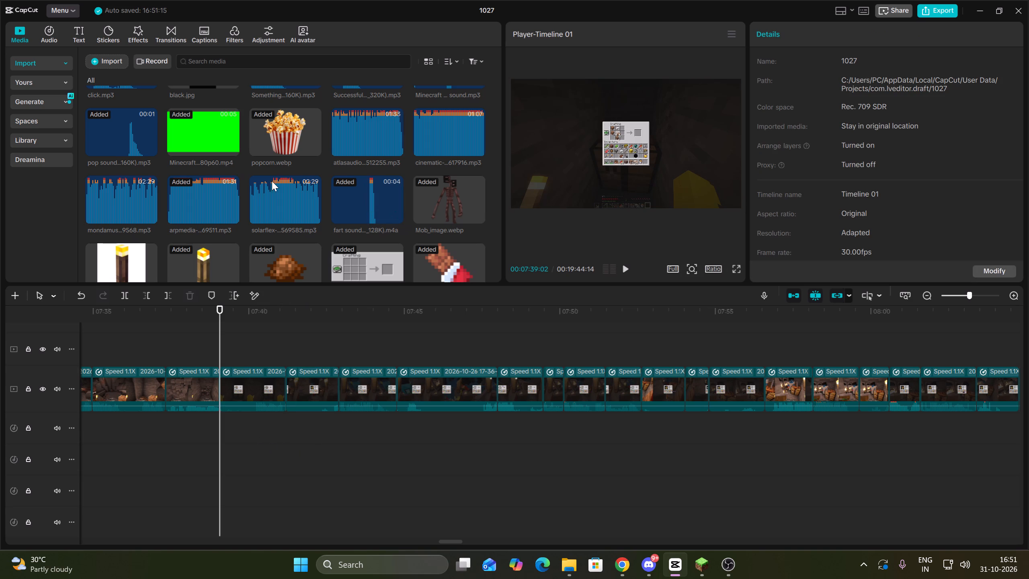
pyautogui.moveTo(116, 144); pyautogui.dragTo(203, 431)
pyautogui.click(204, 431)
pyautogui.press('space')
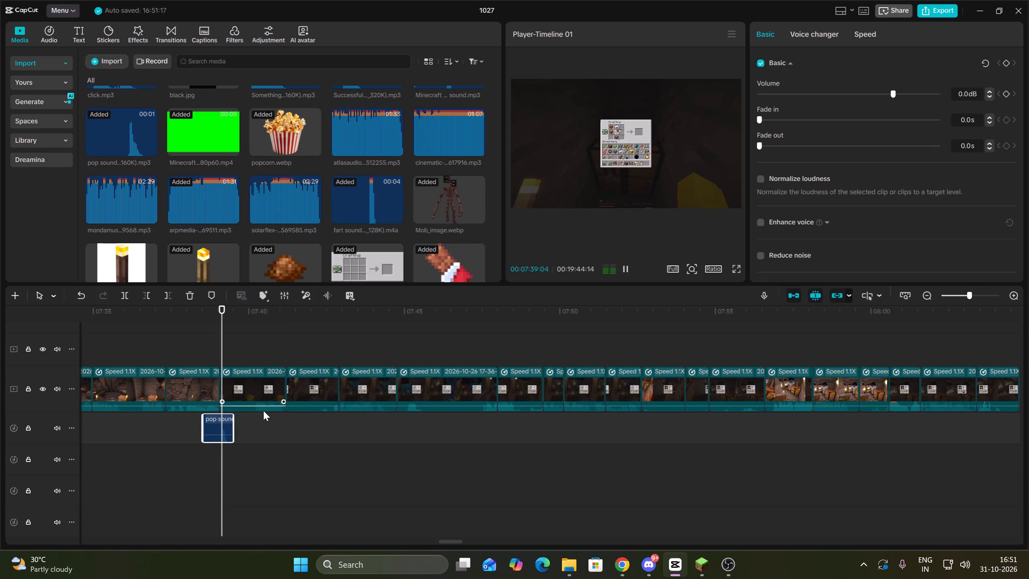
# Place the click sound effect on the audio track at about 07:41:06, where the zoomed crafting clip ends, and play it.
pyautogui.scroll(1, 143, 149)
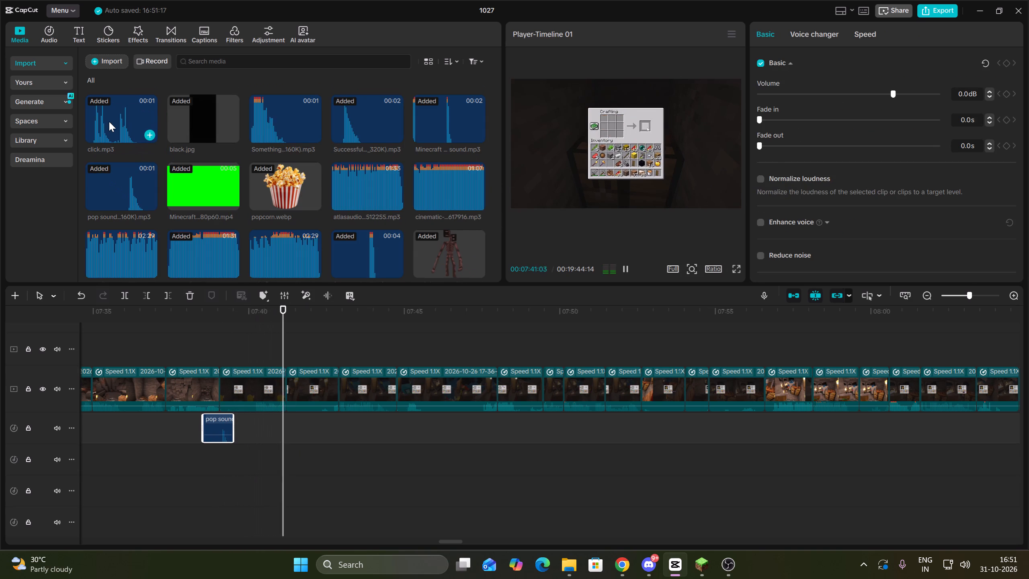
pyautogui.press('space')
pyautogui.moveTo(109, 121); pyautogui.dragTo(289, 429)
pyautogui.press('space')
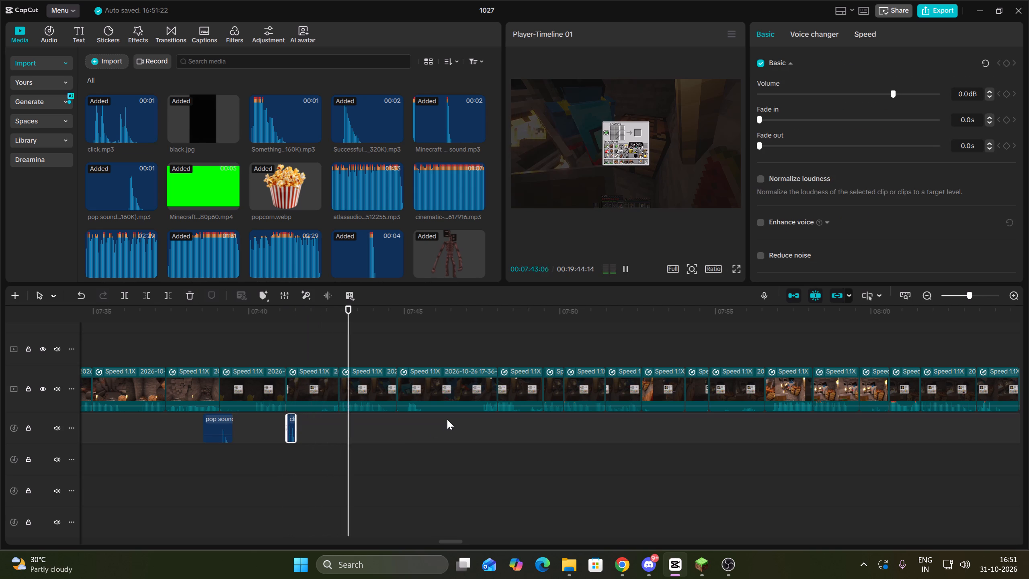
# Set the scale of the video clip starting at 07:42:27 to 162% and play it back.
pyautogui.press('Up')
pyautogui.click(368, 396)
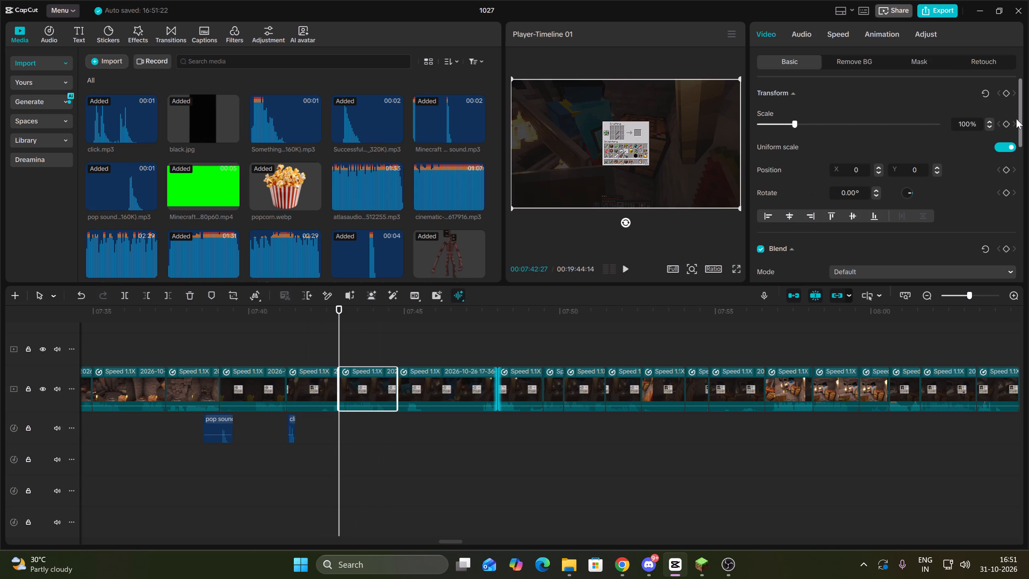
pyautogui.click(973, 123)
pyautogui.press('BackSpace')
pyautogui.press('BackSpace')
pyautogui.press('6')
pyautogui.press('2')
pyautogui.click(348, 435)
pyautogui.press('Up')
pyautogui.press('space')
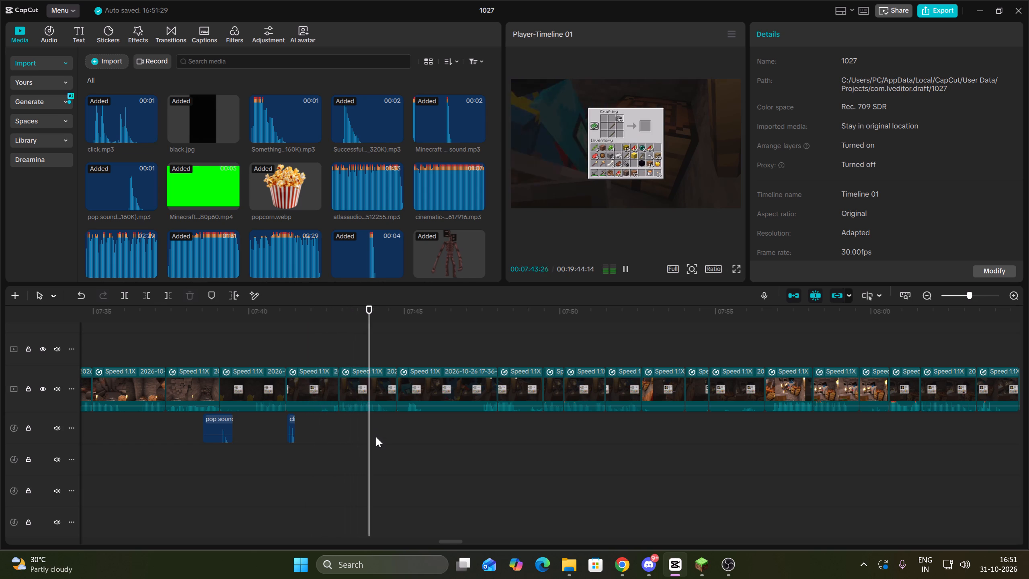
# Set the scale of the crafting clip starting at about 07:44.8 to 162%.
pyautogui.click(420, 392)
pyautogui.click(973, 120)
pyautogui.press('BackSpace')
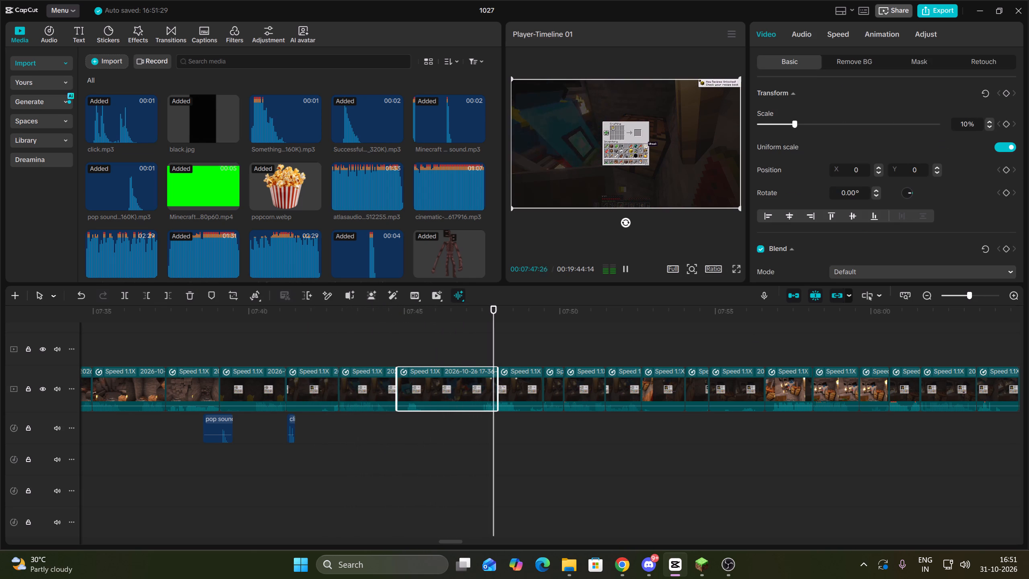
pyautogui.press('BackSpace')
pyautogui.press('6')
pyautogui.press('2')
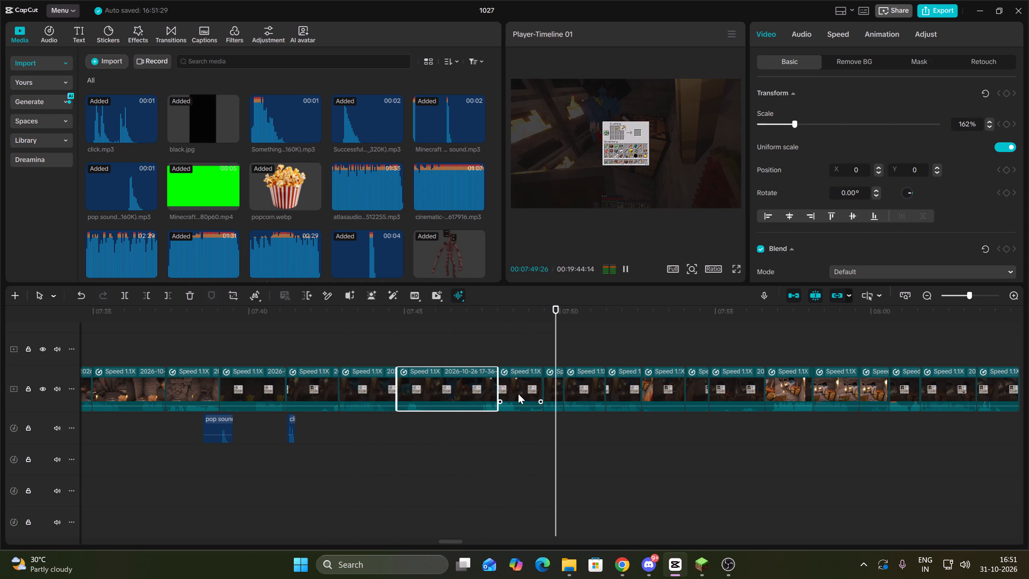
pyautogui.click(487, 440)
# Select the four video clips between about 07:48 and 07:52.6 and set their scale to 162%.
pyautogui.moveTo(497, 442); pyautogui.dragTo(503, 443)
pyautogui.moveTo(539, 435); pyautogui.dragTo(580, 380)
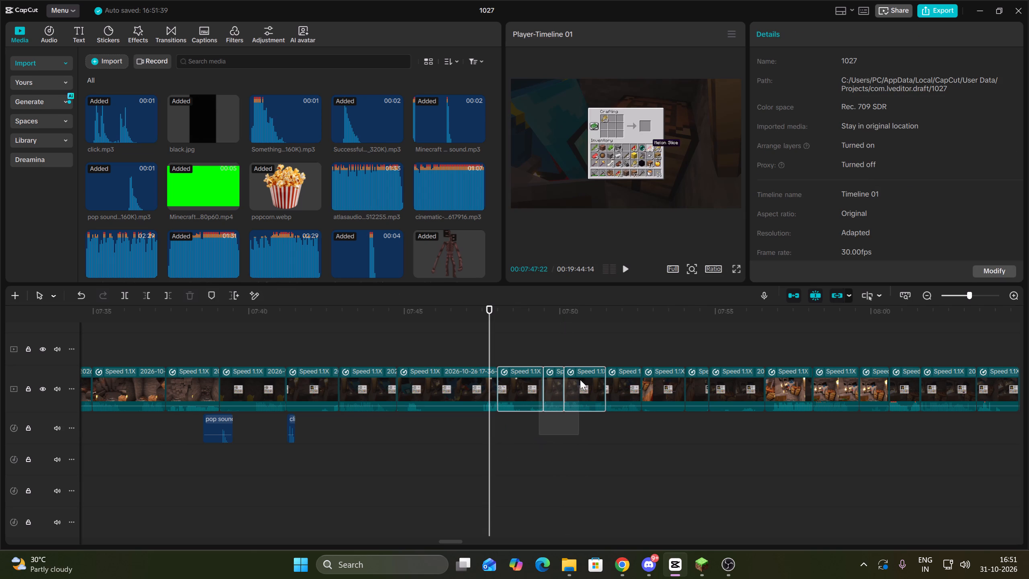
pyautogui.moveTo(580, 380); pyautogui.dragTo(630, 378)
pyautogui.click(972, 122)
pyautogui.press('BackSpace')
pyautogui.press('BackSpace')
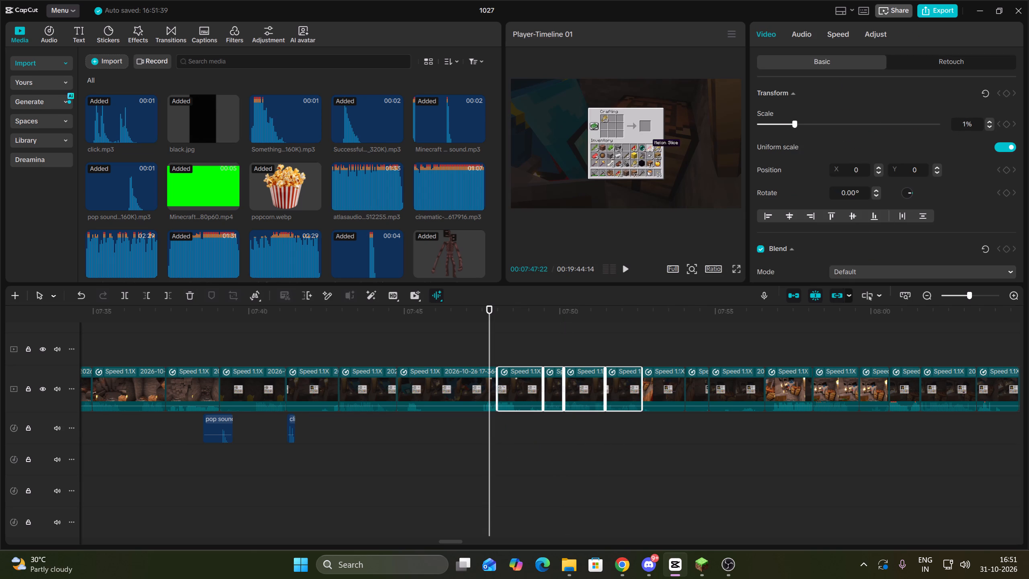
pyautogui.write('62')
pyautogui.click(506, 437)
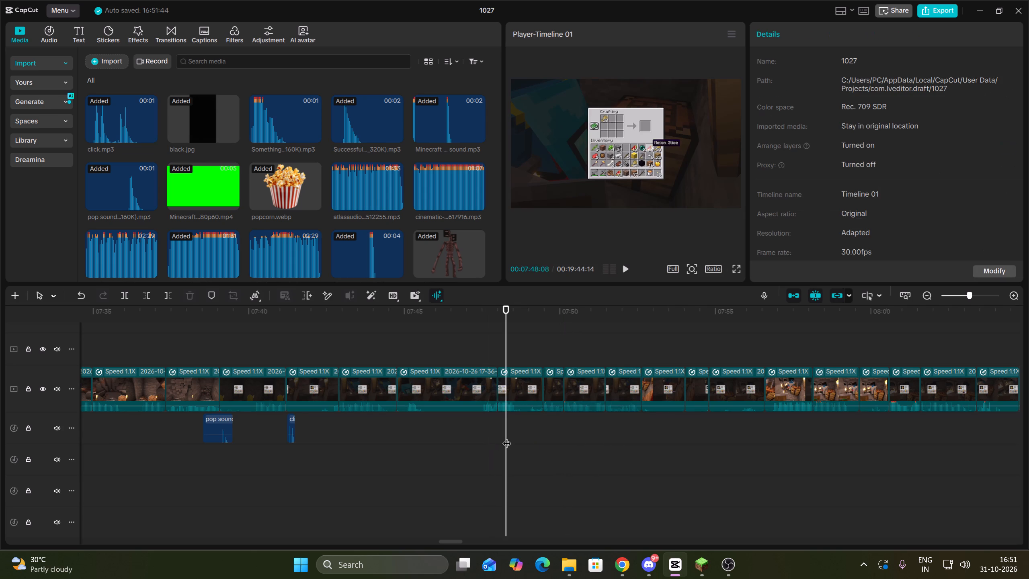
# Keyframe a zoom on the video clip starting at 07:54:24, from 100% scale at its start to 189% at about 07:55.
pyautogui.press('Up')
pyautogui.press('space')
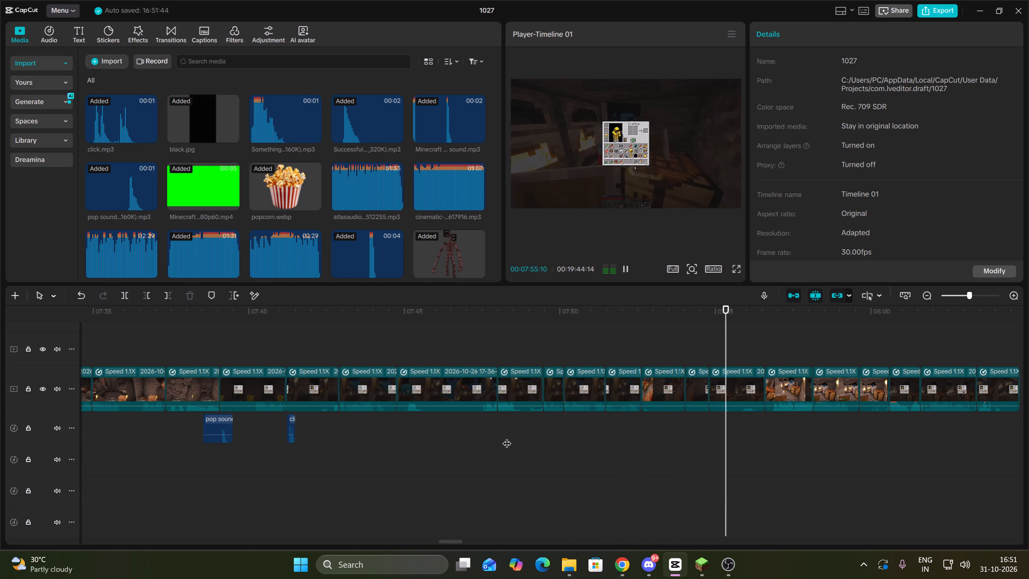
pyautogui.press('Up')
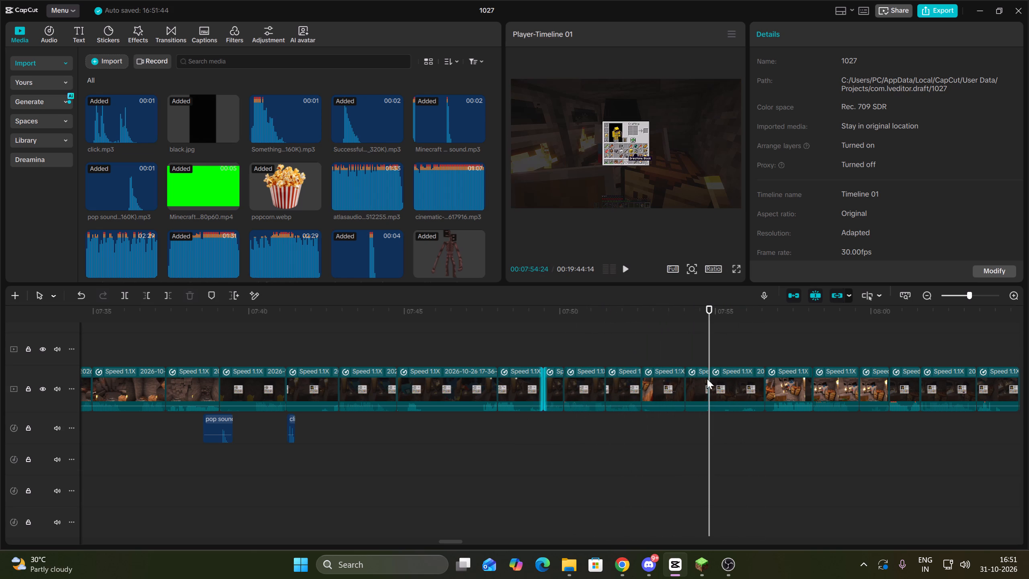
pyautogui.click(744, 377)
pyautogui.click(1008, 92)
pyautogui.press('space')
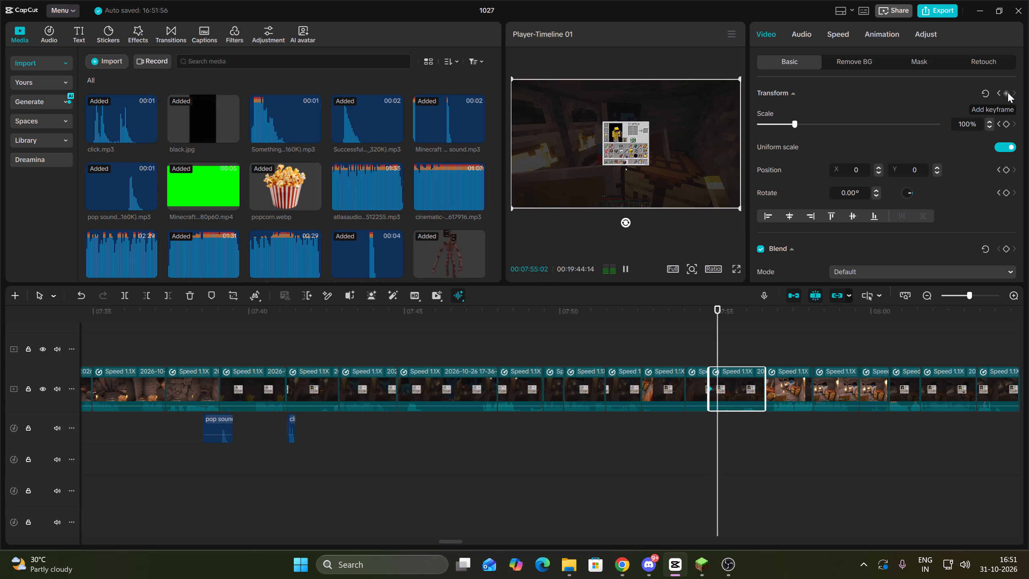
pyautogui.press('space')
pyautogui.click(1008, 92)
pyautogui.moveTo(804, 123); pyautogui.dragTo(827, 125)
pyautogui.press('Up')
pyautogui.press('space')
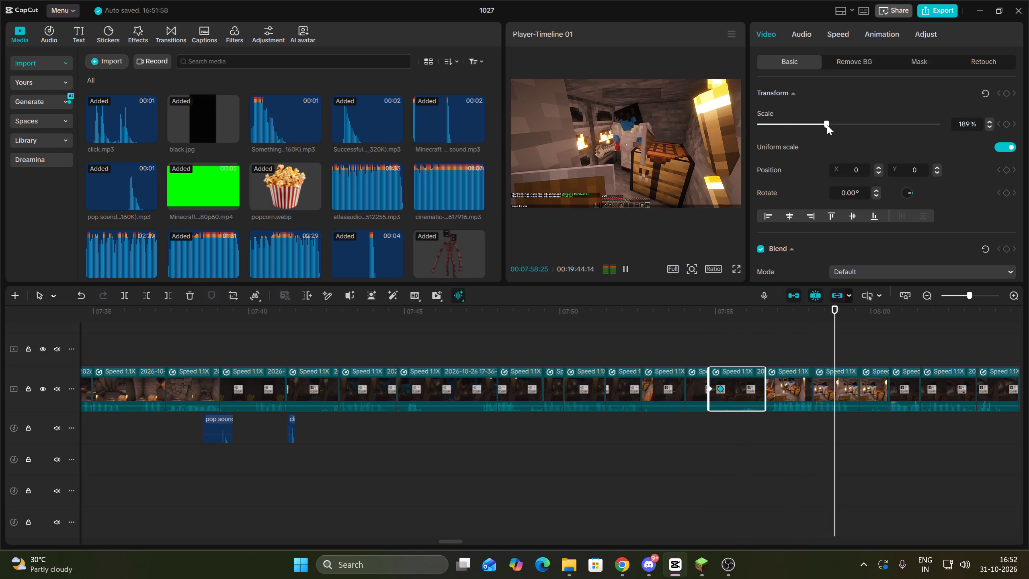
pyautogui.press('space')
# Scale the video clip starting at 07:58:04 to 167% and shift its framing to X -75, Y -292.
pyautogui.press('Up')
pyautogui.press('Up')
pyautogui.press('Up')
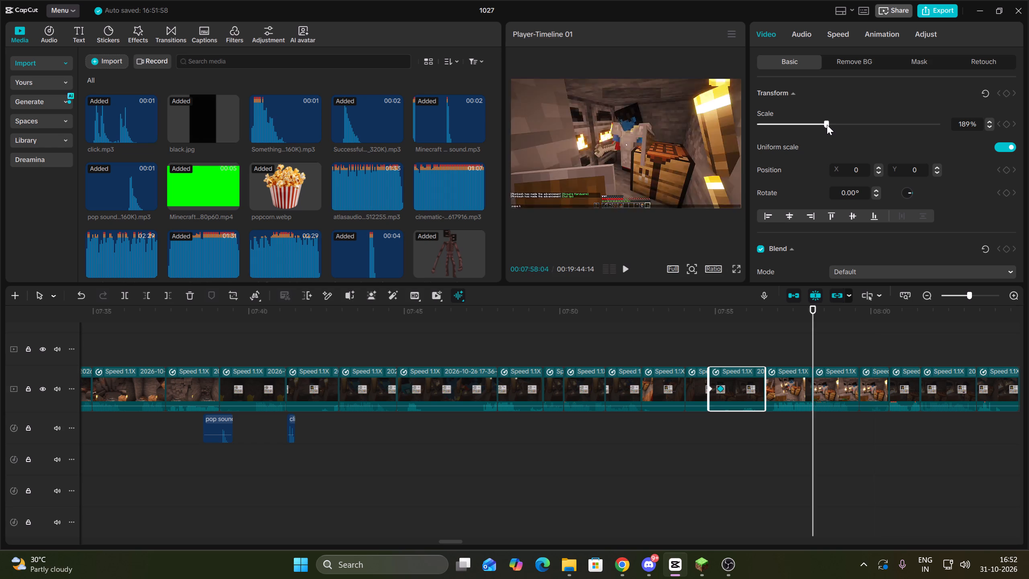
pyautogui.press('Down')
pyautogui.click(842, 374)
pyautogui.press('space')
pyautogui.press('space')
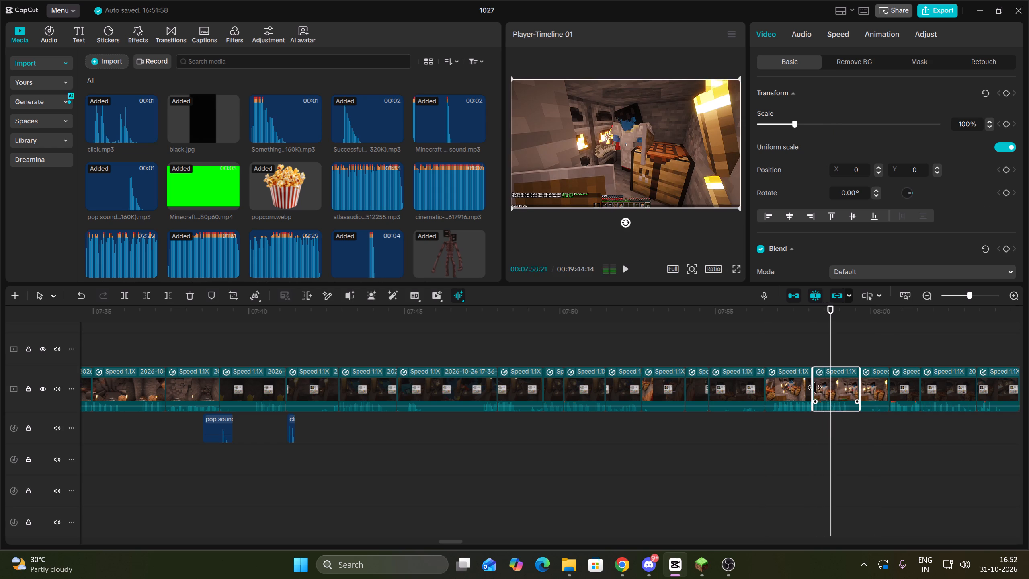
pyautogui.press('space')
pyautogui.press('space')
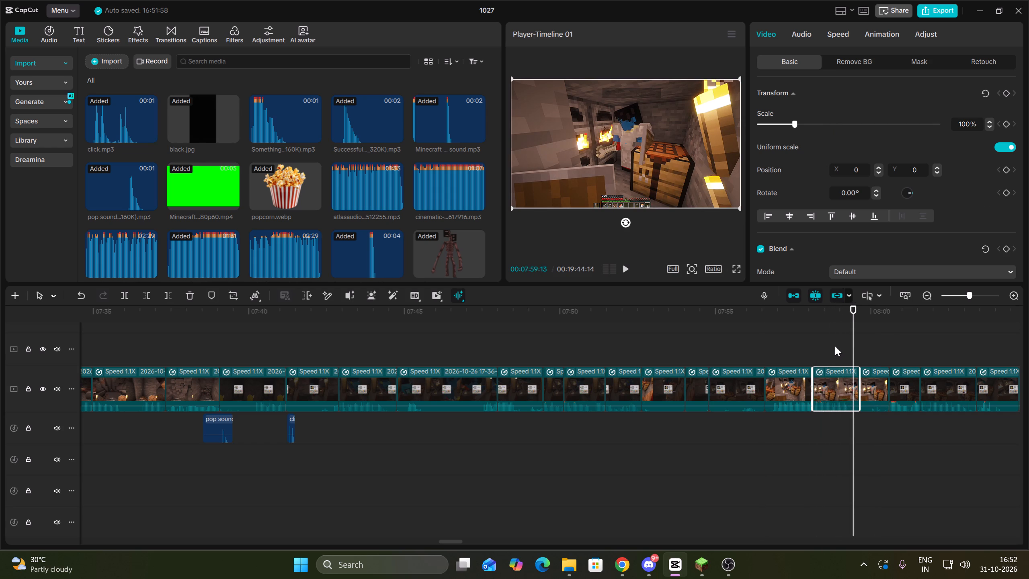
pyautogui.press('Up')
pyautogui.moveTo(797, 123); pyautogui.dragTo(821, 128)
pyautogui.moveTo(688, 125); pyautogui.dragTo(684, 143)
pyautogui.press('Up')
pyautogui.press('Down')
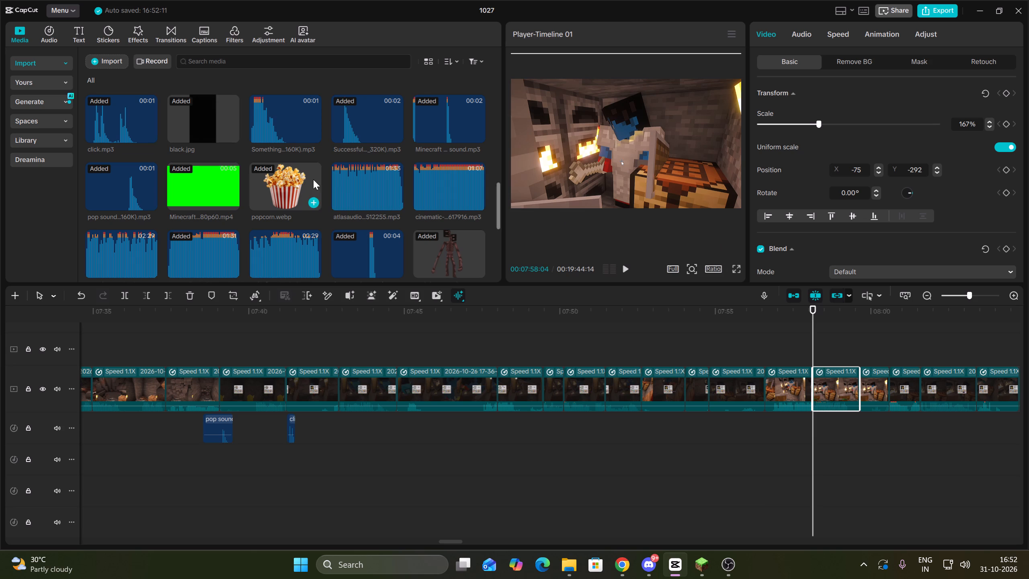
# Place the pop sound effect on the audio track at the cut around 07:58:04 and play it back.
pyautogui.moveTo(91, 175); pyautogui.dragTo(767, 421)
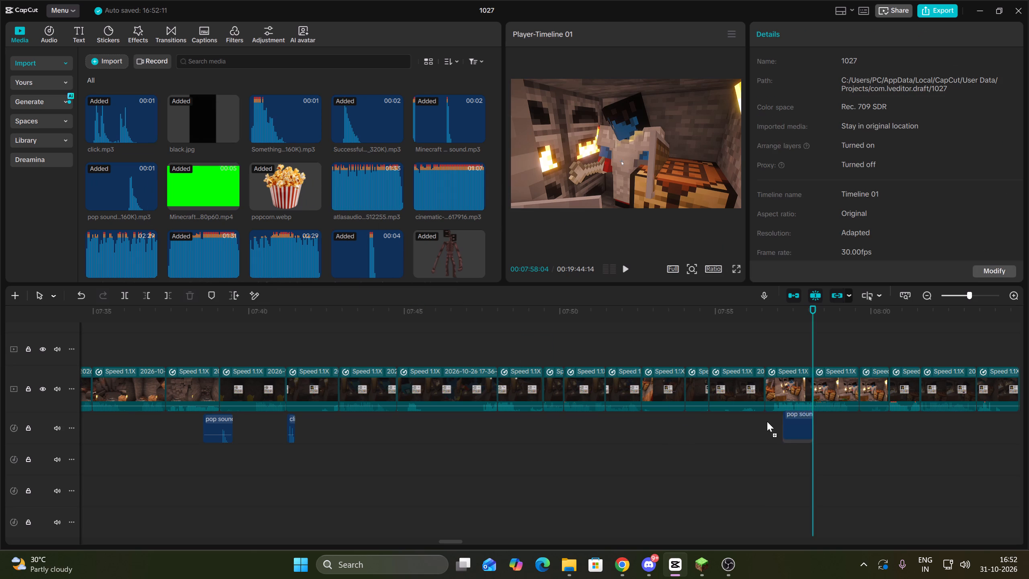
pyautogui.moveTo(767, 421); pyautogui.dragTo(794, 424)
pyautogui.moveTo(806, 423); pyautogui.dragTo(805, 423)
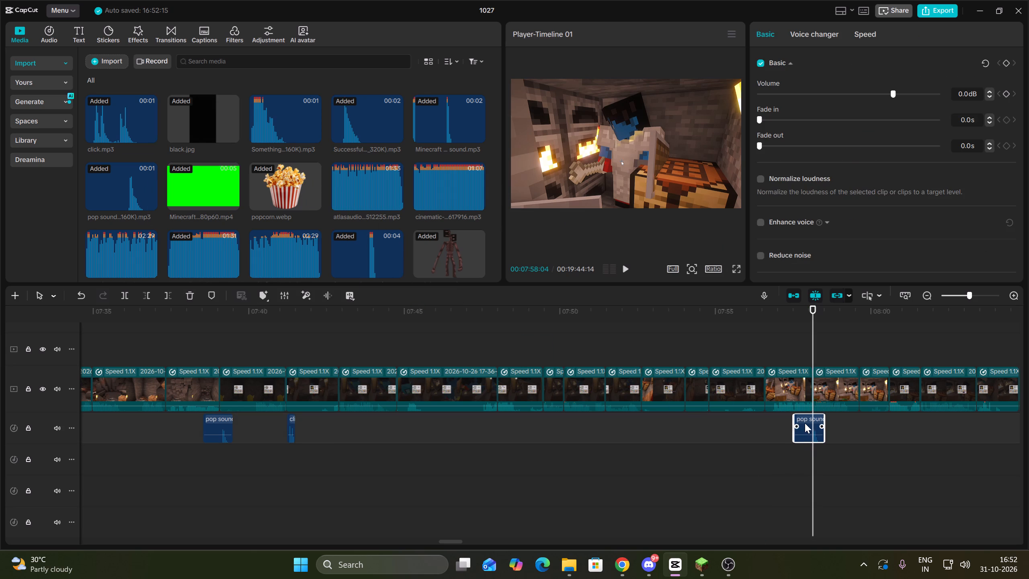
pyautogui.moveTo(805, 423); pyautogui.dragTo(800, 422)
pyautogui.moveTo(802, 422); pyautogui.dragTo(809, 422)
pyautogui.press('Up')
pyautogui.press('Up')
pyautogui.press('space')
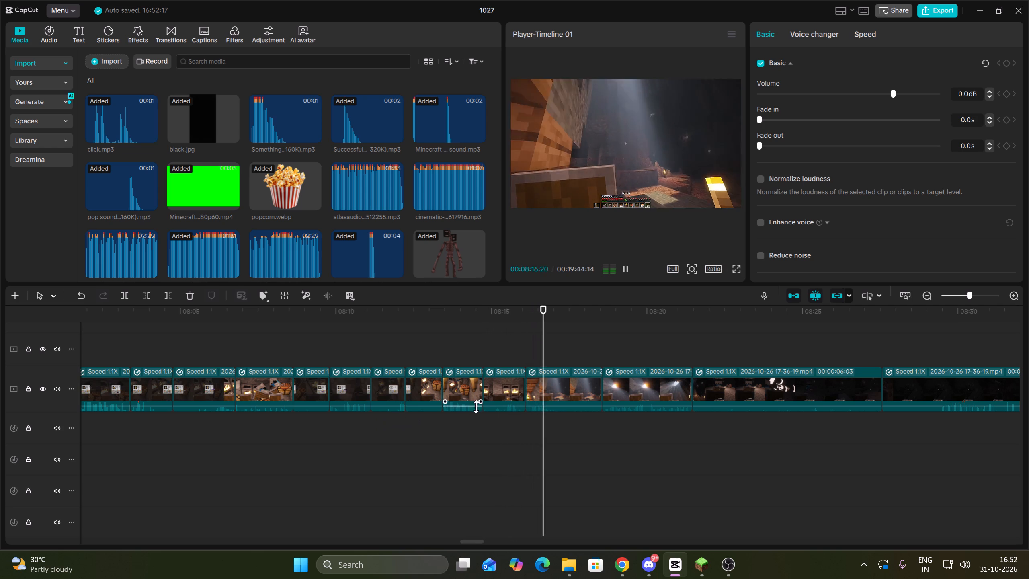
# Search the Downloads folder for "swipe" and import the Swipe Swoosh Transition sound effect.
pyautogui.press('Up')
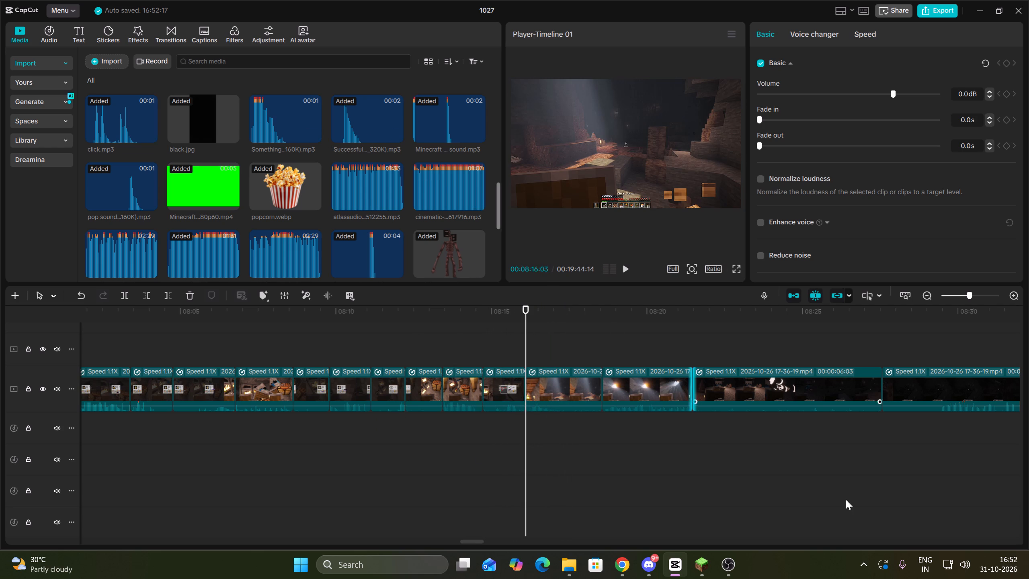
pyautogui.scroll(-4, 401, 236)
pyautogui.scroll(4, 385, 223)
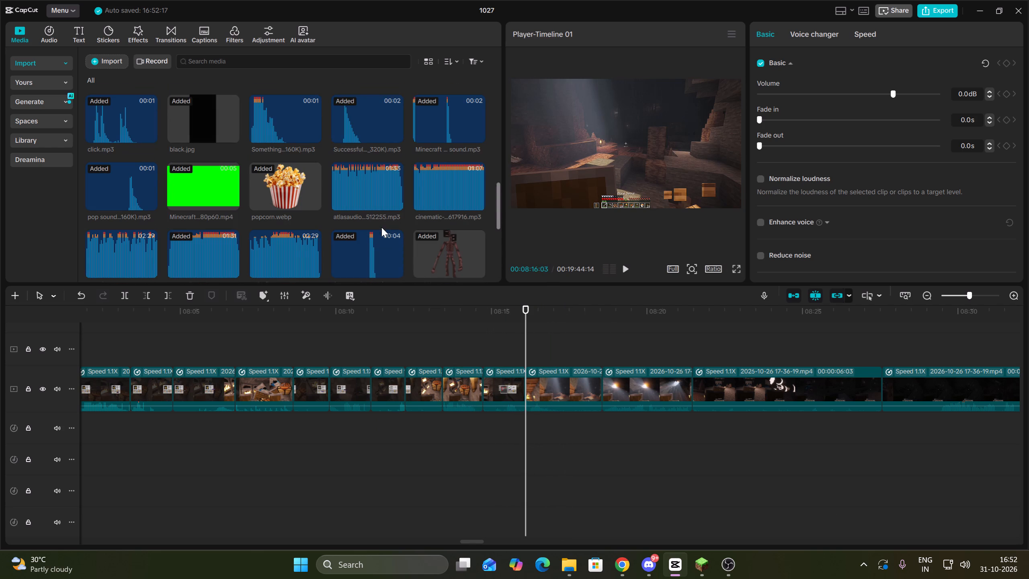
pyautogui.scroll(2, 295, 160)
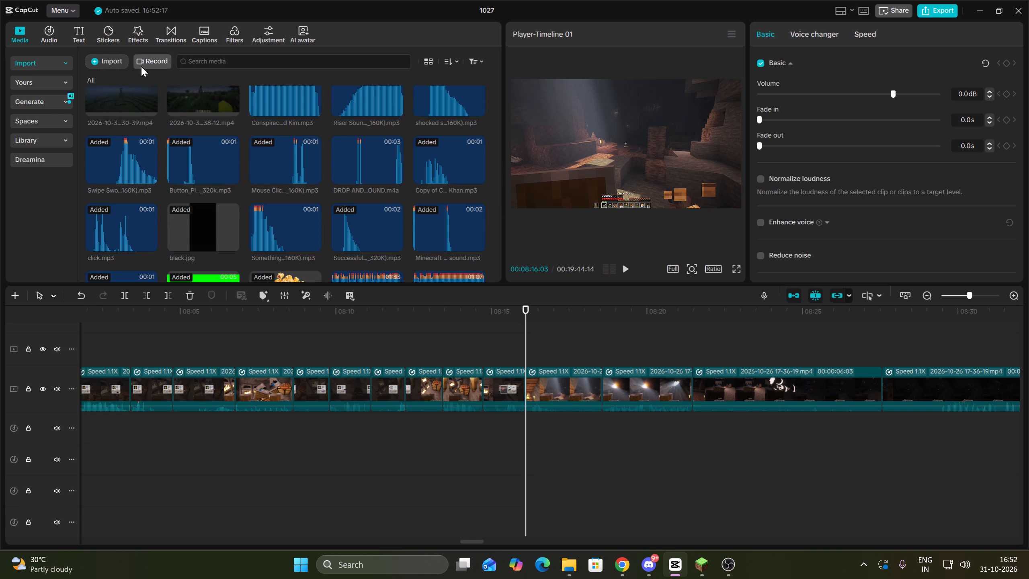
pyautogui.click(108, 57)
pyautogui.click(124, 84)
pyautogui.press('BackSpace')
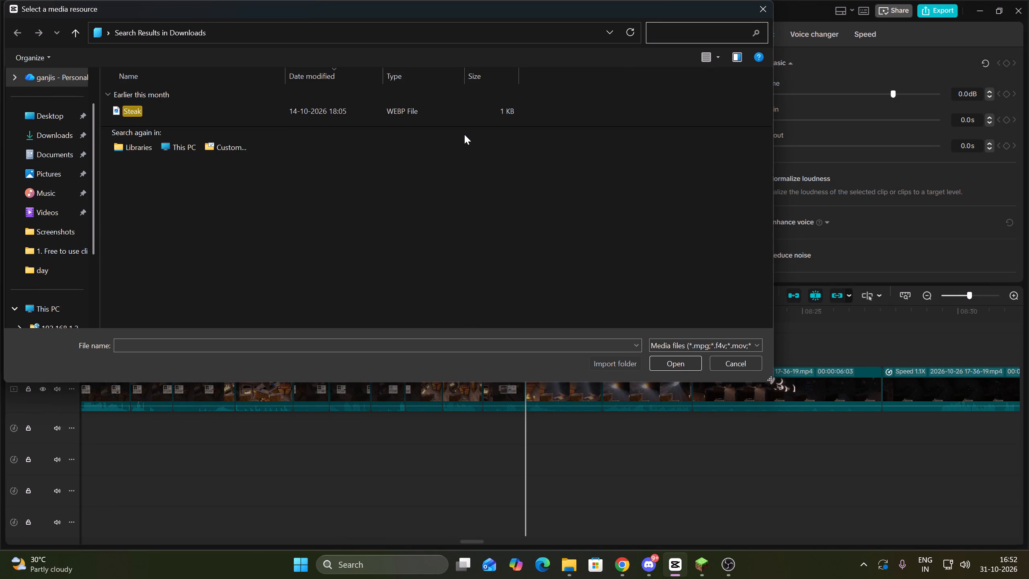
pyautogui.write('swipe')
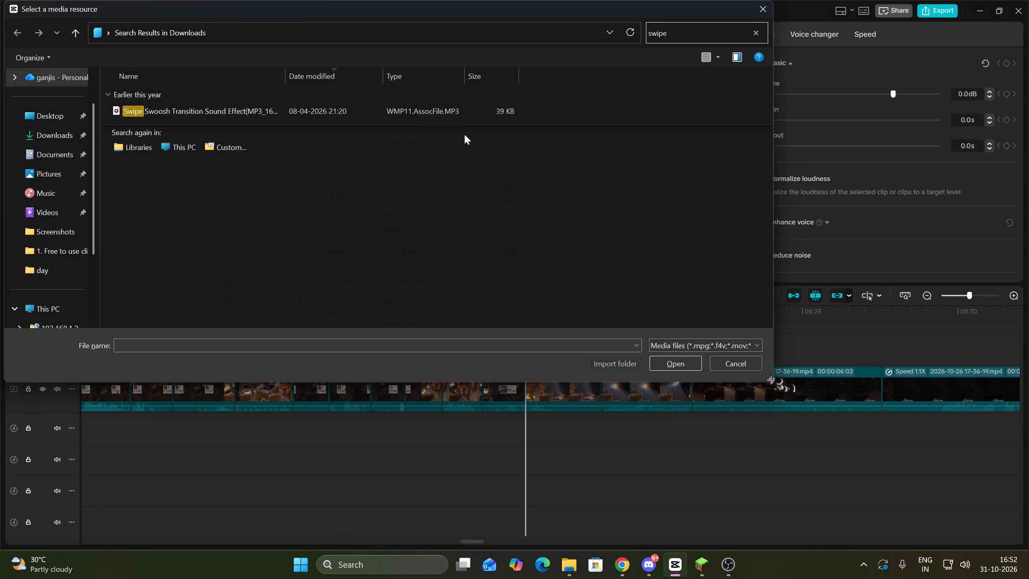
pyautogui.click(411, 115)
pyautogui.click(670, 363)
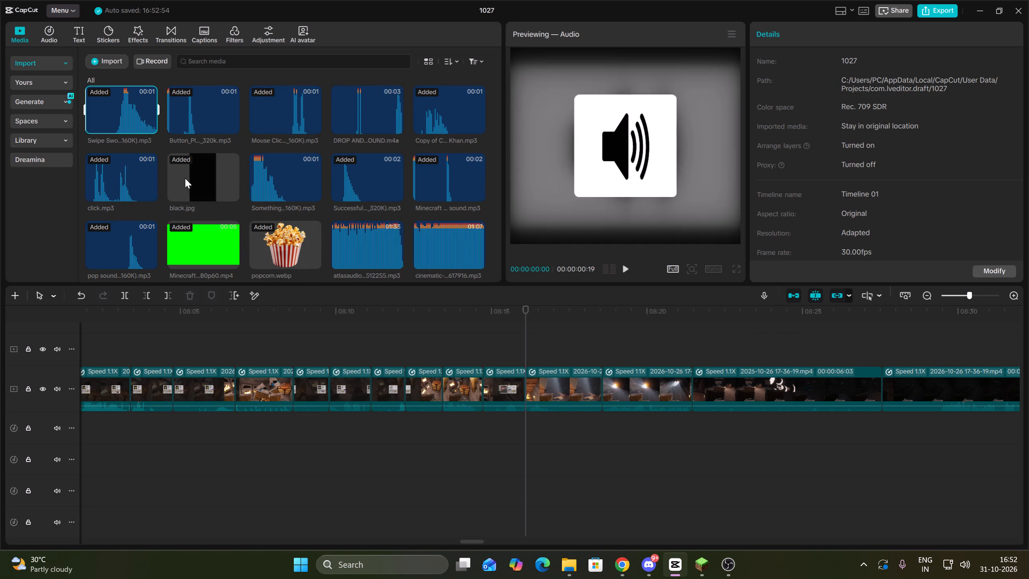
# Place the swipe sound effect on the audio track over the cut at 08:16:03 and play it.
pyautogui.moveTo(121, 108); pyautogui.dragTo(517, 425)
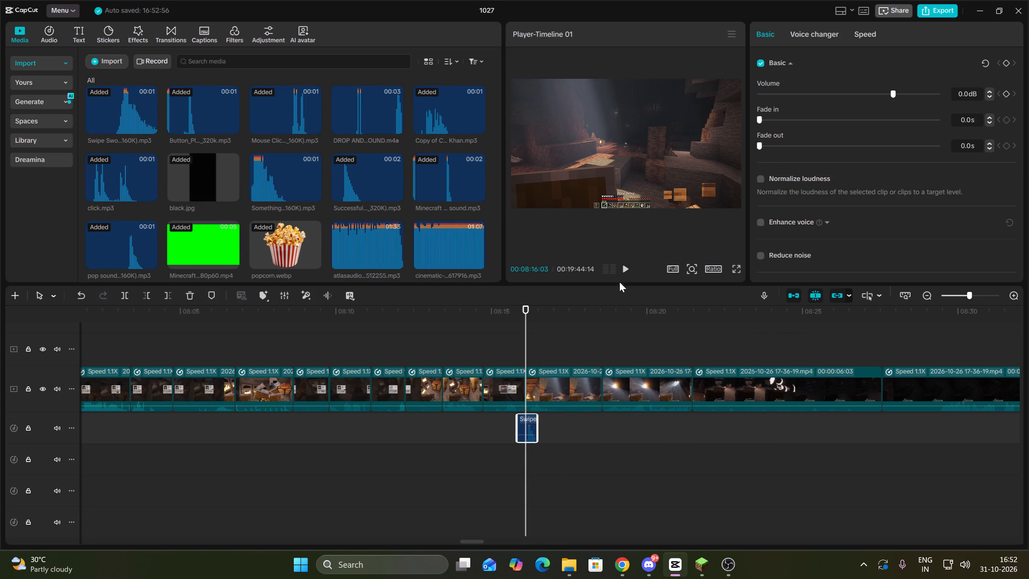
pyautogui.click(626, 265)
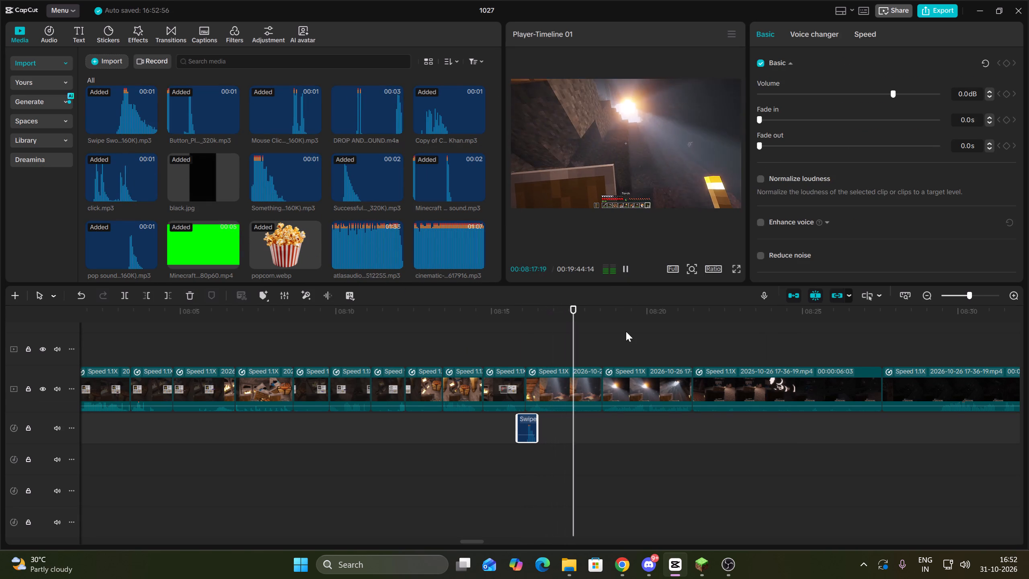
# Paste another copy of the horror ambience audio at 07:14:03, directly after the existing ambience clip, and play it.
pyautogui.keyDown('ctrl'); pyautogui.scroll(-3, 674, 437); pyautogui.keyUp('ctrl')
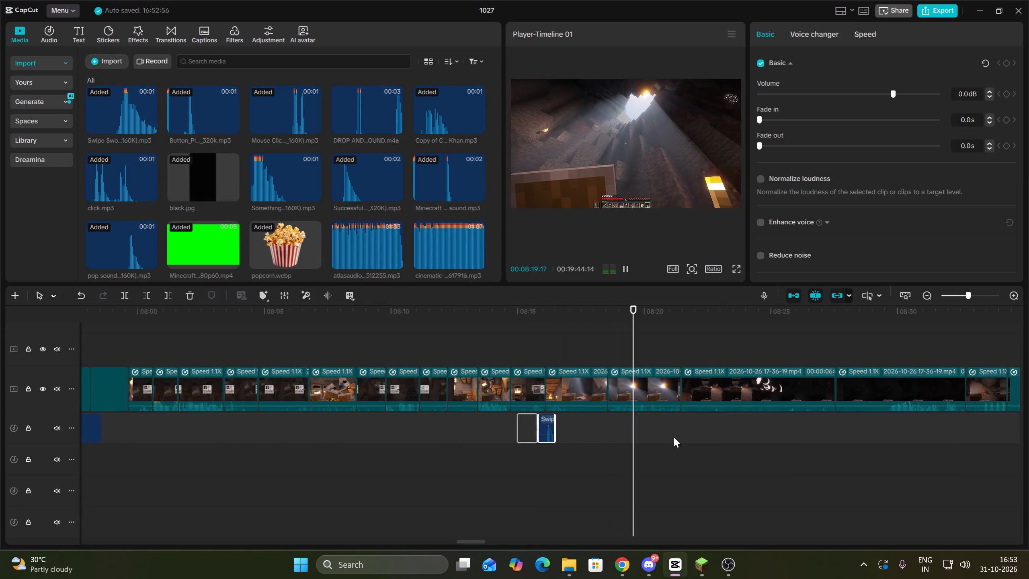
pyautogui.keyDown('ctrl'); pyautogui.scroll(-3, 674, 437); pyautogui.keyUp('ctrl')
pyautogui.keyDown('ctrl'); pyautogui.scroll(-7, 537, 458); pyautogui.keyUp('ctrl')
pyautogui.keyDown('ctrl'); pyautogui.scroll(-3, 450, 461); pyautogui.keyUp('ctrl')
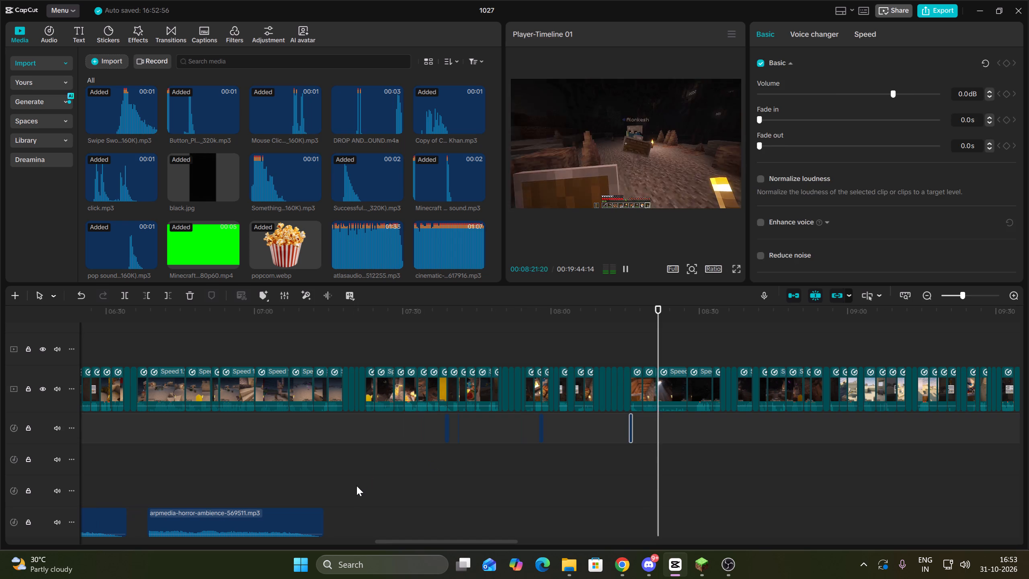
pyautogui.click(357, 486)
pyautogui.moveTo(353, 486); pyautogui.dragTo(325, 479)
pyautogui.rightClick(340, 505)
pyautogui.click(373, 507)
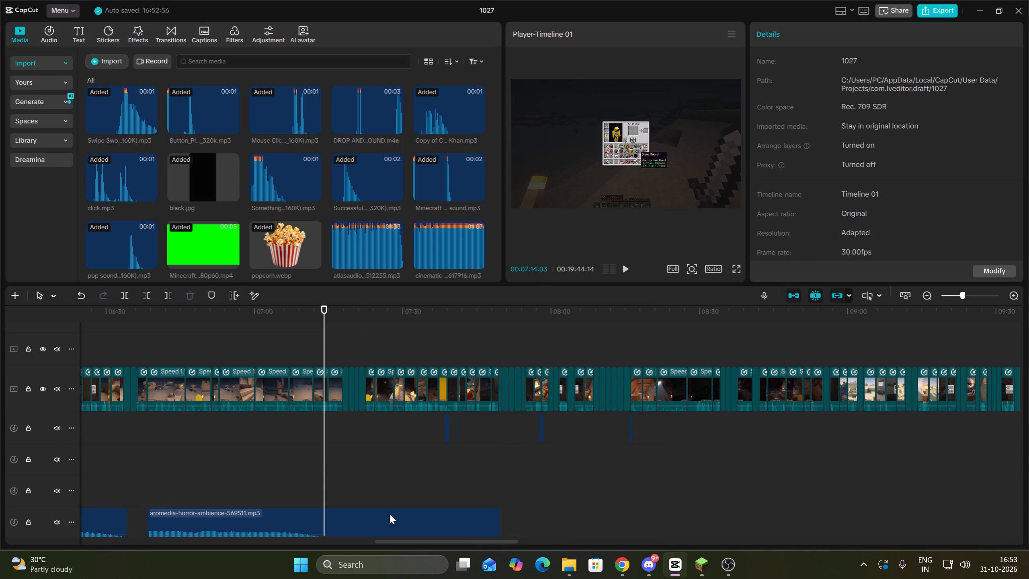
pyautogui.press('space')
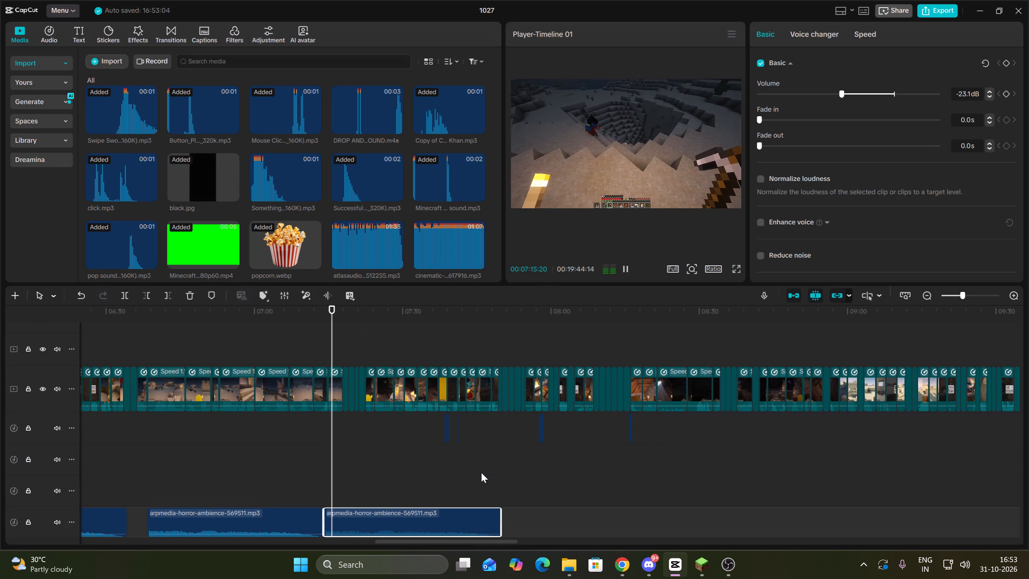
# Paste a further copy of the horror ambience audio at 07:50:04, right after the previous copy, and play it.
pyautogui.click(510, 492)
pyautogui.press('Up')
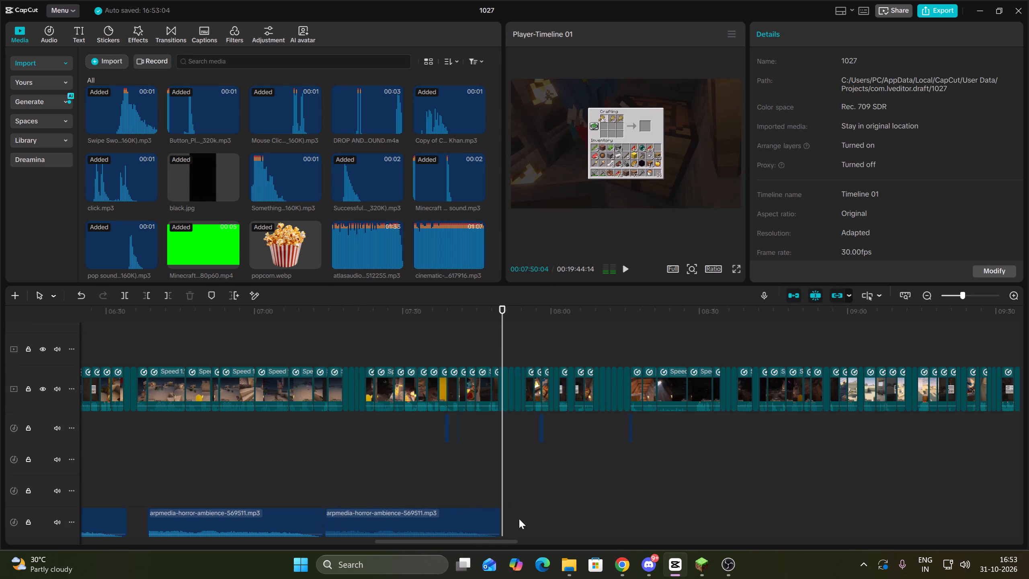
pyautogui.rightClick(519, 519)
pyautogui.click(552, 503)
pyautogui.press('space')
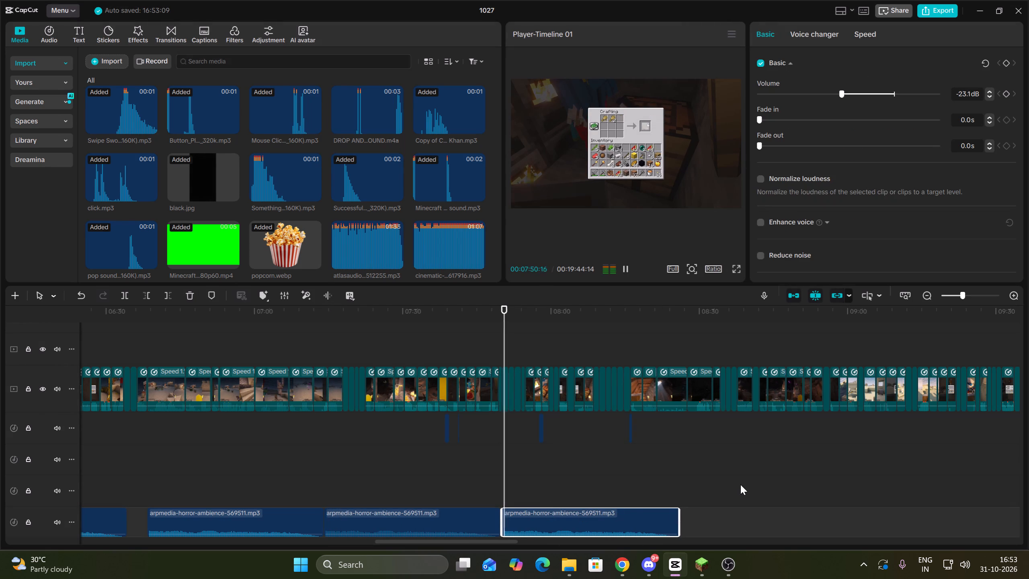
# Trim the start of the last horror ambience clip to 07:52:19 and play it back.
pyautogui.doubleClick(1018, 297)
pyautogui.press('Up')
pyautogui.click(145, 288)
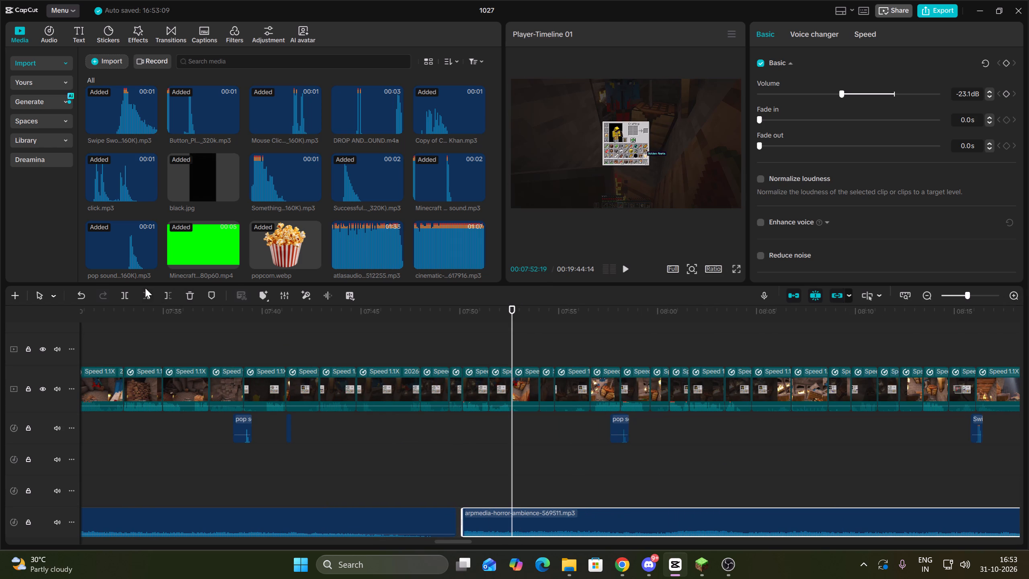
pyautogui.click(141, 294)
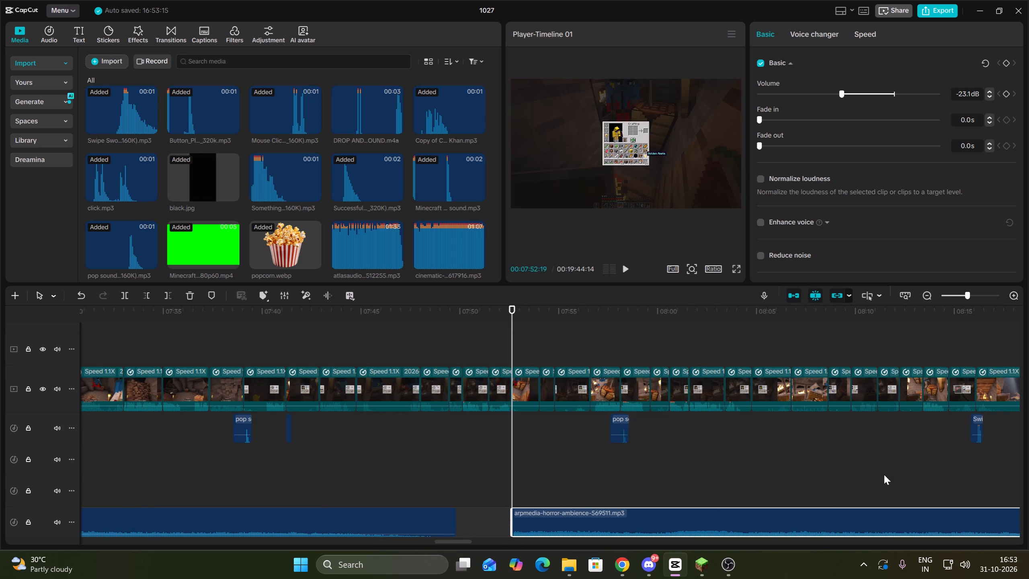
pyautogui.press('space')
# Paste another copy of the horror ambience audio at 08:25:26, where the trimmed ambience clip ends, and play it.
pyautogui.tripleClick(933, 296)
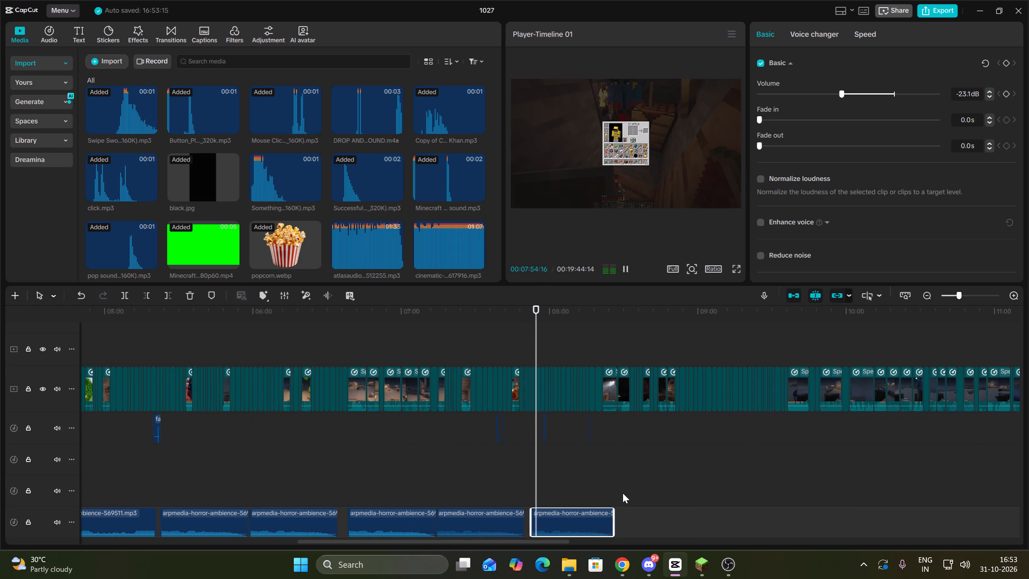
pyautogui.click(617, 490)
pyautogui.press('Up')
pyautogui.rightClick(636, 524)
pyautogui.click(667, 508)
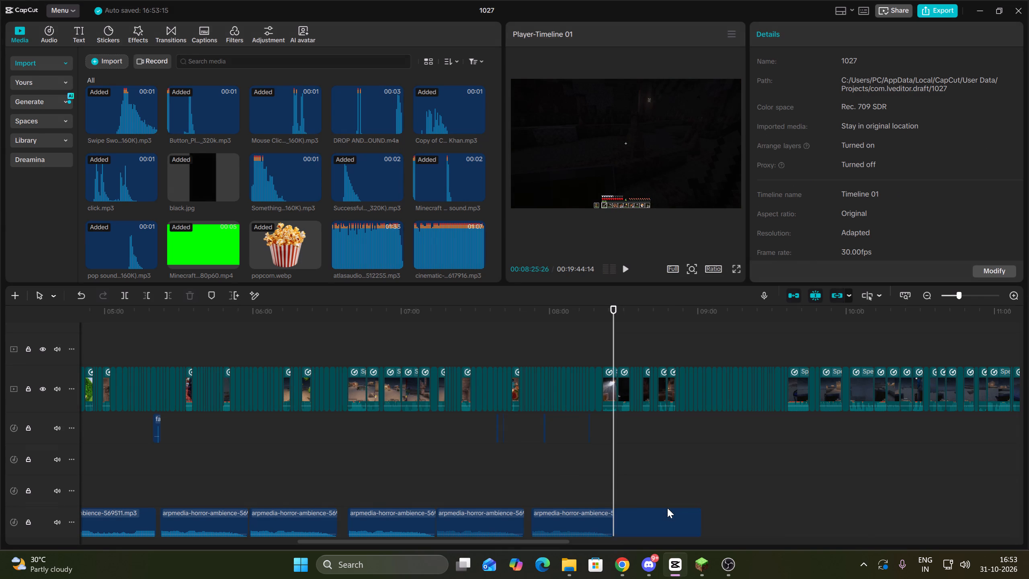
pyautogui.press('space')
# Review the footage with its ambience after 08:25:26, and replay the section from 08:15:25 to check it with the swipe sound.
pyautogui.click(935, 291)
pyautogui.click(932, 294)
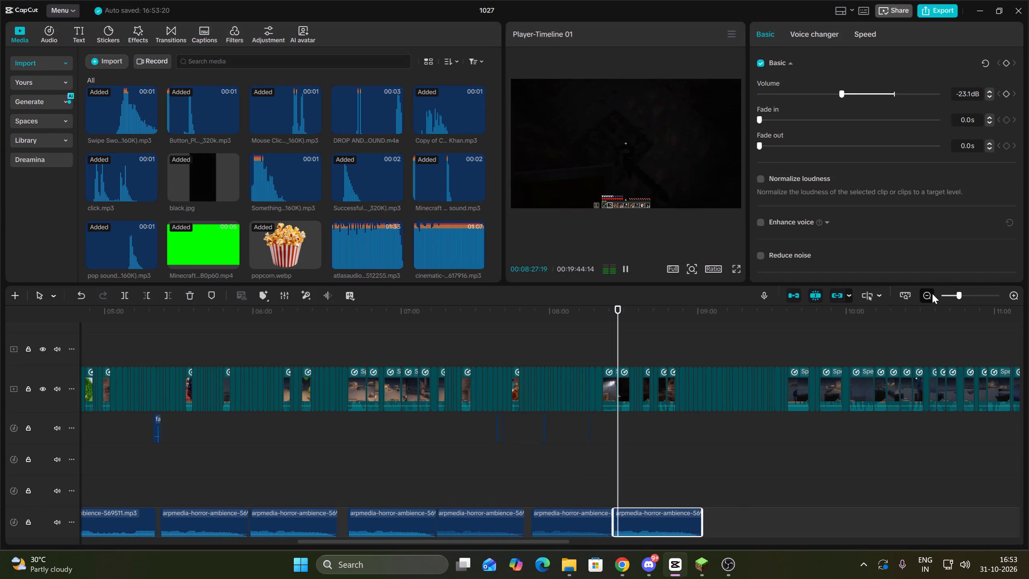
pyautogui.click(927, 297)
pyautogui.scroll(-2, 534, 480)
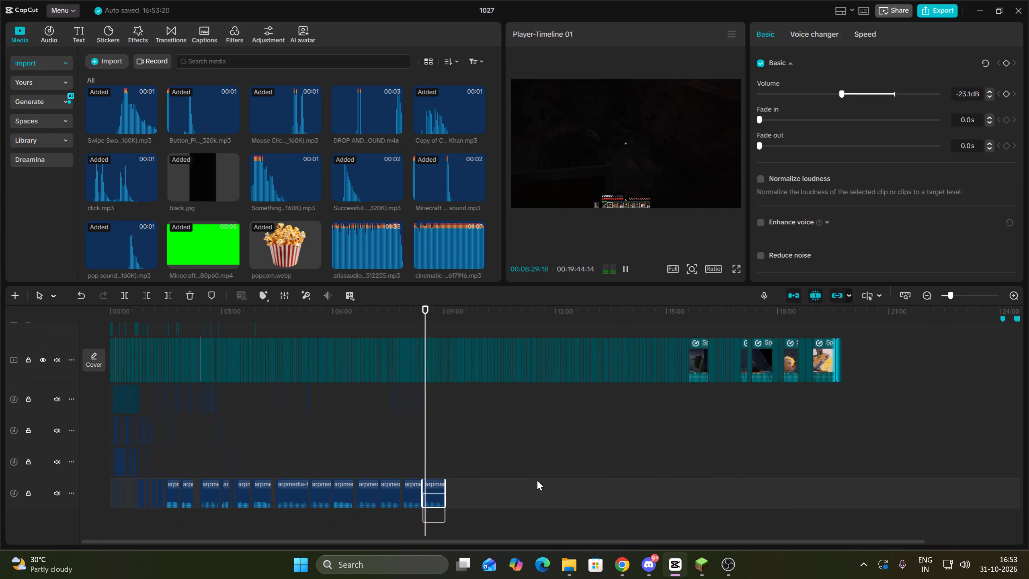
pyautogui.scroll(1, 785, 382)
pyautogui.tripleClick(1014, 297)
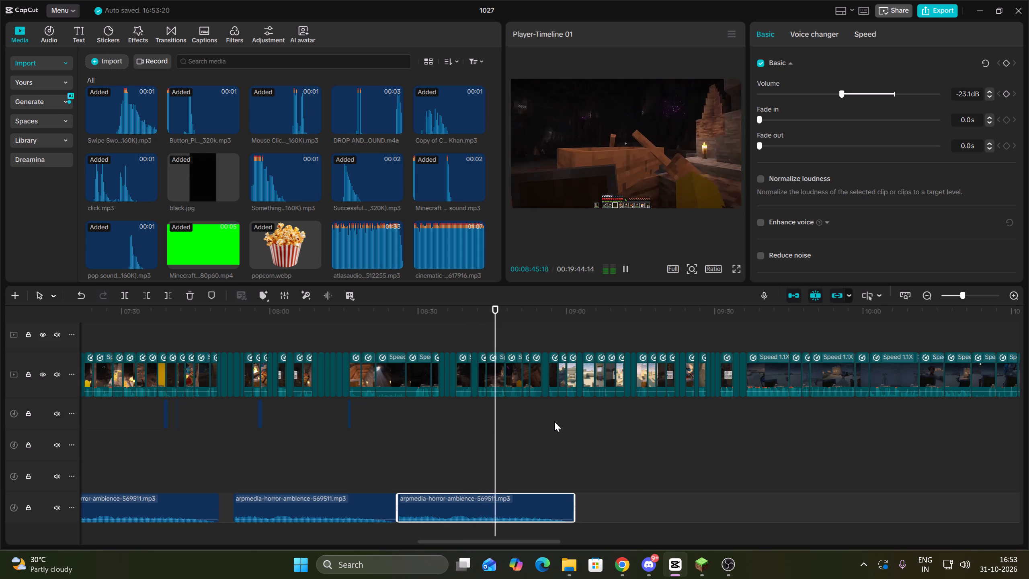
pyautogui.click(1010, 296)
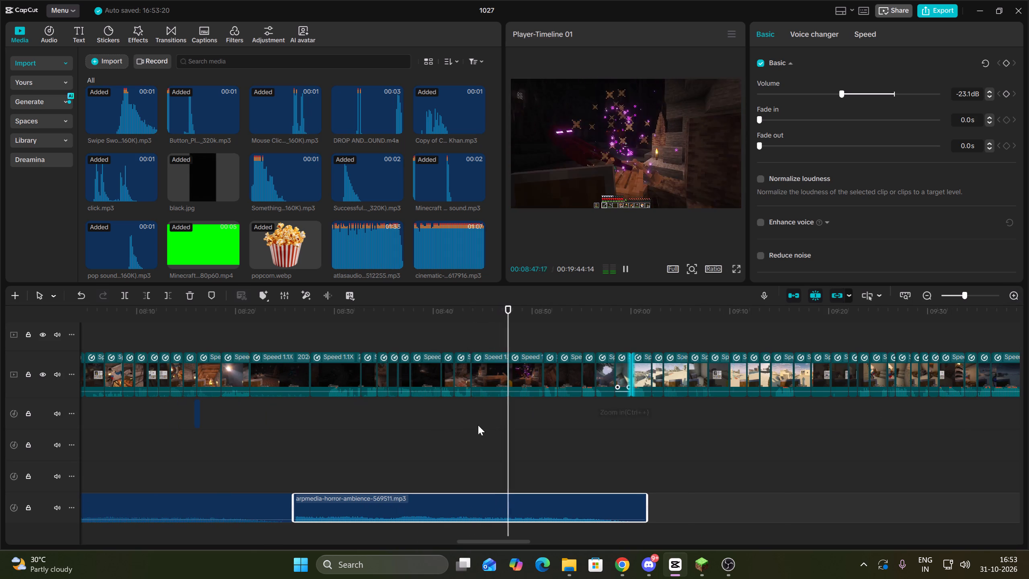
pyautogui.click(286, 410)
pyautogui.press('Up')
pyautogui.press('Up')
pyautogui.press('Up')
pyautogui.press('Up')
pyautogui.press('Up')
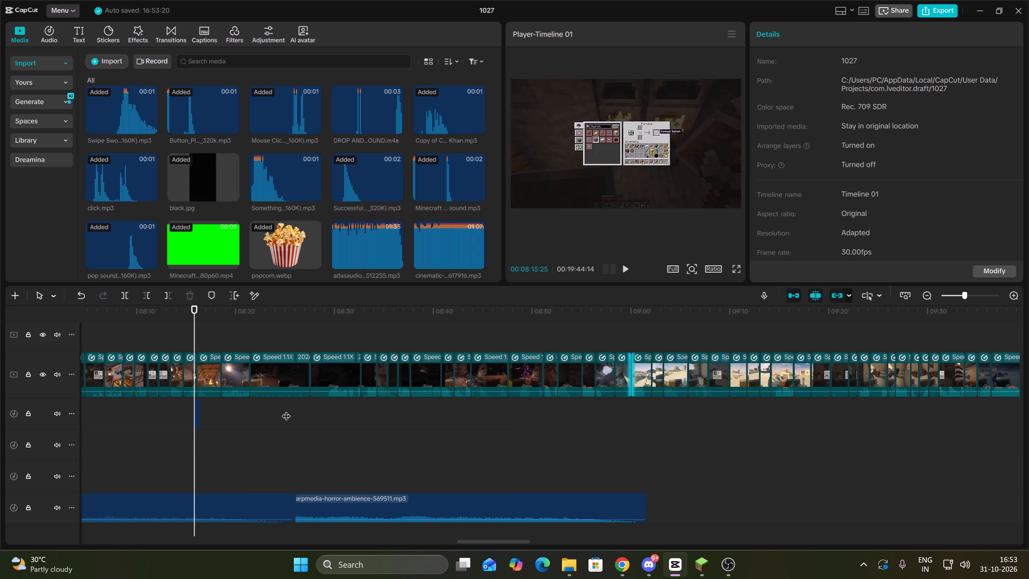
pyautogui.press('space')
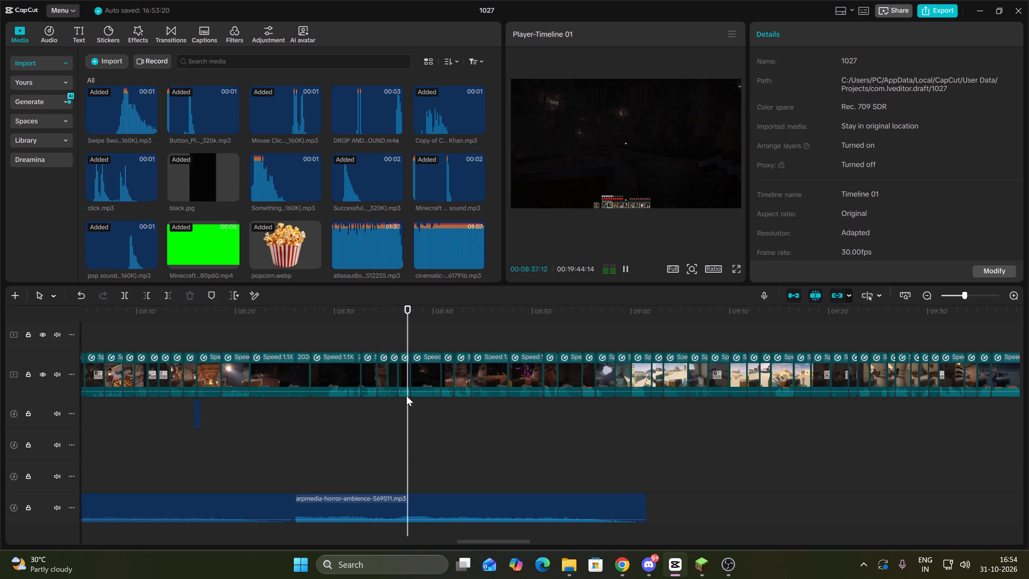
# Delete three consecutive short clips from the main video track, starting at the 08:35:12 cut in the dark cave section.
pyautogui.press('Up')
pyautogui.press('Up')
pyautogui.click(392, 380)
pyautogui.press('Delete')
pyautogui.click(393, 380)
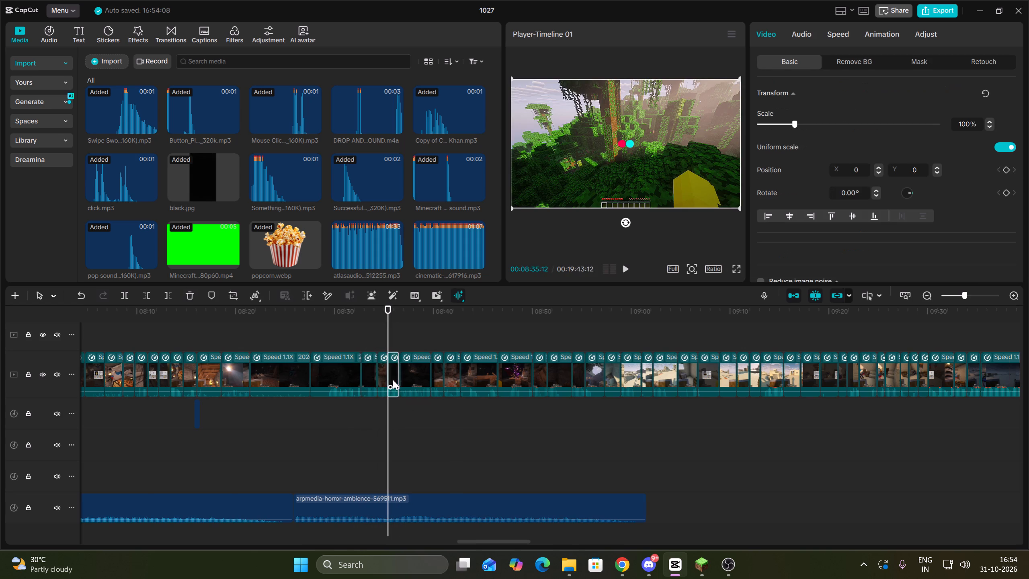
pyautogui.press('Delete')
pyautogui.press('space')
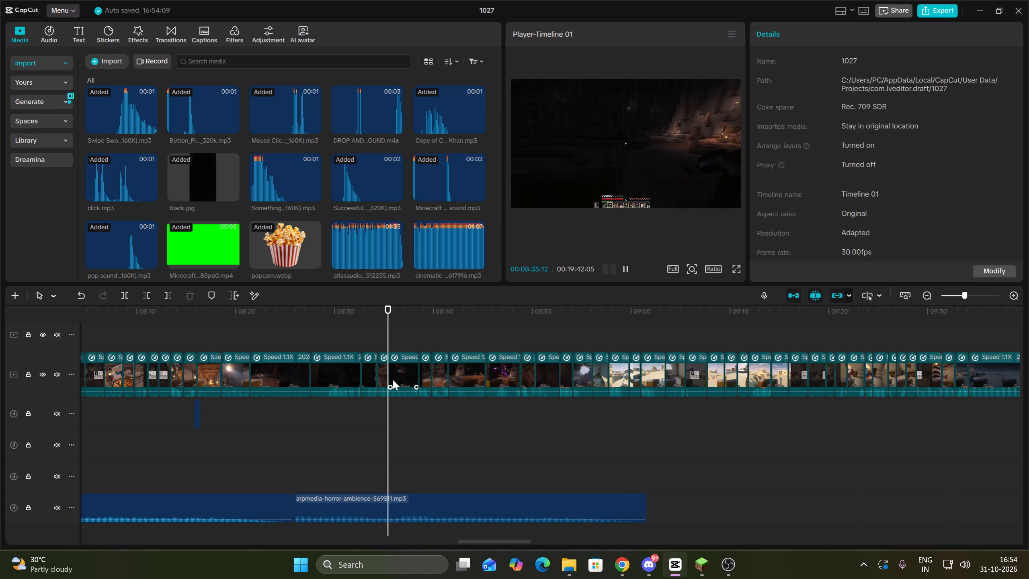
pyautogui.click(393, 380)
pyautogui.press('Delete')
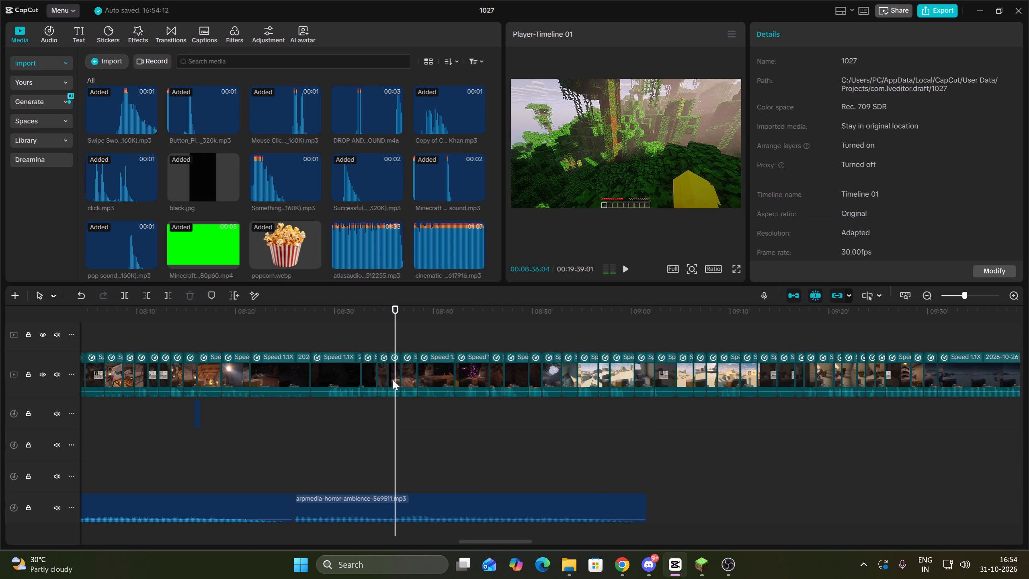
# Delete two more clips at the 08:35:12 cut and play the footage across it.
pyautogui.press('Up')
pyautogui.click(393, 380)
pyautogui.press('Delete')
pyautogui.click(393, 380)
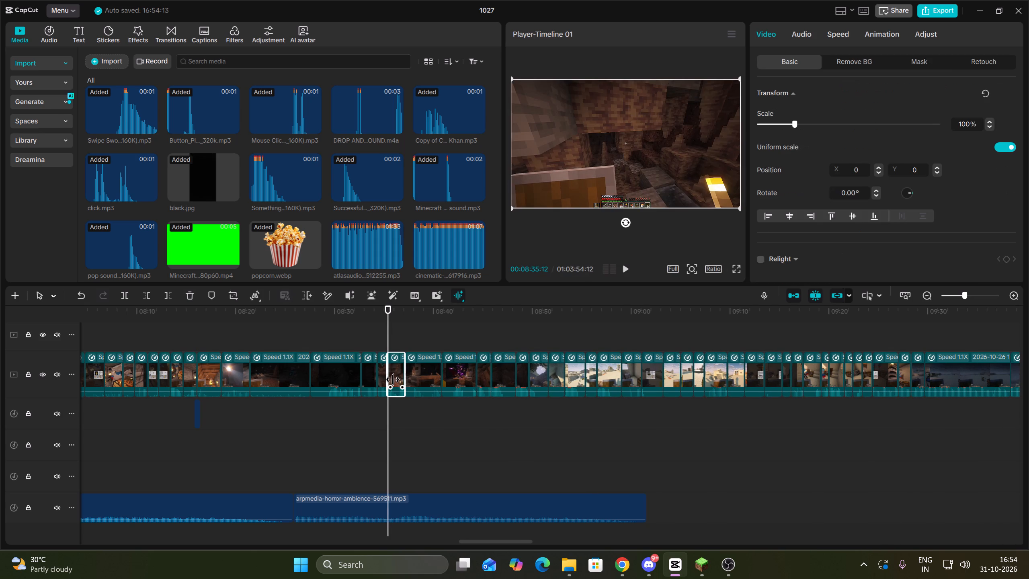
pyautogui.press('space')
pyautogui.press('Delete')
pyautogui.click(401, 374)
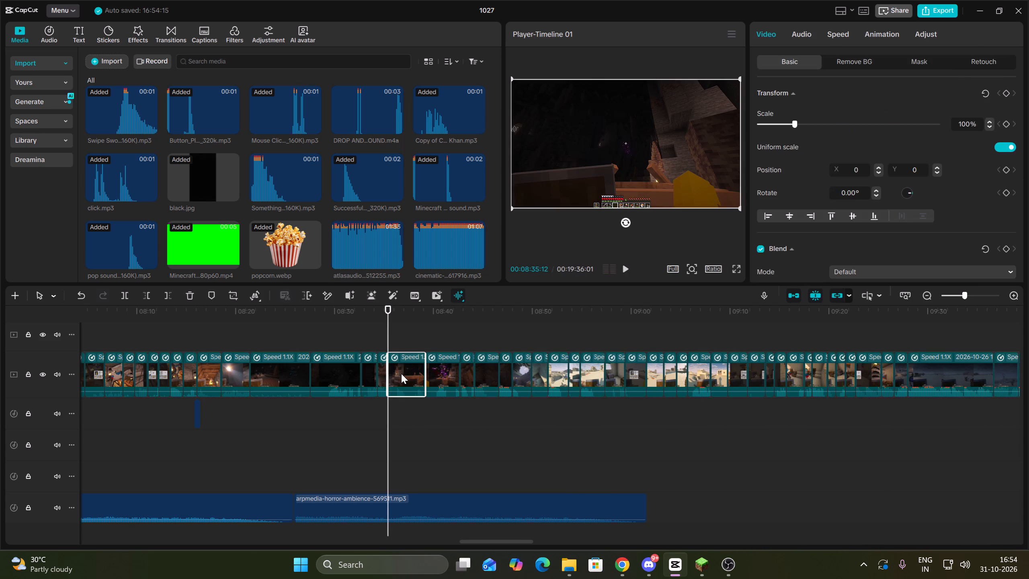
pyautogui.press('space')
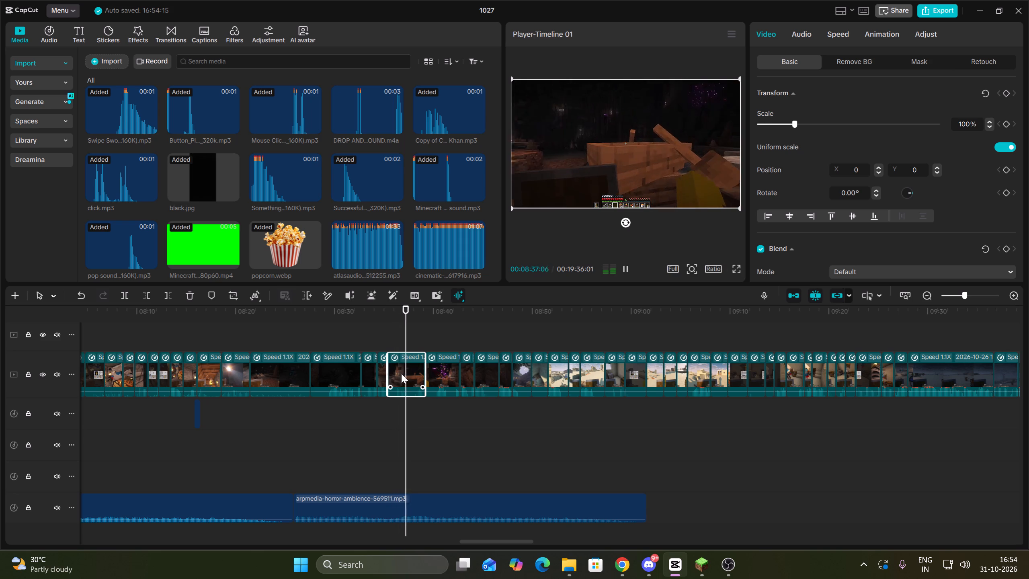
pyautogui.press('Up')
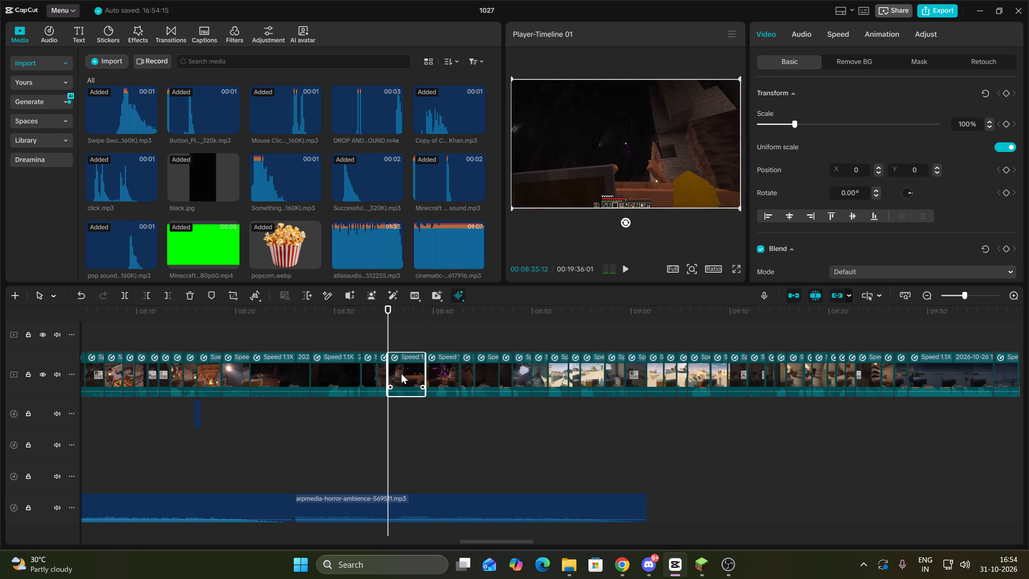
pyautogui.press('Up')
pyautogui.press('space')
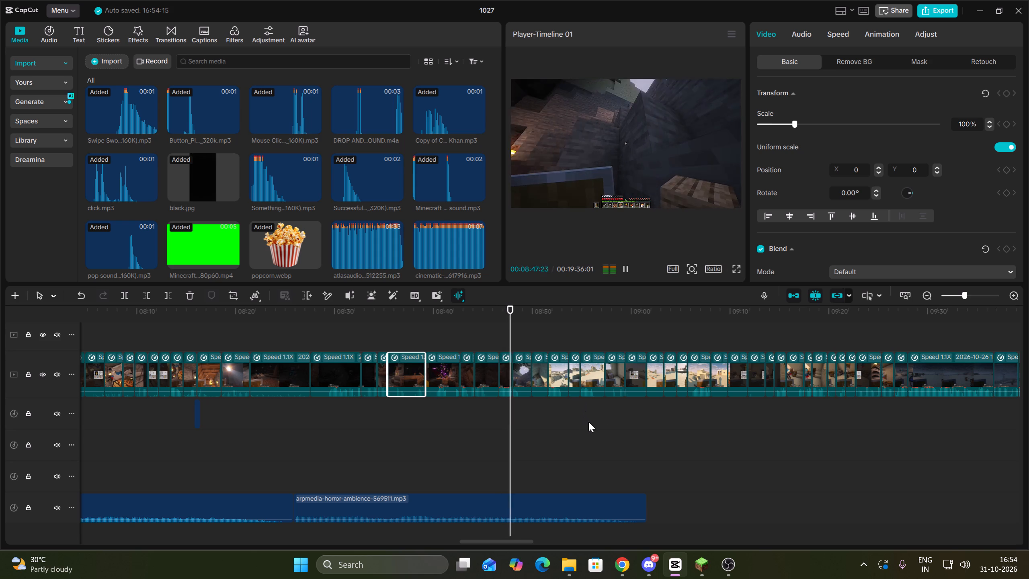
# Split the last horror ambience clip at 08:48:00, move its second part to start at about 08:49:25, and play it back.
pyautogui.press('Up')
pyautogui.click(549, 491)
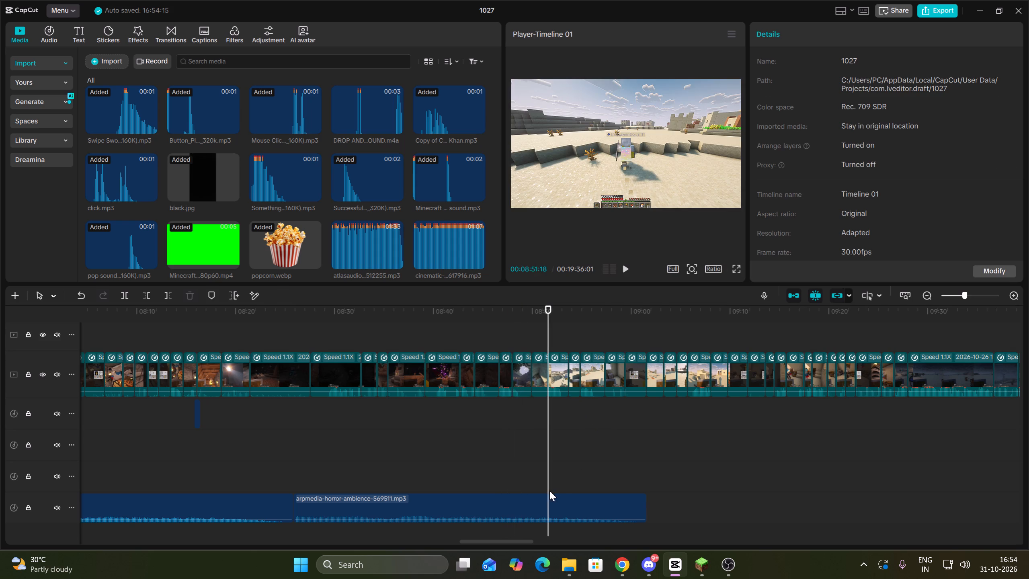
pyautogui.press('Up')
pyautogui.press('Up')
pyautogui.click(512, 509)
pyautogui.click(127, 292)
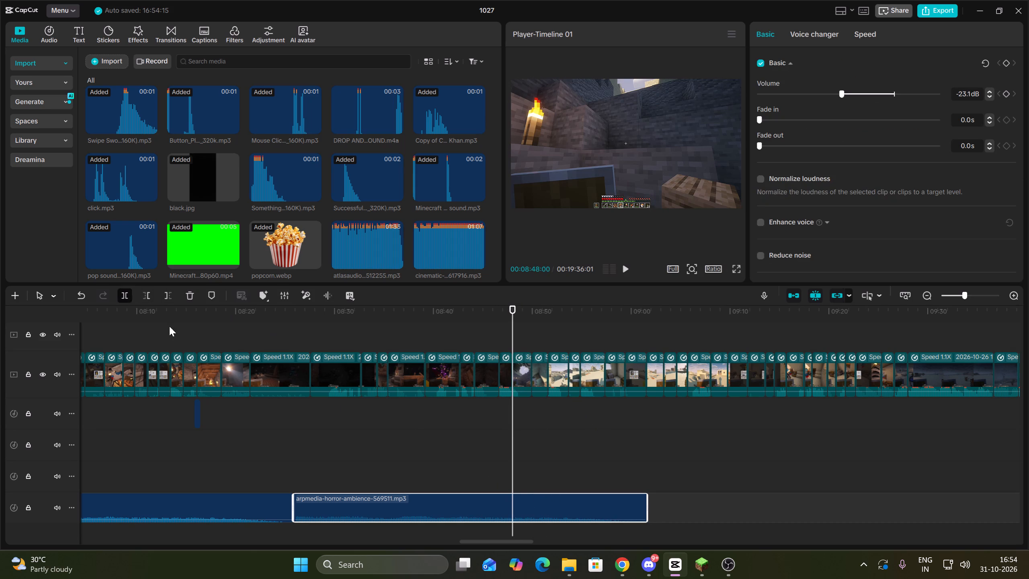
pyautogui.press('Down')
pyautogui.moveTo(562, 492); pyautogui.dragTo(589, 496)
pyautogui.moveTo(580, 503); pyautogui.dragTo(598, 507)
pyautogui.press('space')
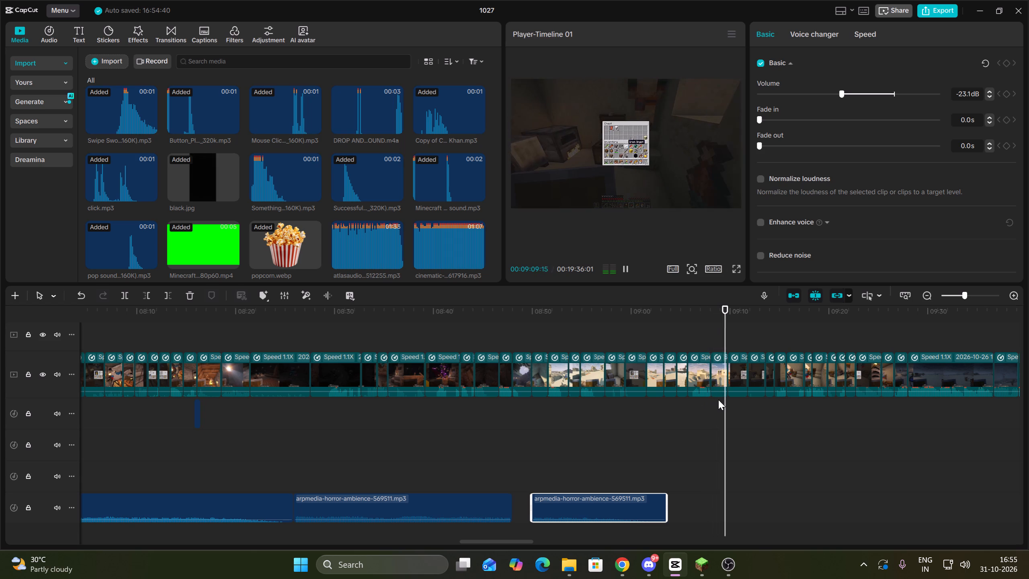
# Delete the two consecutive desert village clips starting at 09:05:22, just before the chest inventory scene.
pyautogui.press('Up')
pyautogui.press('Up')
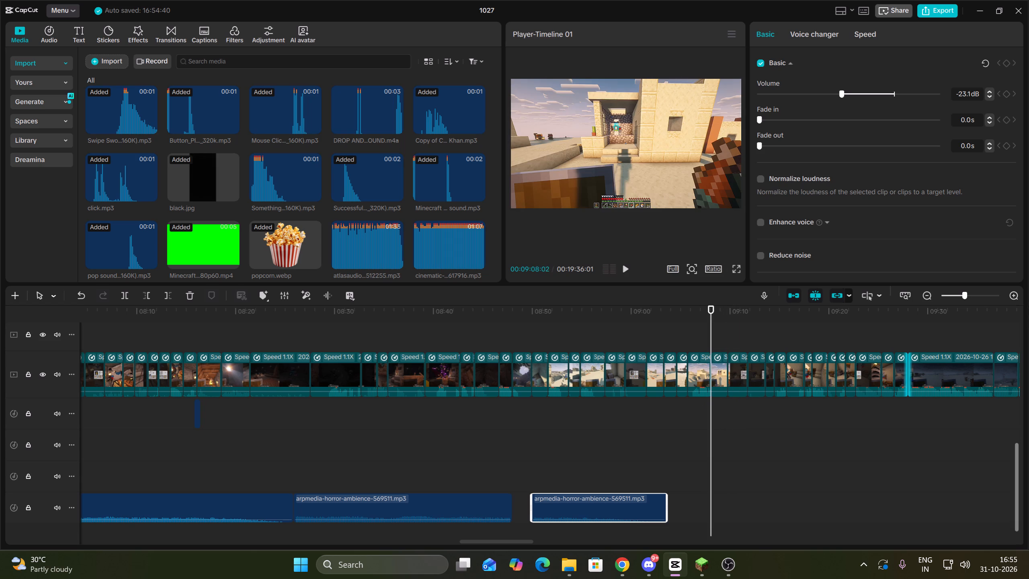
pyautogui.press('space')
pyautogui.moveTo(1020, 292); pyautogui.dragTo(1016, 293)
pyautogui.doubleClick(1012, 295)
pyautogui.press('Up')
pyautogui.press('Up')
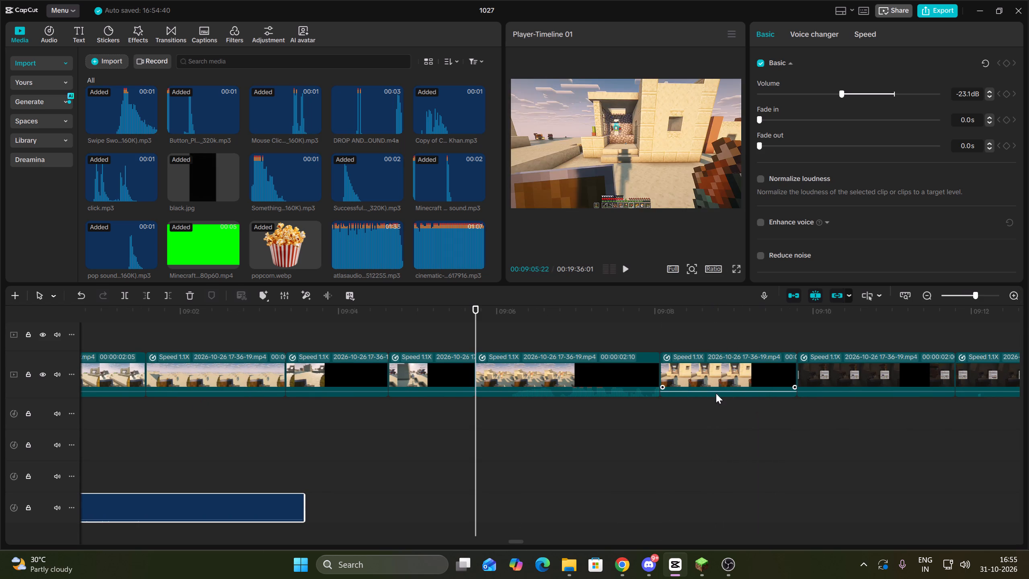
pyautogui.press('space')
pyautogui.moveTo(574, 422); pyautogui.dragTo(579, 349)
pyautogui.press('Delete')
pyautogui.press('Up')
pyautogui.moveTo(539, 422); pyautogui.dragTo(539, 339)
pyautogui.press('space')
pyautogui.press('Delete')
# Delete the first two chest inventory clips at 09:05:22 from the main video track.
pyautogui.click(524, 380)
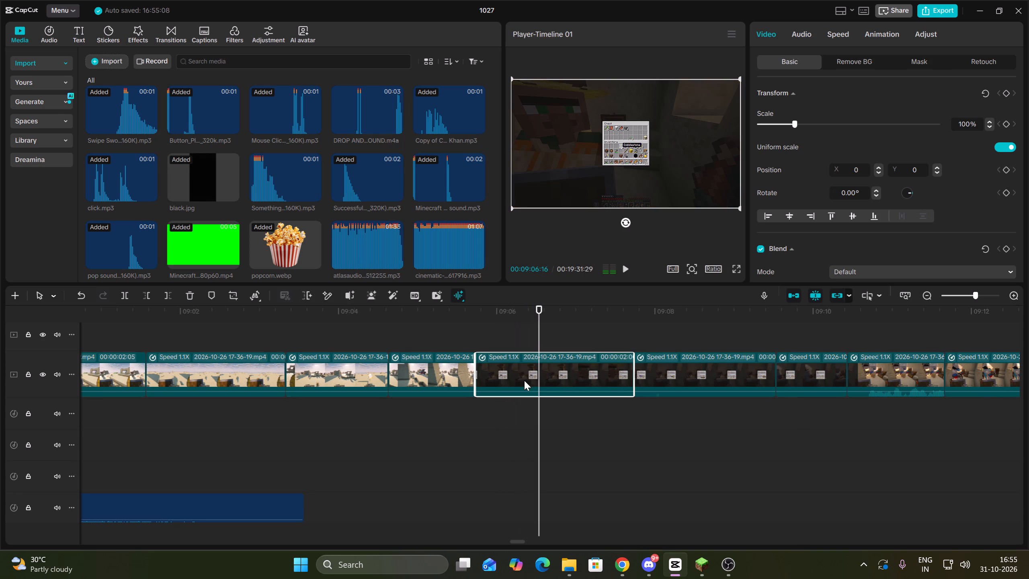
pyautogui.press('Delete')
pyautogui.press('Up')
pyautogui.click(524, 380)
pyautogui.press('space')
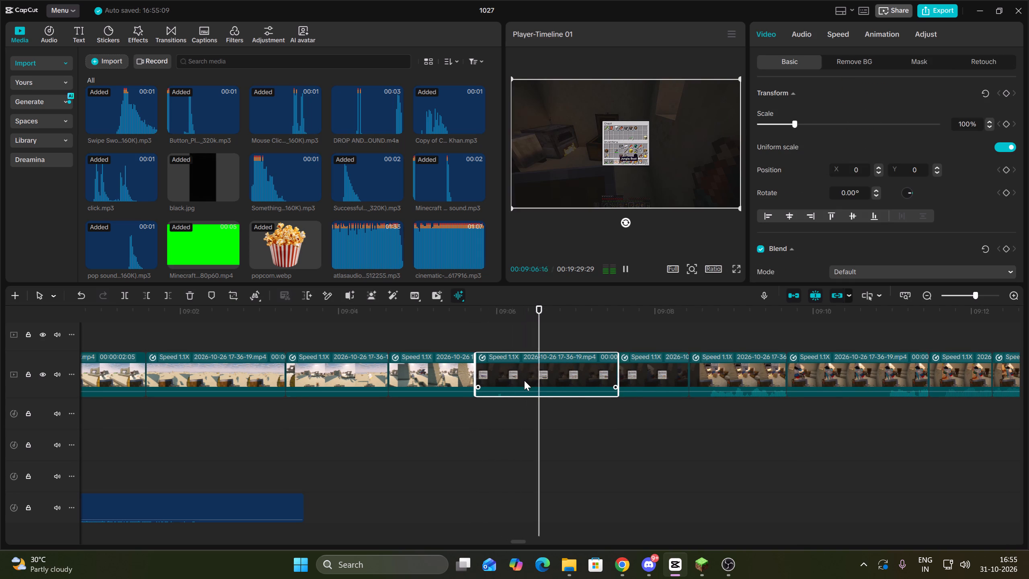
pyautogui.press('Delete')
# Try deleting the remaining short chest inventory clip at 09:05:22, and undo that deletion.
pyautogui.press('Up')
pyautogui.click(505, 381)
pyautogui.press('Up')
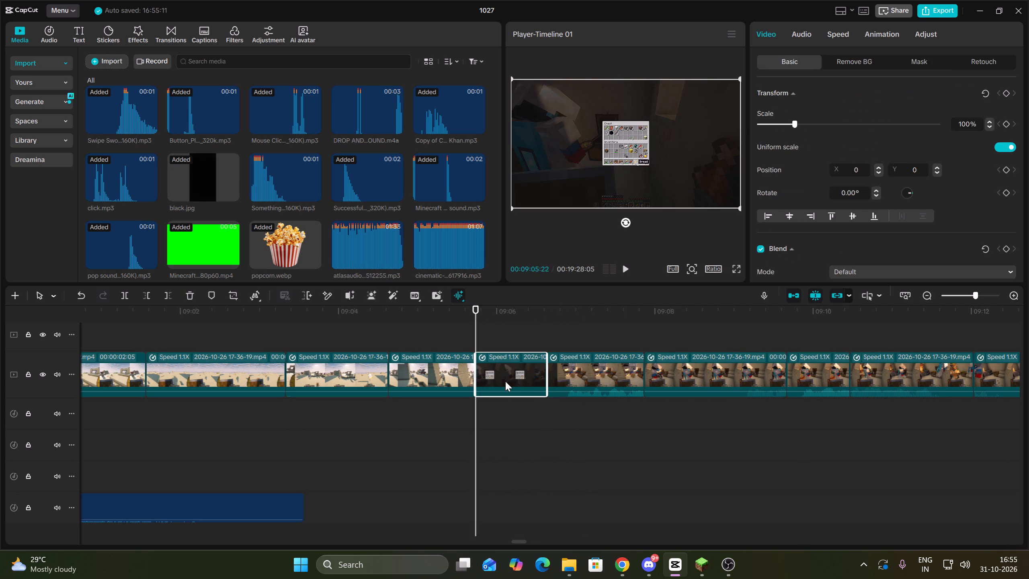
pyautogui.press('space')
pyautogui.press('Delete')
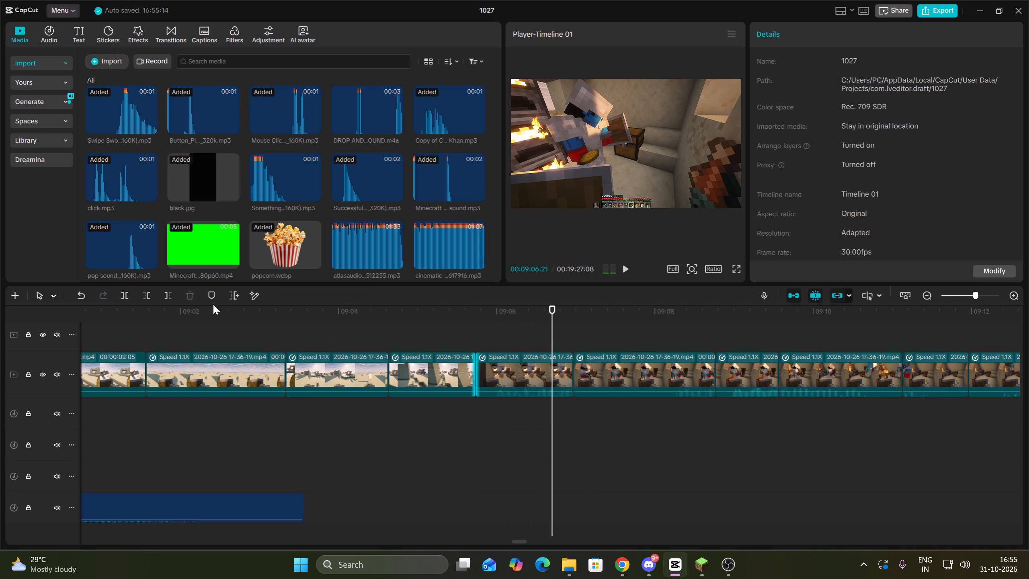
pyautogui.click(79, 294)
# Review the footage around the 09:05:22 cut and the furnace and chest scene up to about 09:13.
pyautogui.press('Up')
pyautogui.press('Up')
pyautogui.press('space')
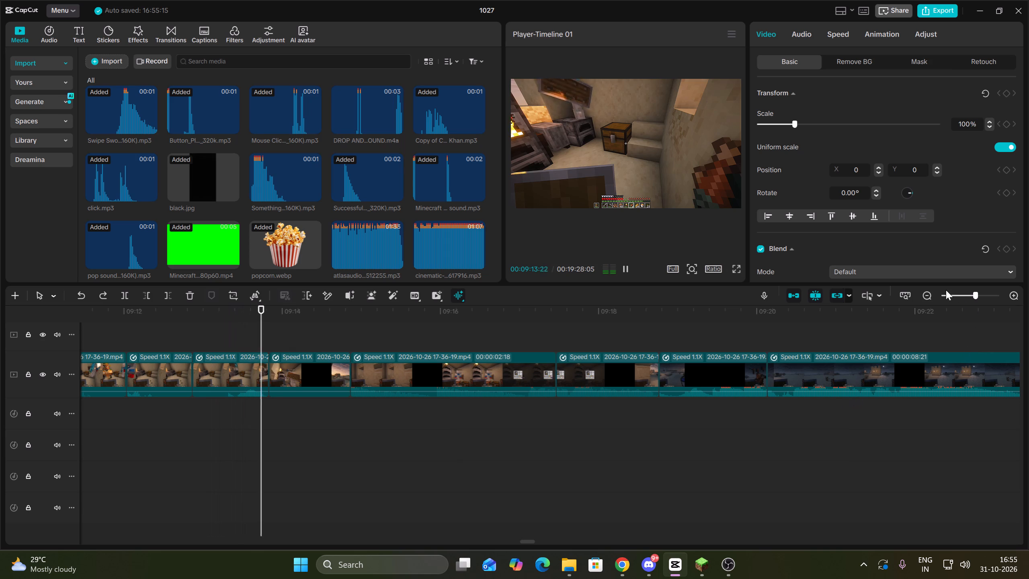
pyautogui.click(928, 296)
pyautogui.press('Up')
pyautogui.press('Up')
pyautogui.press('Up')
pyautogui.press('Up')
pyautogui.press('Up')
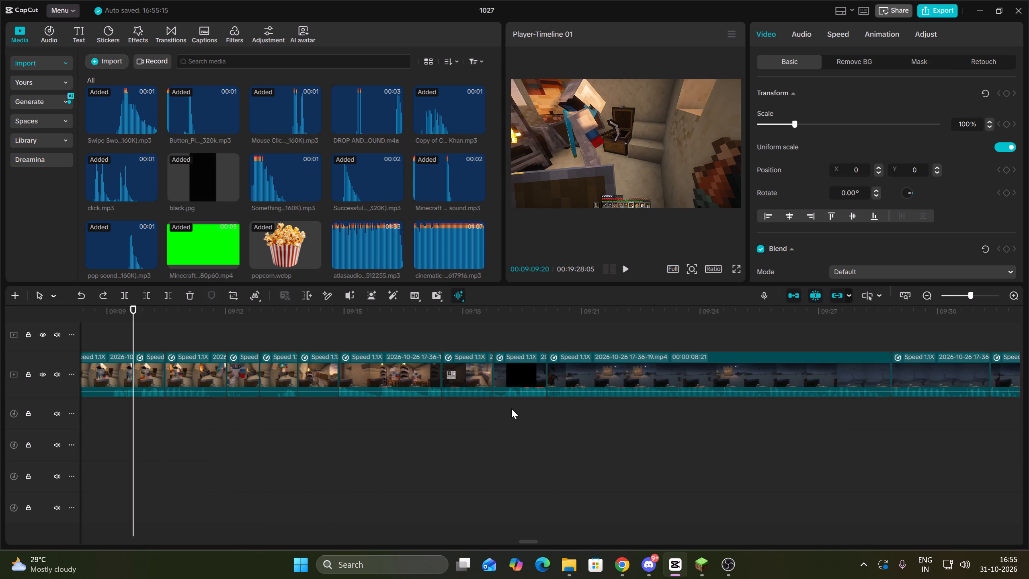
pyautogui.press('Up')
pyautogui.press('space')
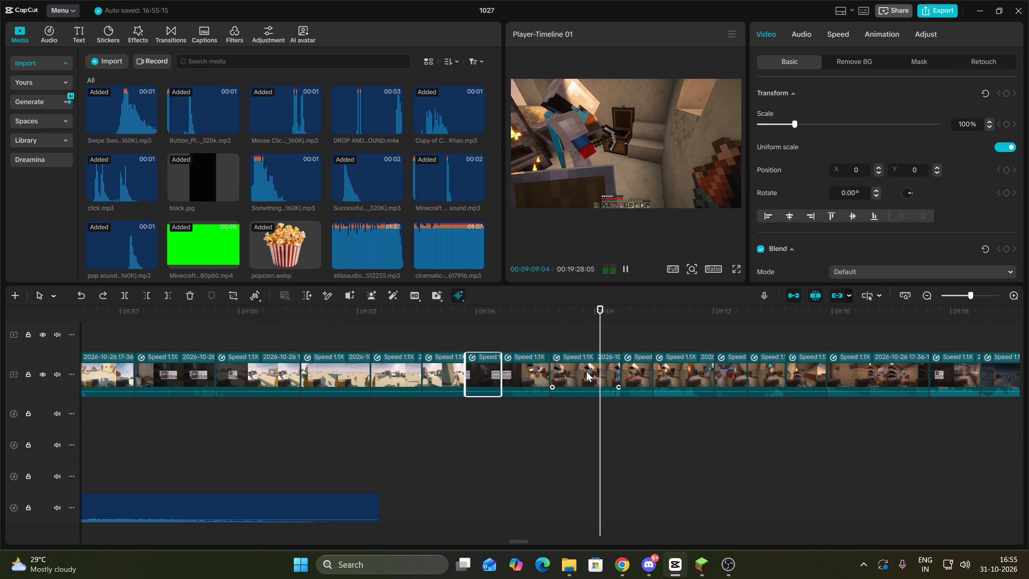
pyautogui.press('Up')
pyautogui.click(586, 372)
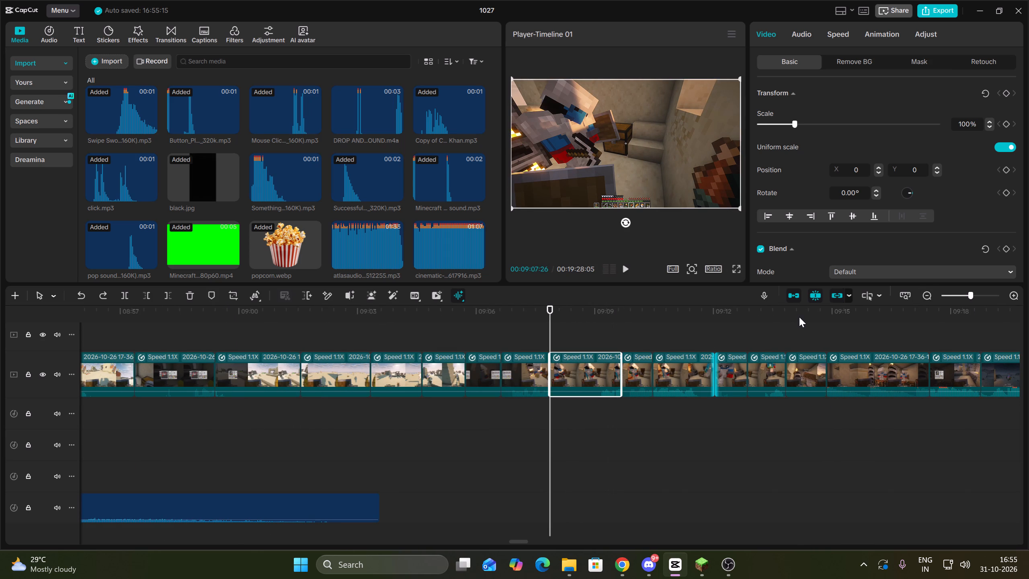
pyautogui.press('space')
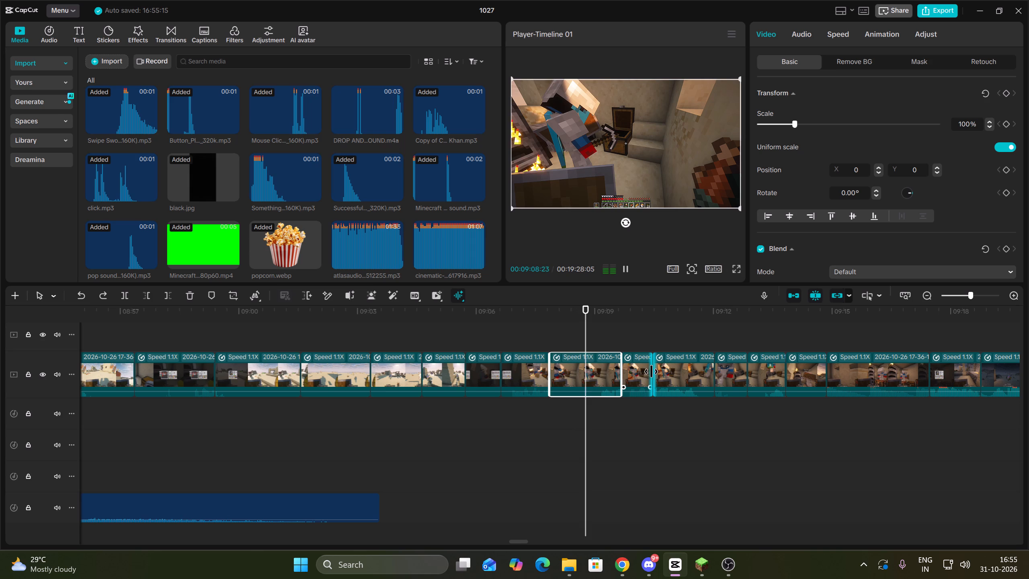
# Keyframe a zoom on the clip at 09:09:20, from 100% at its start to 127% scale and X position 206 at 09:09:25, and play it.
pyautogui.click(638, 373)
pyautogui.press('Up')
pyautogui.click(1006, 92)
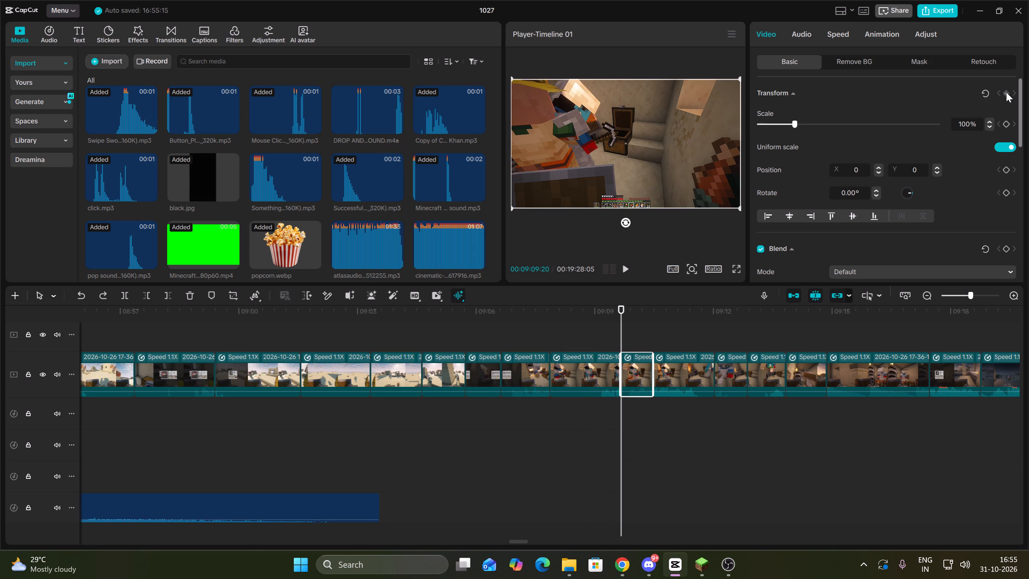
pyautogui.press('space')
pyautogui.press('space')
pyautogui.click(1006, 92)
pyautogui.moveTo(796, 126); pyautogui.dragTo(801, 127)
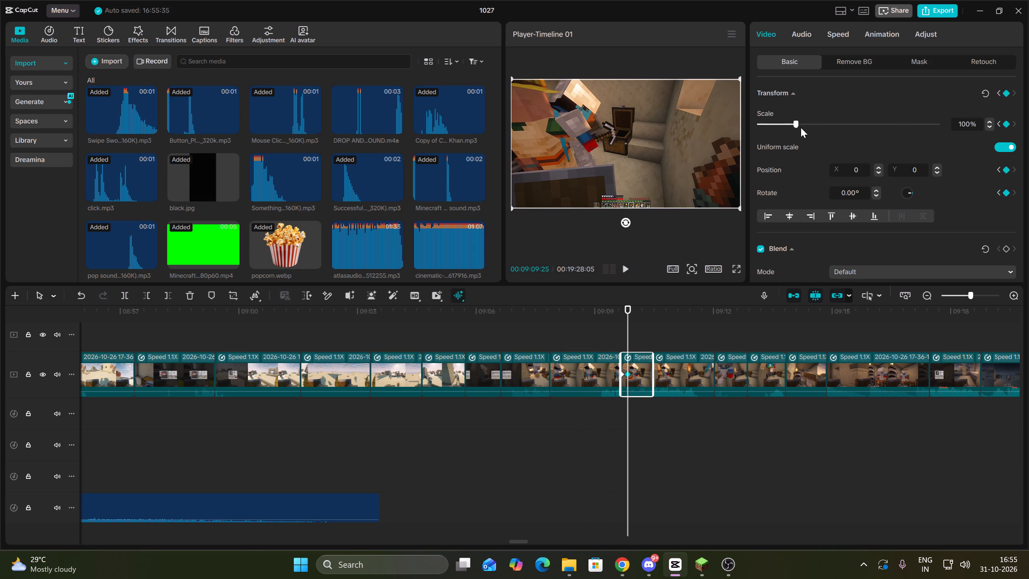
pyautogui.moveTo(801, 127); pyautogui.dragTo(806, 128)
pyautogui.moveTo(630, 132); pyautogui.dragTo(642, 135)
pyautogui.press('Up')
pyautogui.press('space')
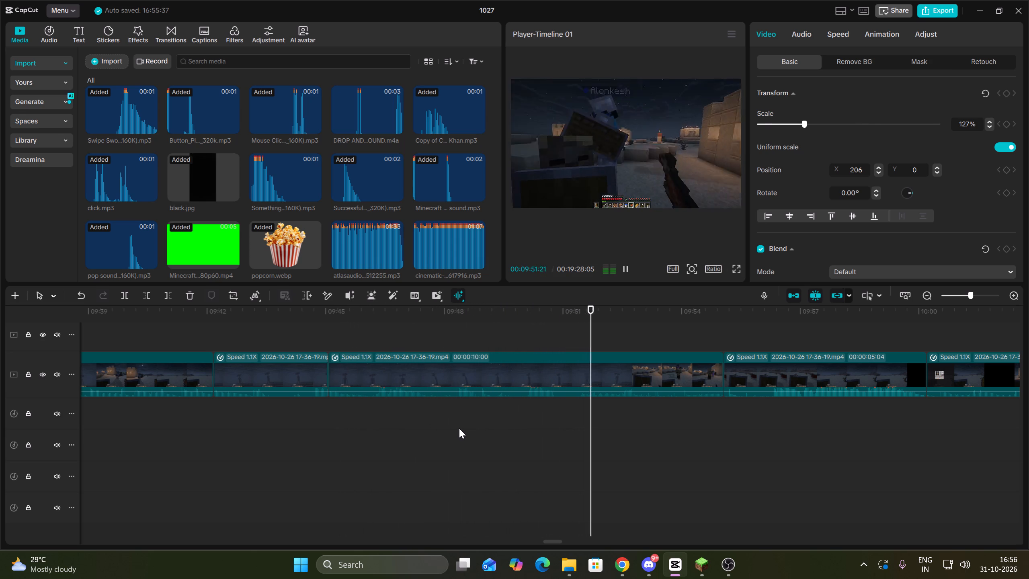
# Trim the start of the ten-second night tower clip beginning at 09:45:02 up to 09:49:22, and play the result.
pyautogui.doubleClick(461, 427)
pyautogui.moveTo(461, 427); pyautogui.dragTo(452, 425)
pyautogui.press('space')
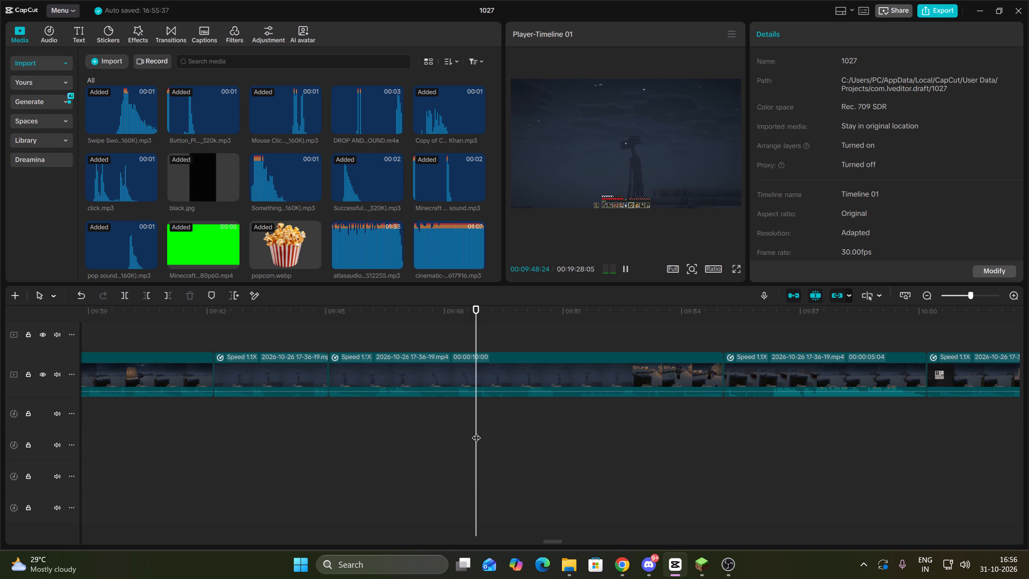
pyautogui.moveTo(545, 422); pyautogui.dragTo(558, 372)
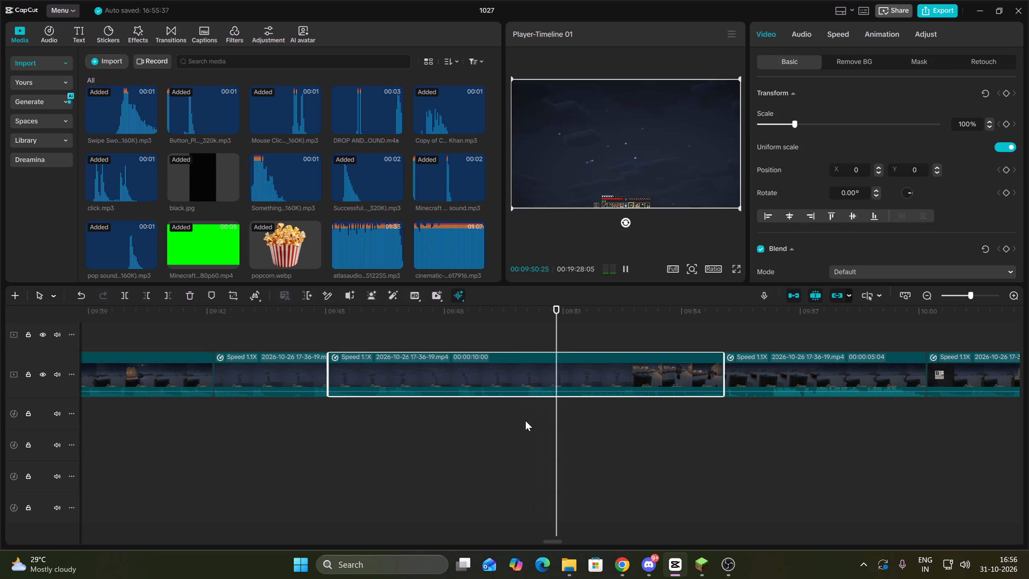
pyautogui.click(525, 421)
pyautogui.moveTo(525, 421); pyautogui.dragTo(512, 420)
pyautogui.moveTo(554, 427); pyautogui.dragTo(562, 369)
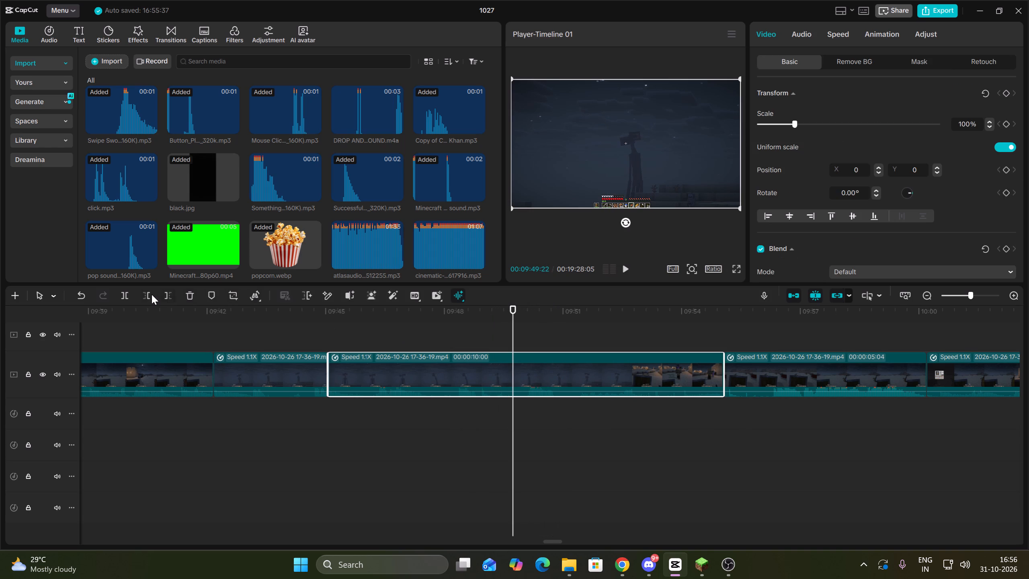
pyautogui.click(150, 294)
pyautogui.press('space')
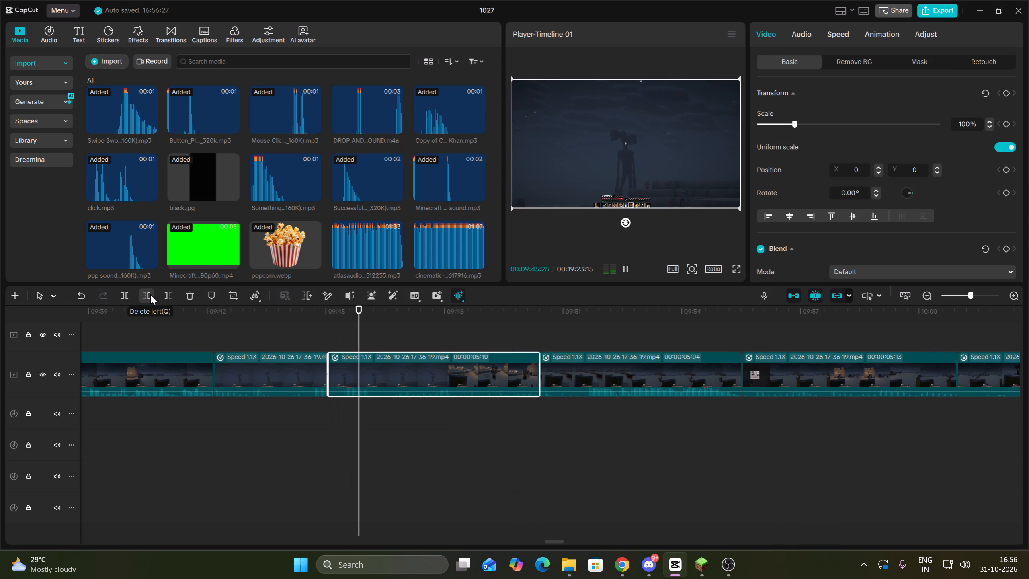
# Add the shocked sound effect under the night tower clip at about 09:45:05 and set its volume to -10.3 dB.
pyautogui.press('Up')
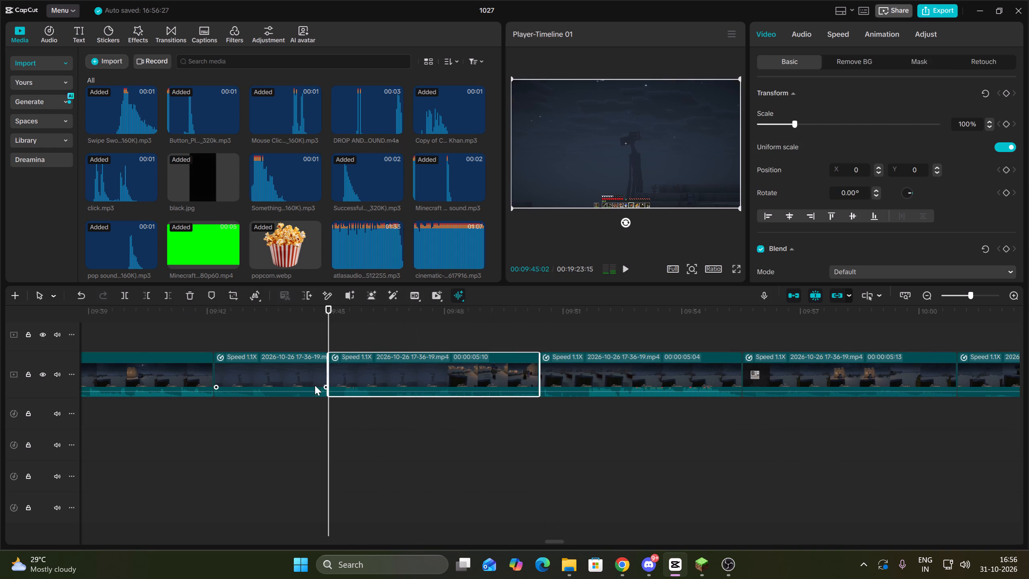
pyautogui.moveTo(280, 182); pyautogui.dragTo(263, 188)
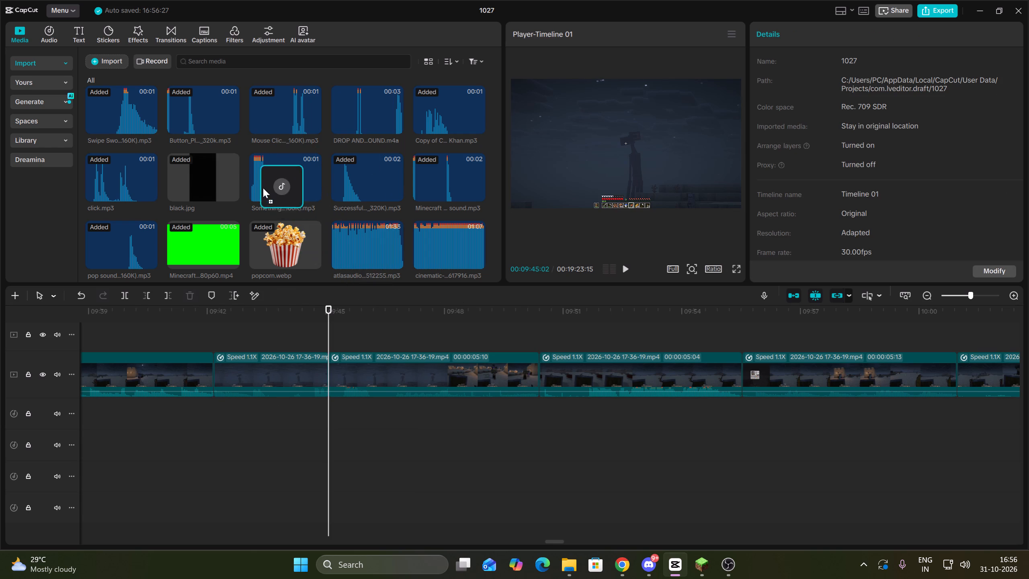
pyautogui.moveTo(263, 188); pyautogui.dragTo(258, 179)
pyautogui.scroll(-6, 308, 209)
pyautogui.scroll(6, 312, 210)
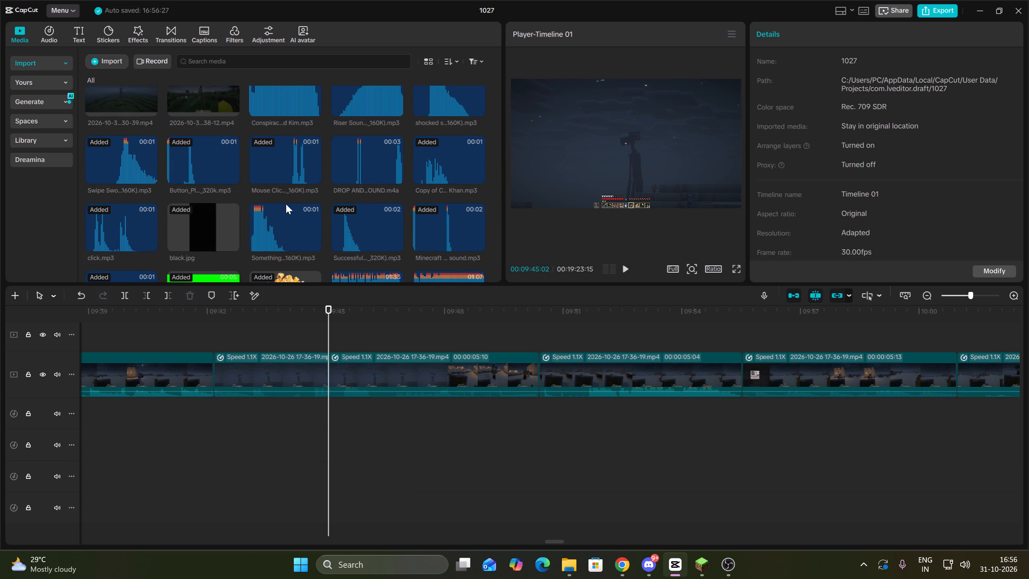
pyautogui.scroll(1, 386, 196)
pyautogui.moveTo(437, 150); pyautogui.dragTo(334, 413)
pyautogui.moveTo(865, 90); pyautogui.dragTo(858, 91)
pyautogui.press('space')
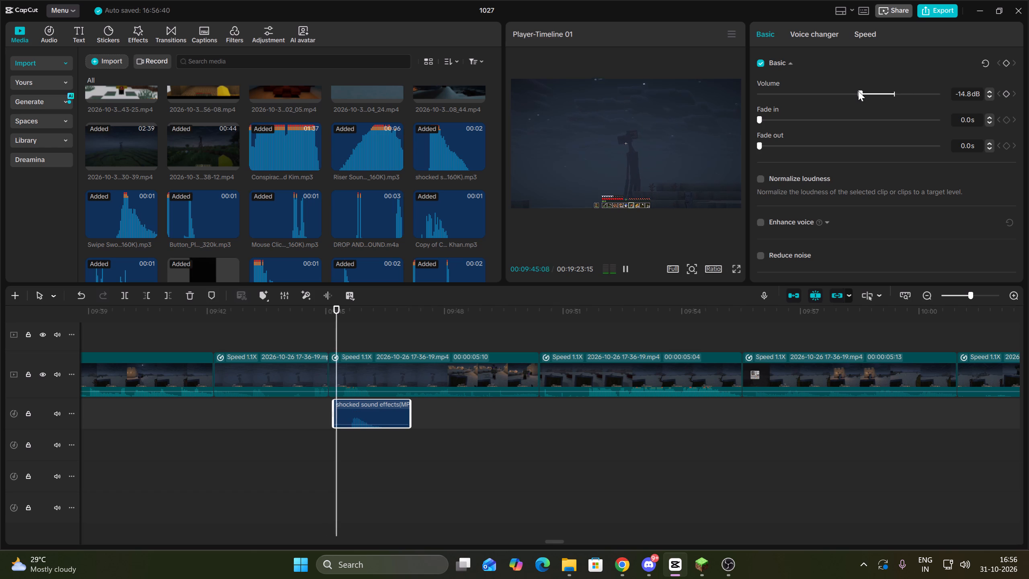
pyautogui.click(865, 91)
# Move the shocked sound effect to start at about 09:45:18 and play it with the footage.
pyautogui.press('Up')
pyautogui.moveTo(376, 411); pyautogui.dragTo(392, 414)
pyautogui.press('space')
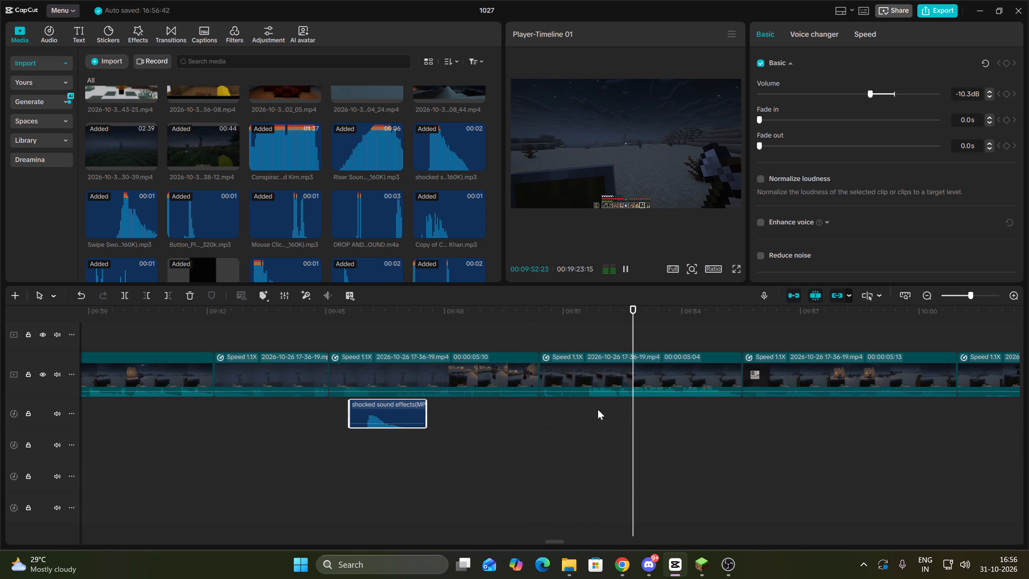
# Trim the start of the night clip beginning at about 09:50:12 up to 09:51:17, and play the footage onward through 10:10.
pyautogui.click(585, 405)
pyautogui.moveTo(607, 412); pyautogui.dragTo(622, 365)
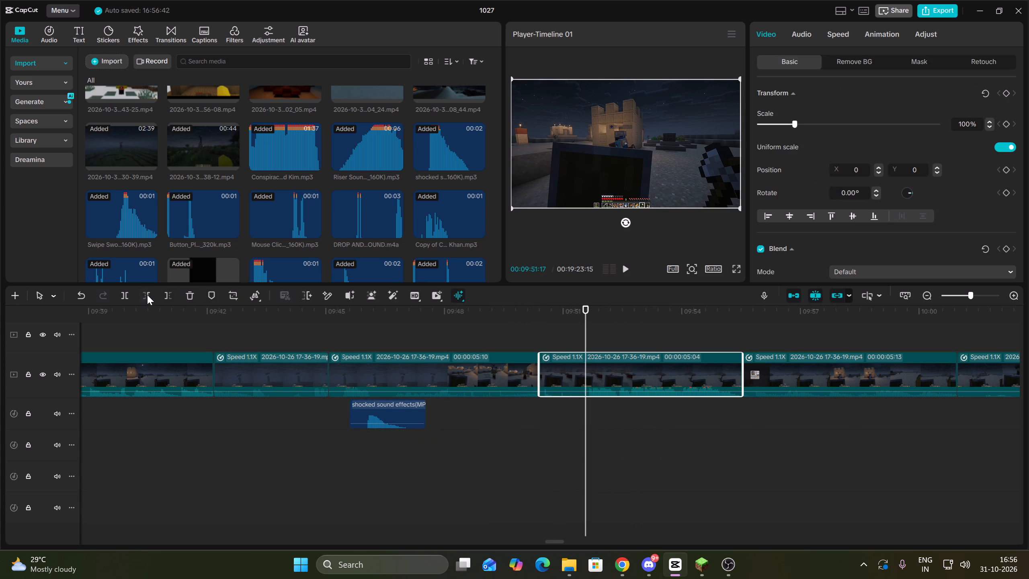
pyautogui.click(145, 295)
pyautogui.press('space')
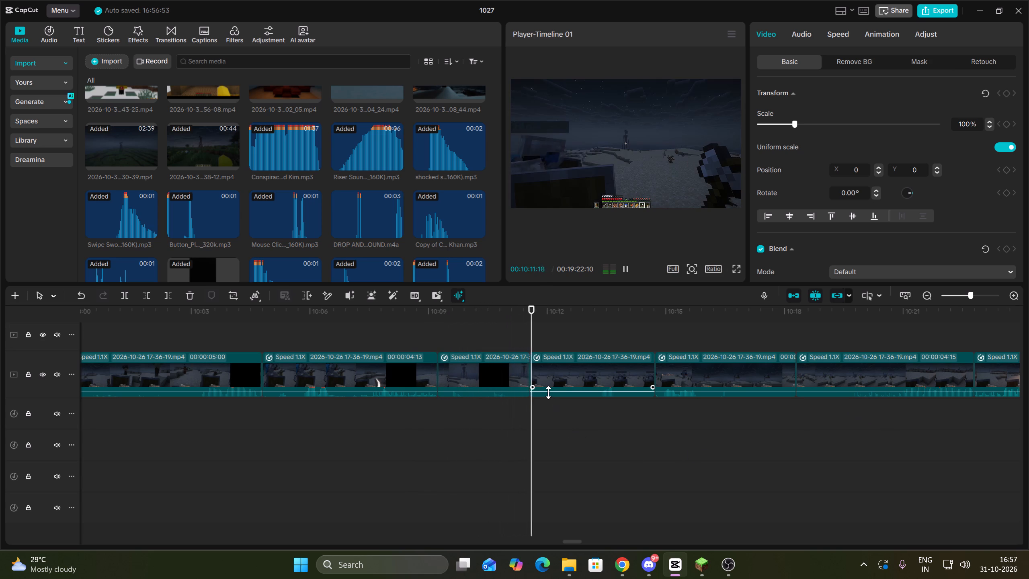
pyautogui.click(483, 417)
pyautogui.press('space')
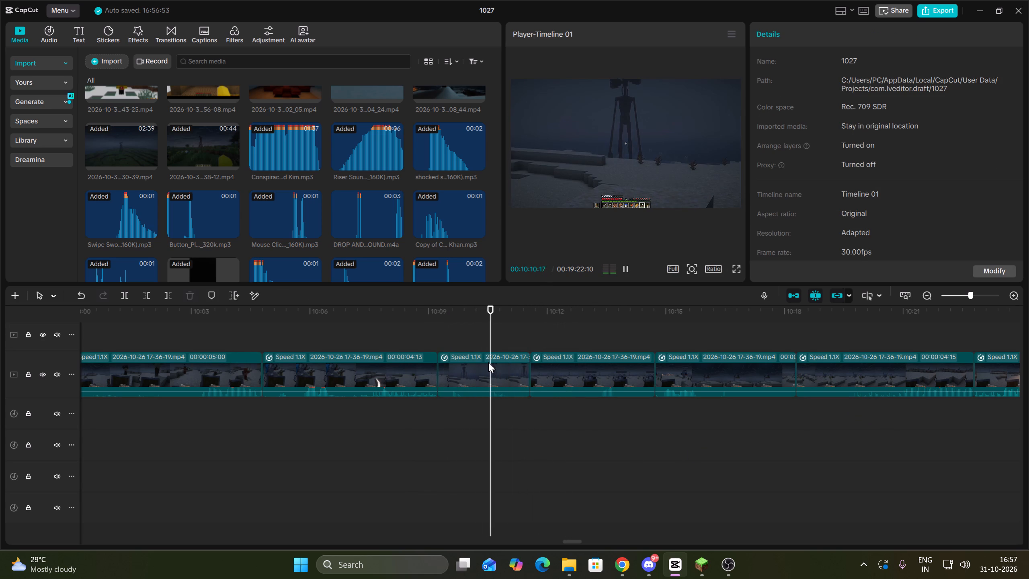
pyautogui.click(488, 367)
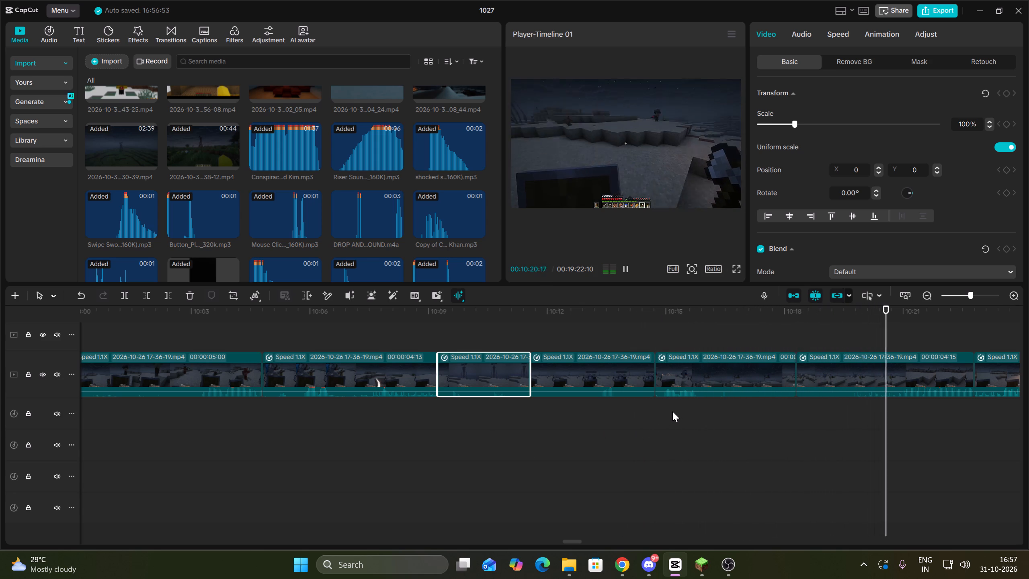
# Paste a copy of the horror ambience audio at 09:04:19, just after the last existing ambience clip.
pyautogui.click(927, 299)
pyautogui.click(927, 299)
pyautogui.scroll(3, 882, 351)
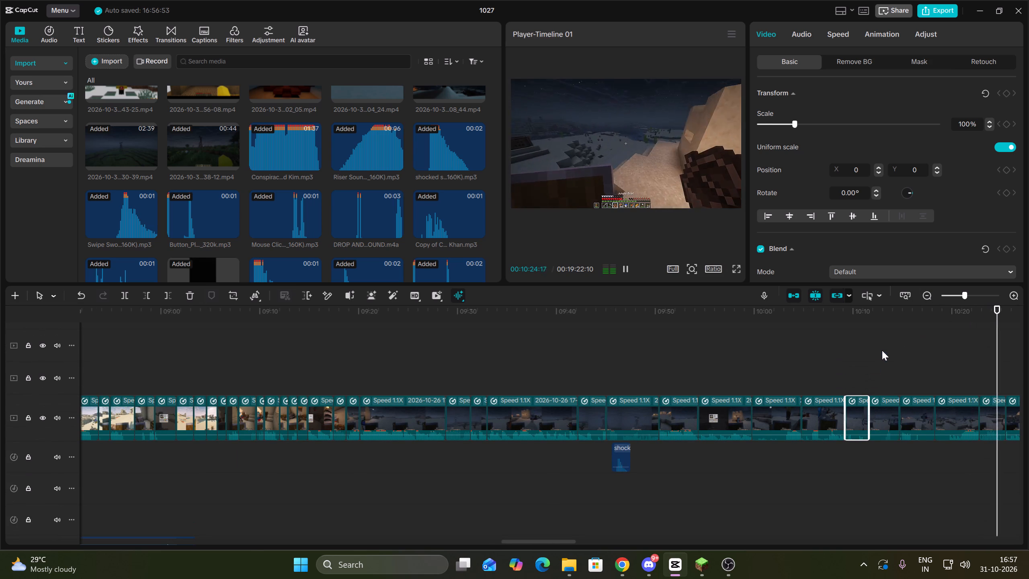
pyautogui.moveTo(941, 335); pyautogui.dragTo(1028, 343)
pyautogui.scroll(-8, 724, 398)
pyautogui.keyDown('ctrl'); pyautogui.scroll(-8, 723, 398); pyautogui.keyUp('ctrl')
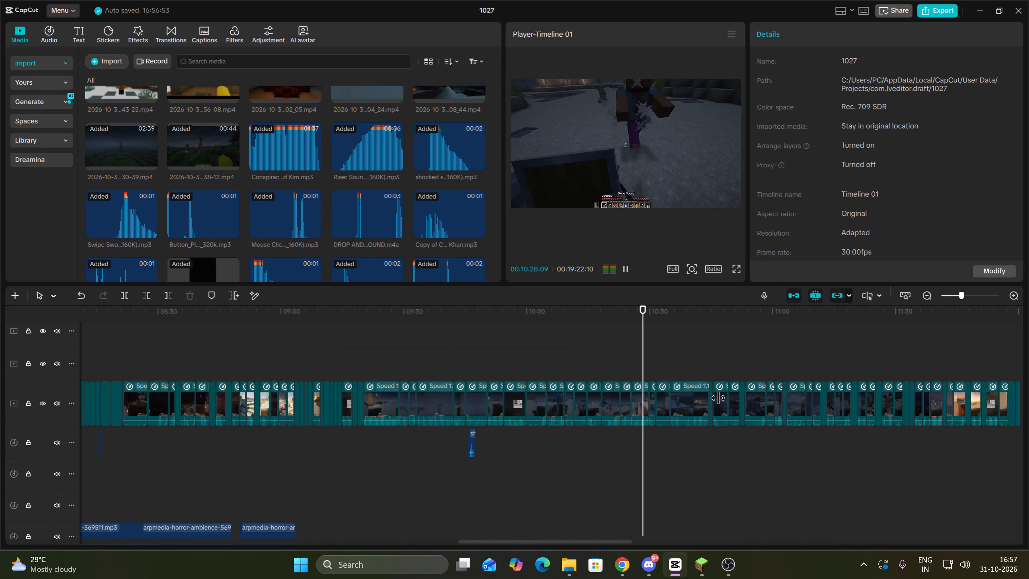
pyautogui.scroll(-7, 675, 417)
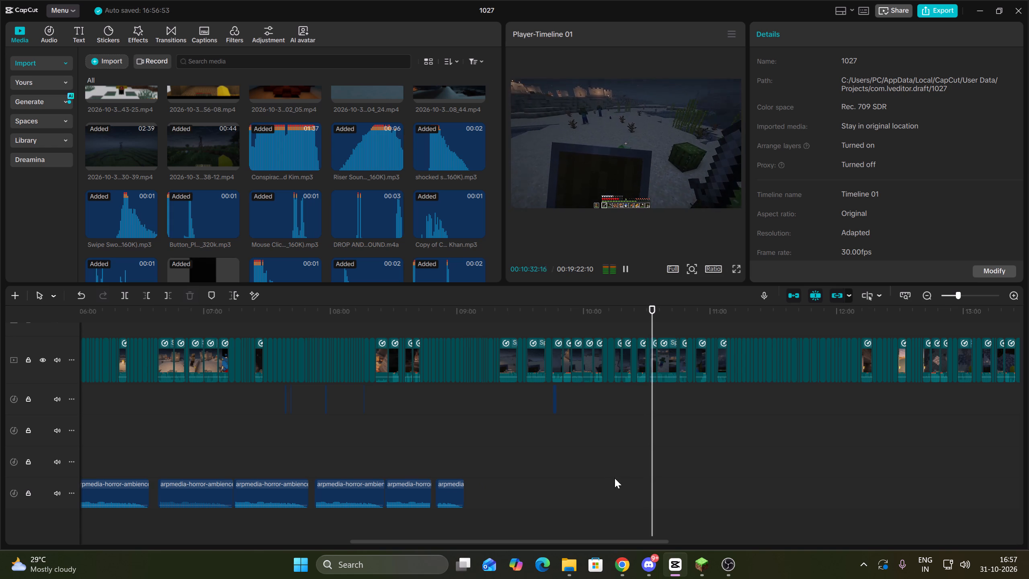
pyautogui.doubleClick(463, 469)
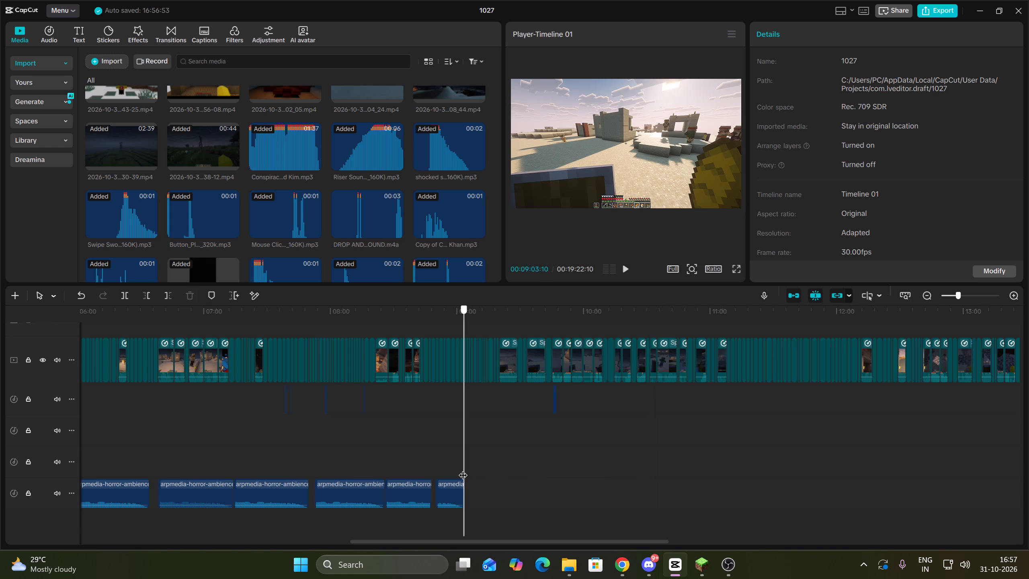
pyautogui.rightClick(496, 498)
pyautogui.click(523, 509)
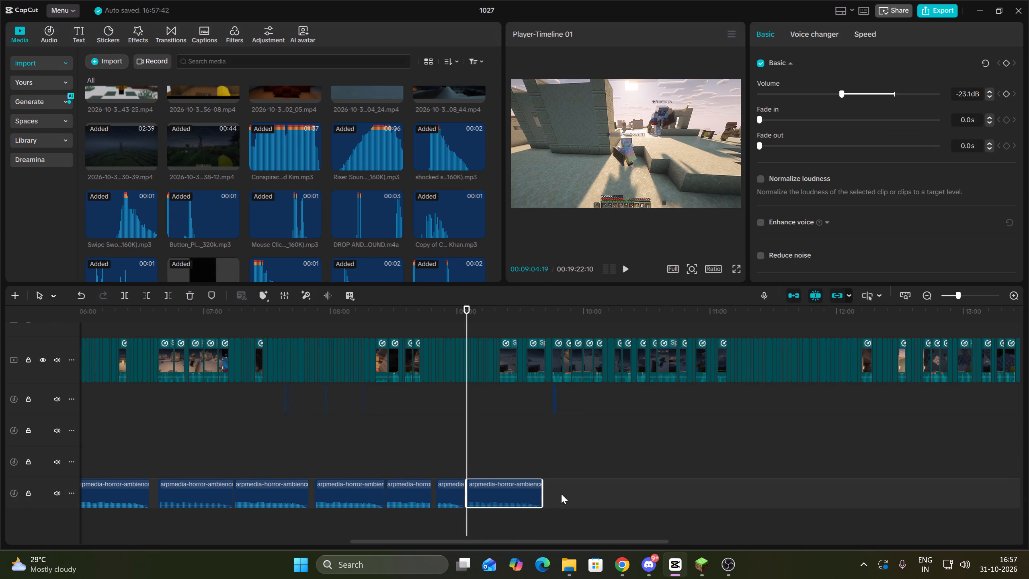
pyautogui.press('space')
# Paste horror ambience copies at 09:42:05 and 10:29:25, and move the second one against the end of the first.
pyautogui.click(555, 487)
pyautogui.press('Up')
pyautogui.rightClick(560, 490)
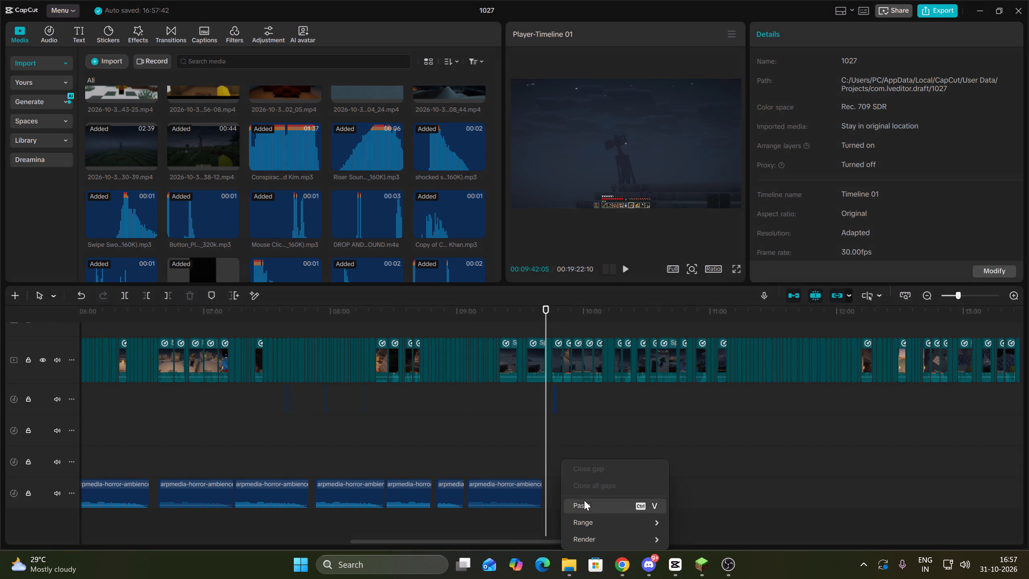
pyautogui.click(588, 505)
pyautogui.click(645, 484)
pyautogui.rightClick(648, 486)
pyautogui.click(691, 504)
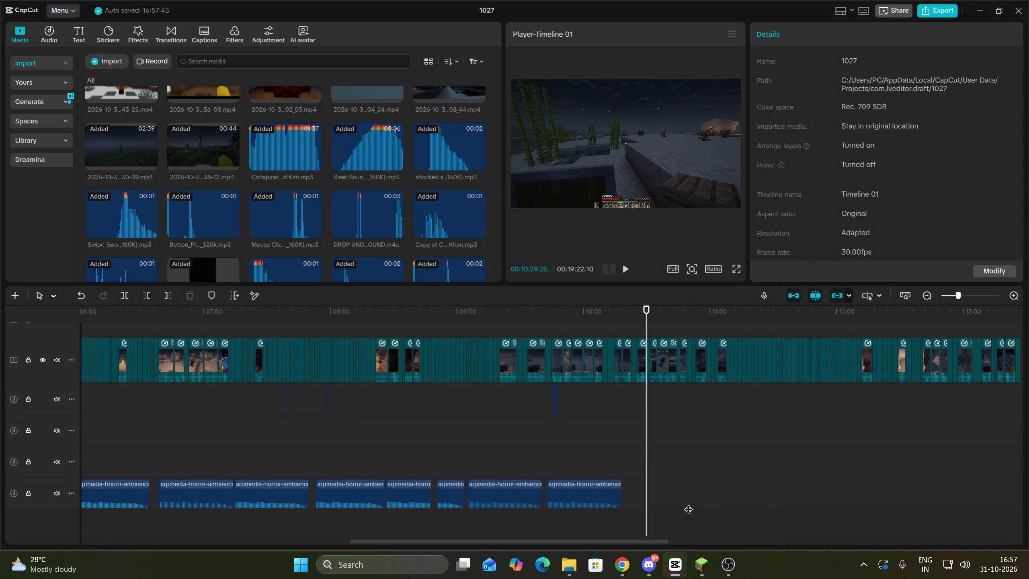
pyautogui.moveTo(678, 493); pyautogui.dragTo(658, 499)
pyautogui.moveTo(658, 499); pyautogui.dragTo(653, 499)
# Copy the last two horror ambience clips together and paste the pair at 10:54:01.
pyautogui.moveTo(653, 520); pyautogui.dragTo(575, 492)
pyautogui.rightClick(574, 492)
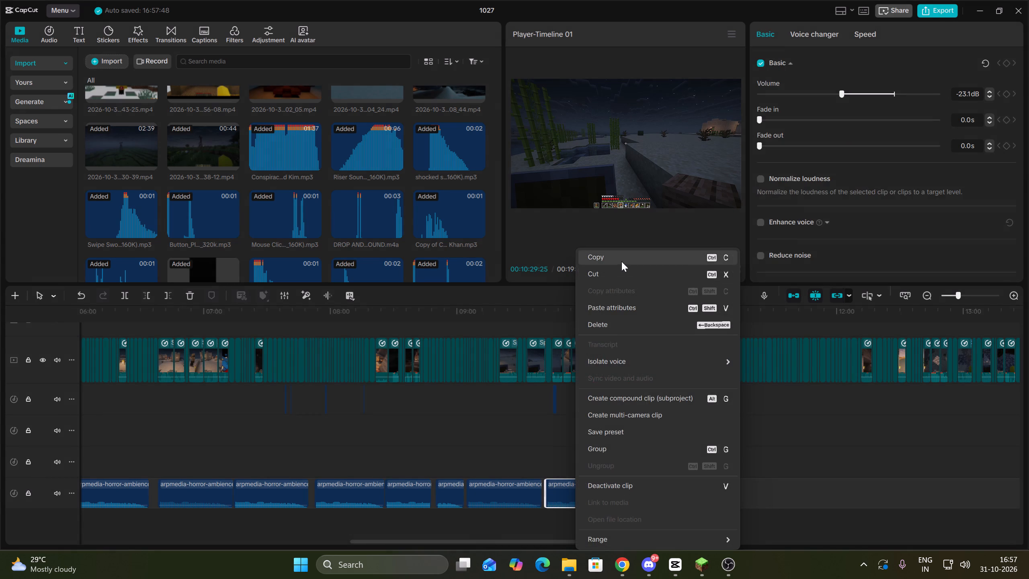
pyautogui.click(621, 261)
pyautogui.click(707, 482)
pyautogui.press('Up')
pyautogui.rightClick(712, 489)
pyautogui.click(739, 503)
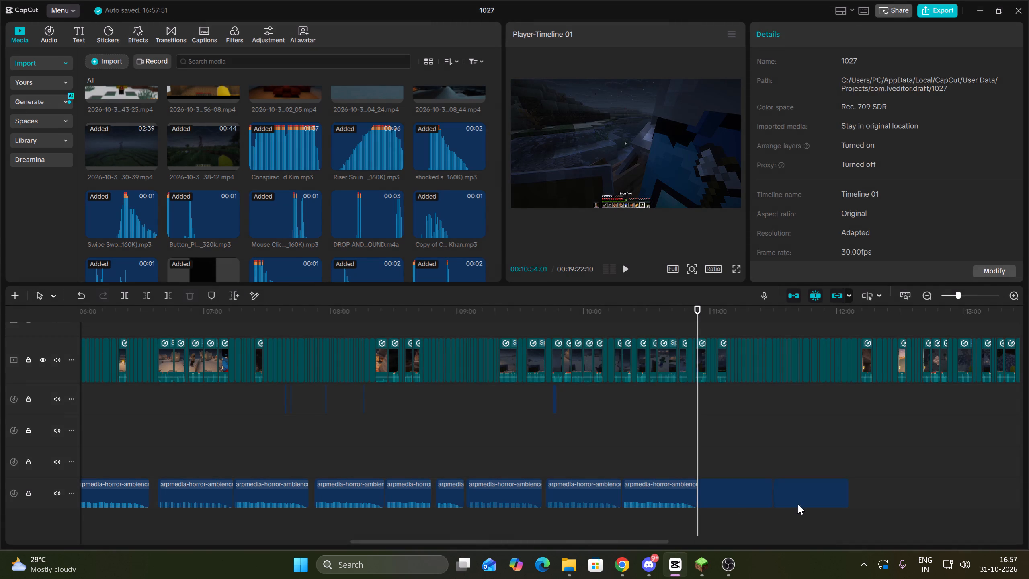
# Paste the copied pair of horror ambience clips at 12:11:18 and again at 13:27:26.
pyautogui.click(871, 489)
pyautogui.press('Up')
pyautogui.rightClick(869, 488)
pyautogui.click(890, 503)
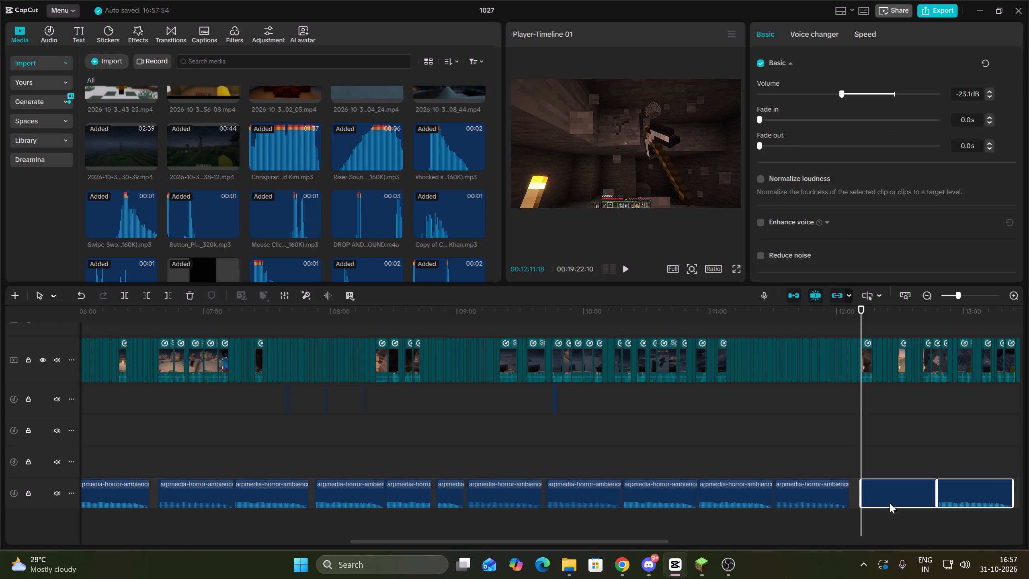
pyautogui.moveTo(947, 453); pyautogui.dragTo(1021, 439)
pyautogui.click(664, 480)
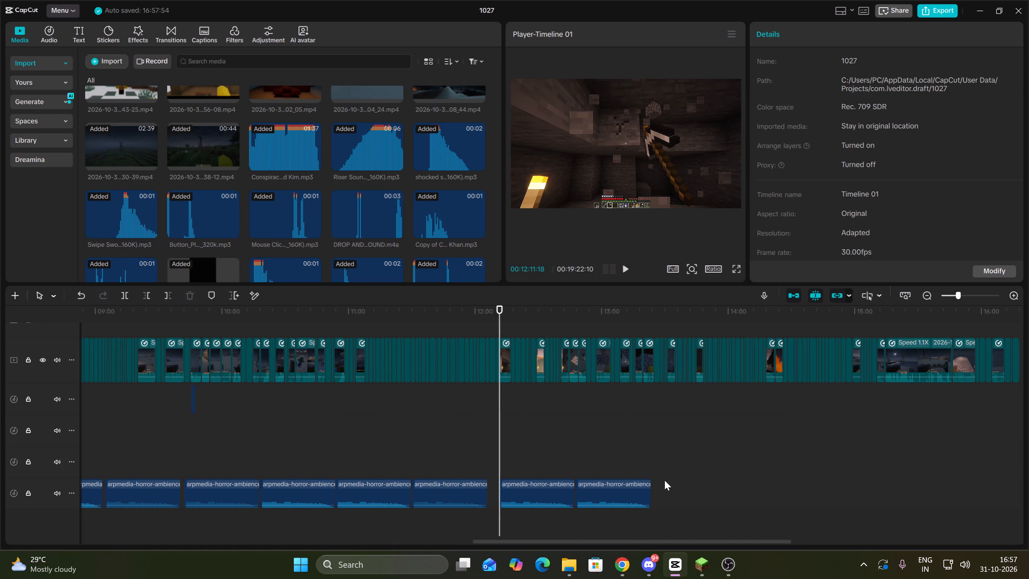
pyautogui.press('Up')
pyautogui.press('Up')
pyautogui.press('Up')
pyautogui.rightClick(672, 495)
pyautogui.click(709, 511)
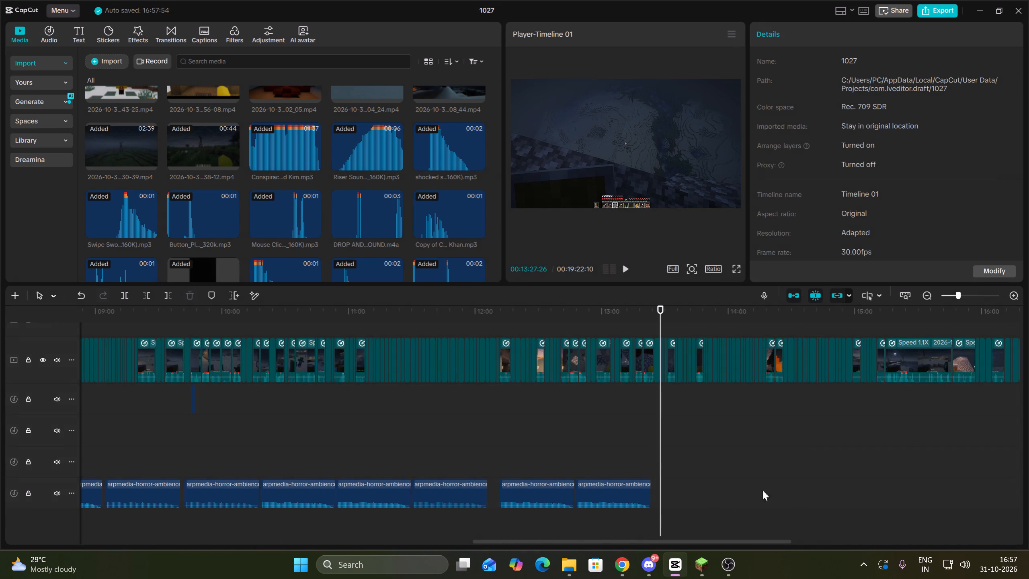
# Paste the ambience pair on the track below, directly after the previous pair, and again on the main ambience track at 15:50:18.
pyautogui.click(829, 465)
pyautogui.rightClick(839, 493)
pyautogui.click(874, 503)
pyautogui.moveTo(877, 493); pyautogui.dragTo(861, 496)
pyautogui.click(953, 454)
pyautogui.press('Down')
pyautogui.rightClick(970, 498)
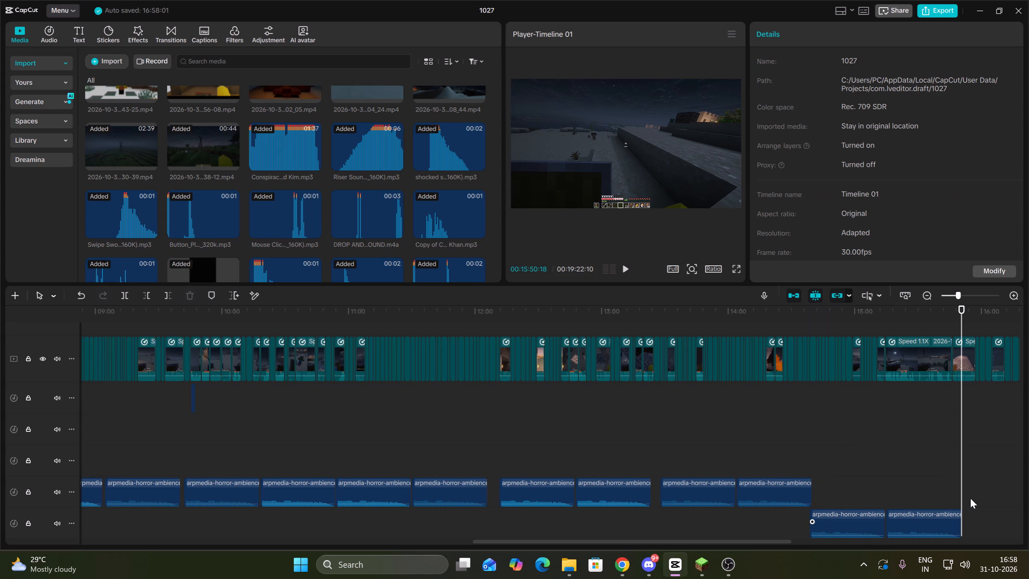
pyautogui.click(984, 506)
# Paste the copied pair of horror ambience clips at 17:02:14, where the previous pair ends.
pyautogui.press('Down')
pyautogui.press('Down')
pyautogui.press('Down')
pyautogui.press('Down')
pyautogui.press('Down')
pyautogui.press('Down')
pyautogui.press('Down')
pyautogui.press('Down')
pyautogui.press('Down')
pyautogui.press('Down')
pyautogui.press('Down')
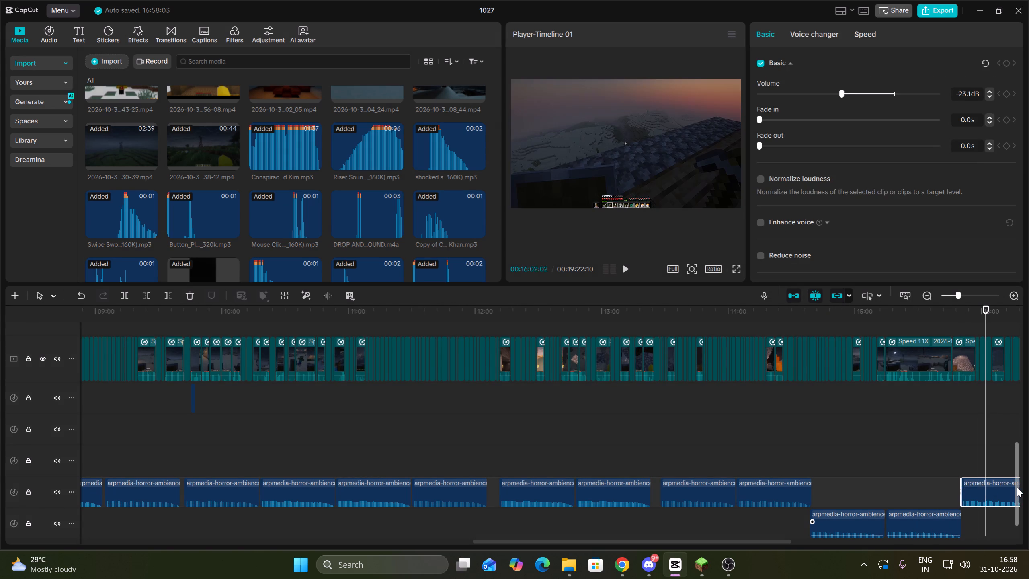
pyautogui.click(633, 453)
pyautogui.press('Down')
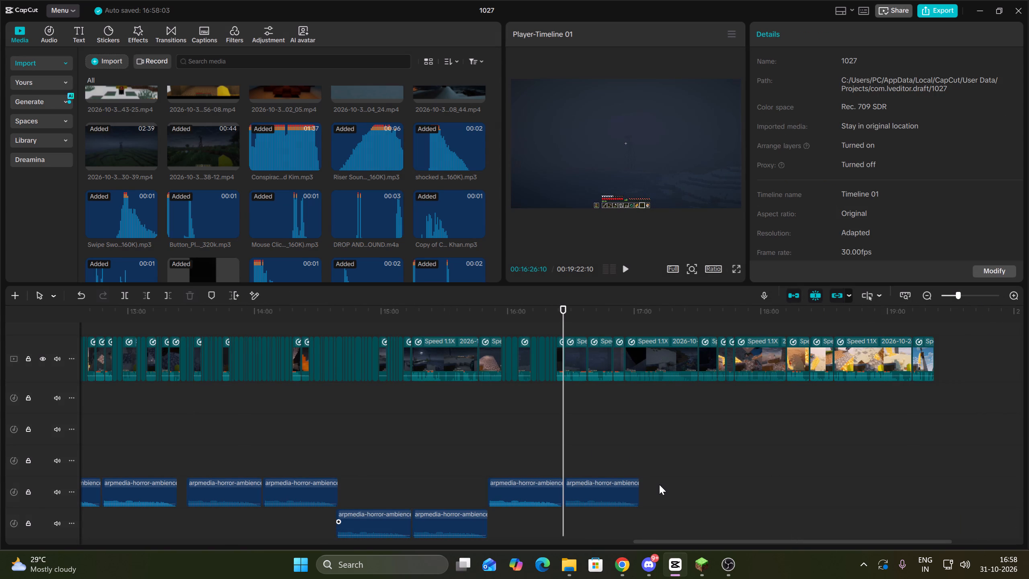
pyautogui.press('Down')
pyautogui.press('Down')
pyautogui.press('Down')
pyautogui.press('Down')
pyautogui.press('Down')
pyautogui.press('Down')
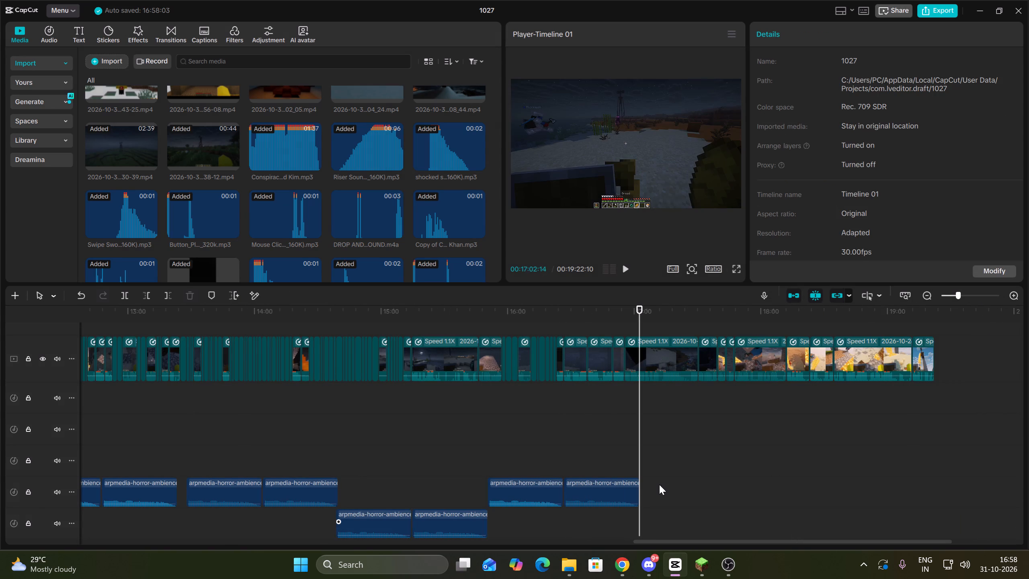
pyautogui.rightClick(659, 485)
pyautogui.click(694, 502)
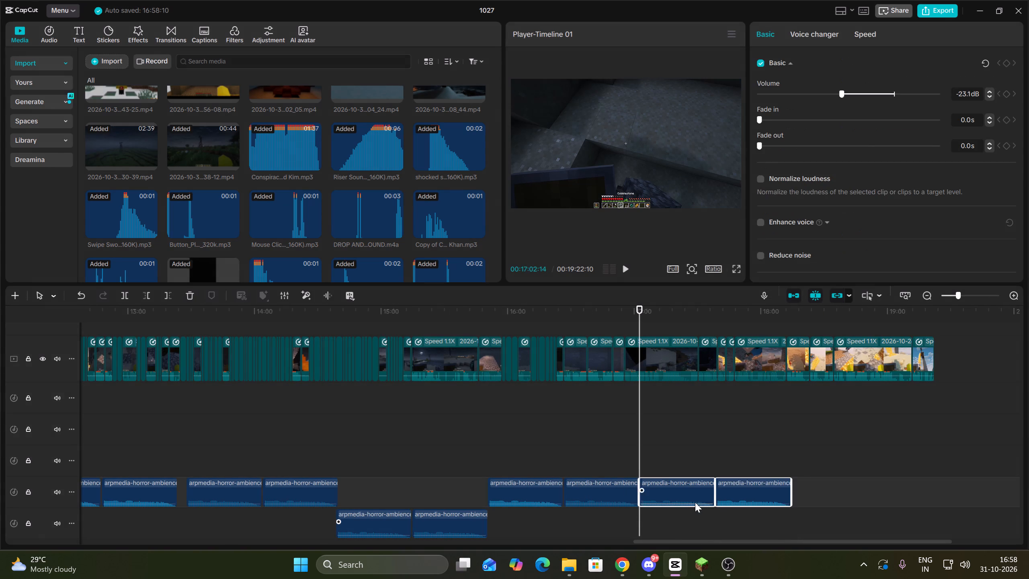
pyautogui.press('space')
# Paste the copied pair of horror ambience clips at 18:14:10 and play the footage from there.
pyautogui.click(797, 459)
pyautogui.press('Up')
pyautogui.rightClick(805, 492)
pyautogui.click(827, 503)
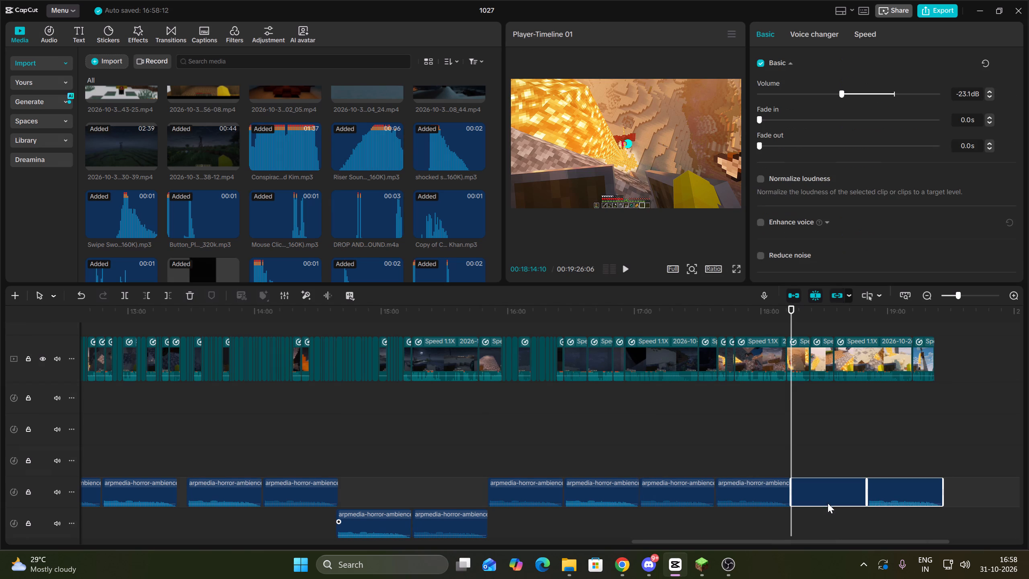
pyautogui.press('space')
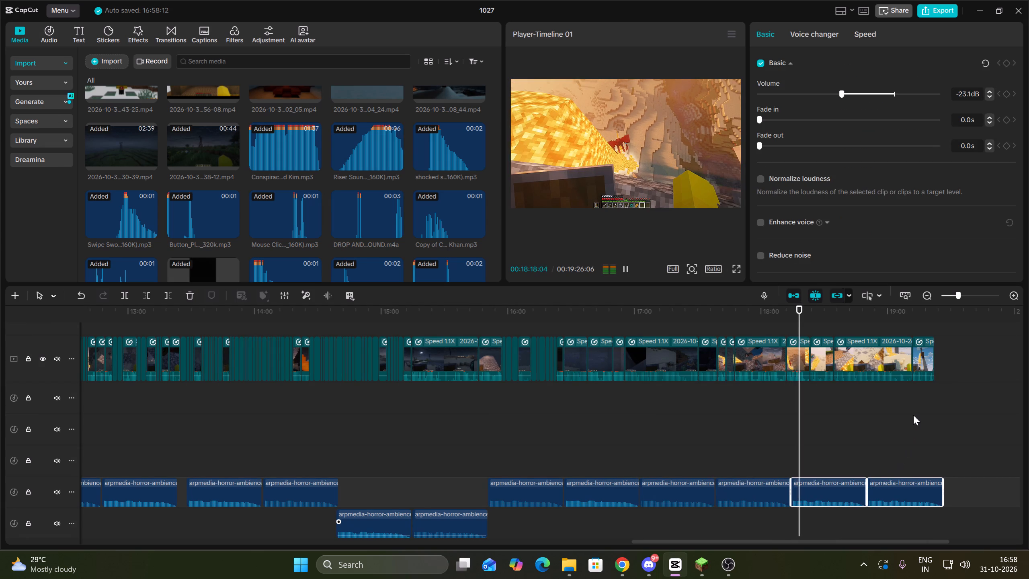
# Trim the end of the last horror ambience clip, starting at about 18:50, to 19:00:11 and delete that clip.
pyautogui.click(924, 292)
pyautogui.click(1014, 293)
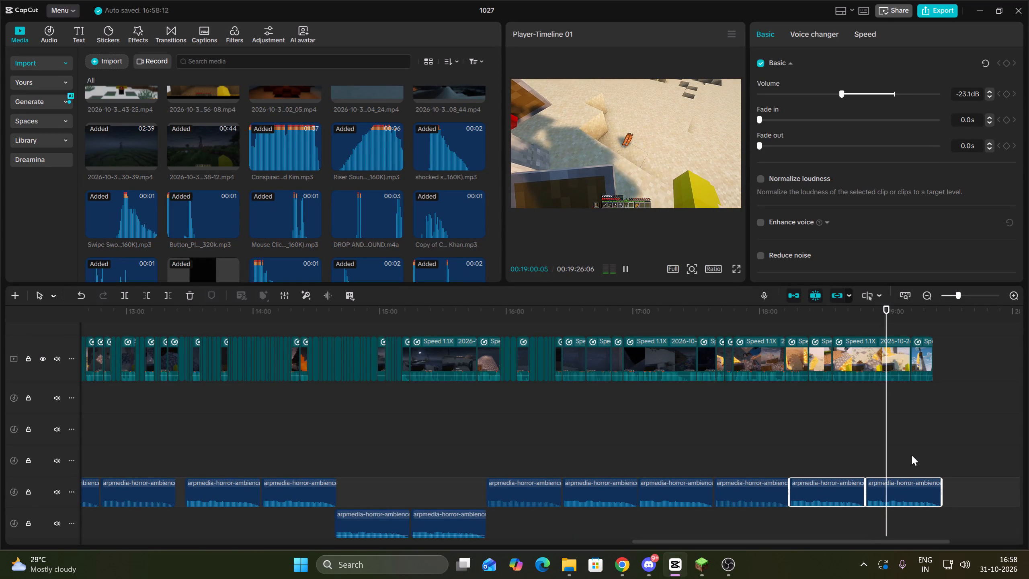
pyautogui.press('space')
pyautogui.moveTo(912, 455); pyautogui.dragTo(904, 534)
pyautogui.click(172, 294)
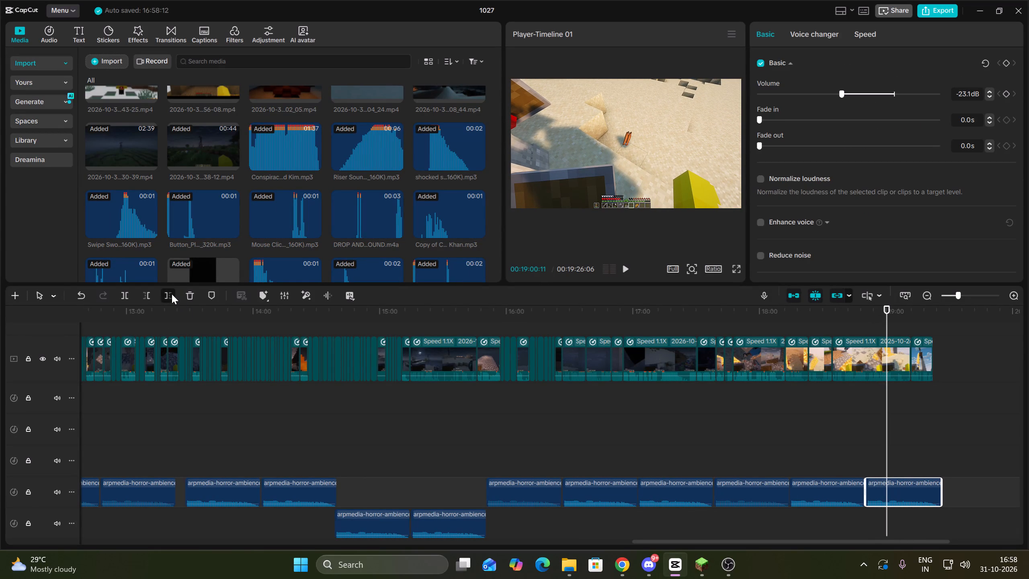
pyautogui.press('space')
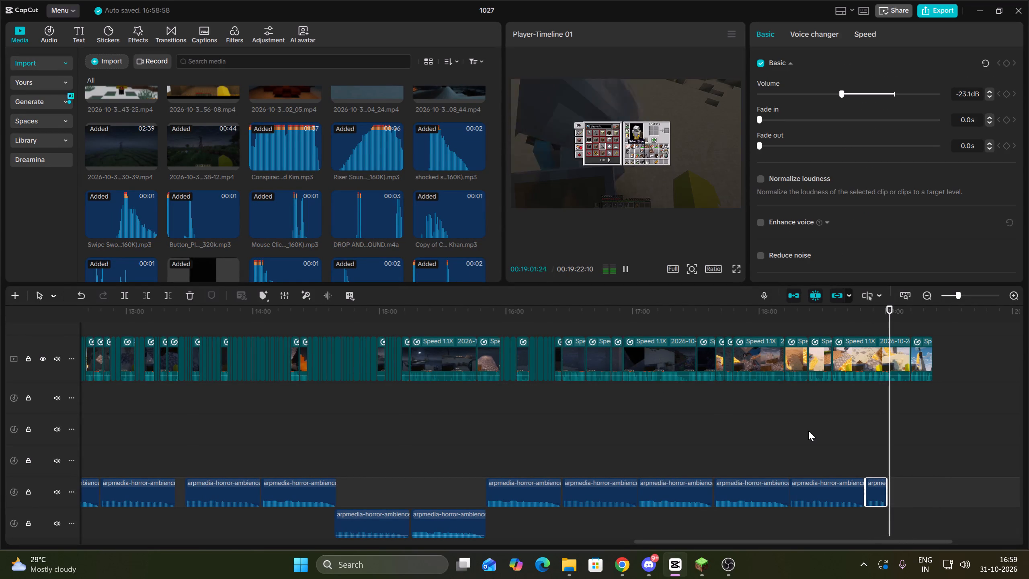
pyautogui.press('Delete')
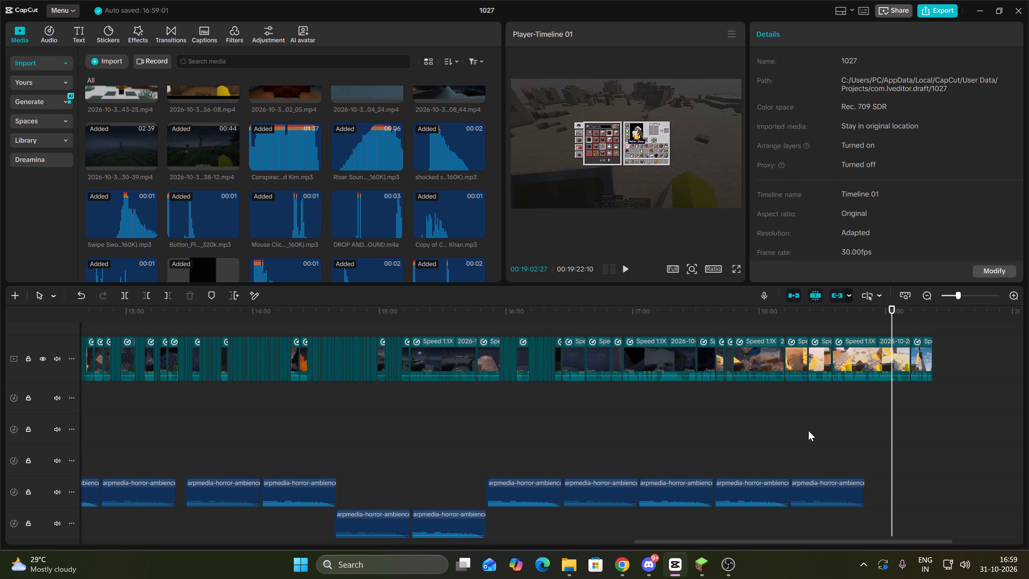
# Add the Flick Flash transition before the final desert clip at 19:11:26 and set its duration to 1.9 s.
pyautogui.press('space')
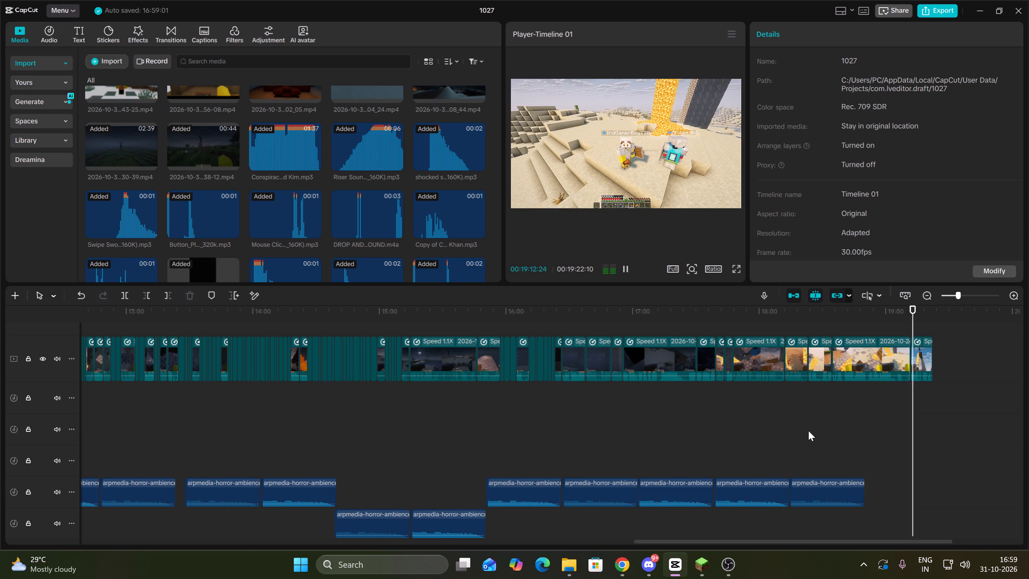
pyautogui.click(927, 360)
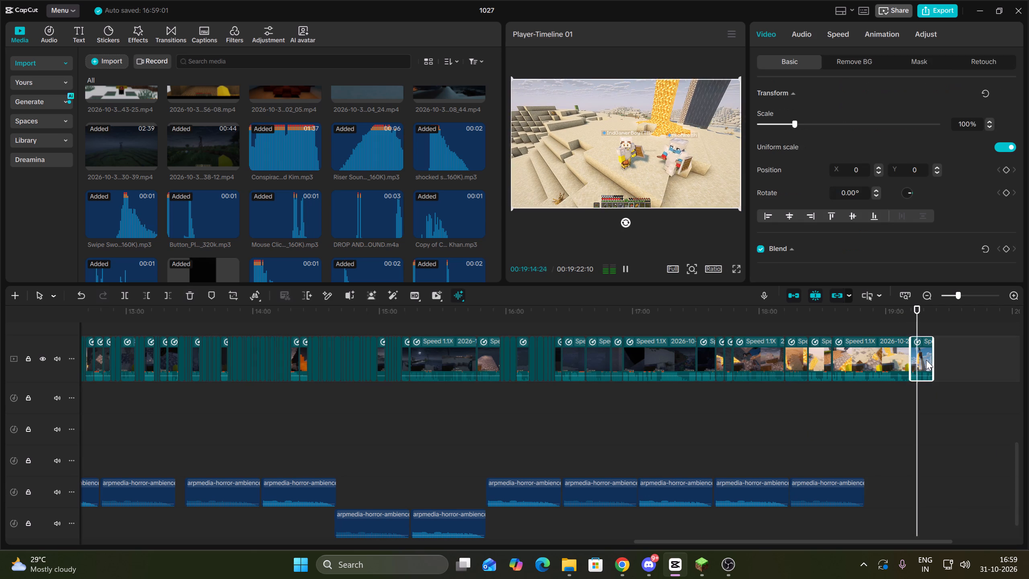
pyautogui.press('Up')
pyautogui.doubleClick(1018, 294)
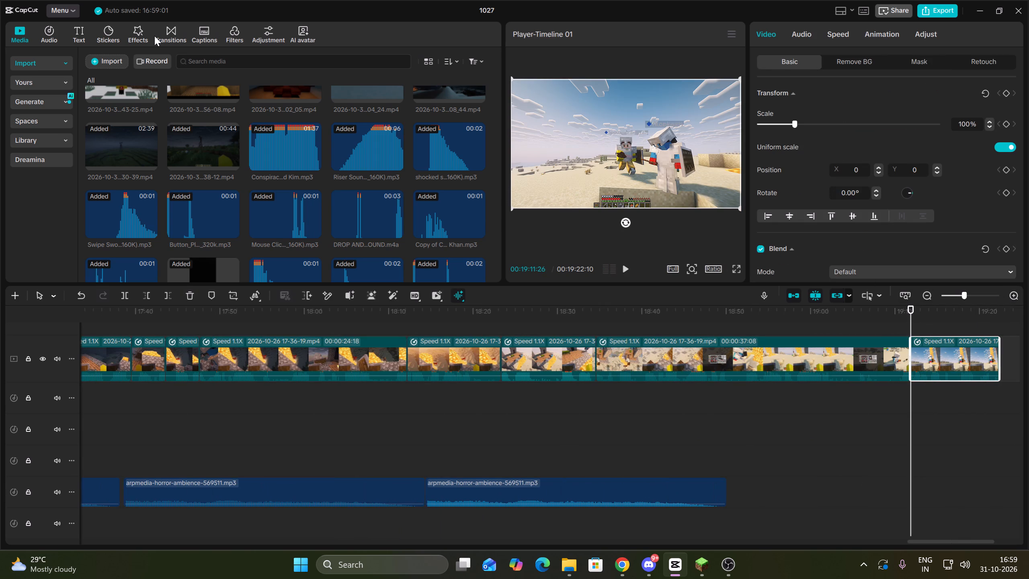
pyautogui.click(154, 36)
pyautogui.click(171, 35)
pyautogui.moveTo(170, 105); pyautogui.dragTo(357, 191)
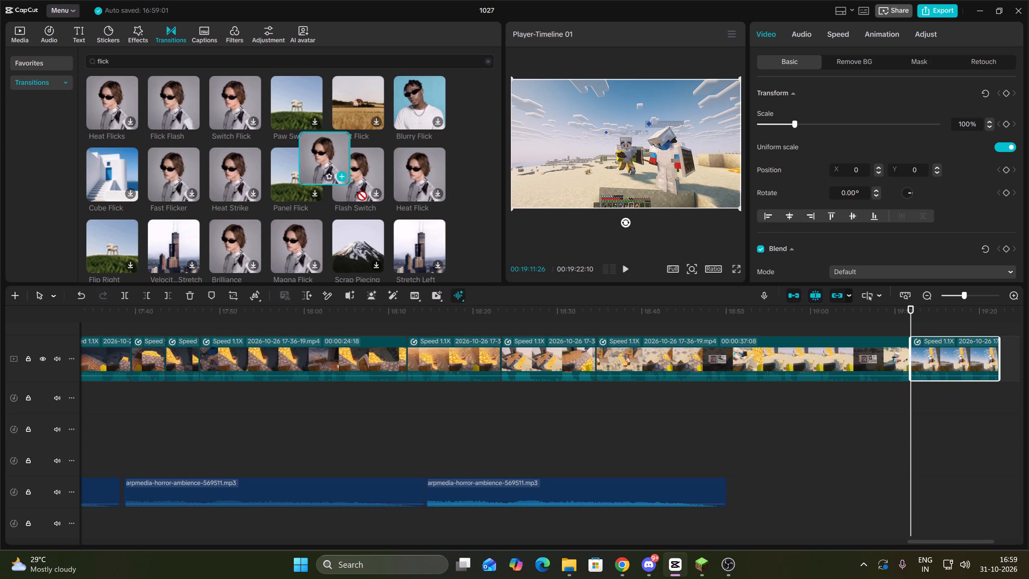
pyautogui.moveTo(357, 191); pyautogui.dragTo(900, 366)
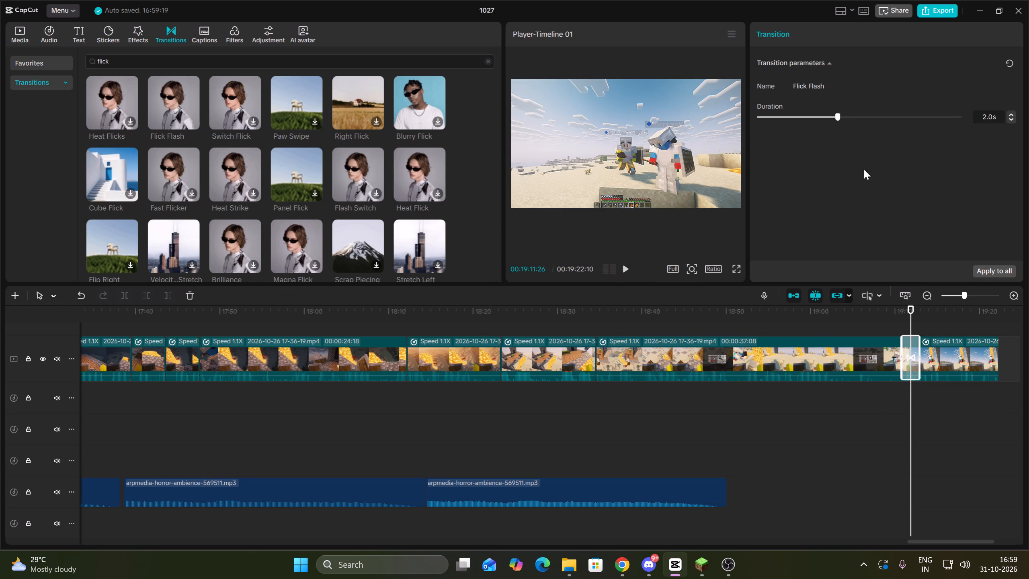
pyautogui.moveTo(837, 113); pyautogui.dragTo(834, 117)
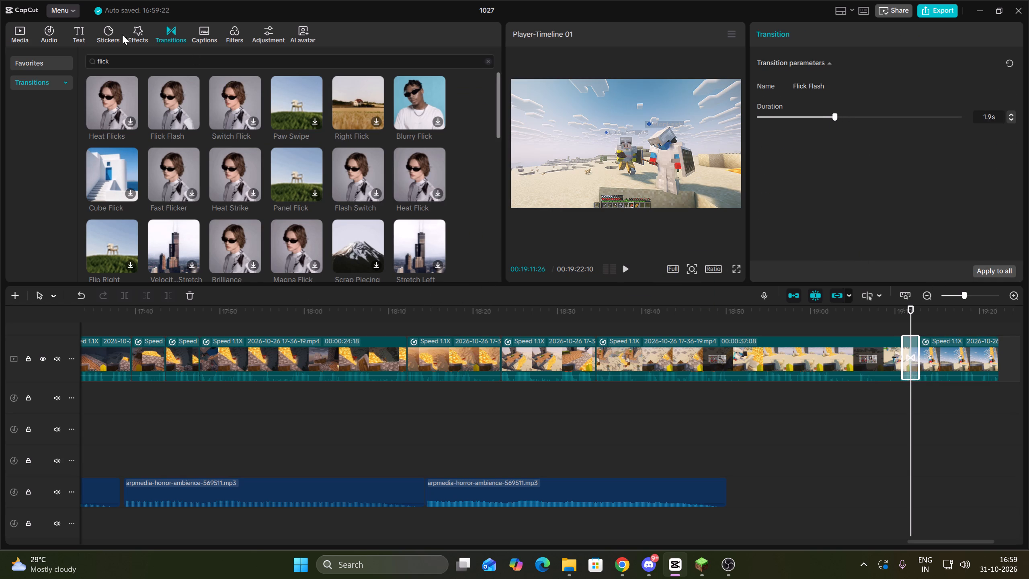
# Add the "Copy of C..." sound effect under the Flick Flash transition, starting at about 19:11:17, and play it back.
pyautogui.click(17, 25)
pyautogui.scroll(-1, 299, 157)
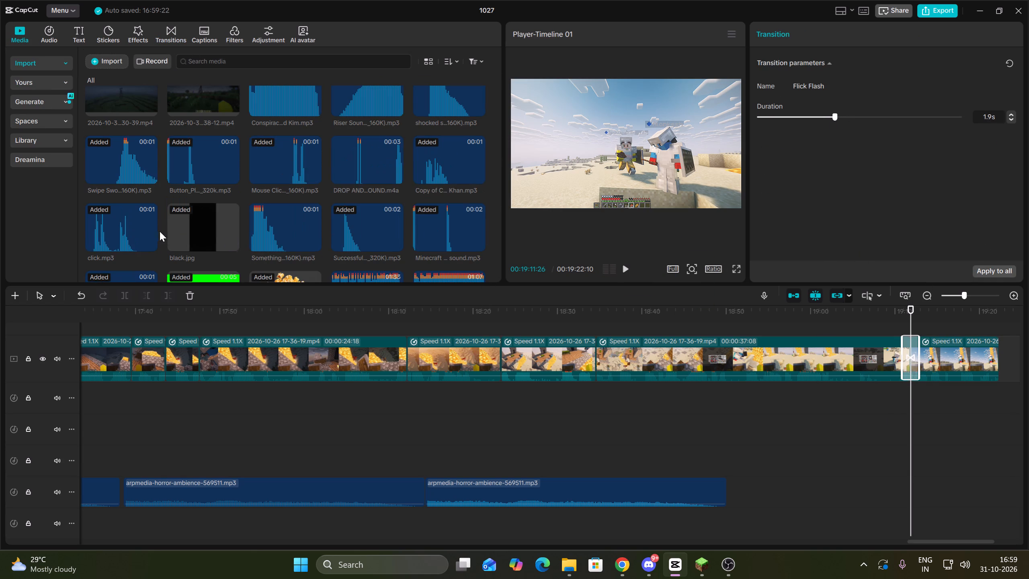
pyautogui.moveTo(444, 164); pyautogui.dragTo(445, 166)
pyautogui.moveTo(445, 166); pyautogui.dragTo(914, 403)
pyautogui.press('Up')
pyautogui.press('space')
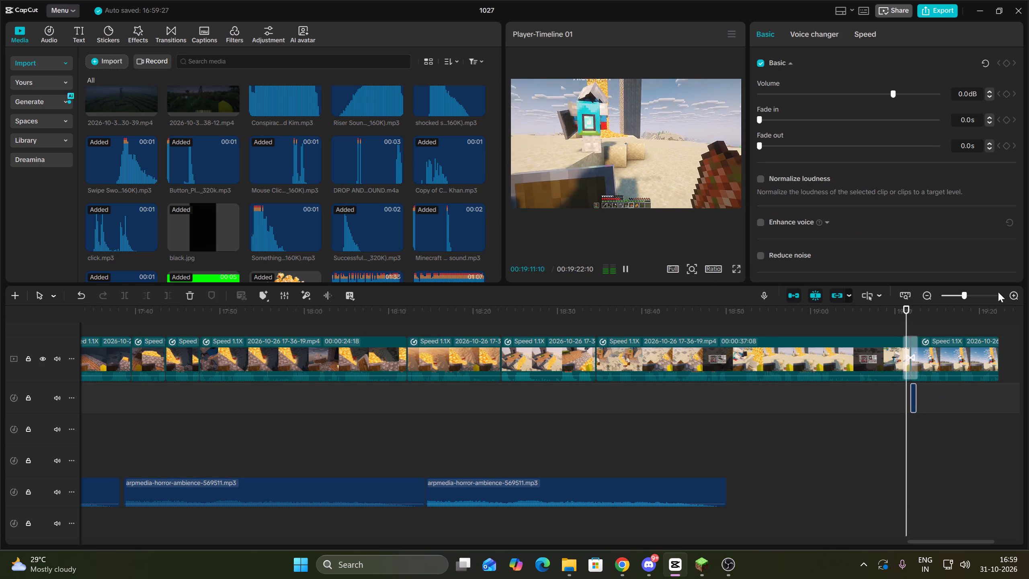
pyautogui.doubleClick(1017, 294)
pyautogui.moveTo(921, 388); pyautogui.dragTo(904, 388)
pyautogui.press('Up')
pyautogui.press('Up')
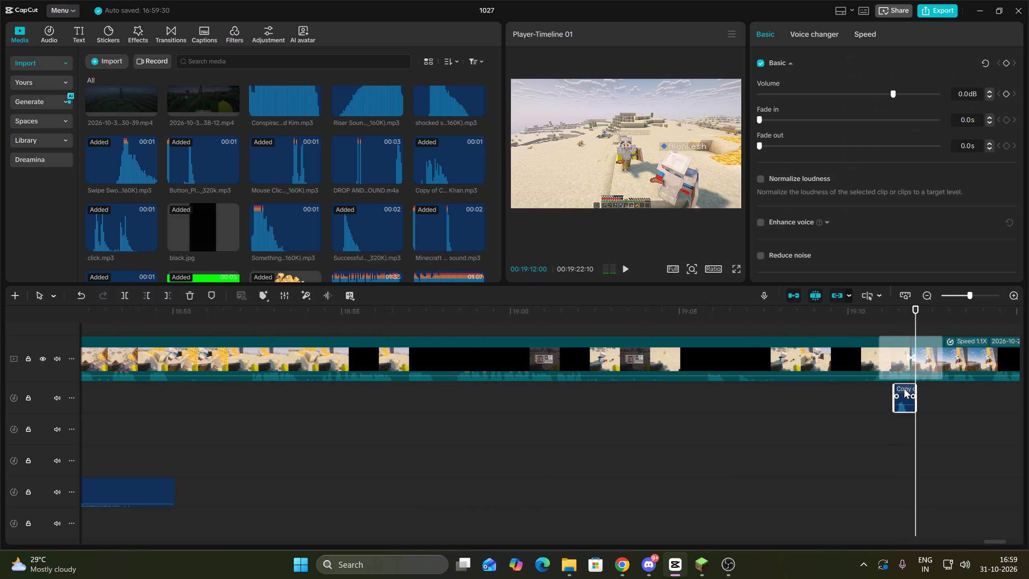
pyautogui.press('Up')
pyautogui.moveTo(906, 389); pyautogui.dragTo(914, 391)
pyautogui.press('space')
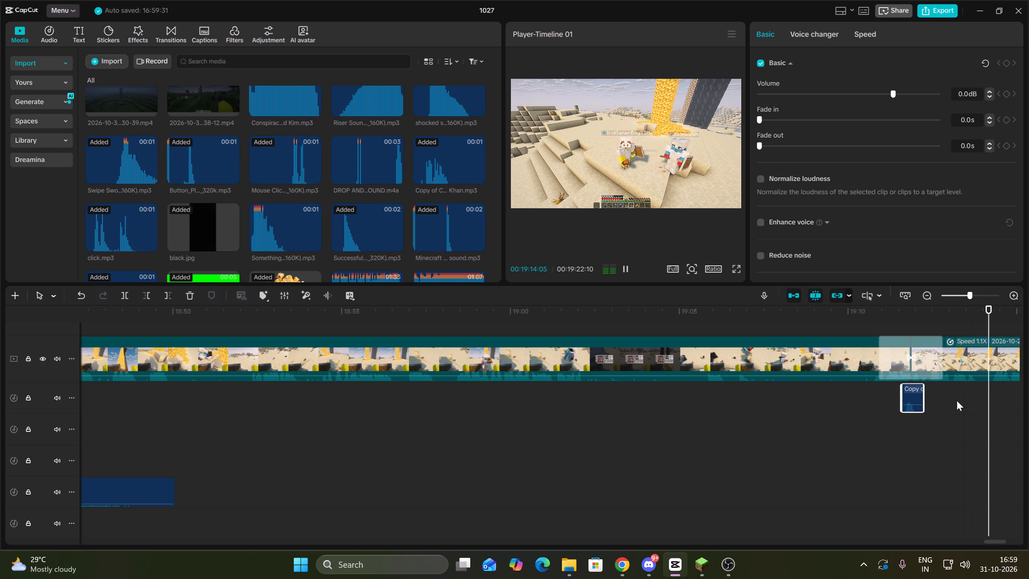
# Keyframe a zoom on the final desert clip from 100% at 19:13:10 to 207% at 19:21:15 and play it.
pyautogui.click(928, 291)
pyautogui.click(734, 345)
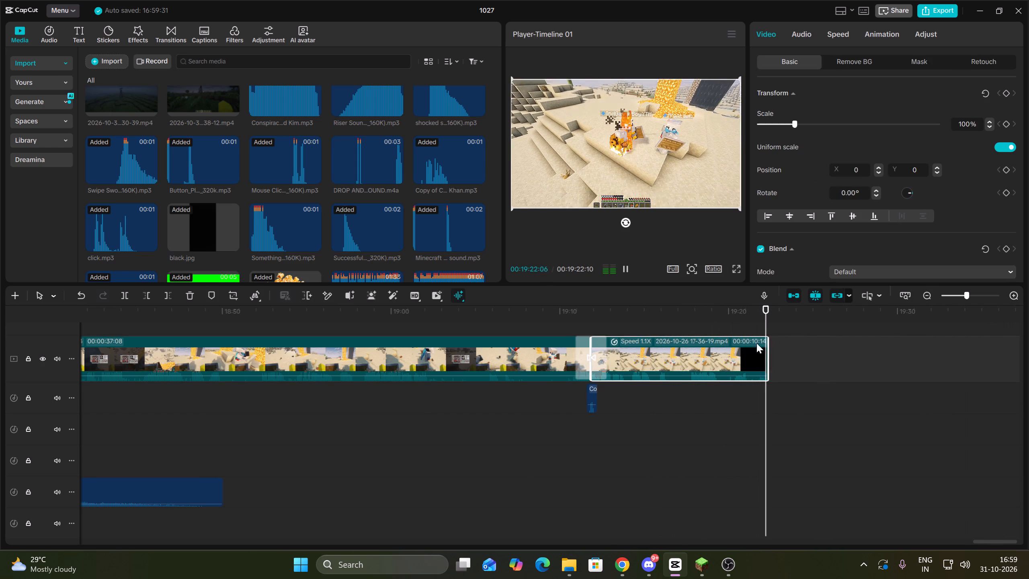
pyautogui.click(596, 398)
pyautogui.click(603, 400)
pyautogui.click(617, 402)
pyautogui.click(624, 359)
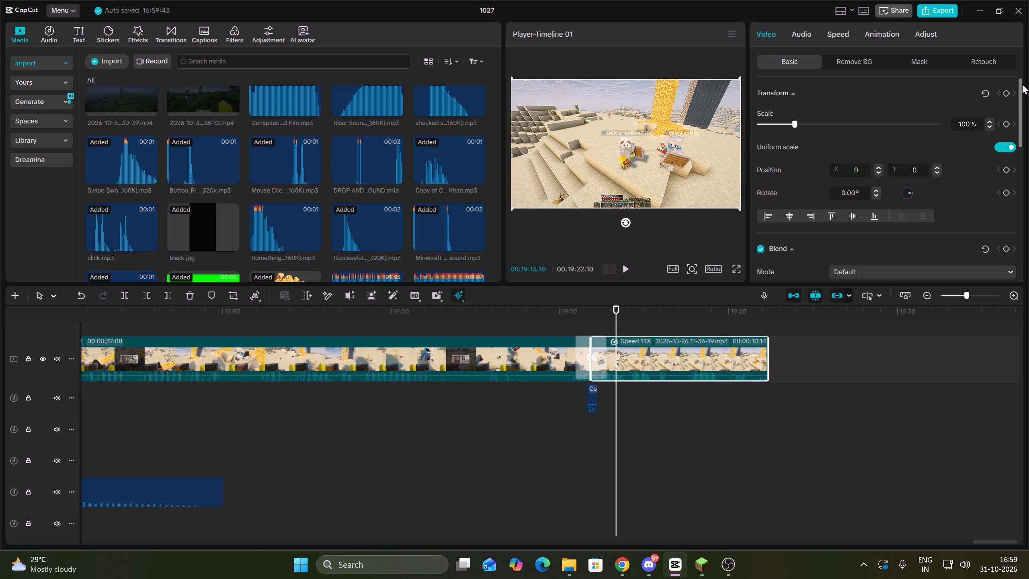
pyautogui.click(1007, 91)
pyautogui.click(754, 405)
pyautogui.click(748, 353)
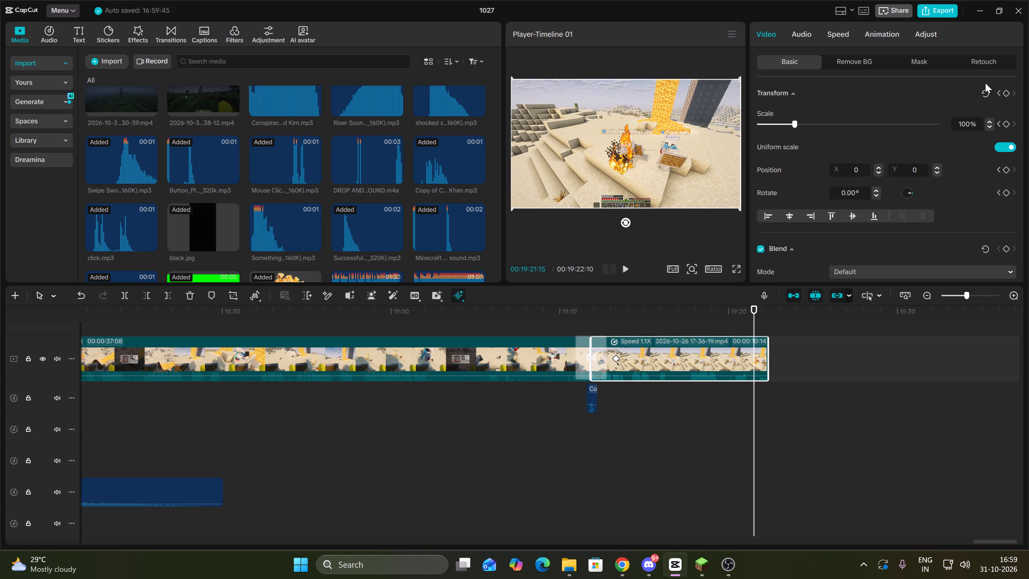
pyautogui.click(1009, 88)
pyautogui.click(1005, 90)
pyautogui.moveTo(791, 124); pyautogui.dragTo(805, 126)
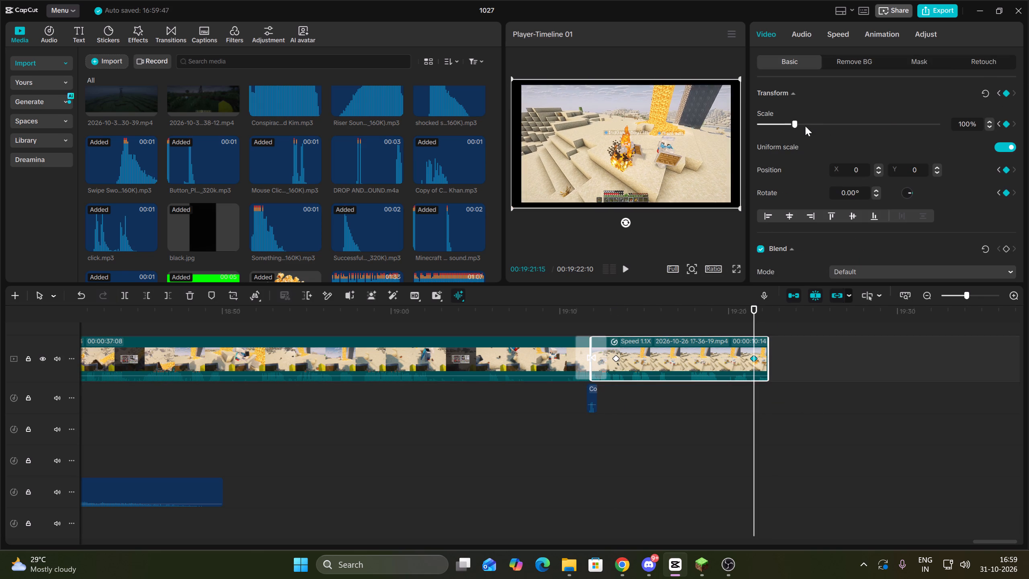
pyautogui.moveTo(805, 126); pyautogui.dragTo(833, 129)
pyautogui.press('Up')
pyautogui.press('space')
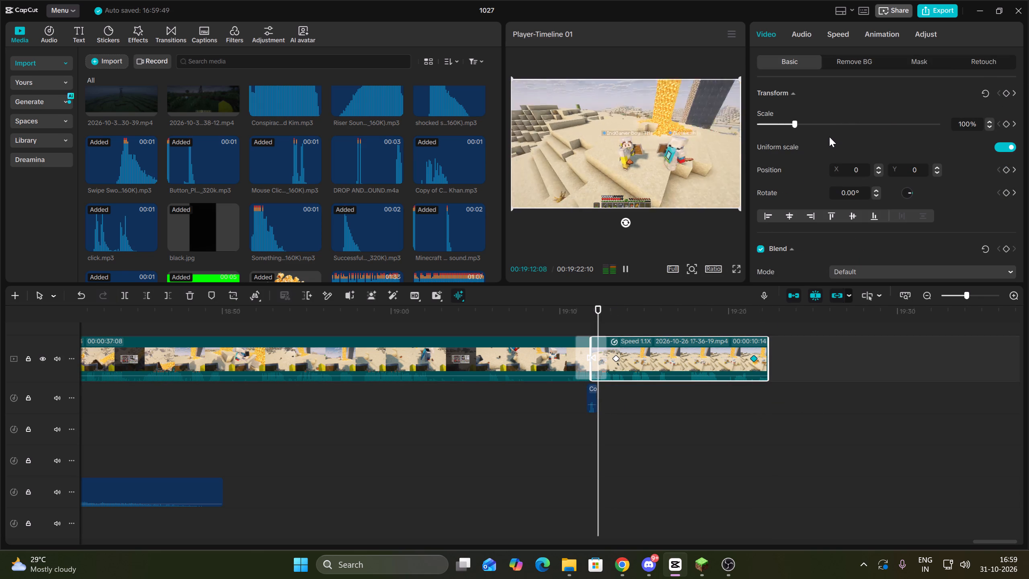
# Move the zoom's first keyframe earlier to about 19:12:10 and play the clip through to the end.
pyautogui.moveTo(616, 356); pyautogui.dragTo(600, 357)
pyautogui.press('Up')
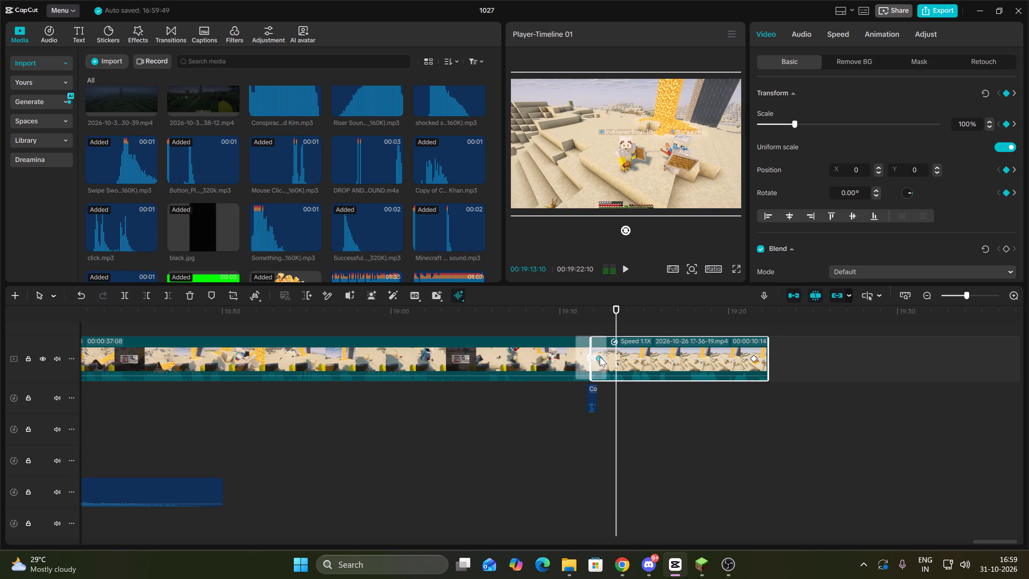
pyautogui.press('space')
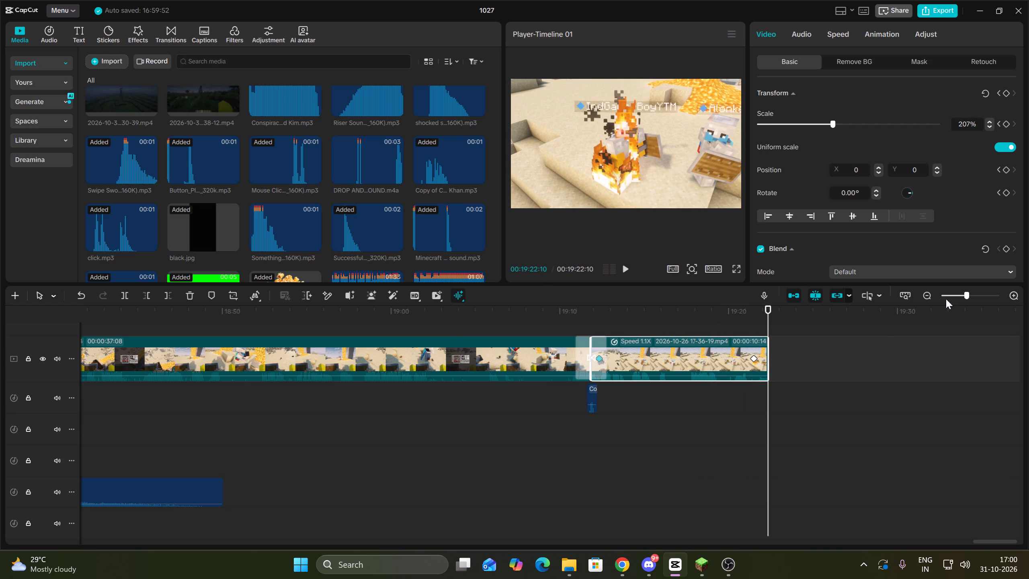
# Enlarge the timeline area, look over the whole project from the start and play the footage from about 11:04.
pyautogui.tripleClick(927, 292)
pyautogui.click(674, 431)
pyautogui.moveTo(674, 431); pyautogui.dragTo(474, 439)
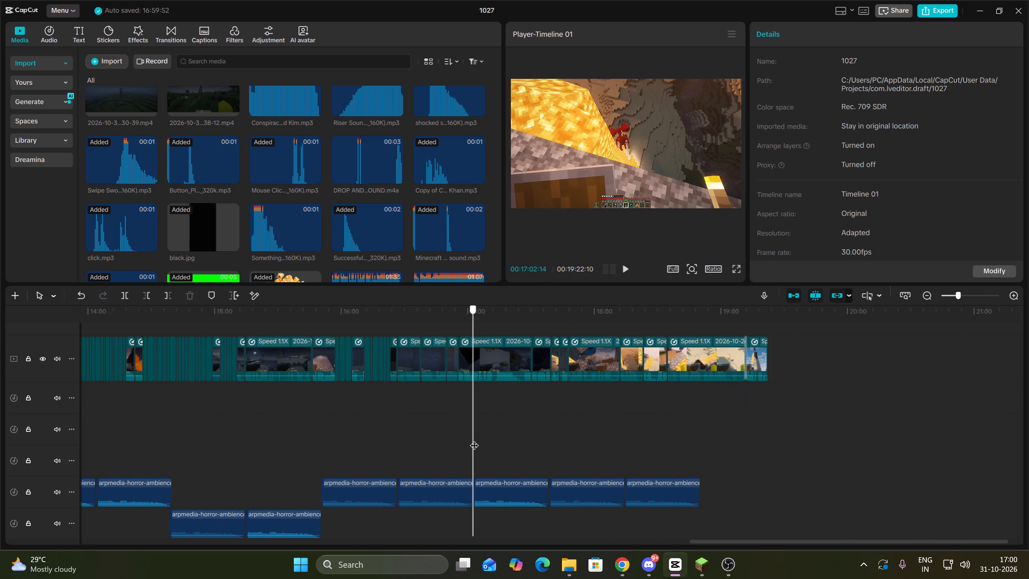
pyautogui.moveTo(474, 439); pyautogui.dragTo(0, 427)
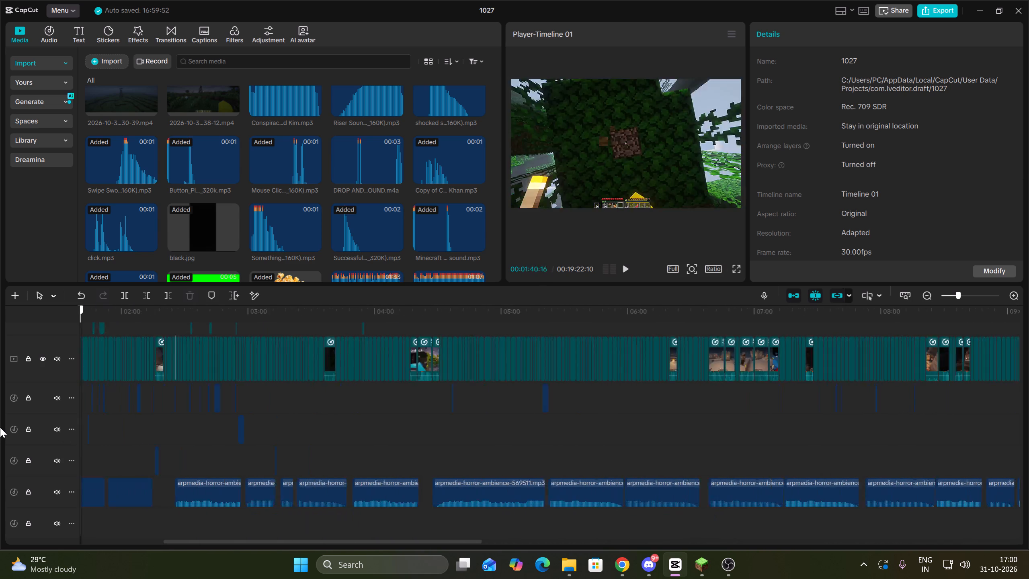
pyautogui.moveTo(0, 427); pyautogui.dragTo(0, 425)
pyautogui.doubleClick(922, 293)
pyautogui.scroll(6, 616, 388)
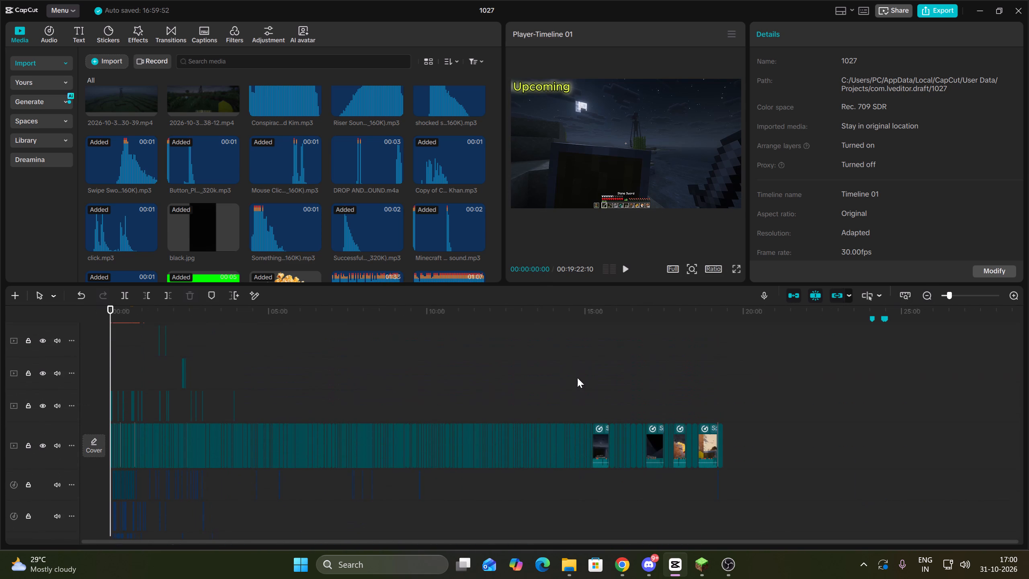
pyautogui.moveTo(533, 285); pyautogui.dragTo(537, 0)
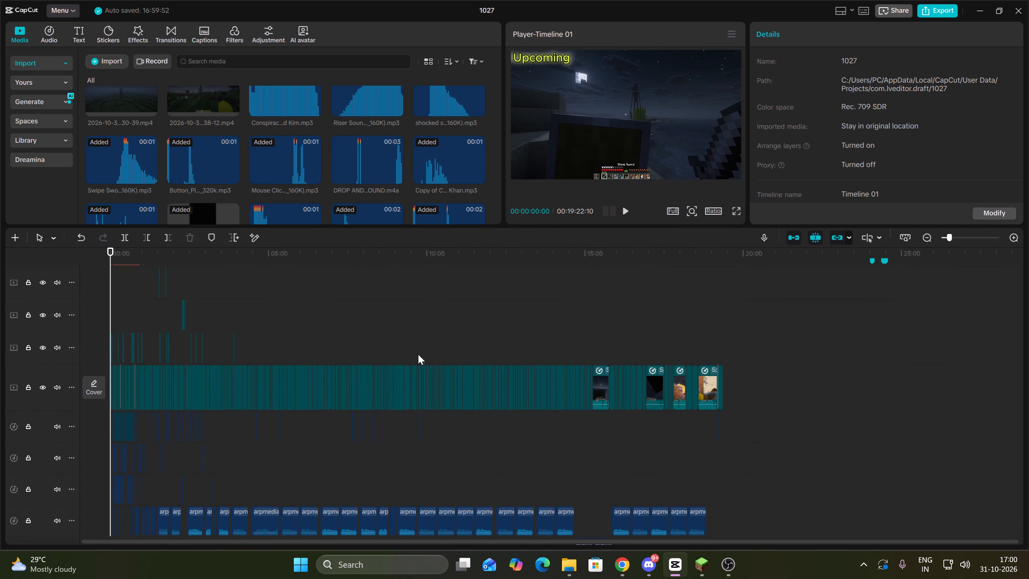
pyautogui.scroll(-5, 417, 359)
pyautogui.click(410, 396)
pyautogui.moveTo(412, 396); pyautogui.dragTo(422, 395)
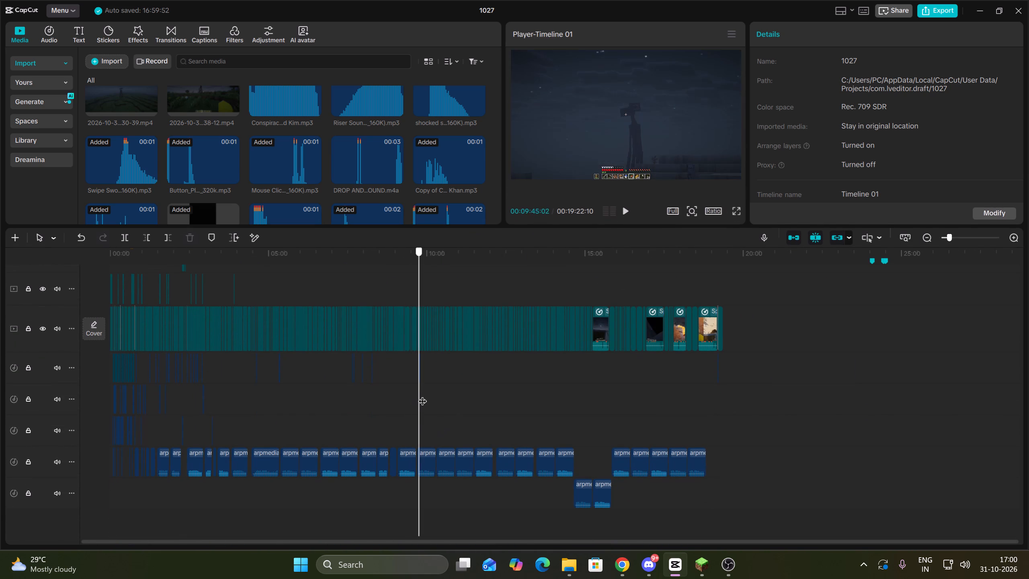
pyautogui.moveTo(422, 395); pyautogui.dragTo(459, 396)
pyautogui.press('space')
pyautogui.tripleClick(1017, 236)
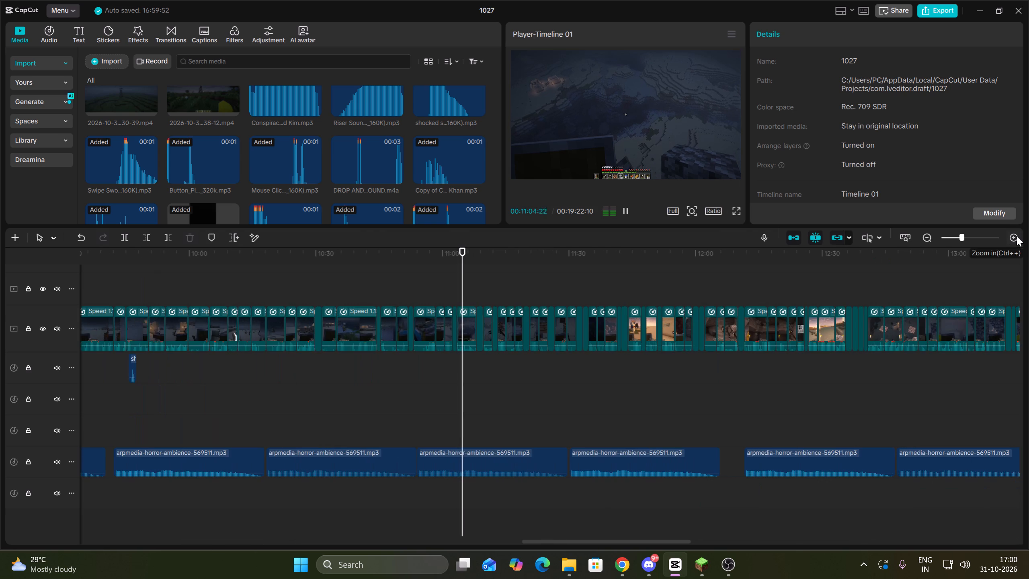
pyautogui.scroll(4, 769, 326)
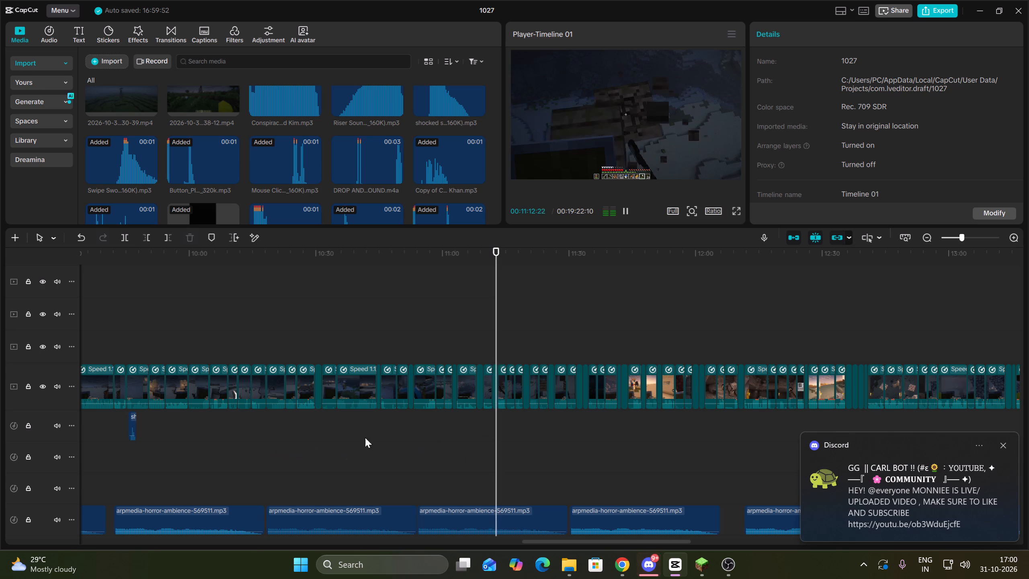
# Play the footage from 9:45:02 and add the Button_Plate Click sound effect at 9:58:05.
pyautogui.click(128, 450)
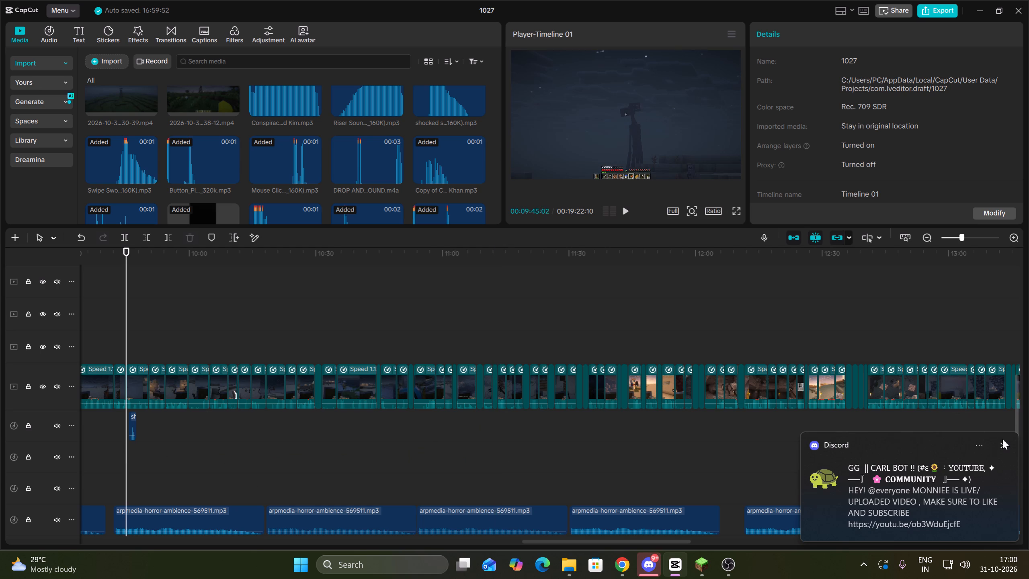
pyautogui.click(1002, 439)
pyautogui.press('space')
pyautogui.tripleClick(1013, 238)
pyautogui.press('space')
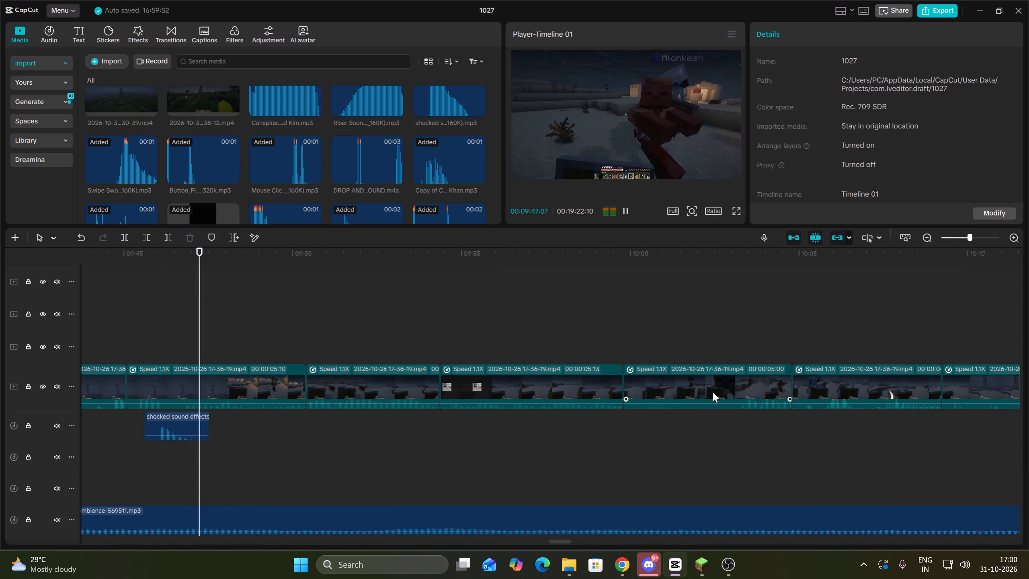
pyautogui.keyDown('ctrl'); pyautogui.scroll(-11, 594, 443); pyautogui.keyUp('ctrl')
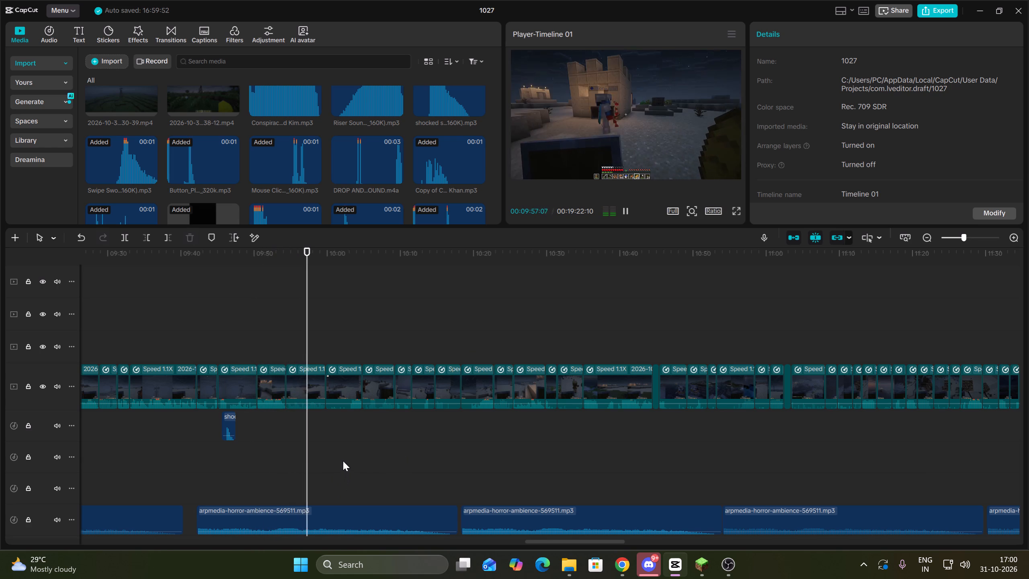
pyautogui.click(307, 445)
pyautogui.moveTo(307, 445); pyautogui.dragTo(314, 447)
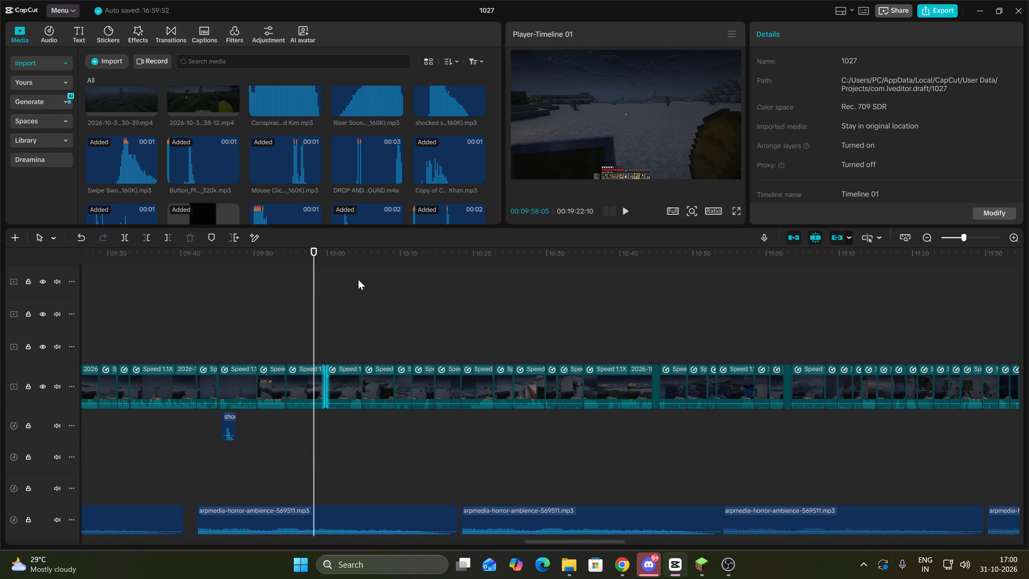
pyautogui.moveTo(198, 149); pyautogui.dragTo(307, 416)
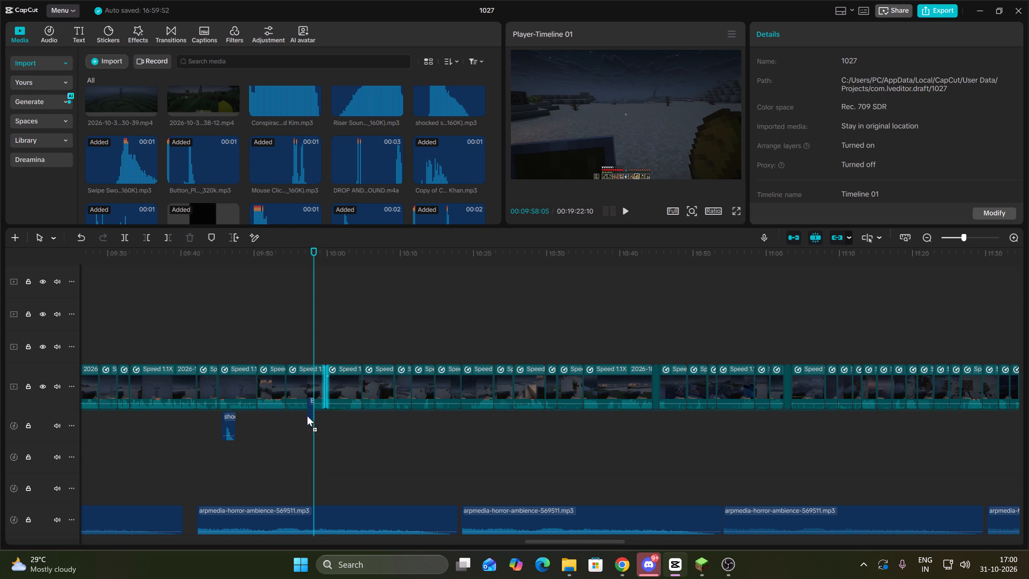
pyautogui.moveTo(307, 416); pyautogui.dragTo(314, 421)
pyautogui.tripleClick(1015, 236)
pyautogui.click(1015, 236)
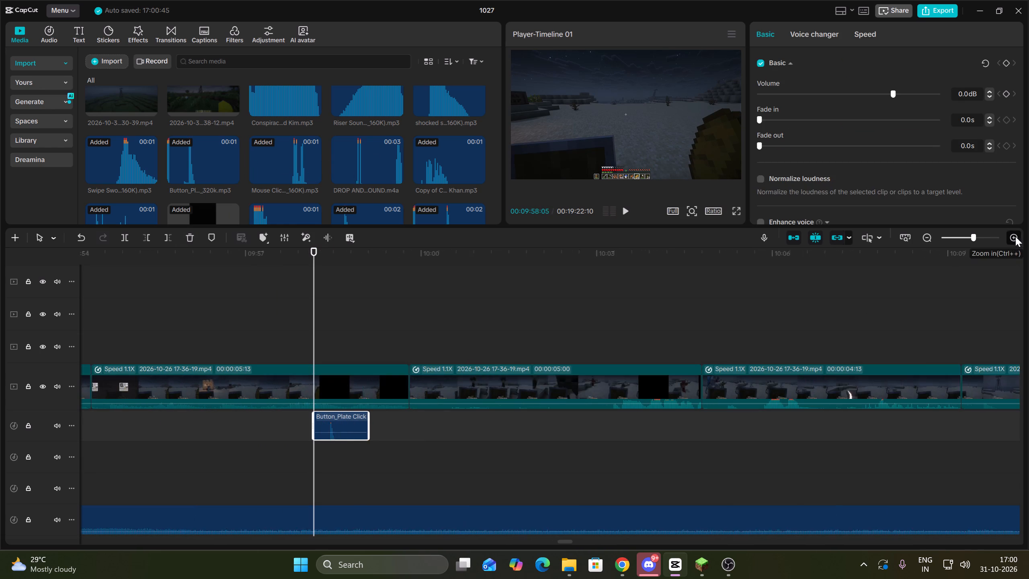
# Play on from 9:58:05 and split the night footage clip at 10:13:10.
pyautogui.click(626, 209)
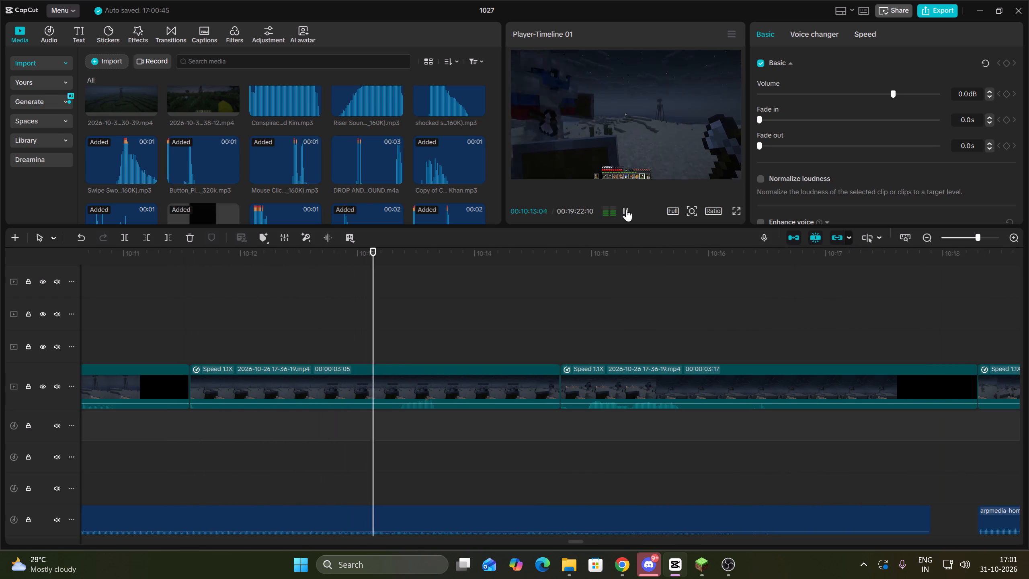
pyautogui.click(626, 209)
pyautogui.click(478, 377)
pyautogui.click(129, 239)
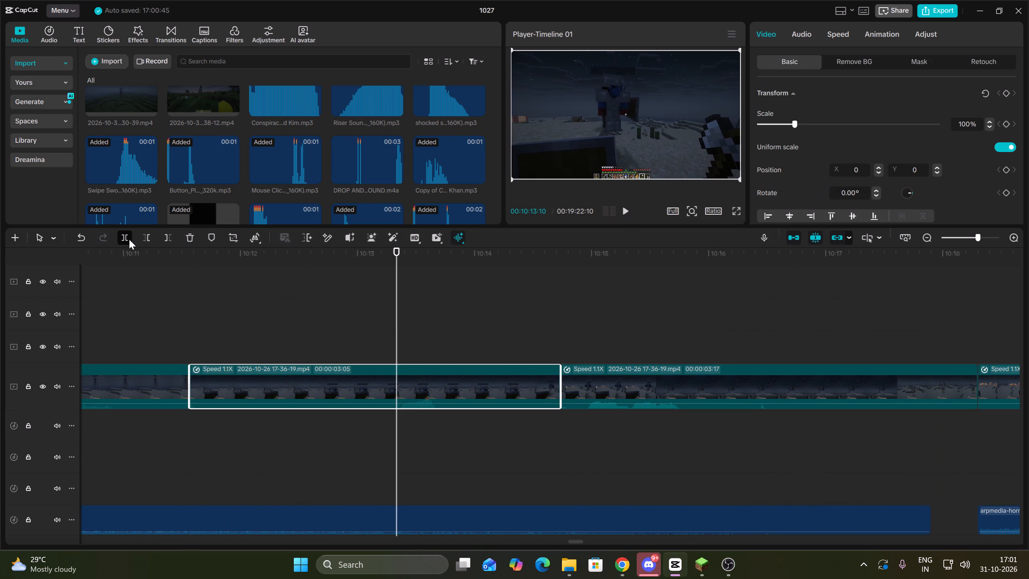
# Keyframe a quick zoom on the clip after the split, from 100% at 10:13:10 to 162% at 10:13:18, and play it.
pyautogui.click(1009, 90)
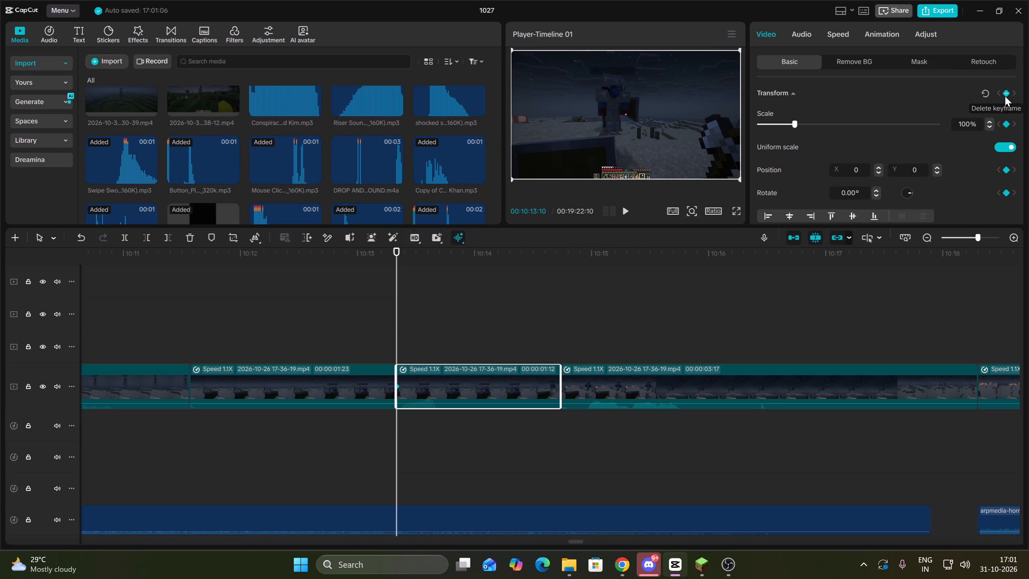
pyautogui.press('space')
pyautogui.press('space')
pyautogui.click(1005, 96)
pyautogui.moveTo(805, 125); pyautogui.dragTo(817, 128)
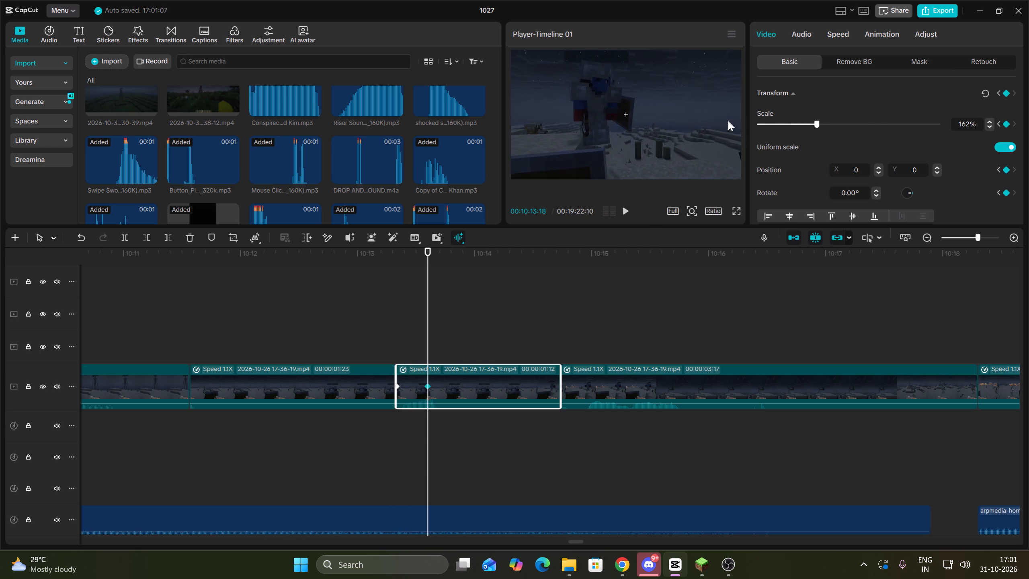
pyautogui.press('Up')
pyautogui.press('space')
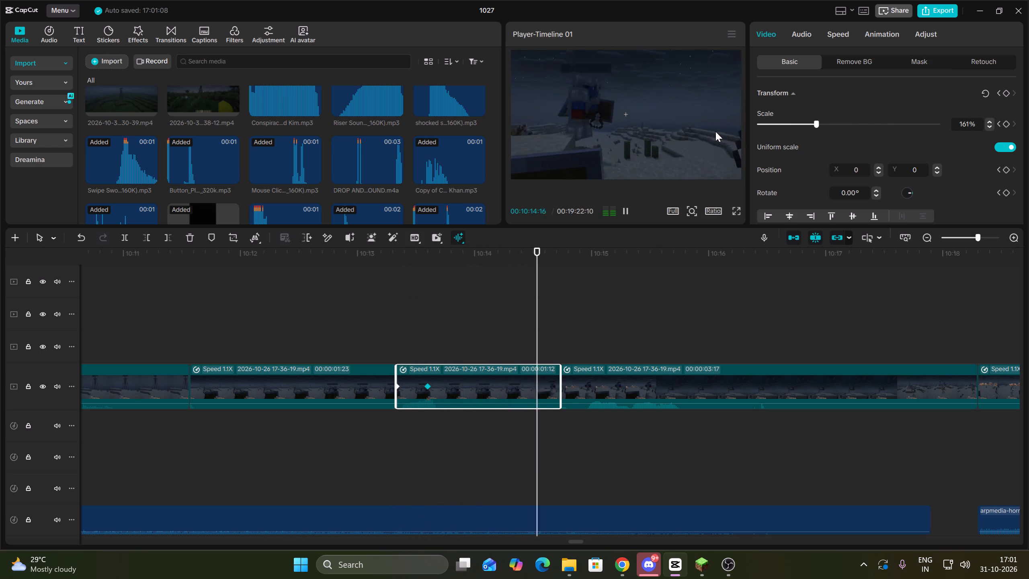
pyautogui.press('Up')
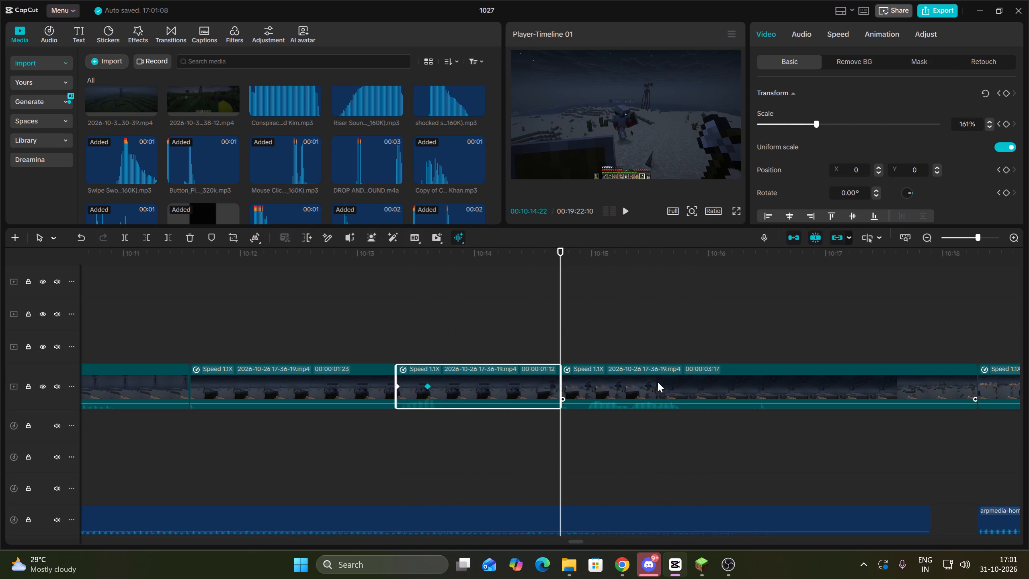
# Play the night footage onward from 10:14:22 to review the following clips.
pyautogui.click(1011, 353)
pyautogui.press('space')
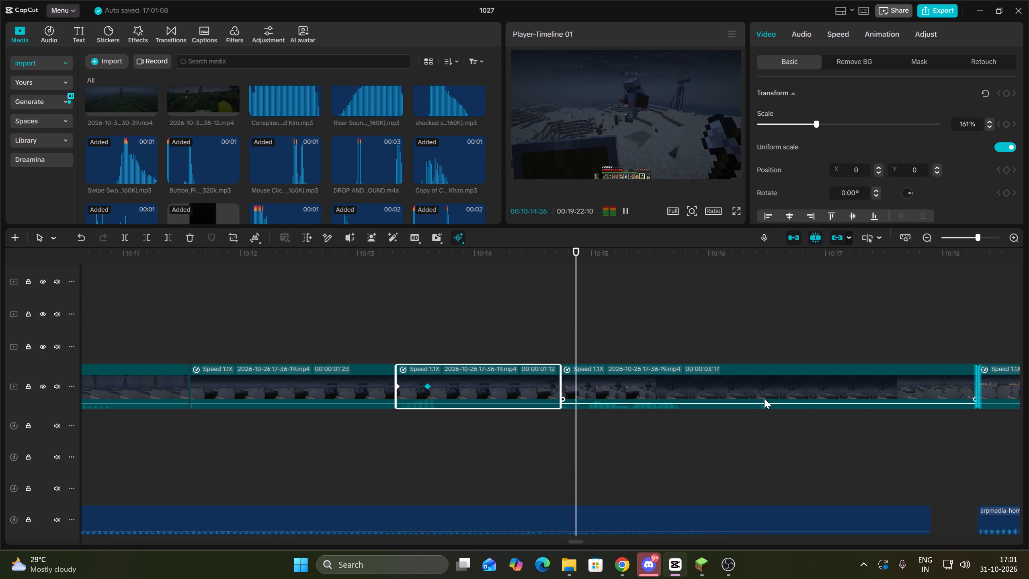
pyautogui.click(754, 392)
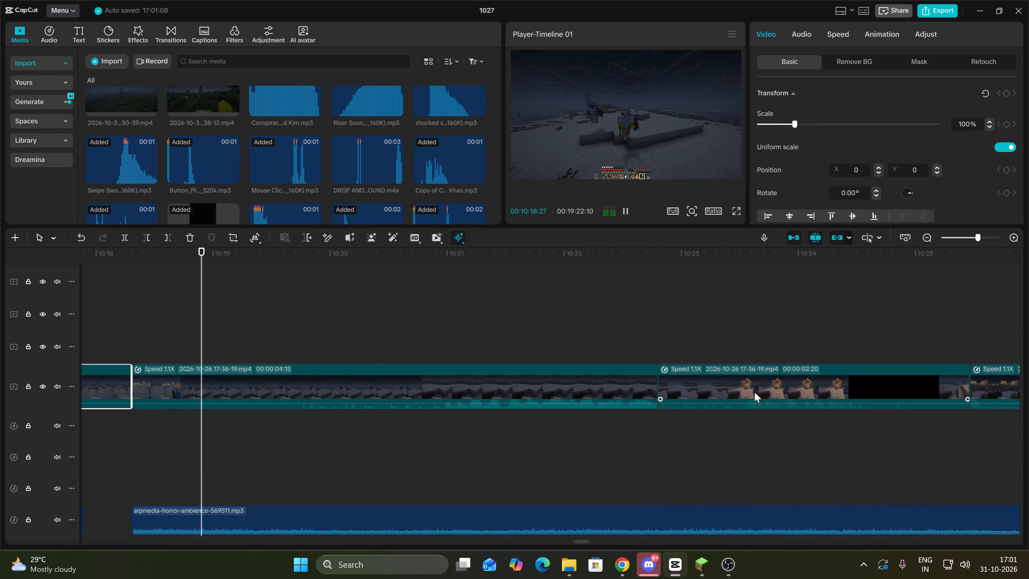
pyautogui.click(931, 236)
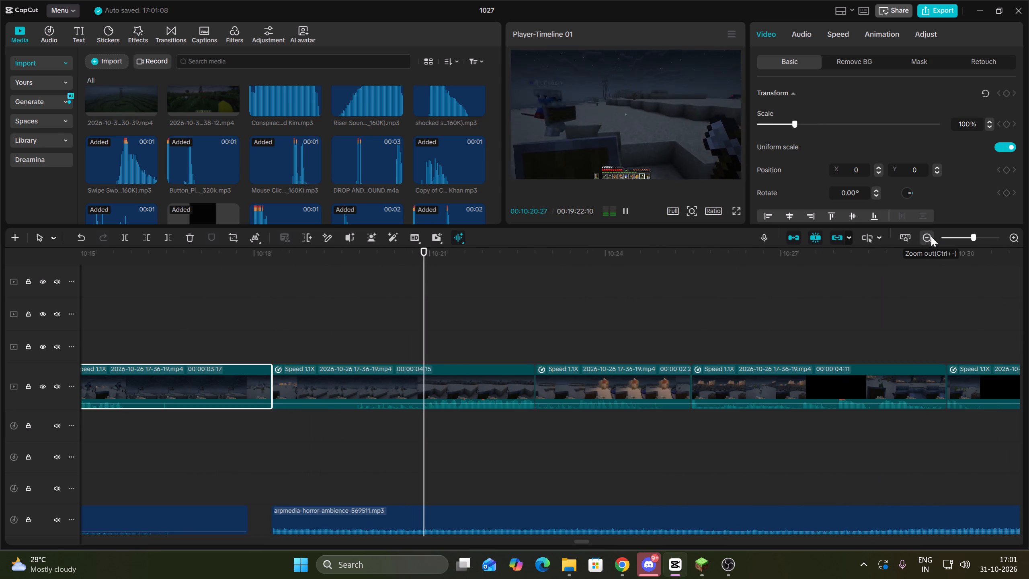
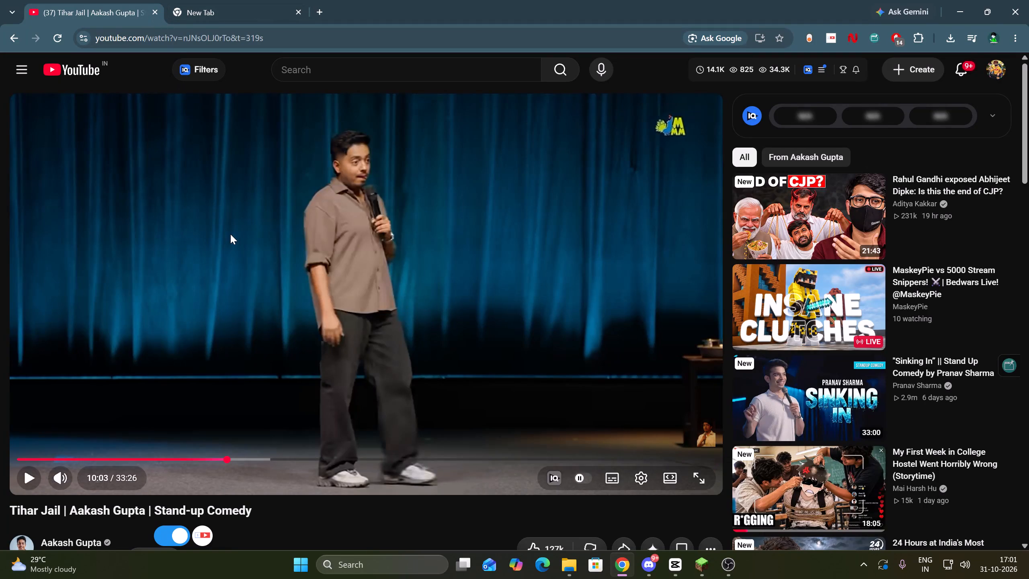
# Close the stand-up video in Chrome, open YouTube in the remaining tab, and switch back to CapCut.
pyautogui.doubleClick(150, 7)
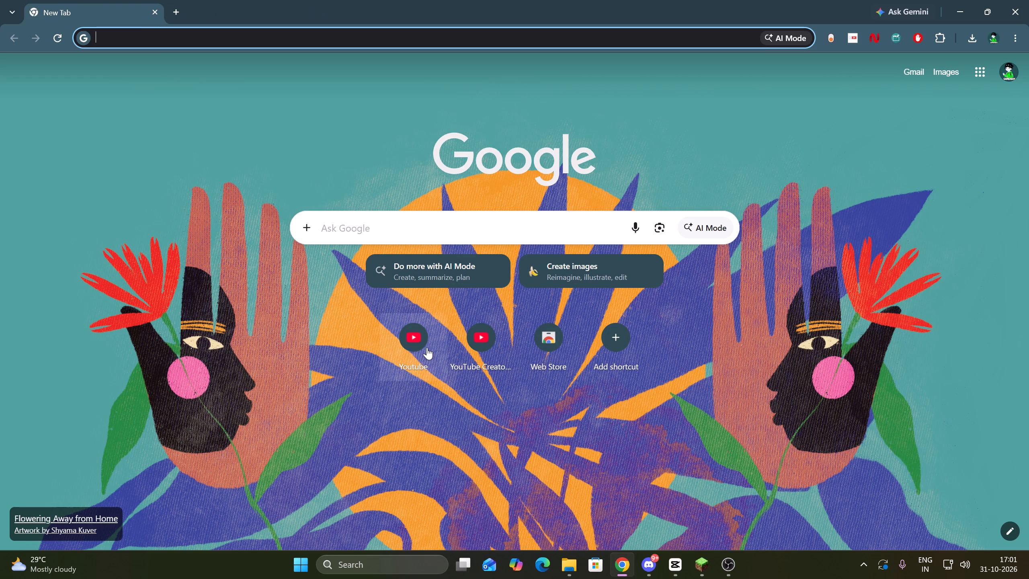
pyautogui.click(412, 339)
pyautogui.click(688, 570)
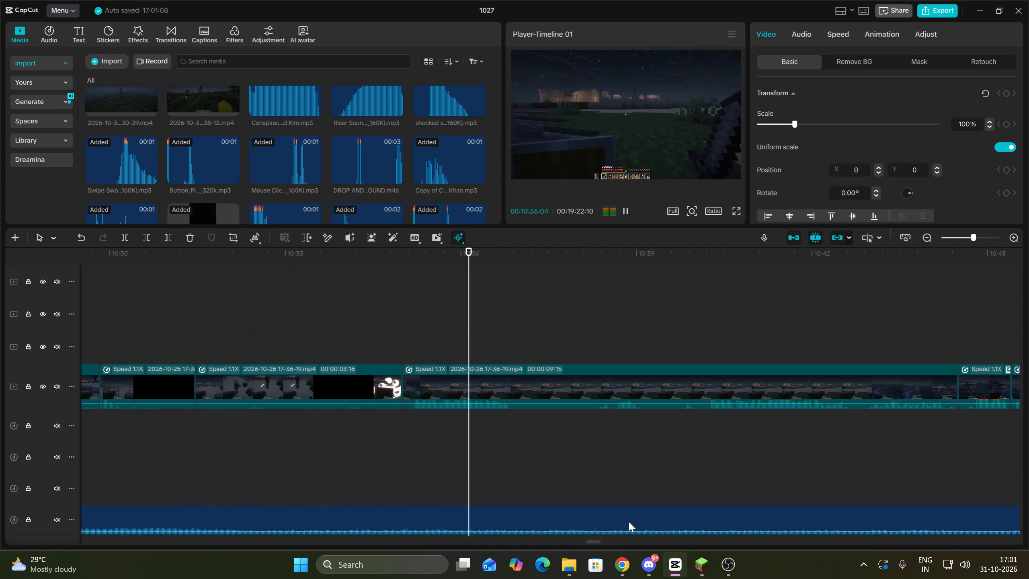
# Add the shocked sound effect to the audio track below the night footage, at about 10:39:22.
pyautogui.click(912, 237)
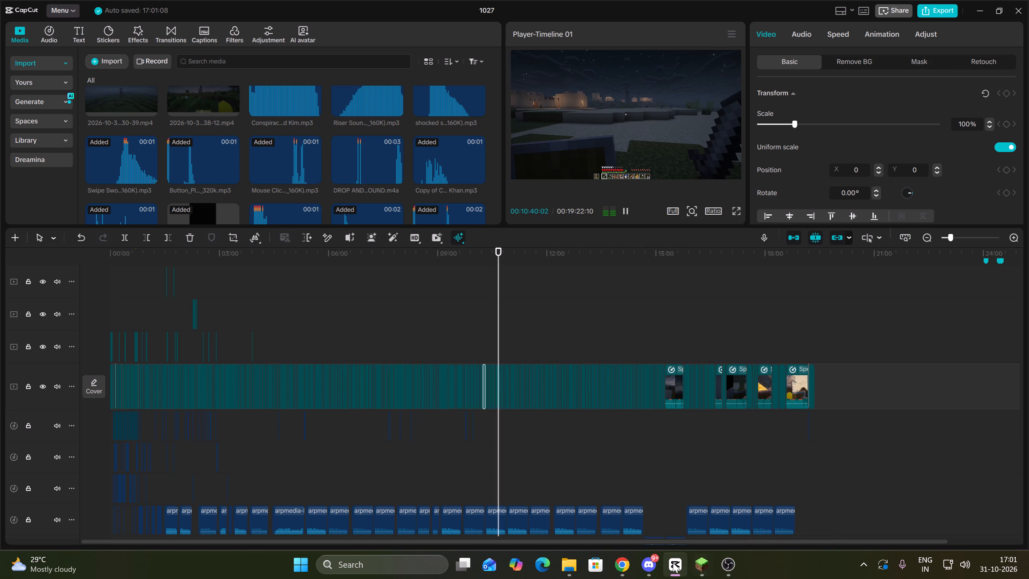
pyautogui.tripleClick(1016, 234)
pyautogui.press('space')
pyautogui.doubleClick(483, 424)
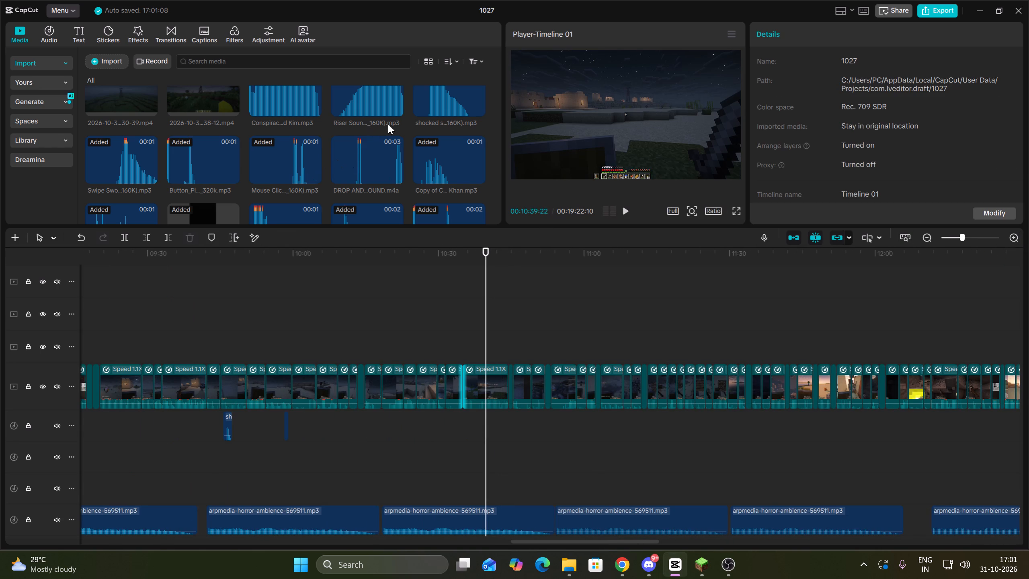
pyautogui.scroll(-1, 445, 132)
pyautogui.scroll(1, 447, 126)
pyautogui.moveTo(438, 95); pyautogui.dragTo(482, 420)
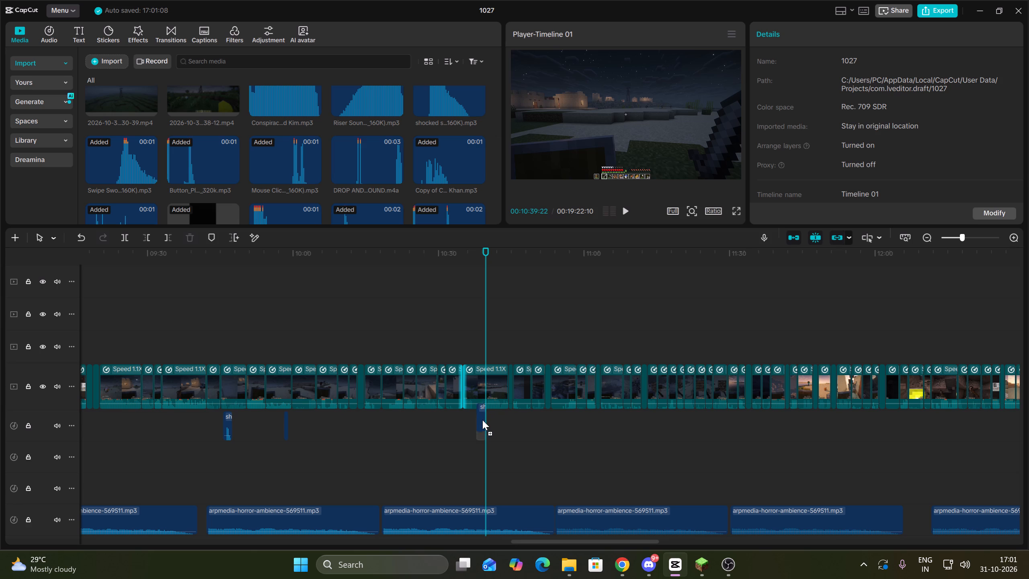
pyautogui.moveTo(482, 420); pyautogui.dragTo(483, 420)
# Move the shocked sound effect along to around the 10:42 mark and lower its volume to -14.1 dB.
pyautogui.press('space')
pyautogui.tripleClick(1012, 238)
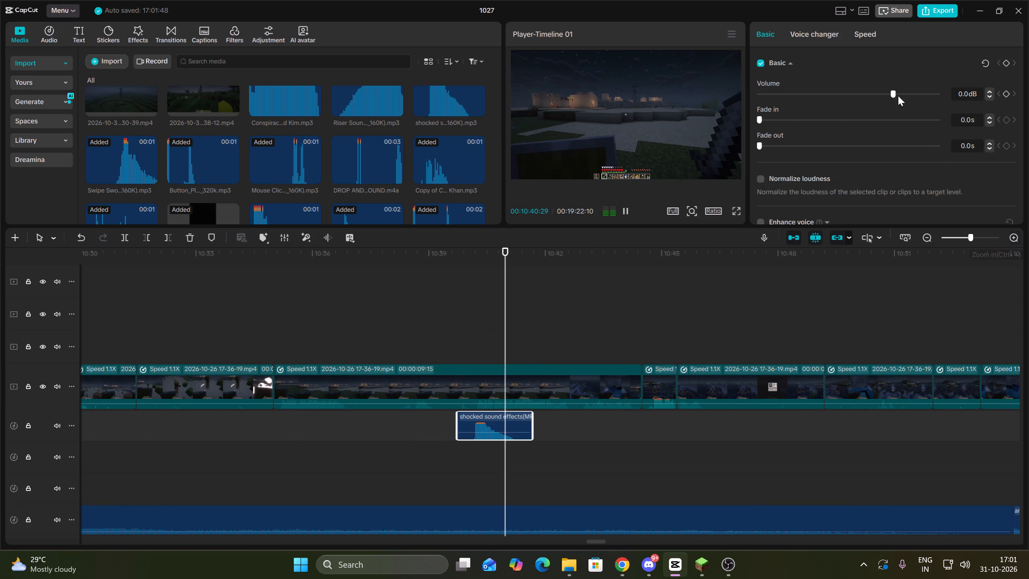
pyautogui.press('Up')
pyautogui.click(873, 90)
pyautogui.press('space')
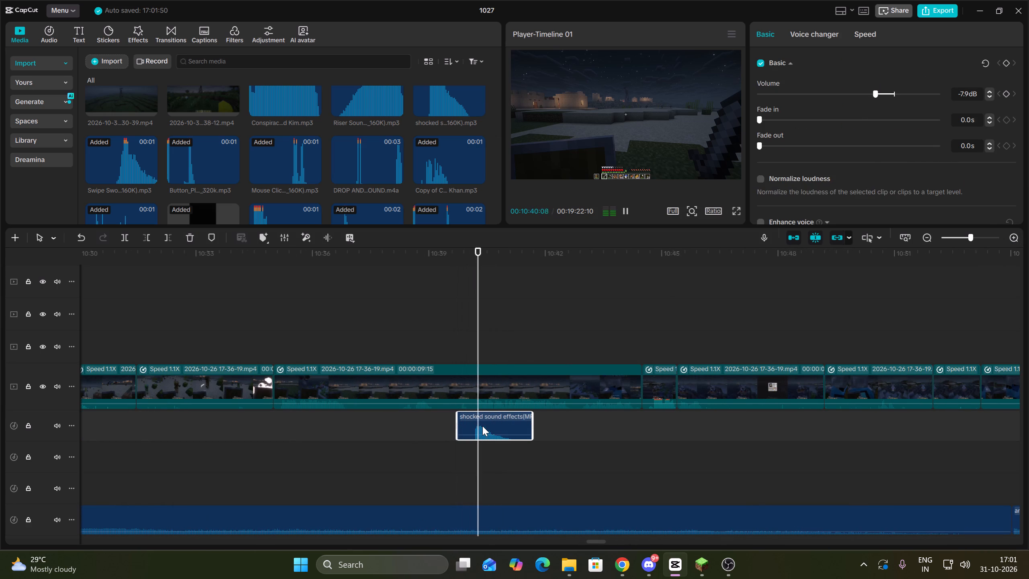
pyautogui.click(483, 422)
pyautogui.moveTo(485, 420); pyautogui.dragTo(536, 423)
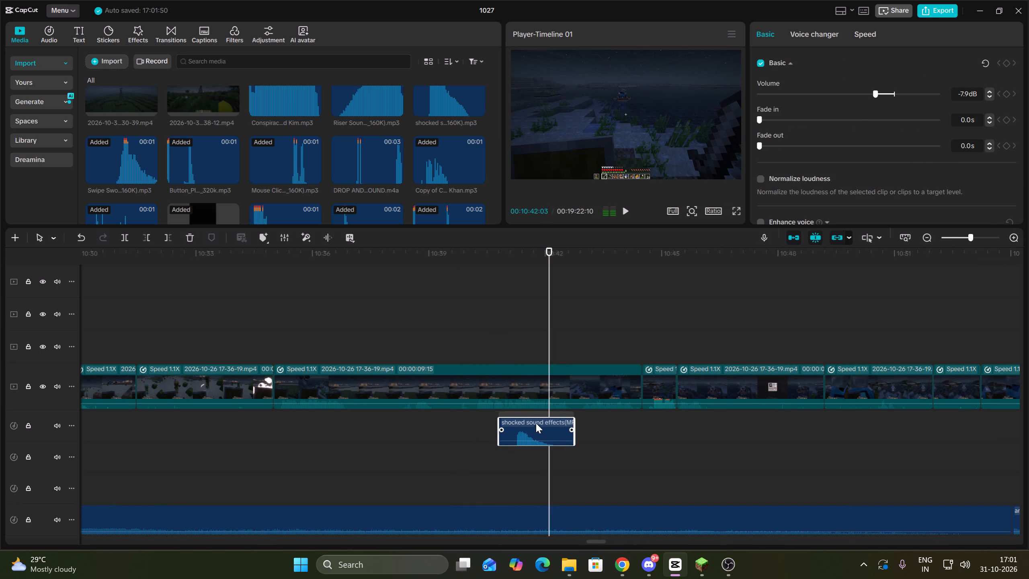
pyautogui.moveTo(536, 423); pyautogui.dragTo(544, 421)
pyautogui.press('Up')
pyautogui.press('Up')
pyautogui.doubleClick(857, 88)
# Play on from there and trim off the start of the next horror-ambience clip up to the video cut near 10:58:14.
pyautogui.press('space')
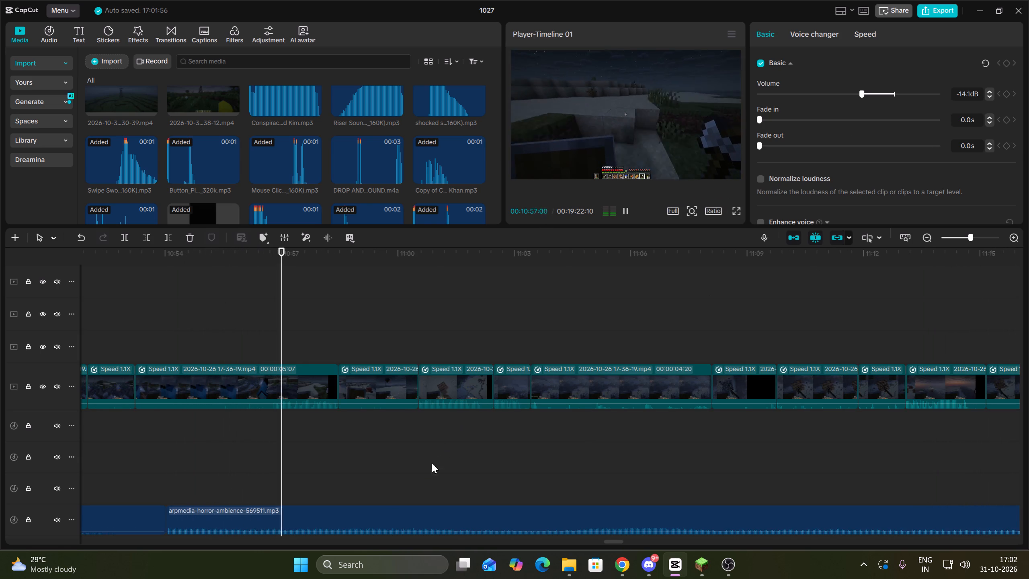
pyautogui.click(311, 518)
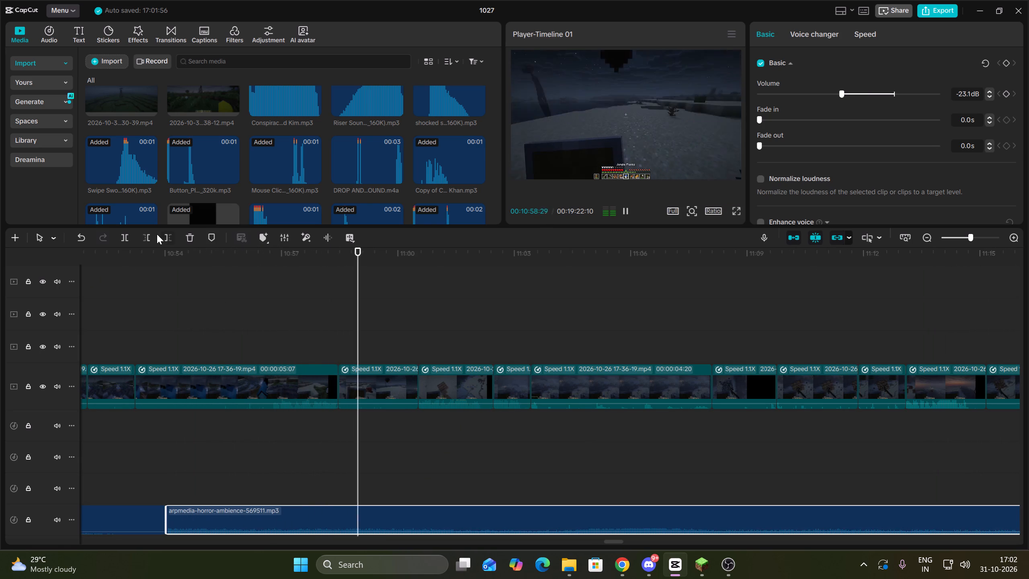
pyautogui.press('Up')
pyautogui.click(152, 234)
# Split the night footage clip at 10:56:14.
pyautogui.click(261, 439)
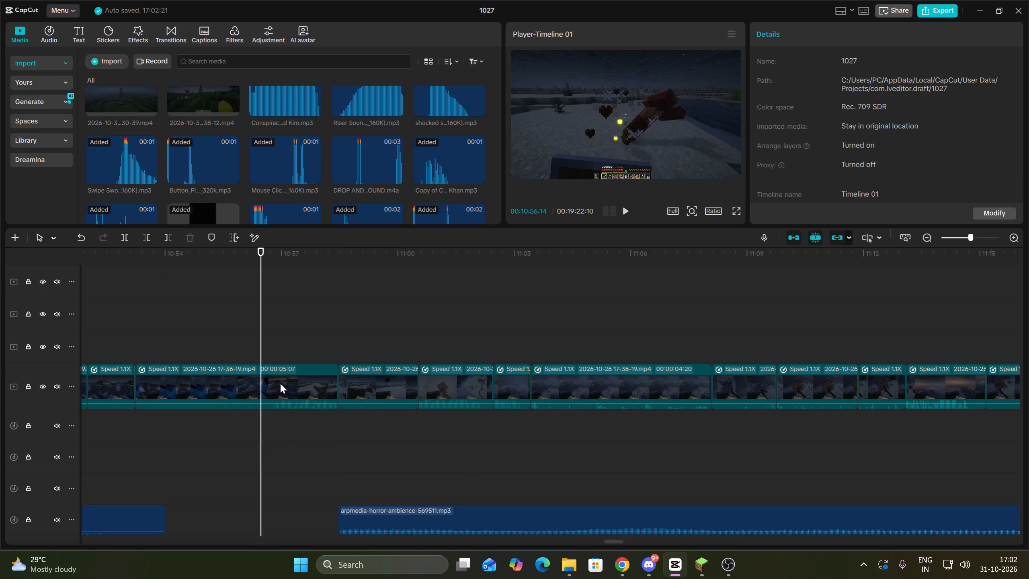
pyautogui.click(280, 370)
pyautogui.click(125, 238)
# Add the fart sound effect with its peak at the 10:56:14 split and set its volume to -9.5 dB.
pyautogui.scroll(-5, 350, 159)
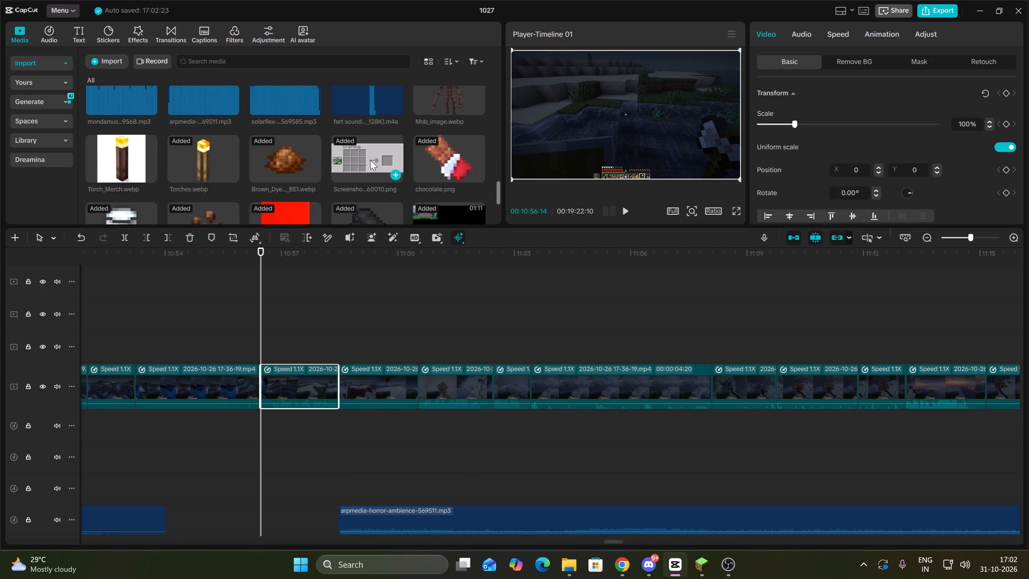
pyautogui.scroll(1, 370, 159)
pyautogui.click(370, 158)
pyautogui.moveTo(370, 158); pyautogui.dragTo(212, 429)
pyautogui.moveTo(326, 422); pyautogui.dragTo(308, 429)
pyautogui.click(870, 90)
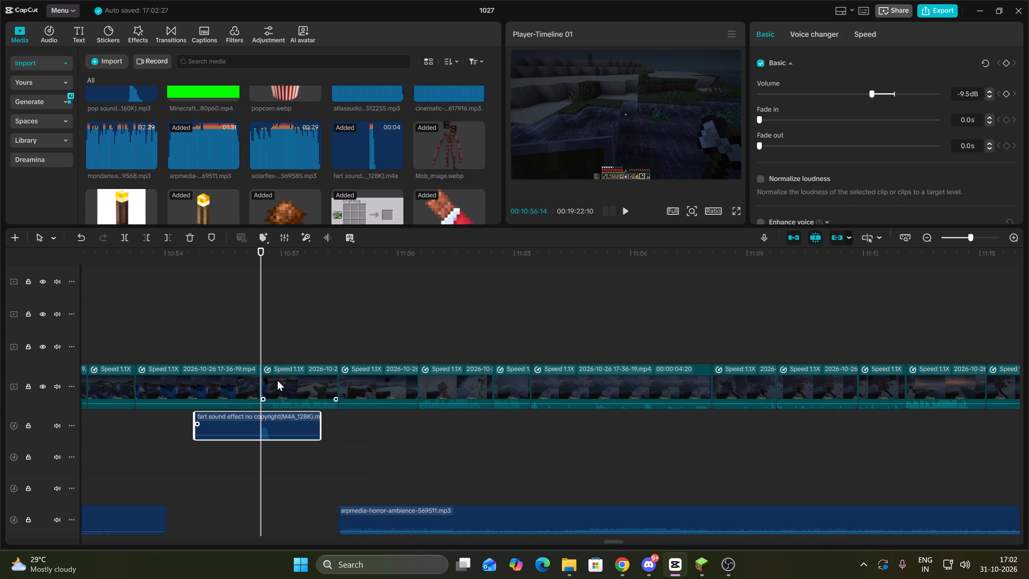
# Keyframe the clip after the split from saturation 0 at 10:56:14 to -50 at 10:56:21, and play it.
pyautogui.click(277, 380)
pyautogui.click(917, 35)
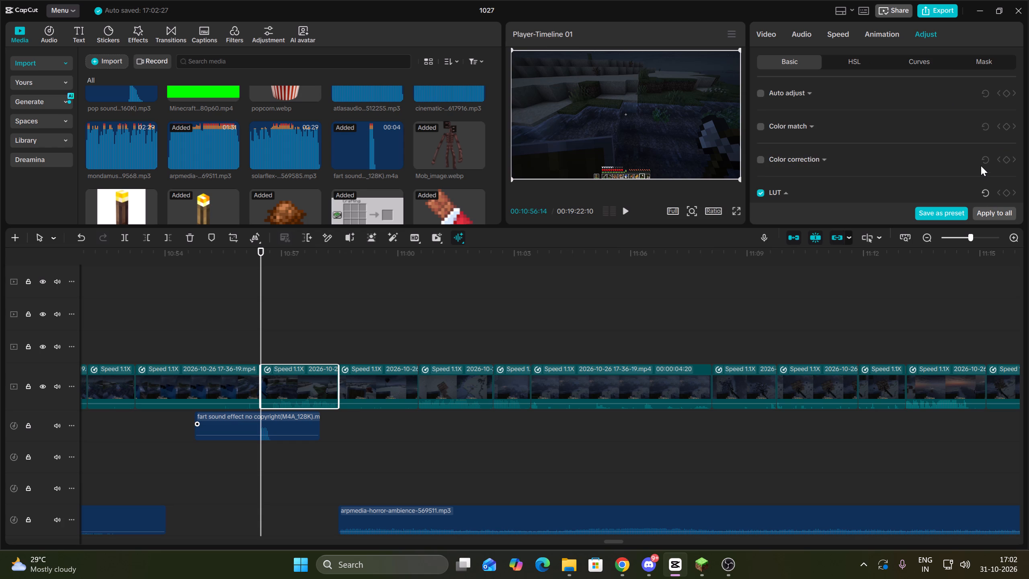
pyautogui.scroll(-4, 981, 169)
pyautogui.click(1006, 135)
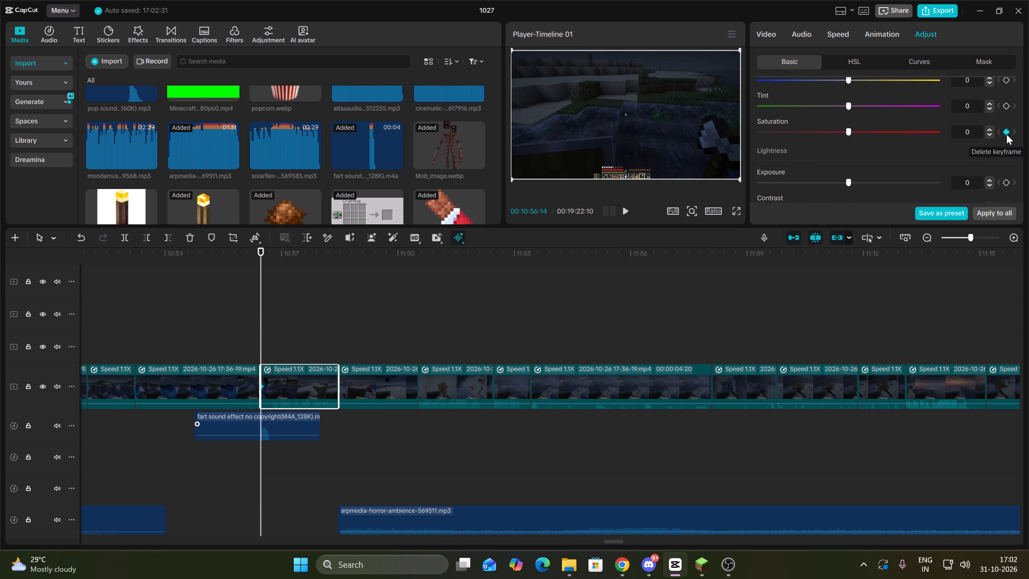
pyautogui.press('space')
pyautogui.press('space')
pyautogui.click(1006, 134)
pyautogui.moveTo(842, 131); pyautogui.dragTo(701, 127)
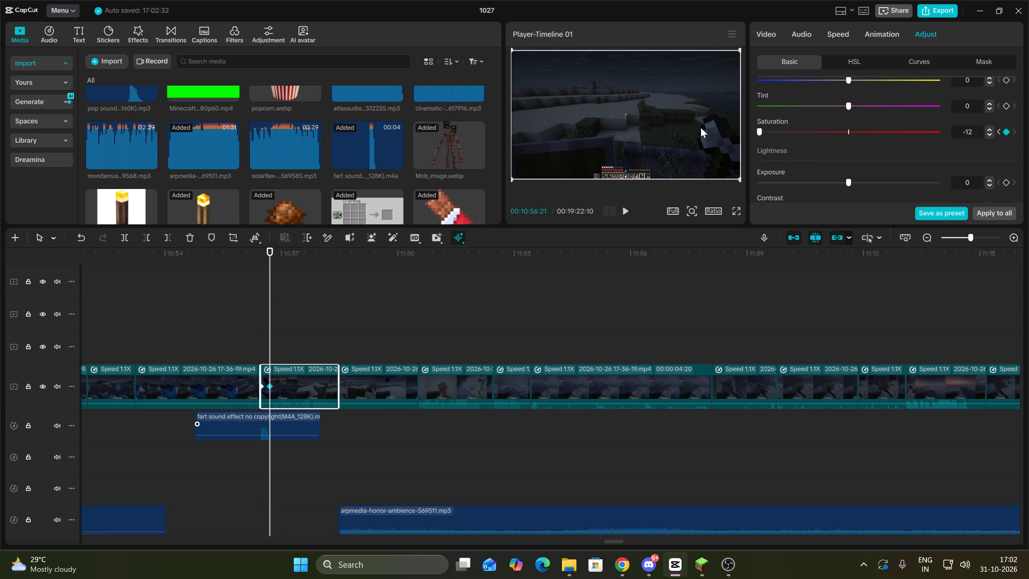
pyautogui.moveTo(701, 127); pyautogui.dragTo(700, 127)
pyautogui.press('Up')
pyautogui.press('space')
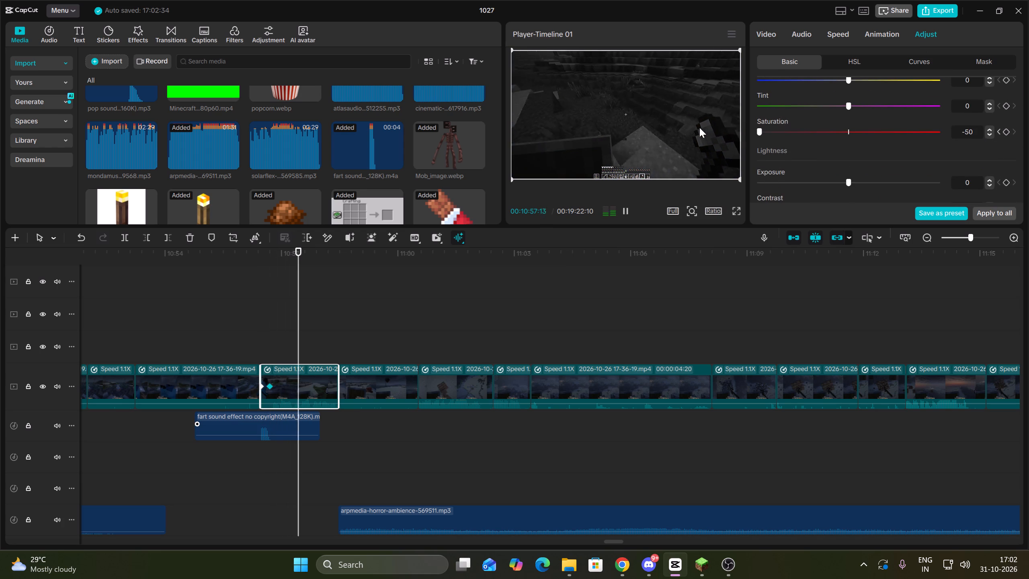
# Play the section from 10:54:23 and trim off the start of the desaturated clip up to 10:56:23.
pyautogui.click(216, 335)
pyautogui.press('Up')
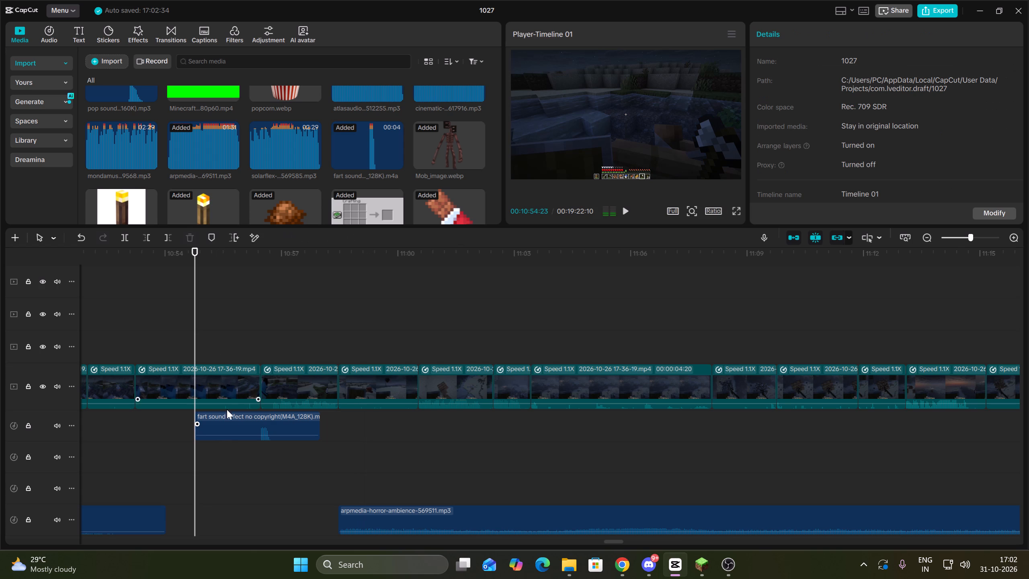
pyautogui.press('space')
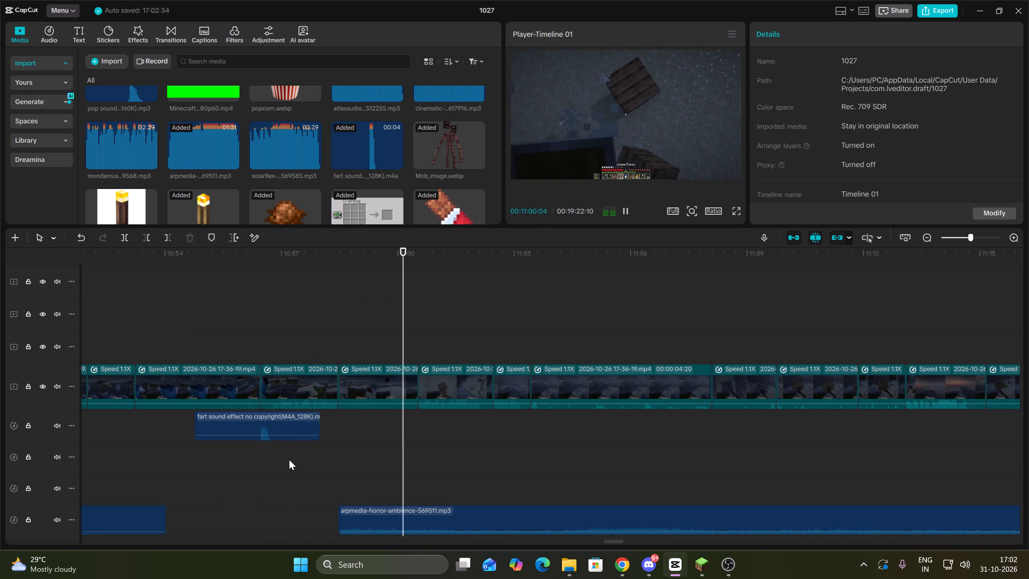
pyautogui.click(273, 467)
pyautogui.click(291, 383)
pyautogui.click(148, 239)
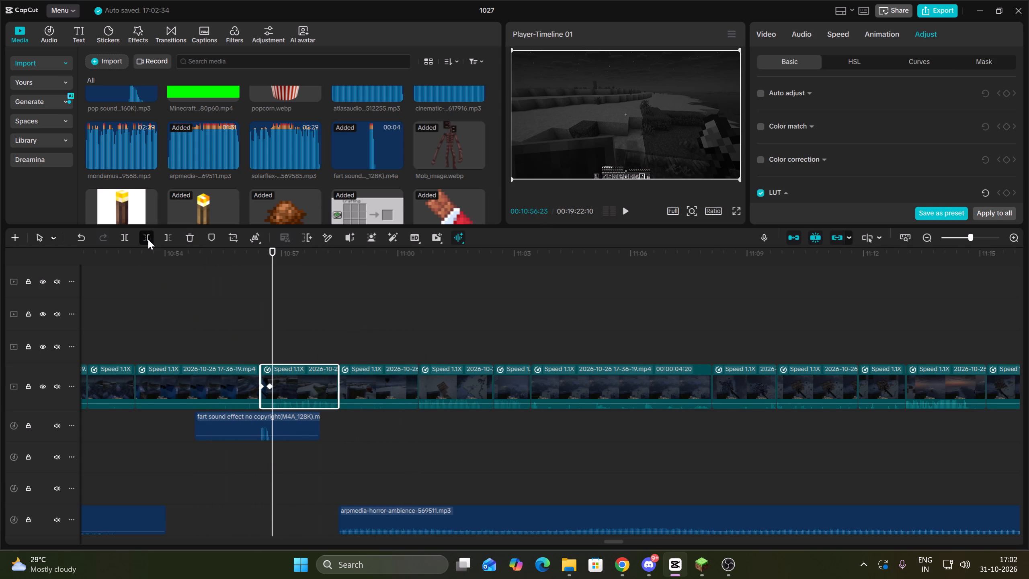
# Play on from the trimmed clip and cut off the end of the horror-ambience audio at 11:24:26.
pyautogui.press('space')
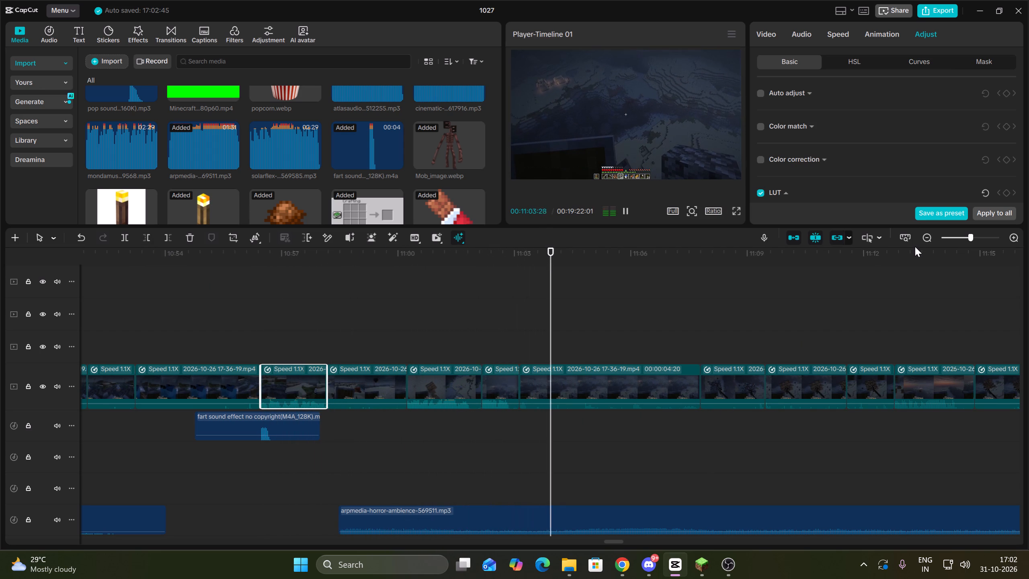
pyautogui.click(641, 390)
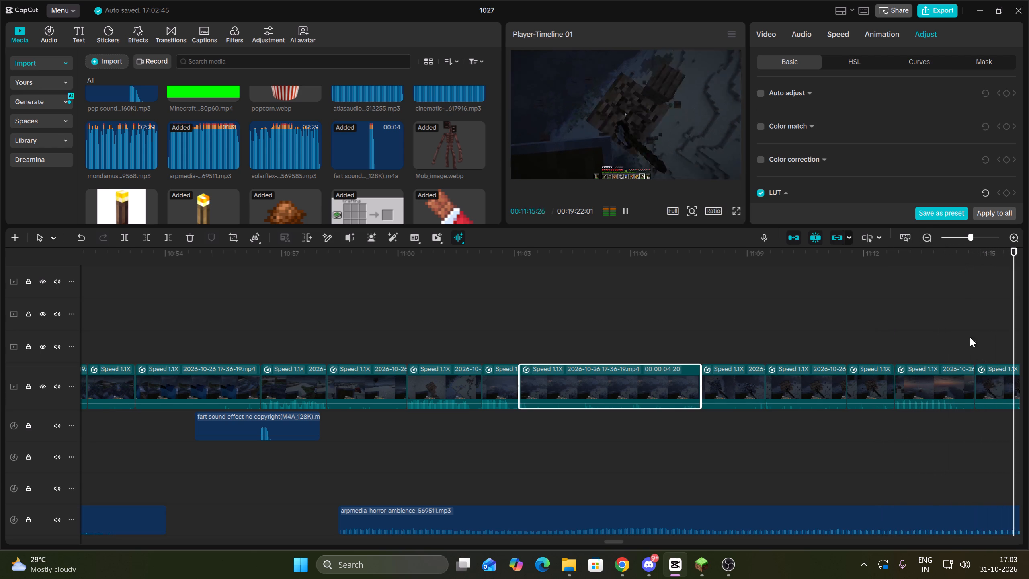
pyautogui.click(927, 238)
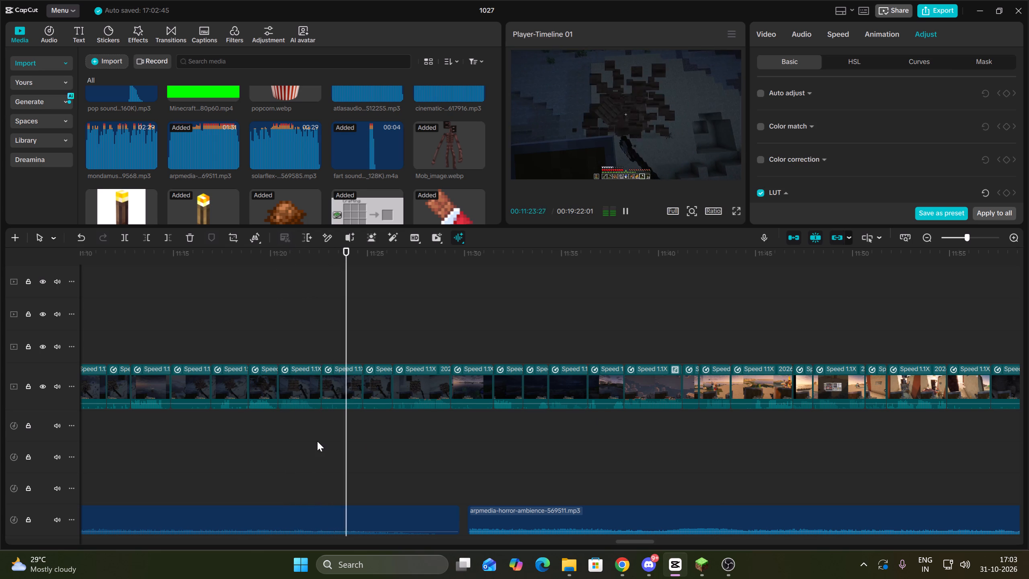
pyautogui.press('space')
pyautogui.click(381, 518)
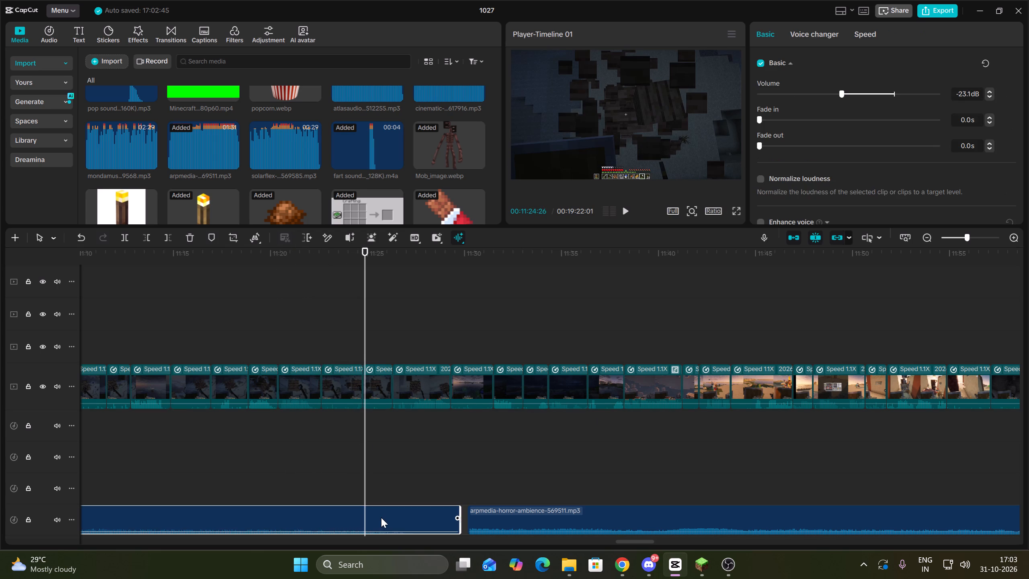
pyautogui.click(167, 239)
# Keyframe the scale of the clip at the end of the ambience audio from 107% at 11:24:26 to 63% at 11:25:10.
pyautogui.press('space')
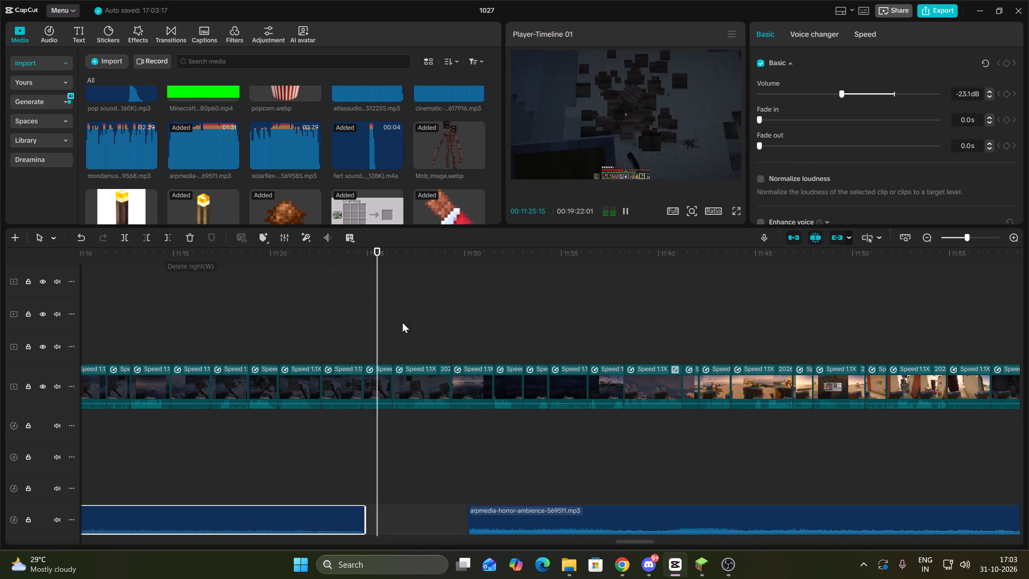
pyautogui.press('Up')
pyautogui.click(378, 390)
pyautogui.press('Up')
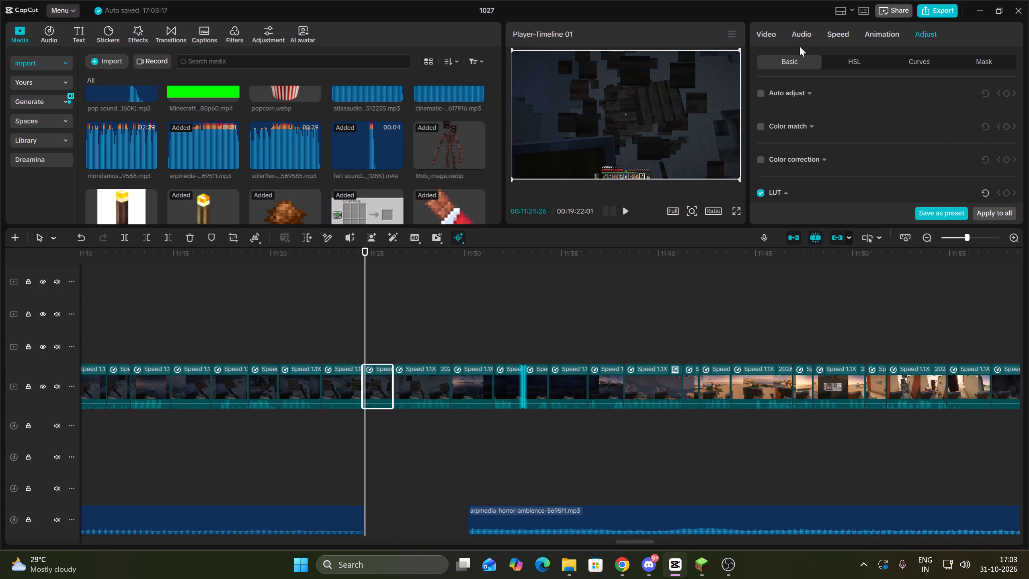
pyautogui.click(766, 33)
pyautogui.click(1006, 93)
pyautogui.press('space')
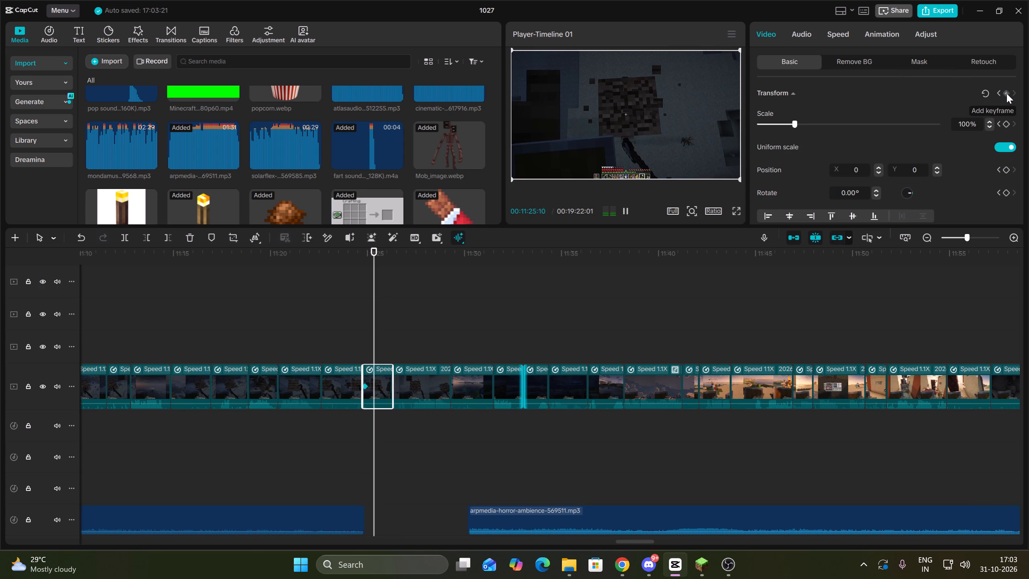
pyautogui.click(1006, 93)
pyautogui.press('space')
pyautogui.click(775, 127)
pyautogui.press('Up')
pyautogui.moveTo(775, 127); pyautogui.dragTo(782, 129)
pyautogui.moveTo(782, 129); pyautogui.dragTo(797, 133)
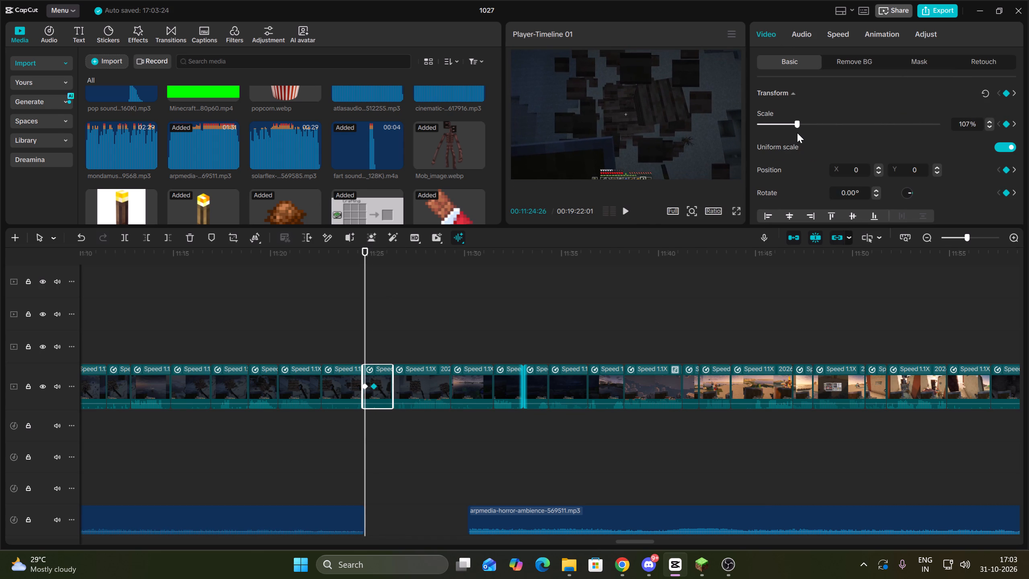
pyautogui.press('space')
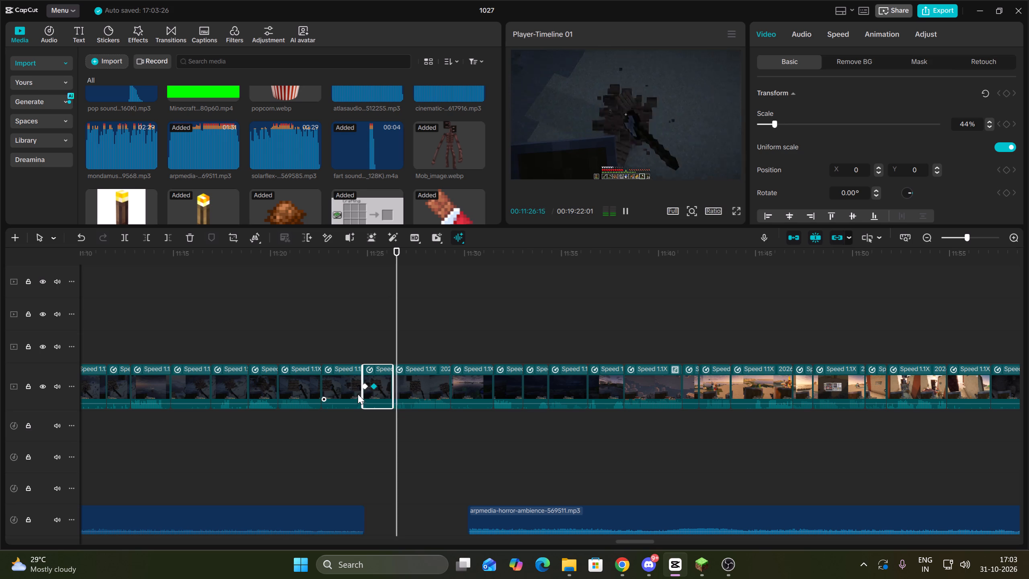
pyautogui.click(374, 388)
pyautogui.click(782, 125)
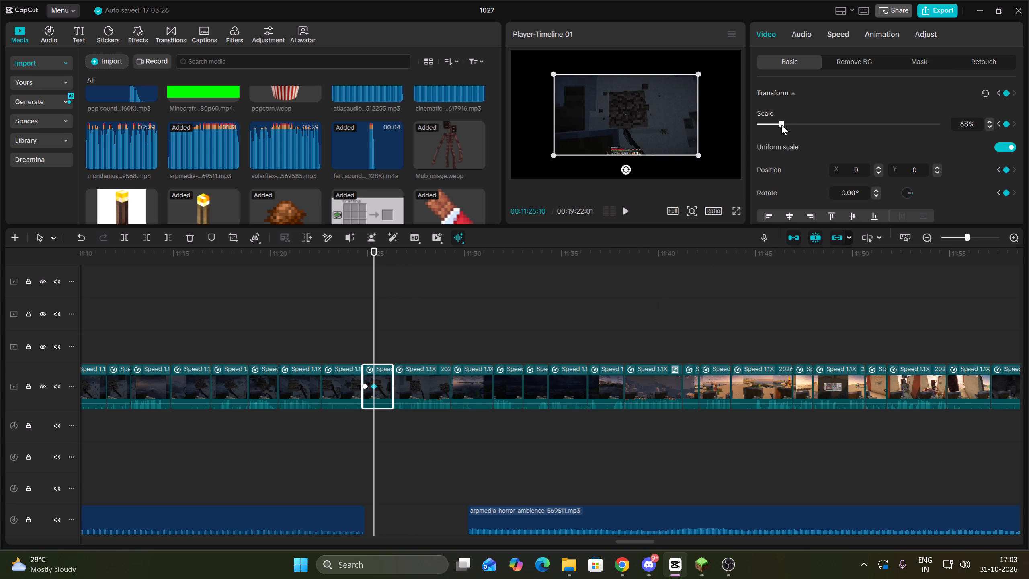
# Play on from 11:25:10 and trim off the start of the desert clip up to 11:44:23.
pyautogui.press('space')
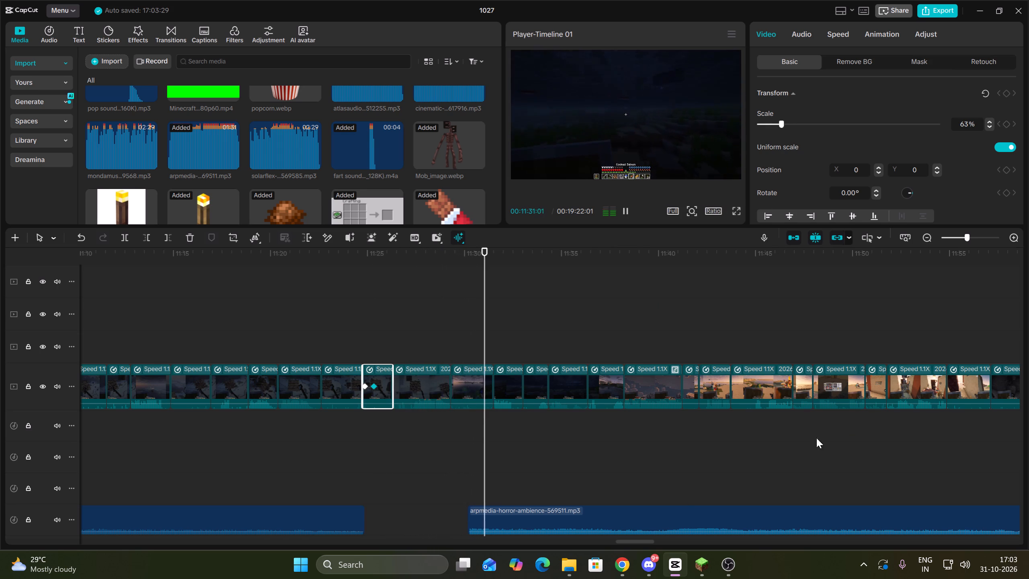
pyautogui.click(921, 236)
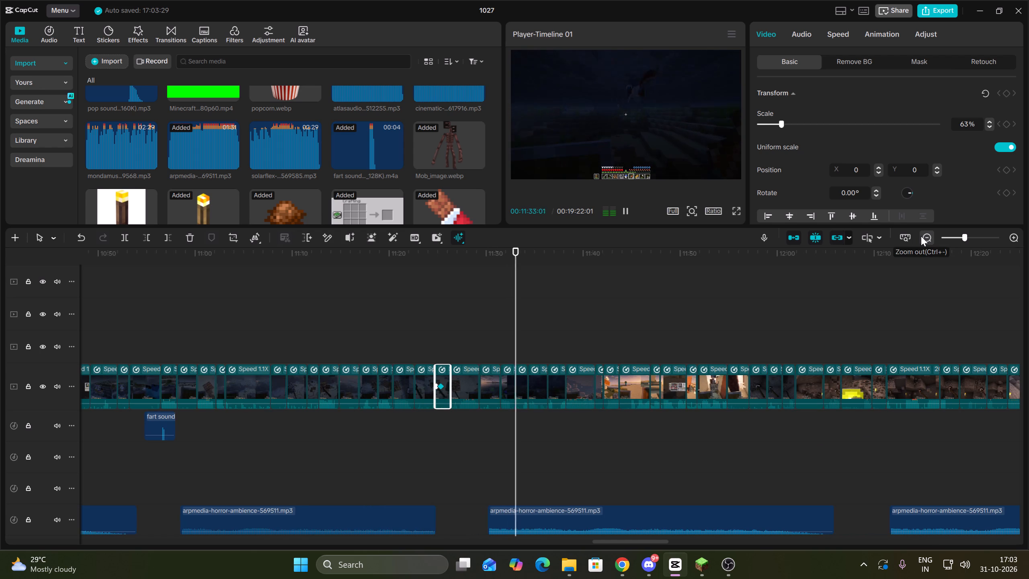
pyautogui.click(1011, 234)
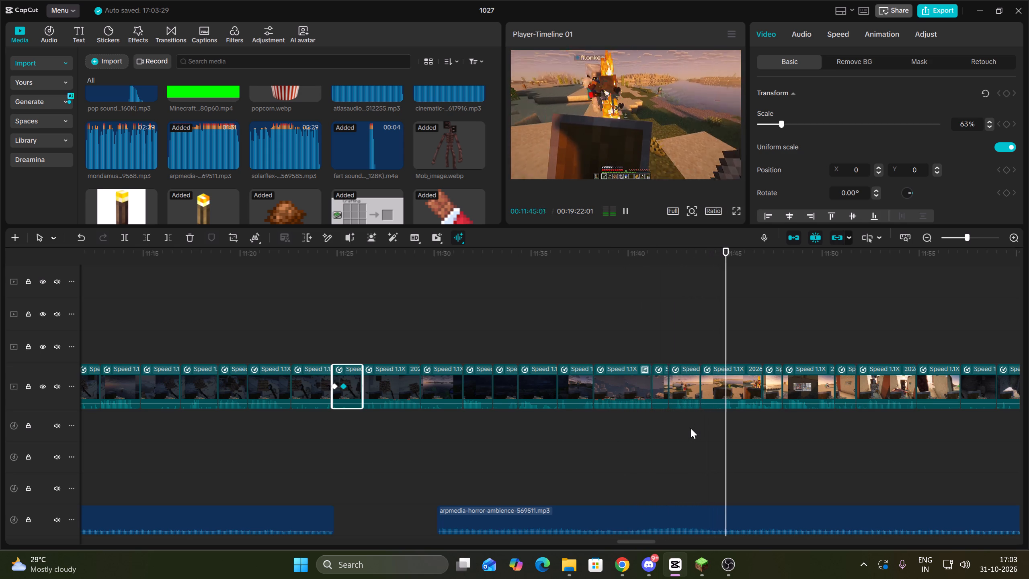
pyautogui.click(721, 416)
pyautogui.click(732, 381)
pyautogui.click(151, 239)
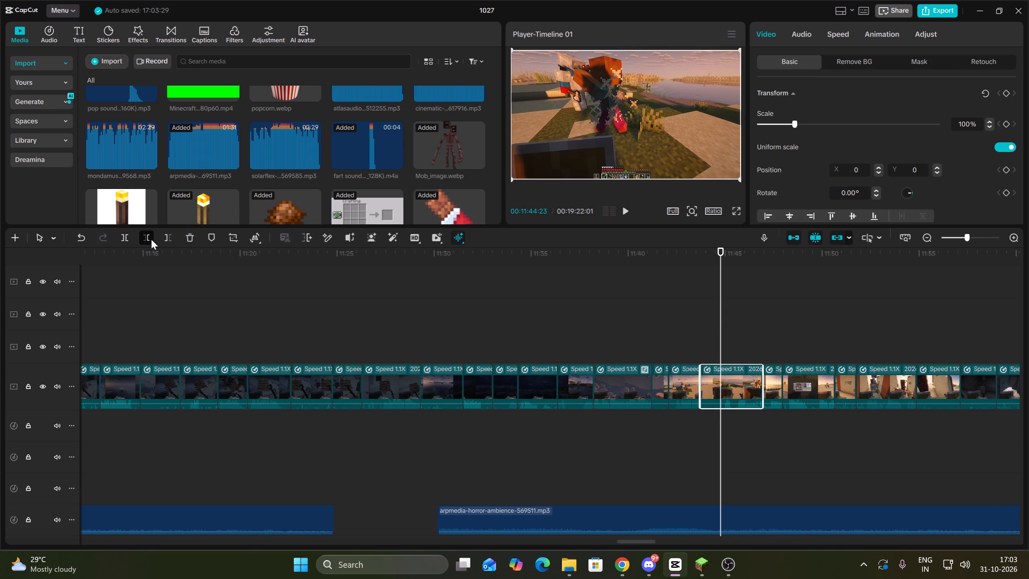
# Play the trimmed desert clip and replay the footage from 11:41:20 to check the cut.
pyautogui.press('space')
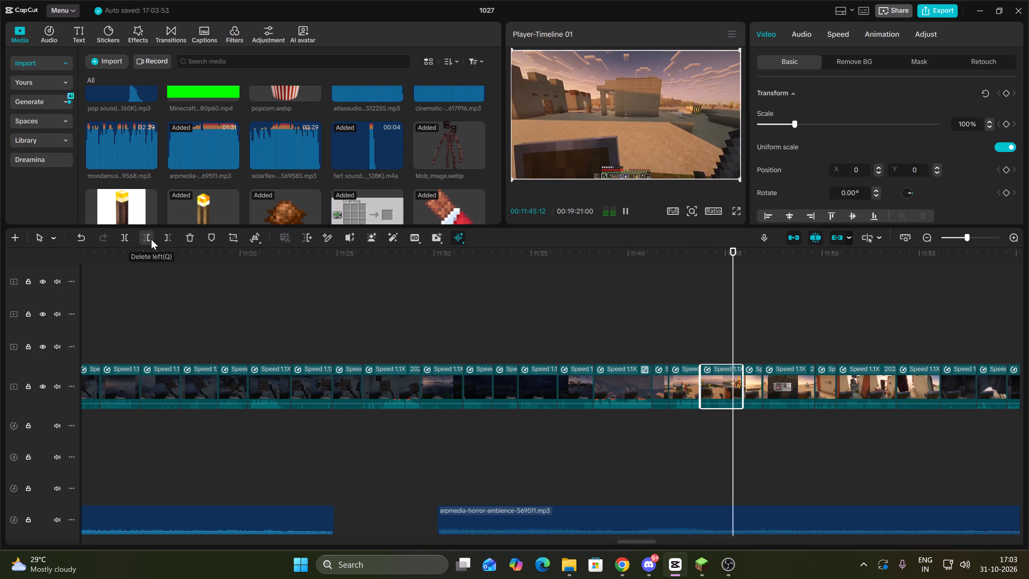
pyautogui.press('Up')
pyautogui.press('Up')
pyautogui.press('space')
pyautogui.click(661, 416)
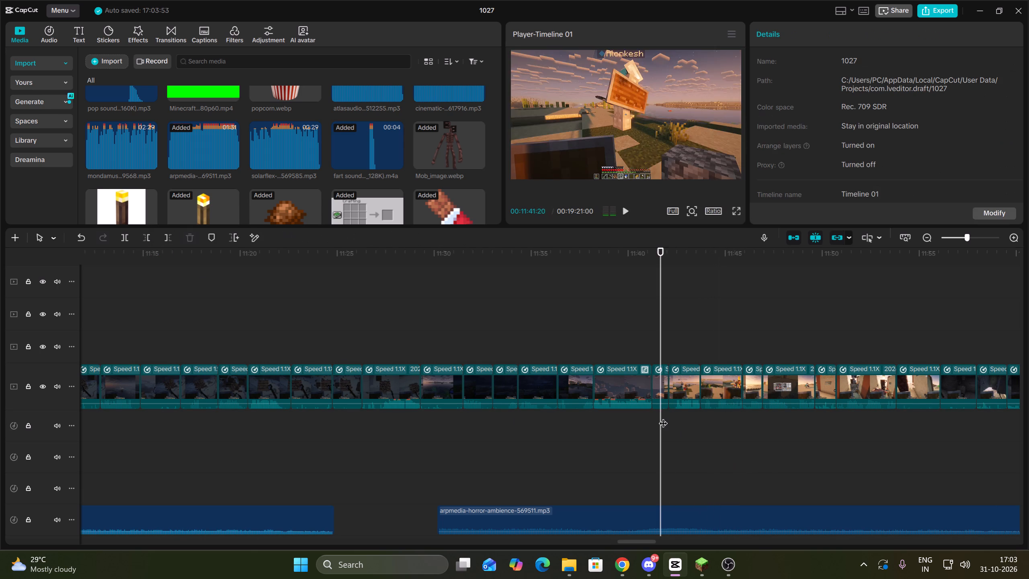
pyautogui.press('space')
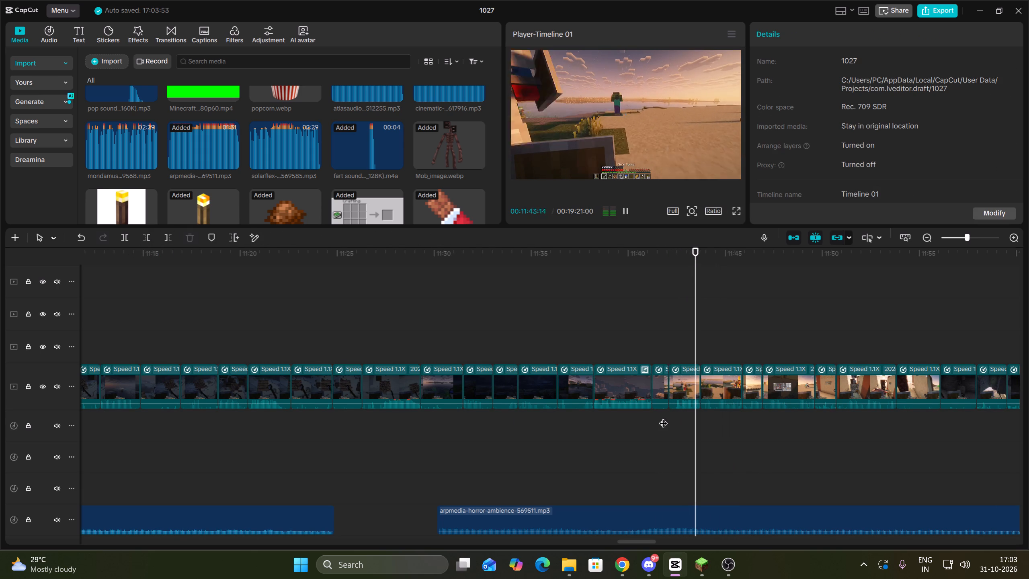
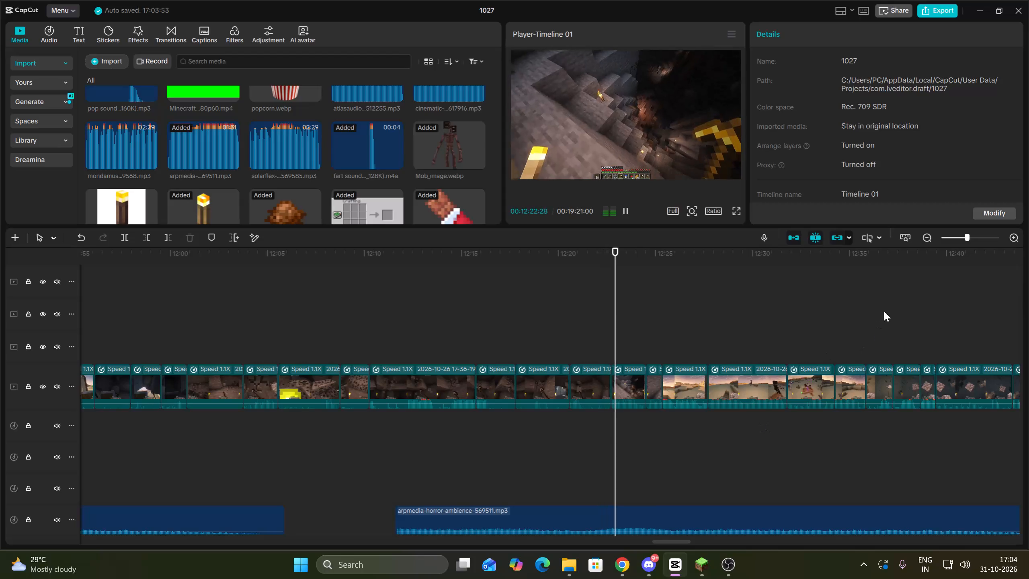
# Play on from 12:22 to about 12:42 and look over the remaining clips and horror-ambience audio on the timeline.
pyautogui.tripleClick(923, 236)
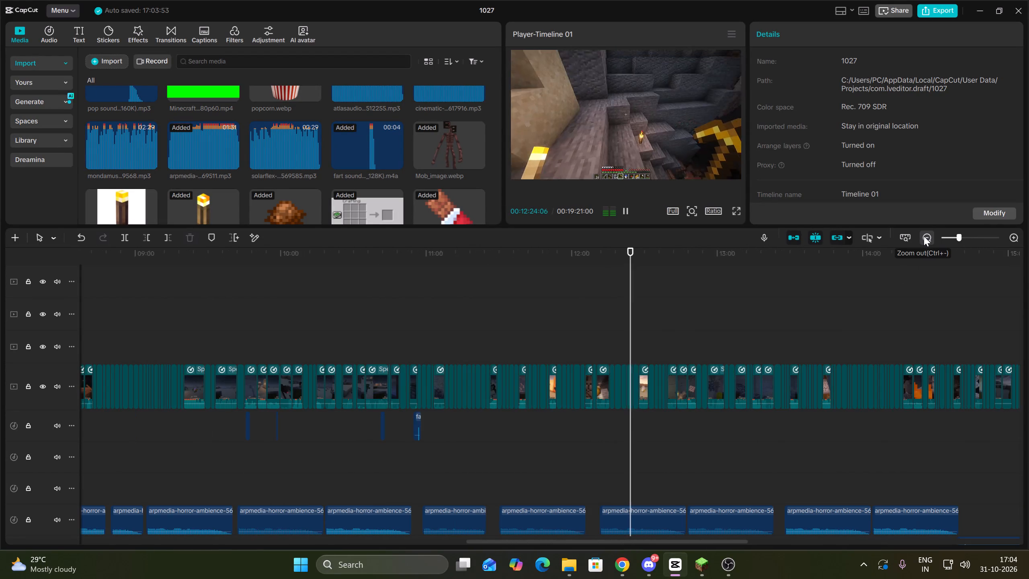
pyautogui.tripleClick(924, 236)
pyautogui.tripleClick(1018, 237)
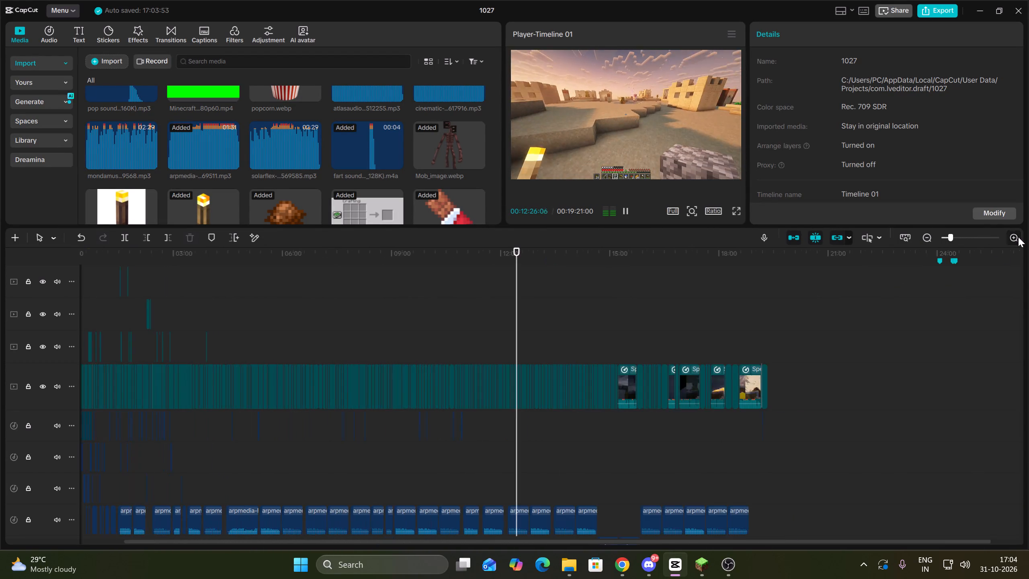
pyautogui.doubleClick(1018, 237)
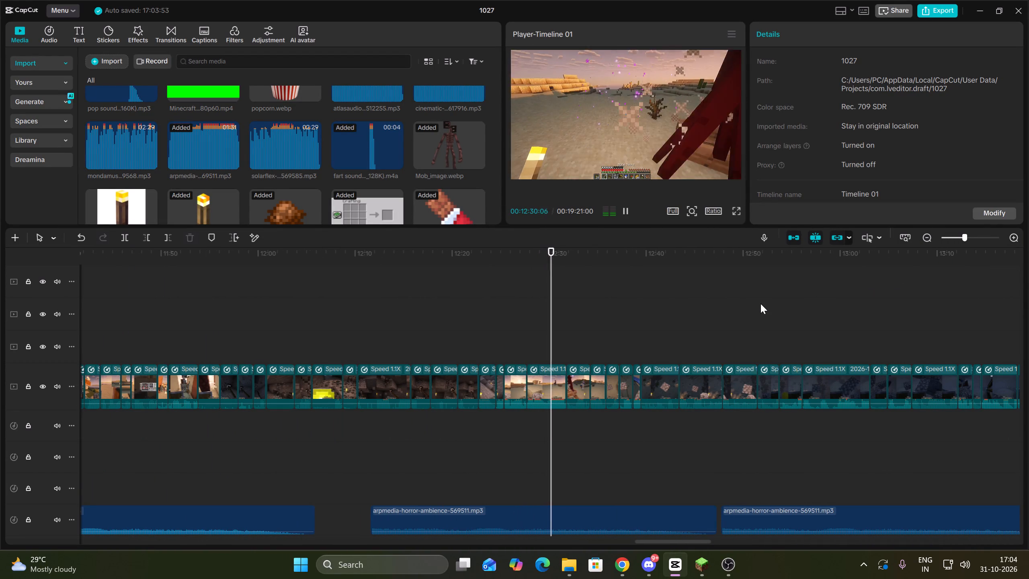
pyautogui.doubleClick(928, 239)
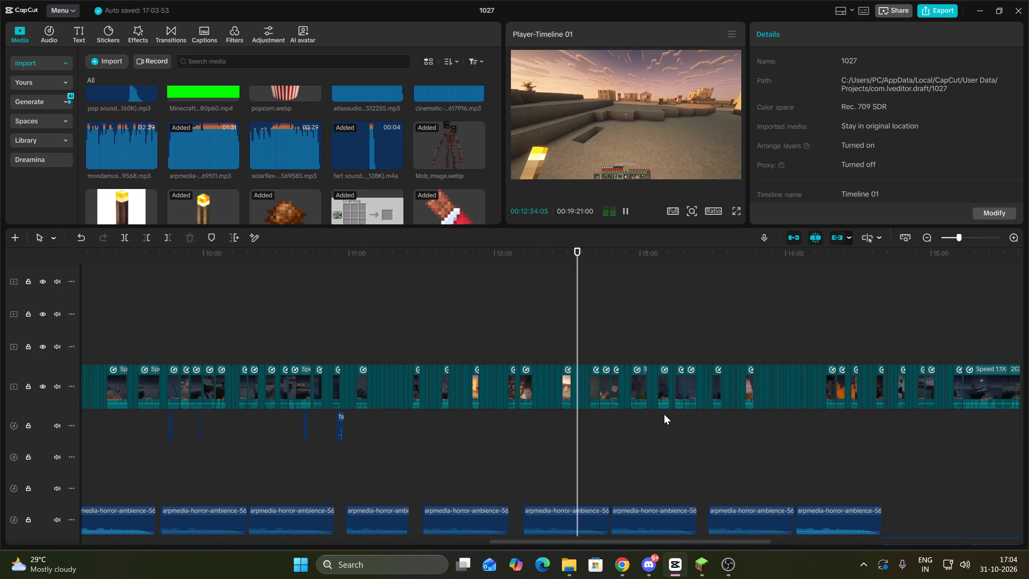
pyautogui.scroll(-4, 668, 416)
pyautogui.keyDown('ctrl'); pyautogui.scroll(-7, 684, 405); pyautogui.keyUp('ctrl')
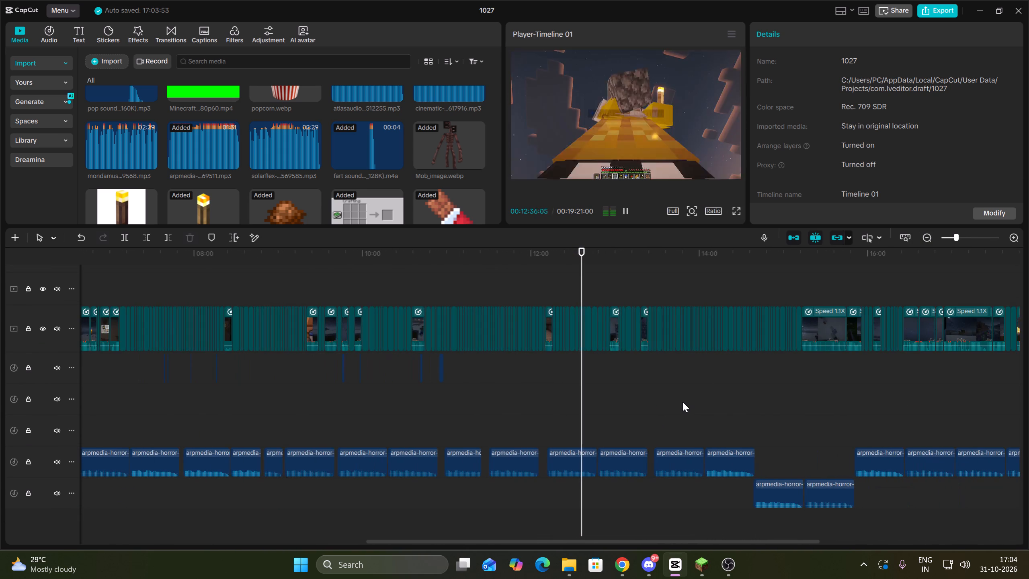
pyautogui.keyDown('ctrl'); pyautogui.scroll(-4, 682, 401); pyautogui.keyUp('ctrl')
pyautogui.scroll(2, 682, 401)
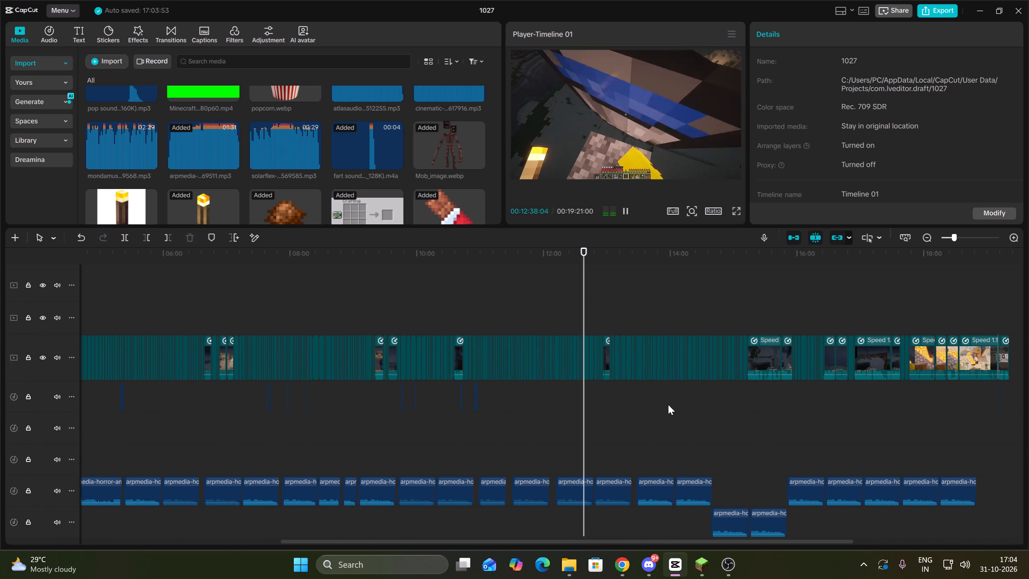
pyautogui.tripleClick(1014, 234)
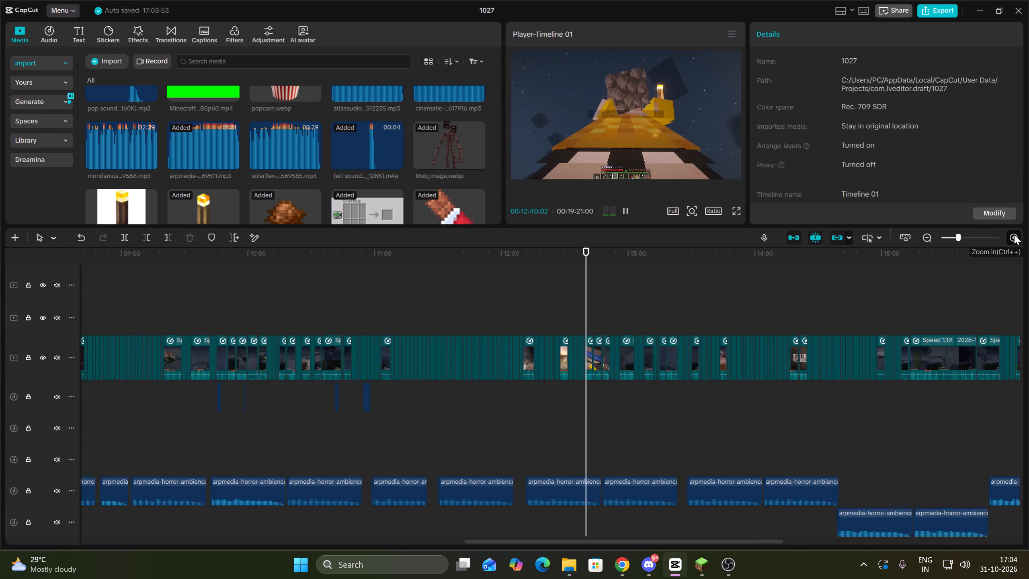
pyautogui.click(921, 230)
pyautogui.tripleClick(924, 234)
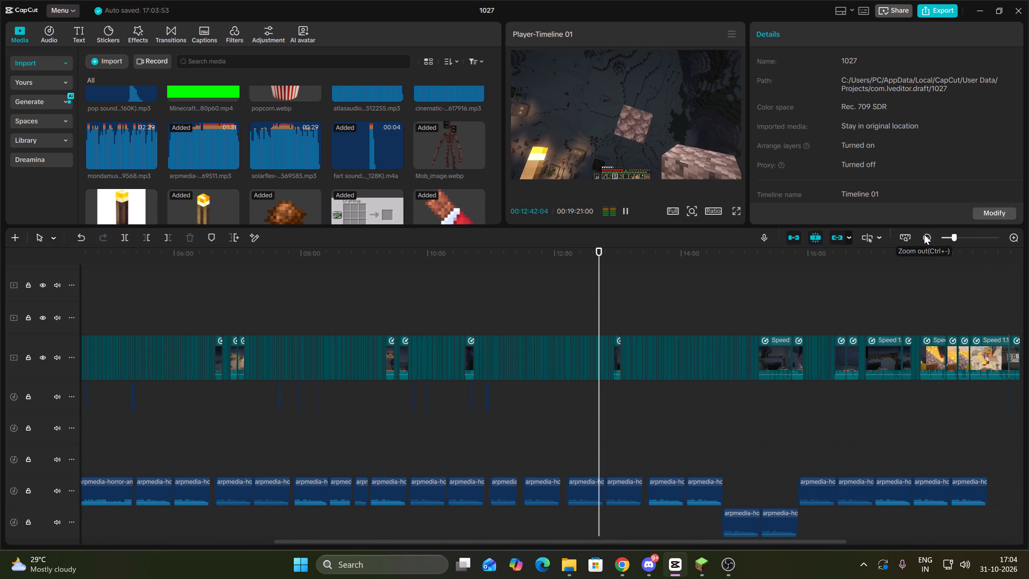
# Return to the start of the video and watch the Upcoming intro in full screen.
pyautogui.click(572, 425)
pyautogui.moveTo(572, 425); pyautogui.dragTo(0, 372)
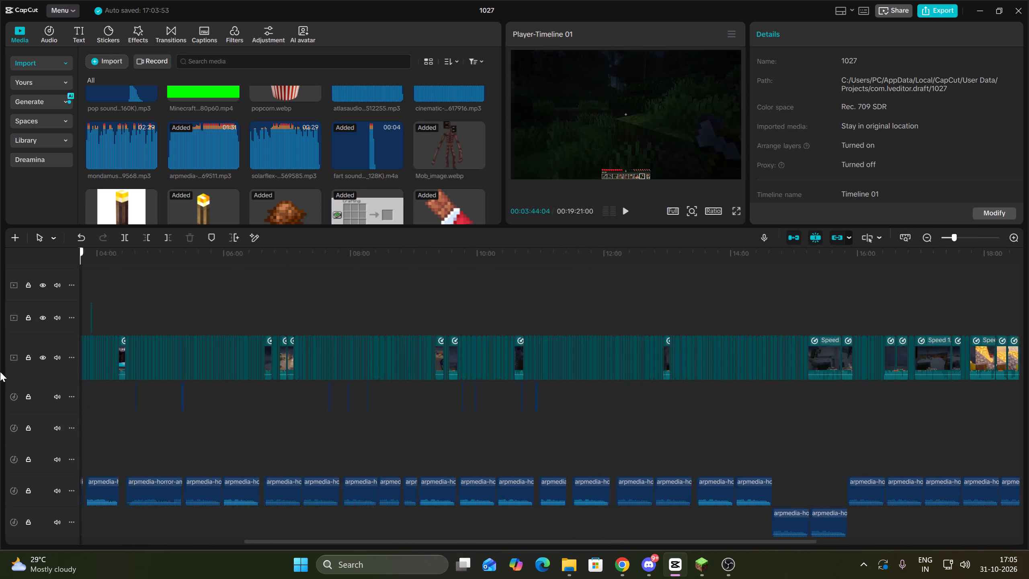
pyautogui.moveTo(0, 372); pyautogui.dragTo(0, 369)
pyautogui.press('space')
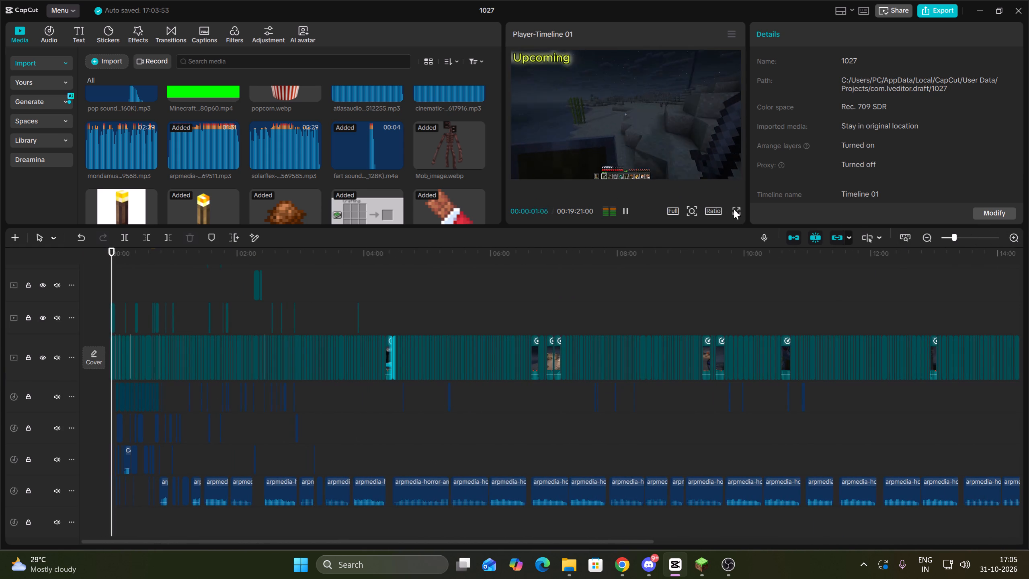
pyautogui.click(734, 209)
pyautogui.moveTo(459, 524); pyautogui.dragTo(446, 523)
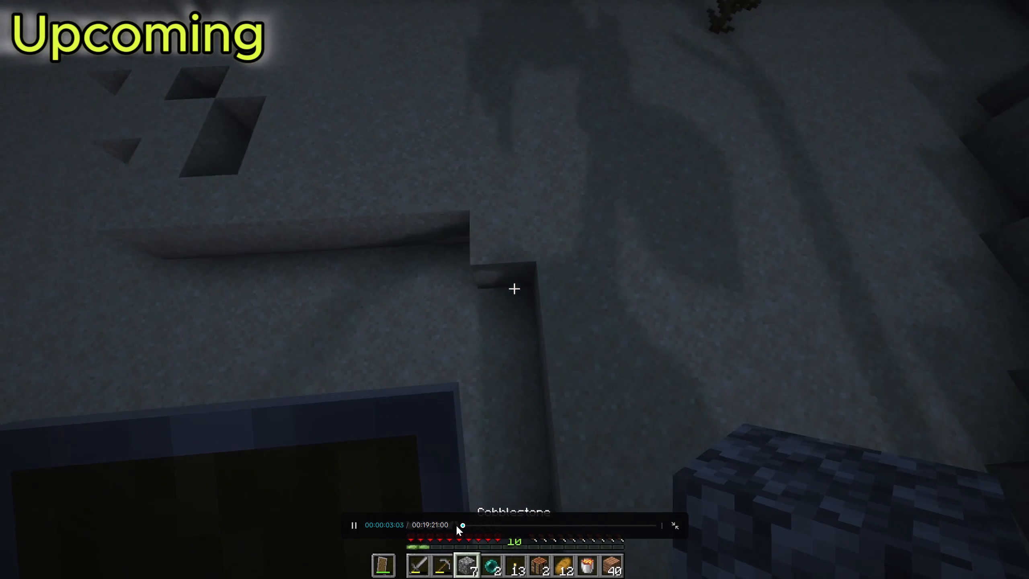
pyautogui.moveTo(463, 526); pyautogui.dragTo(454, 525)
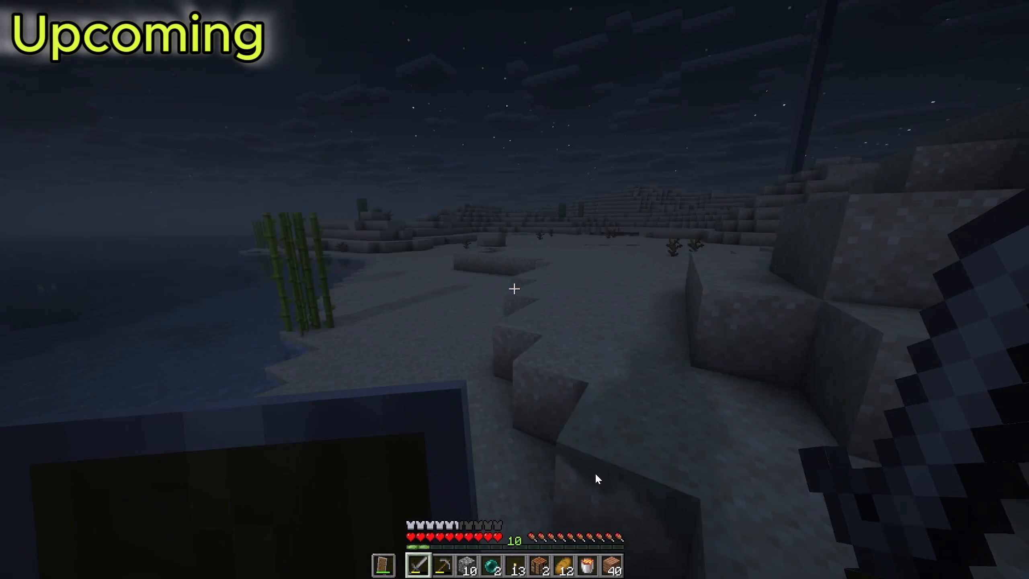
pyautogui.click(686, 513)
pyautogui.click(679, 527)
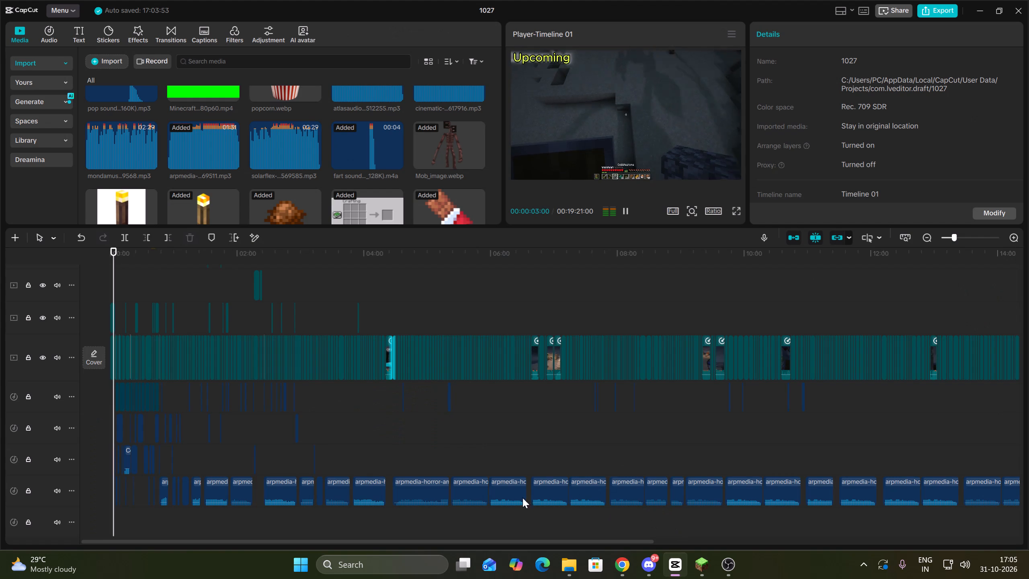
# Apply the Pop Up entrance animation to the Upcoming text at the start of the timeline.
pyautogui.scroll(5, 179, 388)
pyautogui.tripleClick(1016, 238)
pyautogui.doubleClick(1016, 238)
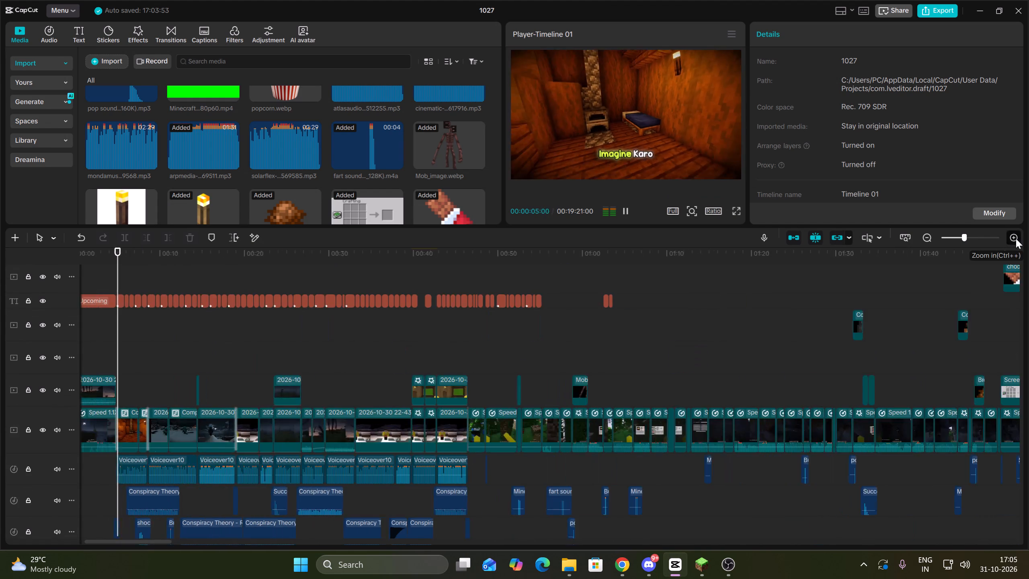
pyautogui.click(108, 351)
pyautogui.moveTo(108, 349); pyautogui.dragTo(0, 332)
pyautogui.moveTo(181, 324); pyautogui.dragTo(189, 264)
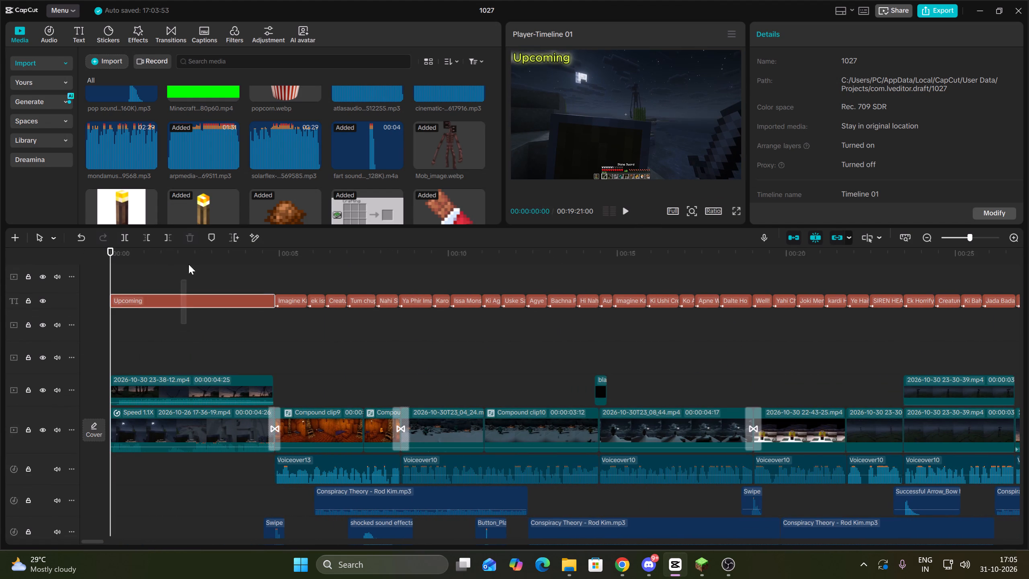
pyautogui.moveTo(189, 264); pyautogui.dragTo(191, 253)
pyautogui.click(816, 32)
pyautogui.click(807, 127)
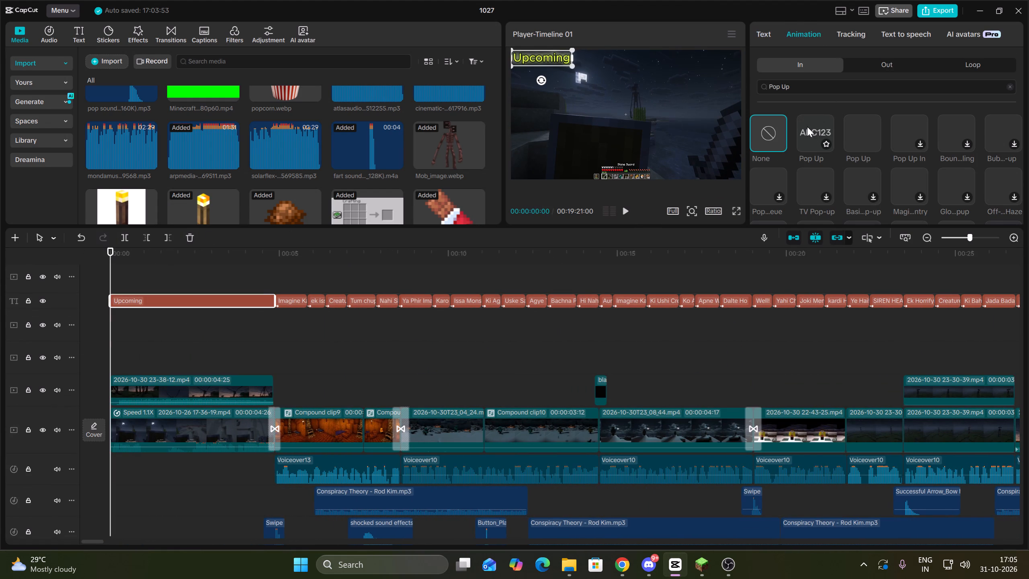
pyautogui.moveTo(861, 192); pyautogui.dragTo(871, 212)
pyautogui.click(141, 331)
pyautogui.moveTo(139, 331); pyautogui.dragTo(31, 332)
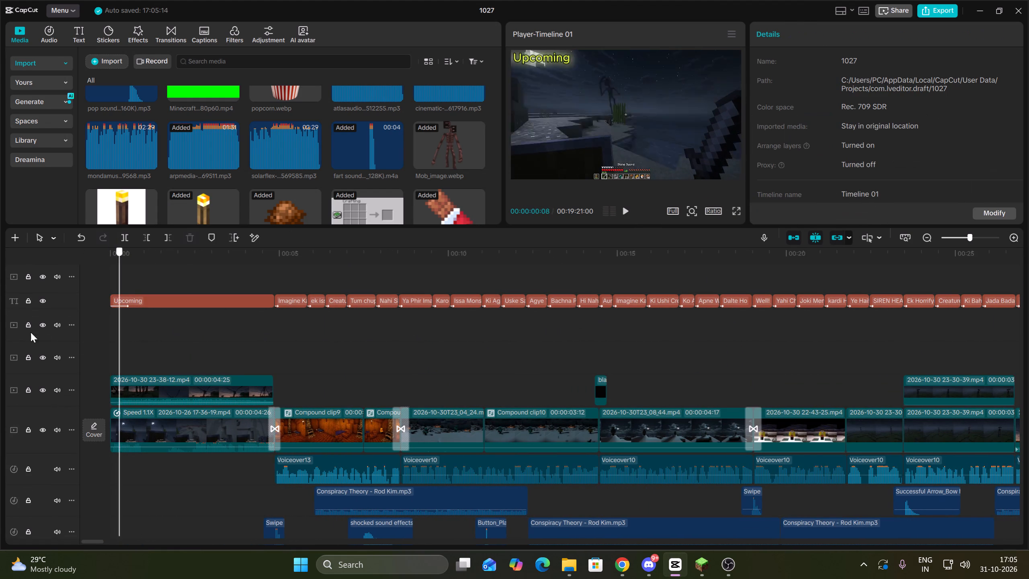
pyautogui.moveTo(31, 332); pyautogui.dragTo(21, 334)
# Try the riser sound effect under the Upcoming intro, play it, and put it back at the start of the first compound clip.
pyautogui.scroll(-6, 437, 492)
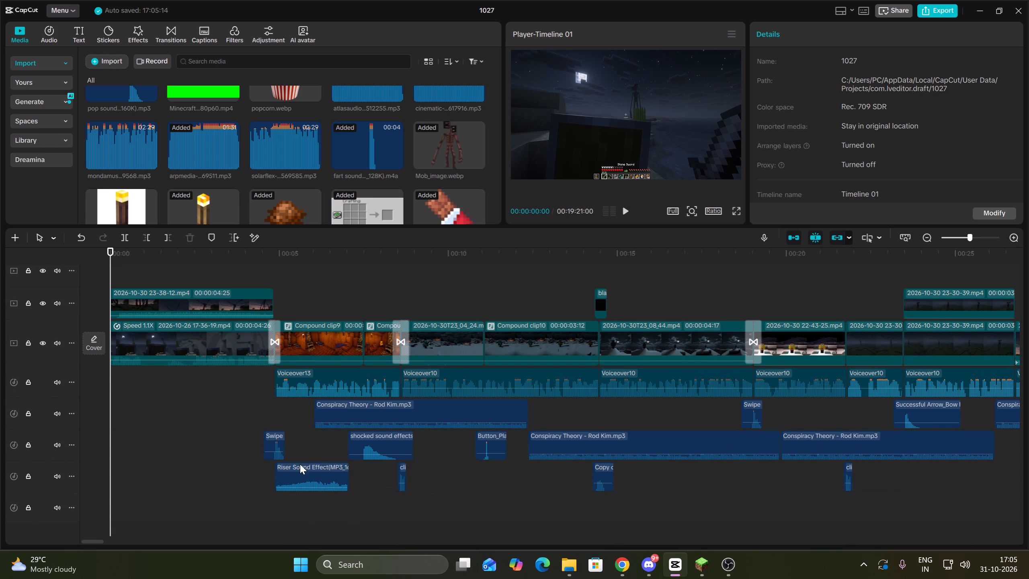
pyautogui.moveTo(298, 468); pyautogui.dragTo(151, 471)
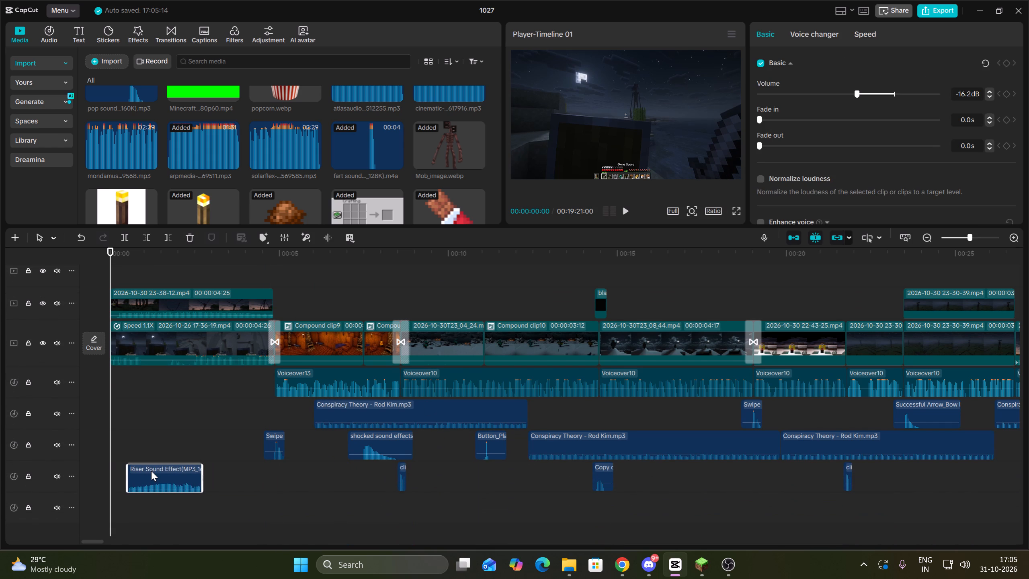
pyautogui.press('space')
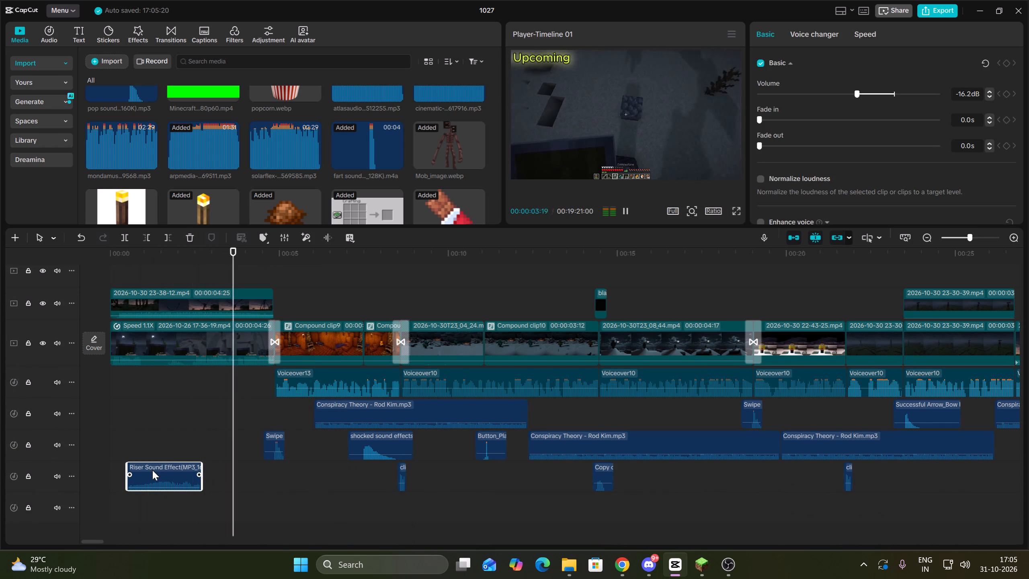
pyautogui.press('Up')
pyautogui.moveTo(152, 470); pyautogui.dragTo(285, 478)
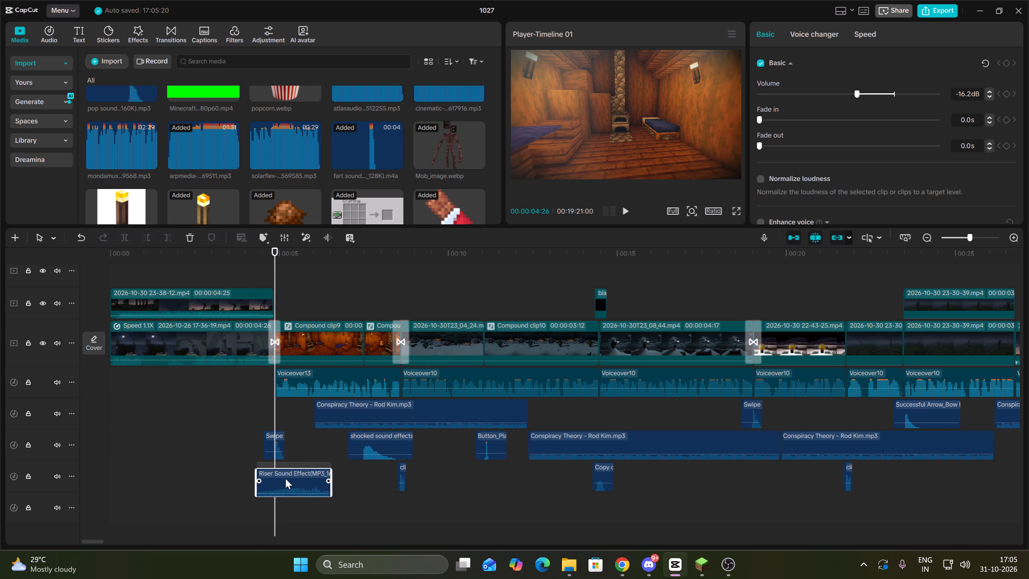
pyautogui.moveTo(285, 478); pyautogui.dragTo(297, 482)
# Play the video from 00:04:26 to 01:14:22 to check the captions, voiceover and sound effects of the opening.
pyautogui.press('space')
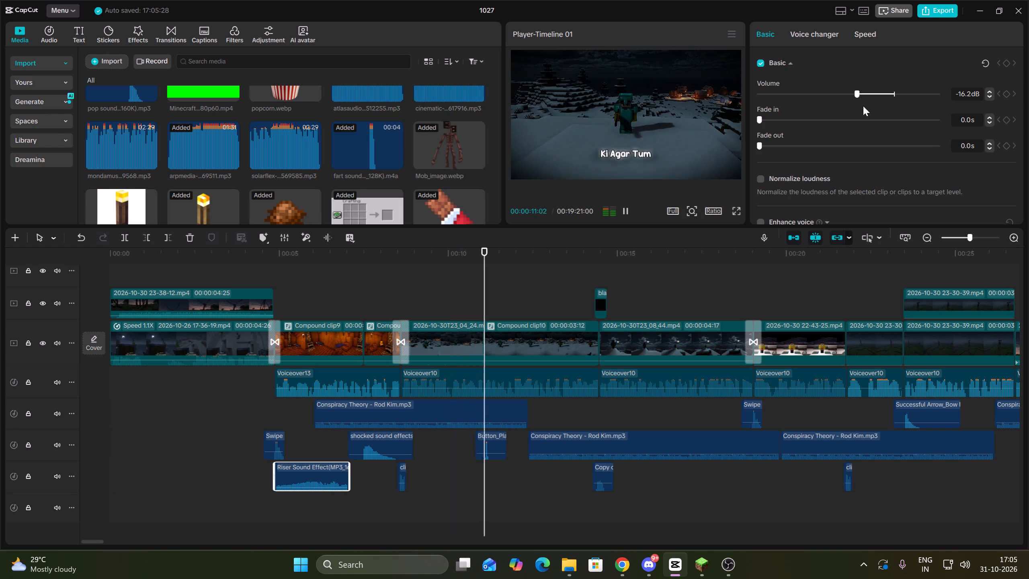
pyautogui.doubleClick(926, 237)
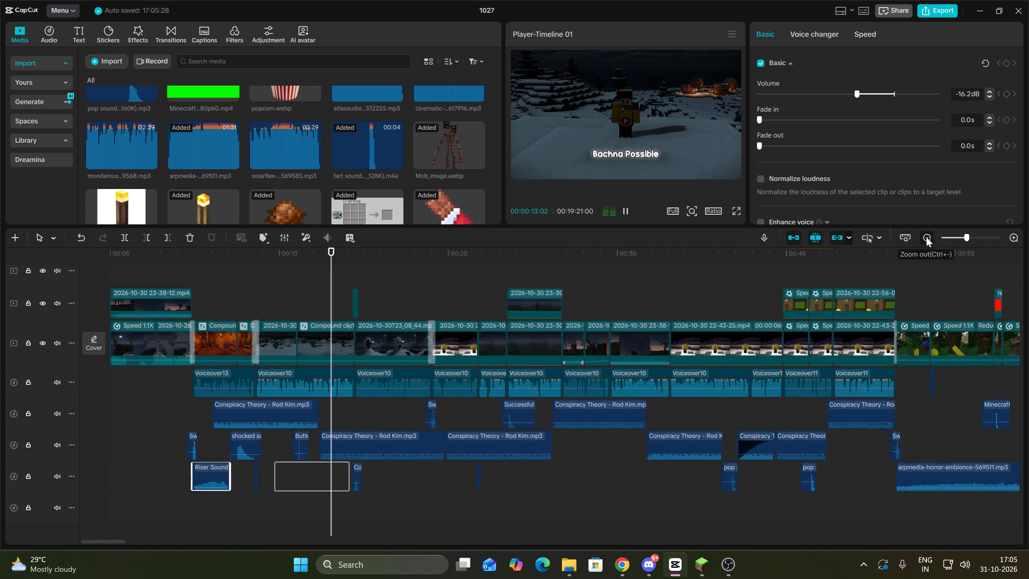
pyautogui.scroll(3, 680, 354)
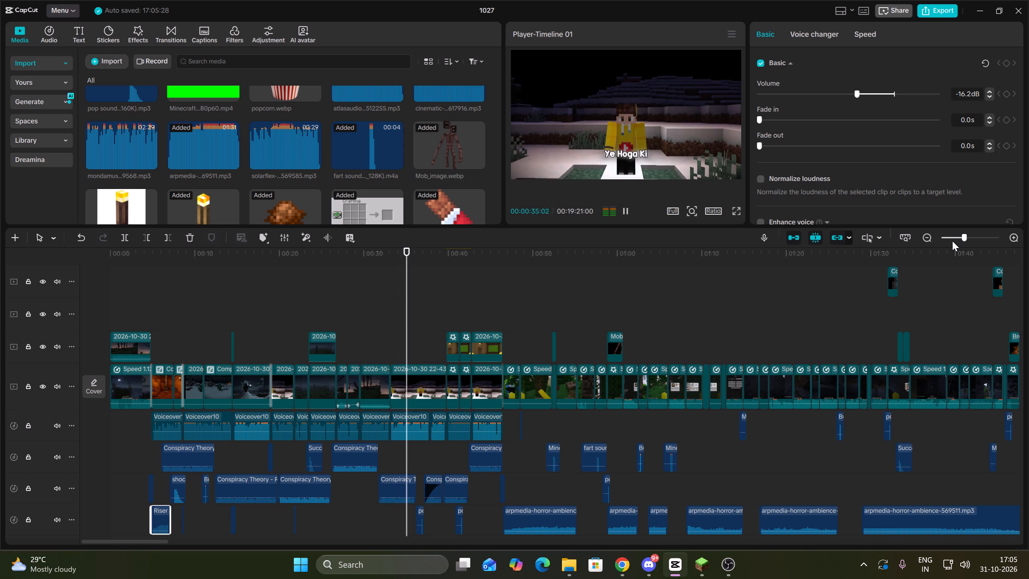
pyautogui.scroll(4, 957, 306)
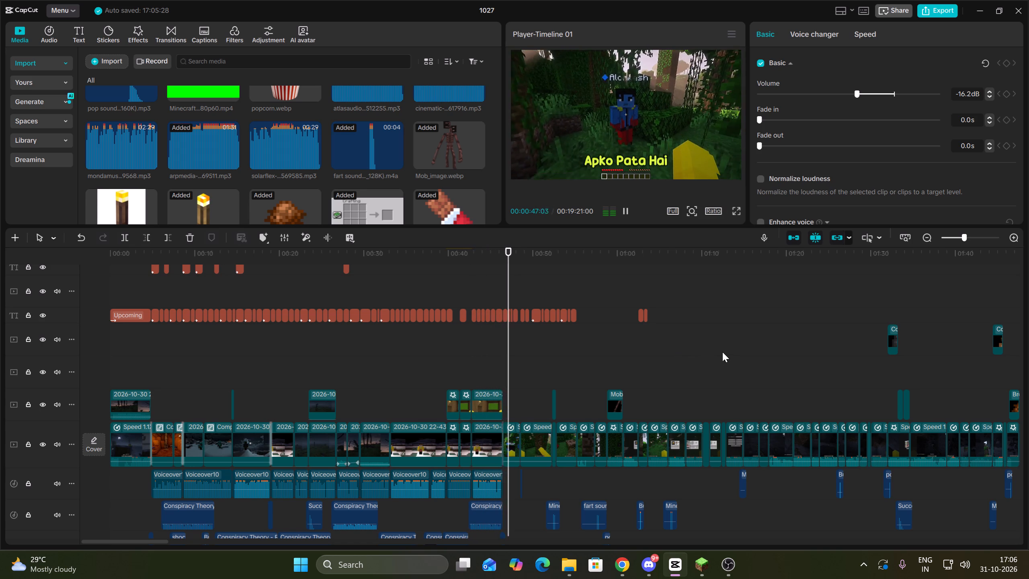
pyautogui.scroll(-5, 739, 357)
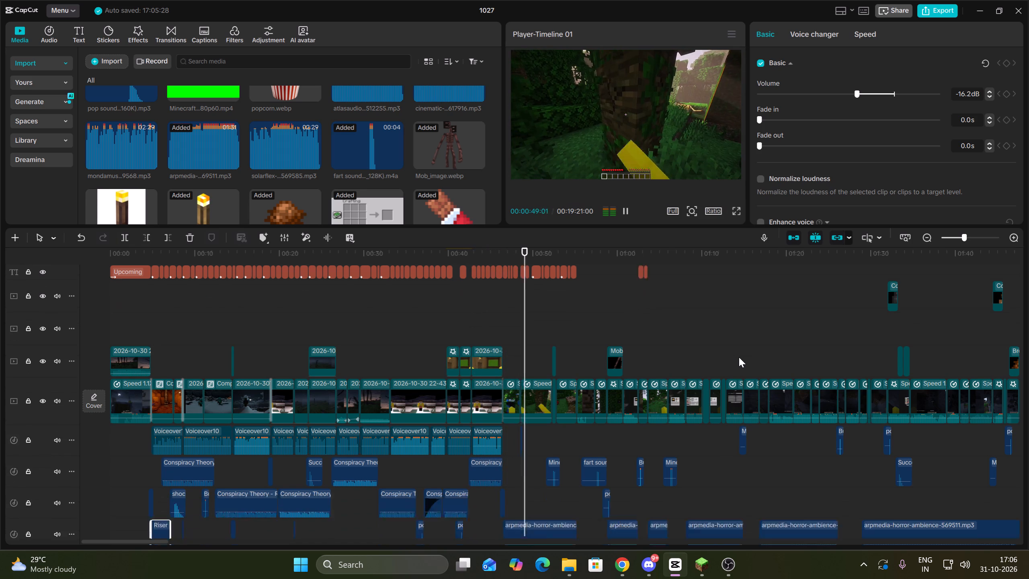
pyautogui.scroll(-1, 739, 357)
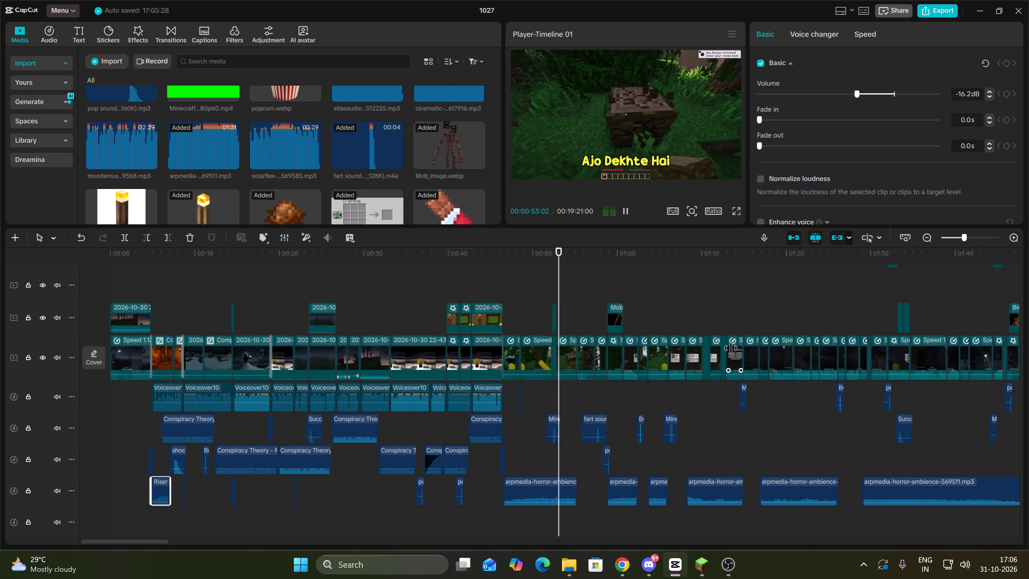
pyautogui.scroll(3, 734, 349)
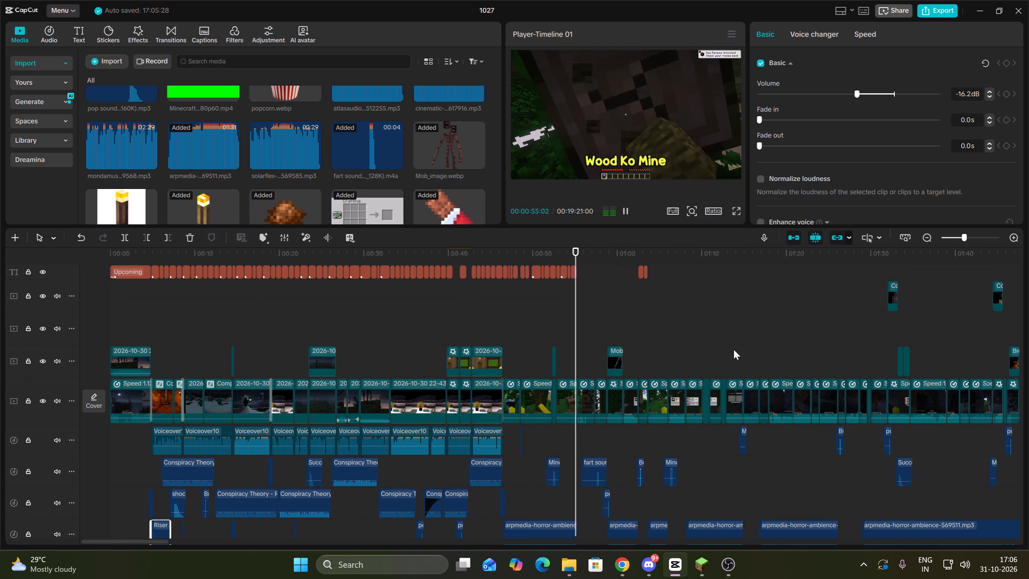
pyautogui.scroll(1, 734, 349)
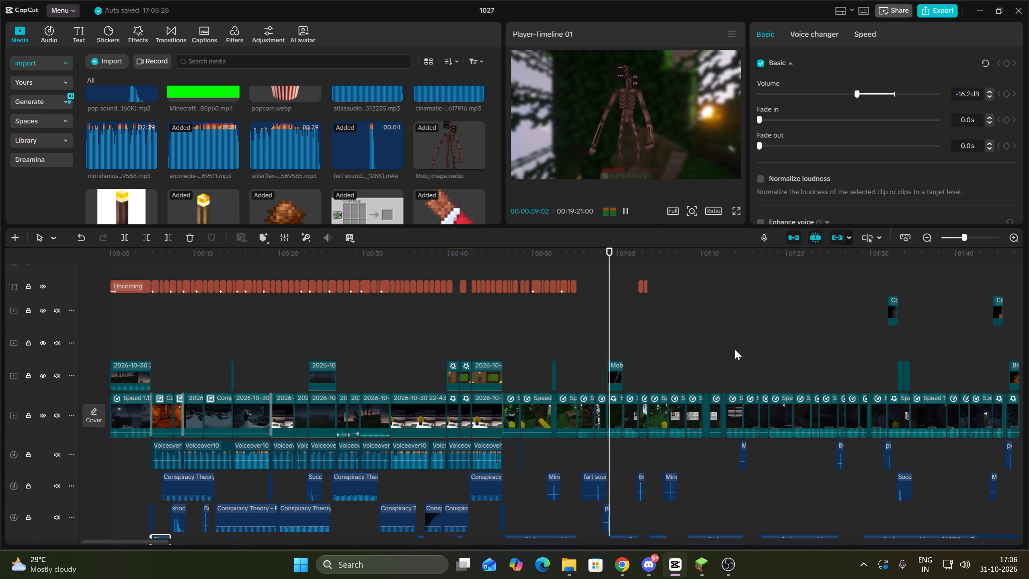
pyautogui.scroll(-7, 735, 349)
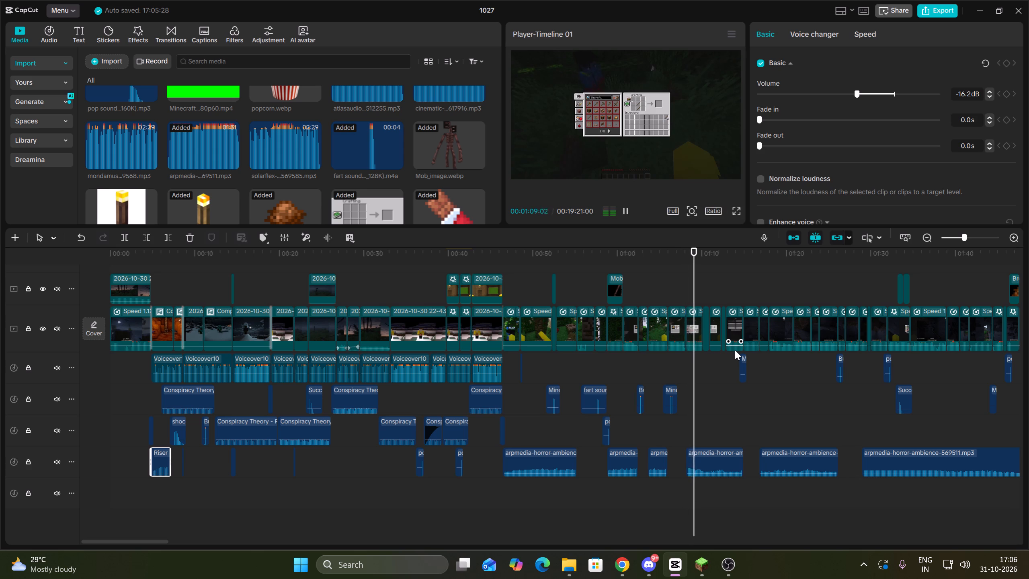
pyautogui.click(928, 244)
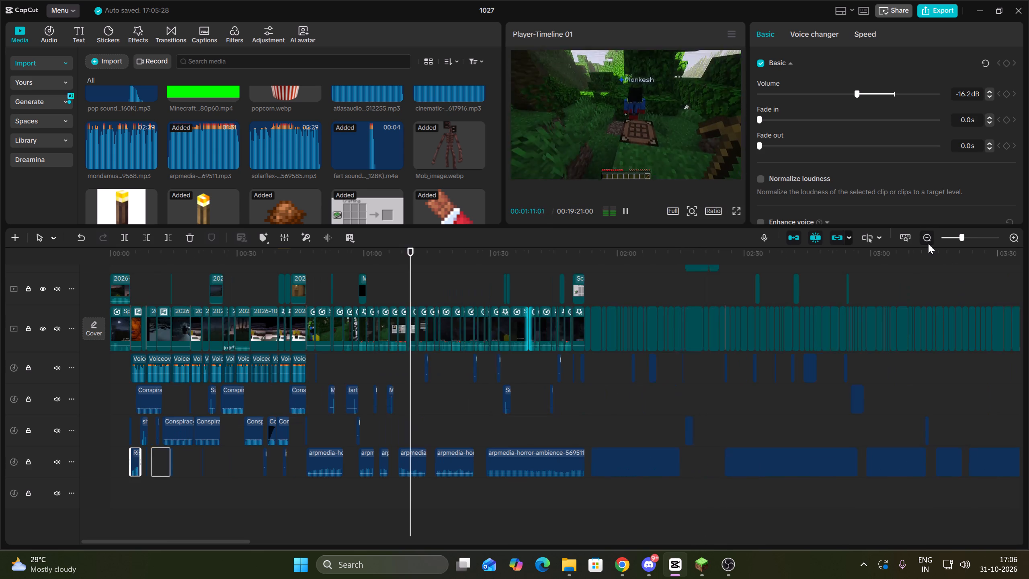
pyautogui.scroll(3, 694, 407)
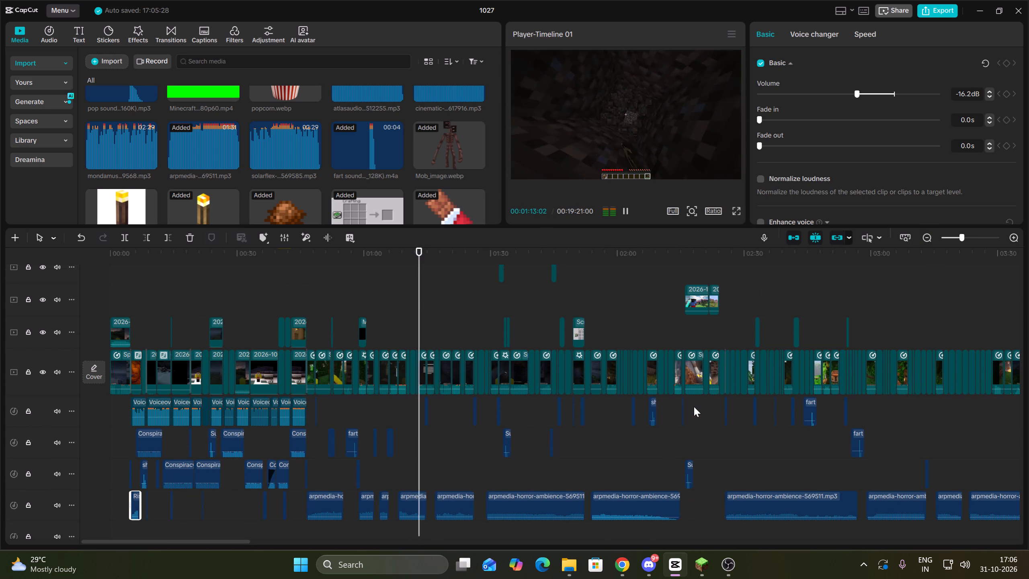
pyautogui.press('space')
# Open the export settings and set the frame rate to 60fps.
pyautogui.click(939, 10)
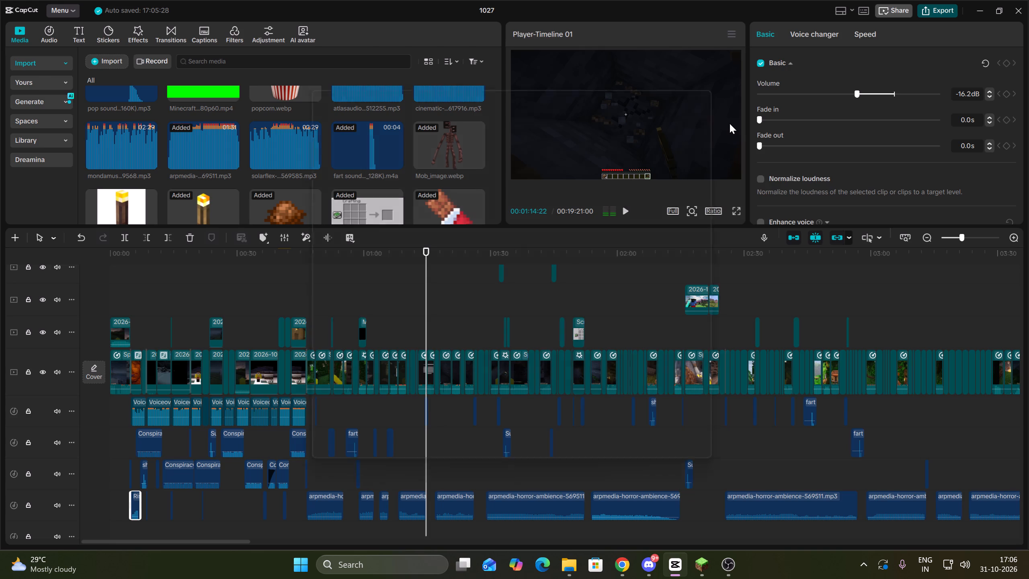
pyautogui.click(625, 309)
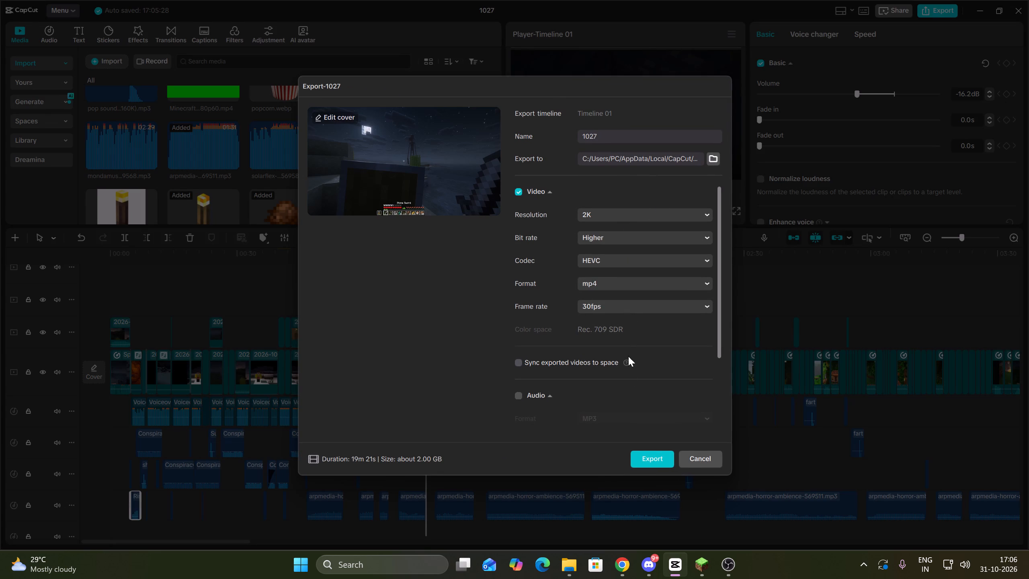
pyautogui.click(629, 450)
# Name the export "Minecraft Most terrifying Mod HORROR" and start exporting the video.
pyautogui.moveTo(621, 139); pyautogui.dragTo(612, 140)
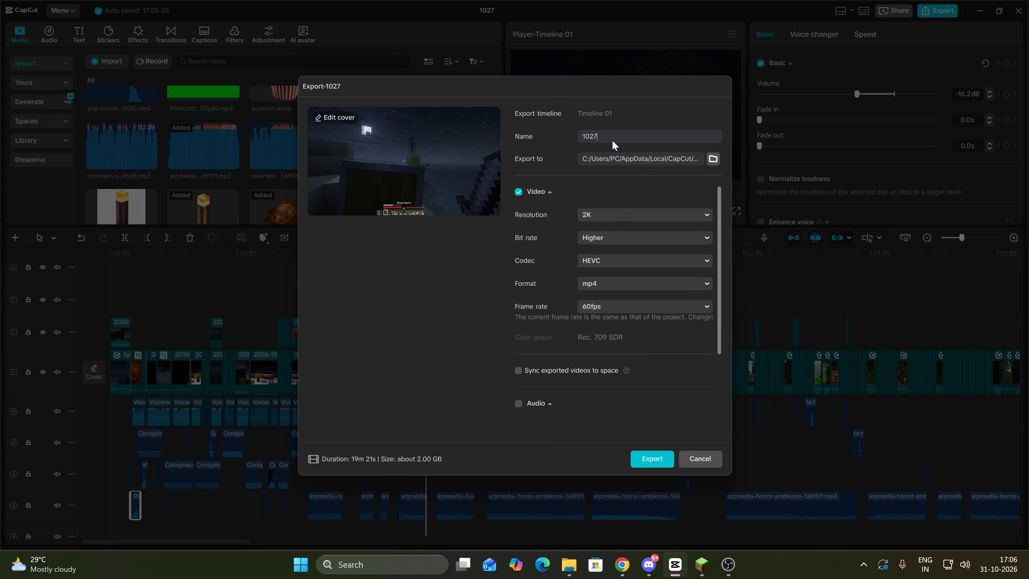
pyautogui.moveTo(612, 140); pyautogui.dragTo(562, 140)
pyautogui.press('BackSpace')
pyautogui.hotkey('shift', 'm')
pyautogui.write('inecraft Most terr')
pyautogui.write('ifying Mod')
pyautogui.press('space')
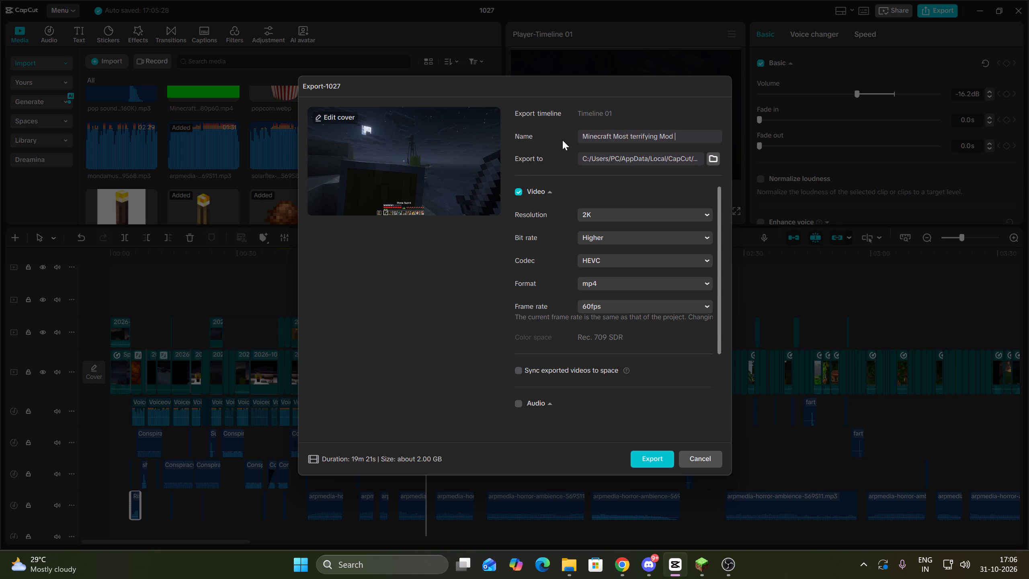
pyautogui.write('HORO')
pyautogui.hotkey('shift', 'BackSpace')
pyautogui.write('ROR')
pyautogui.click(653, 459)
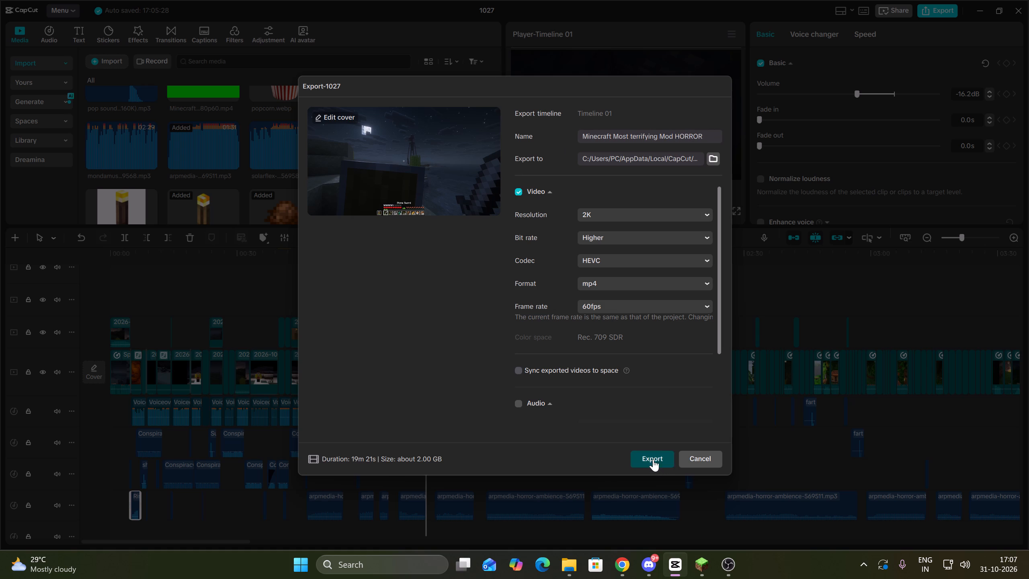
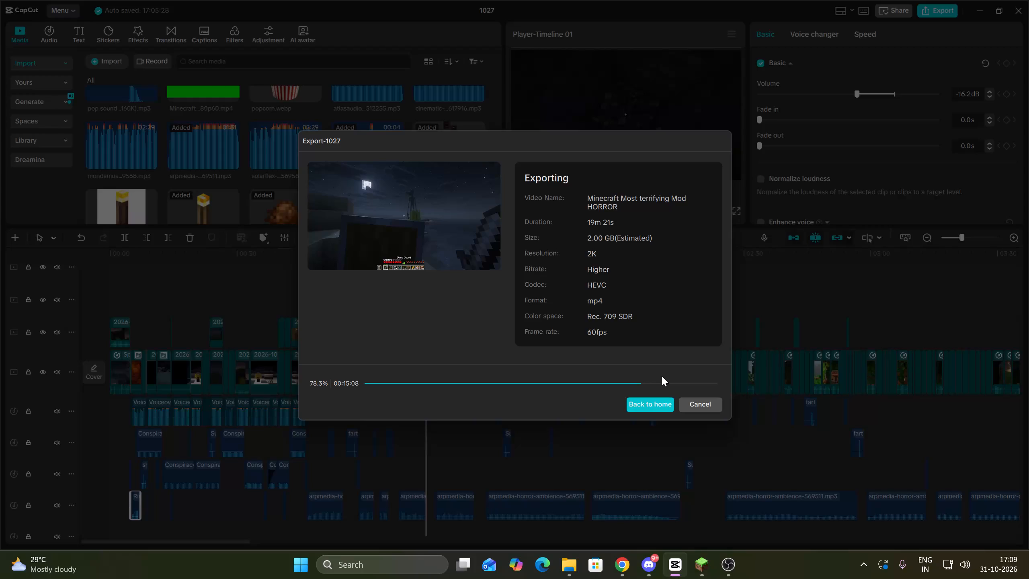
# Switch to the running Minecraft window and quit the game while the video export continues.
pyautogui.click(697, 567)
pyautogui.click(560, 556)
pyautogui.click(530, 298)
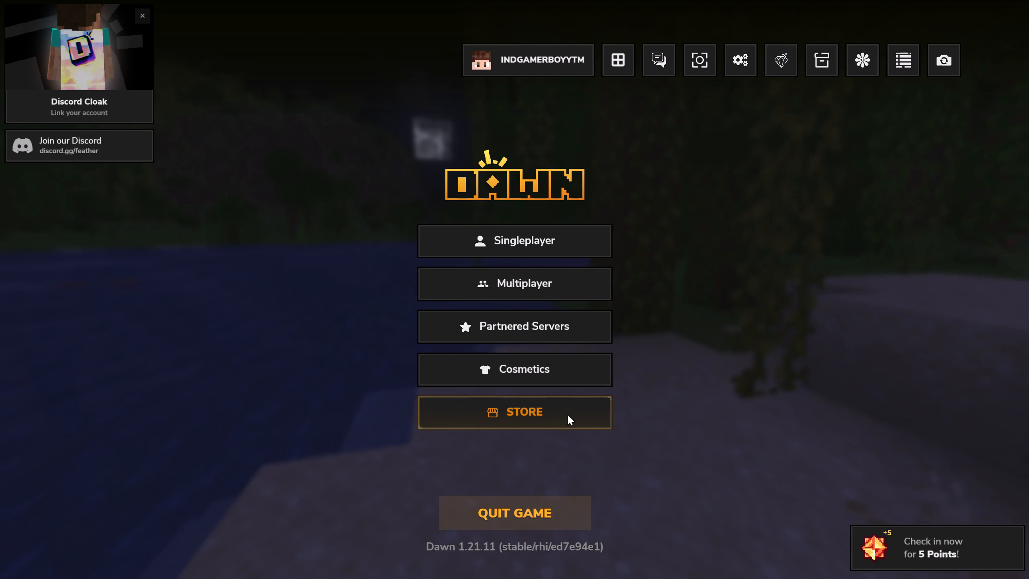
pyautogui.click(560, 509)
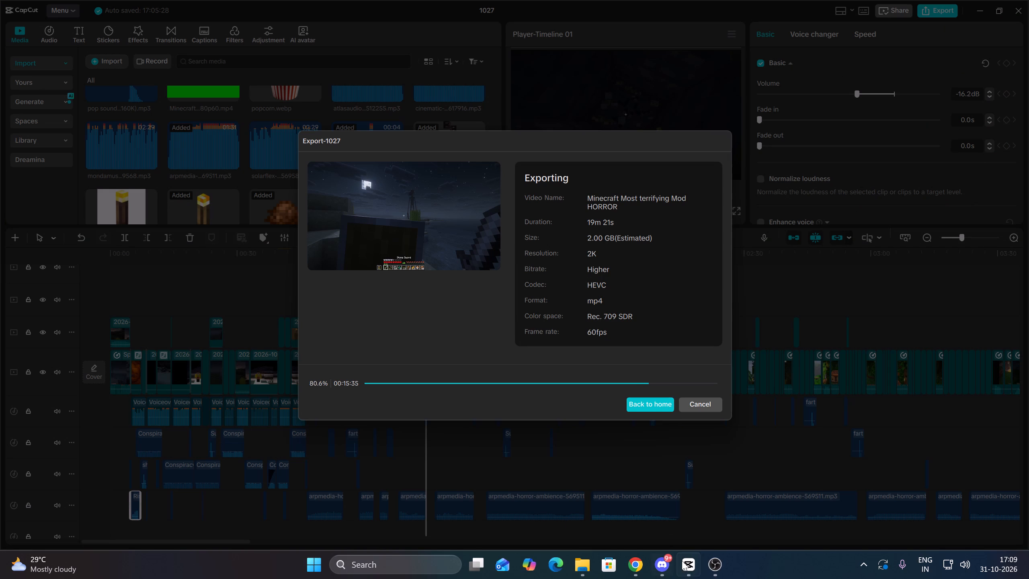
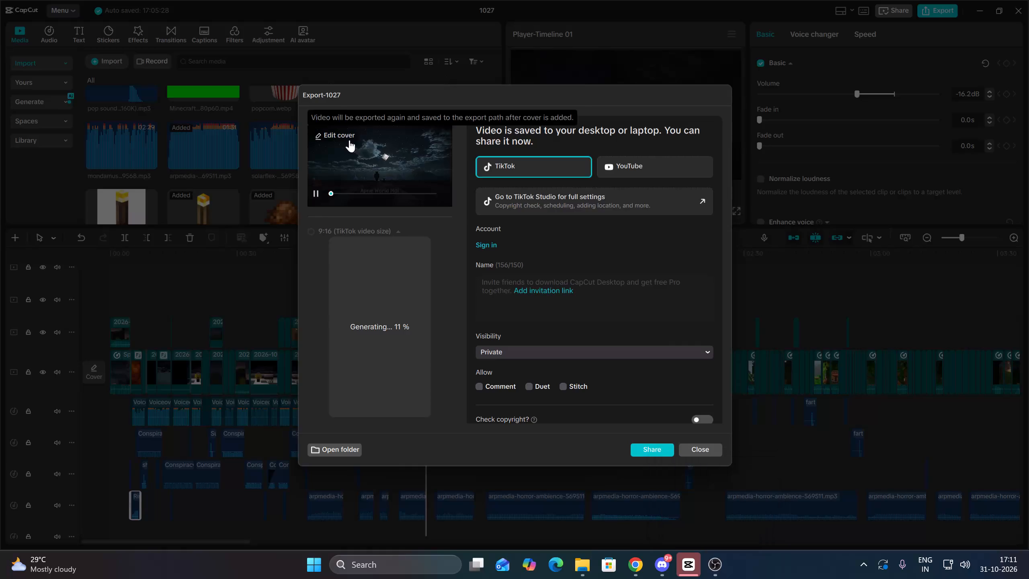
# Pause the exported video's preview, open its destination folder, and close the export dialog.
pyautogui.click(356, 150)
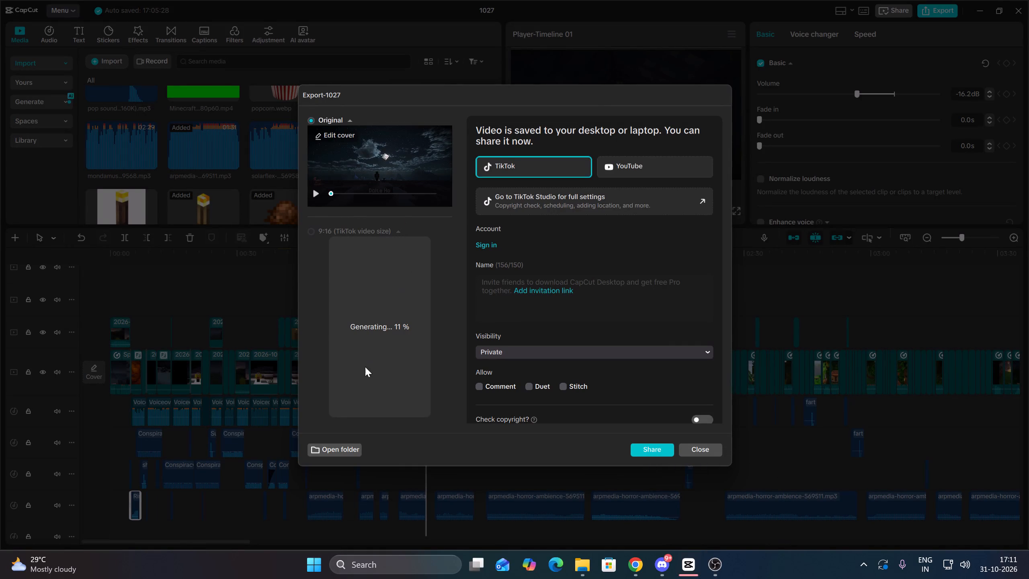
pyautogui.click(340, 445)
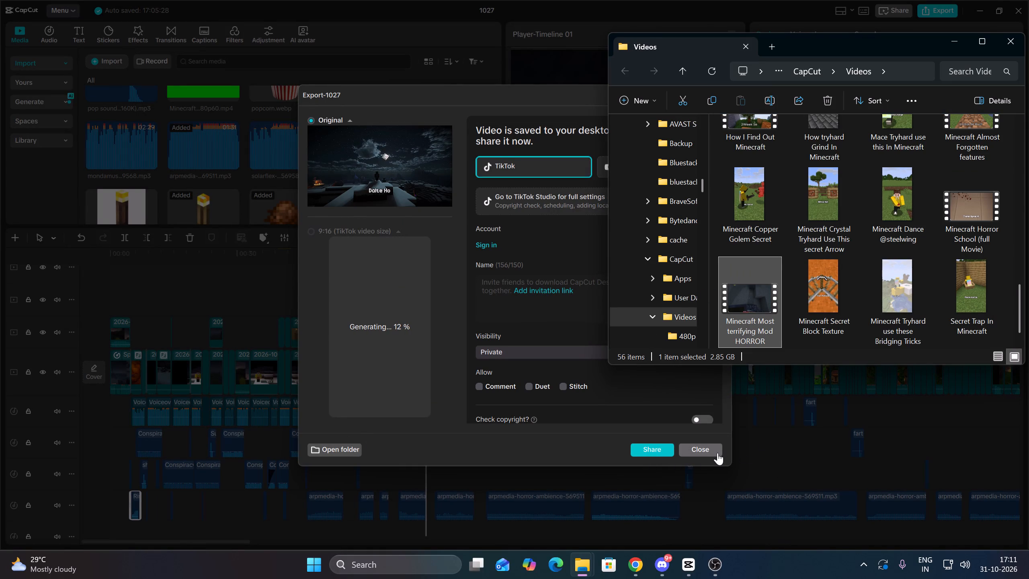
pyautogui.click(717, 453)
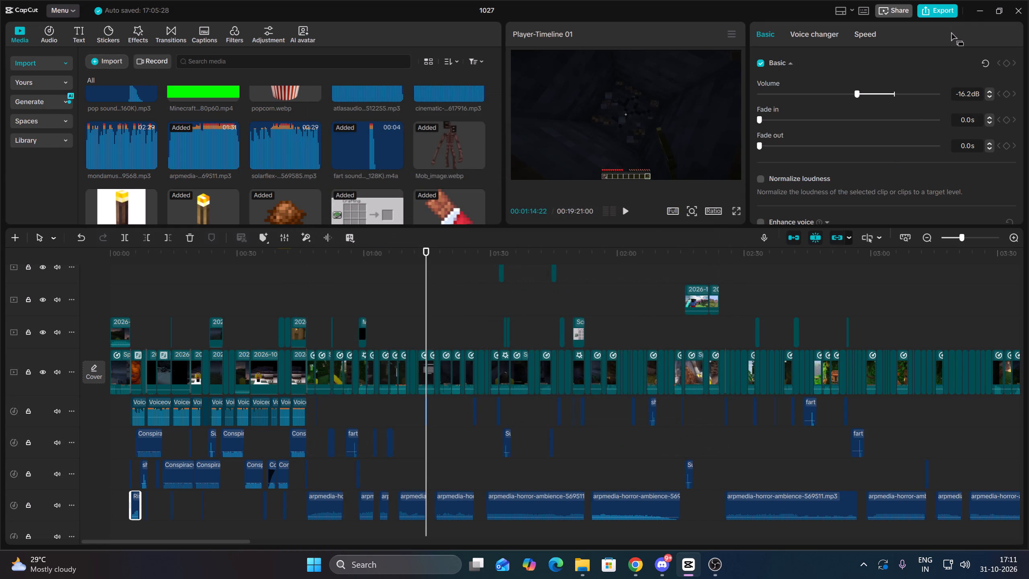
# Clear the CapCut editor window off the desktop and close OBS Studio.
pyautogui.click(973, 12)
pyautogui.click(1015, 0)
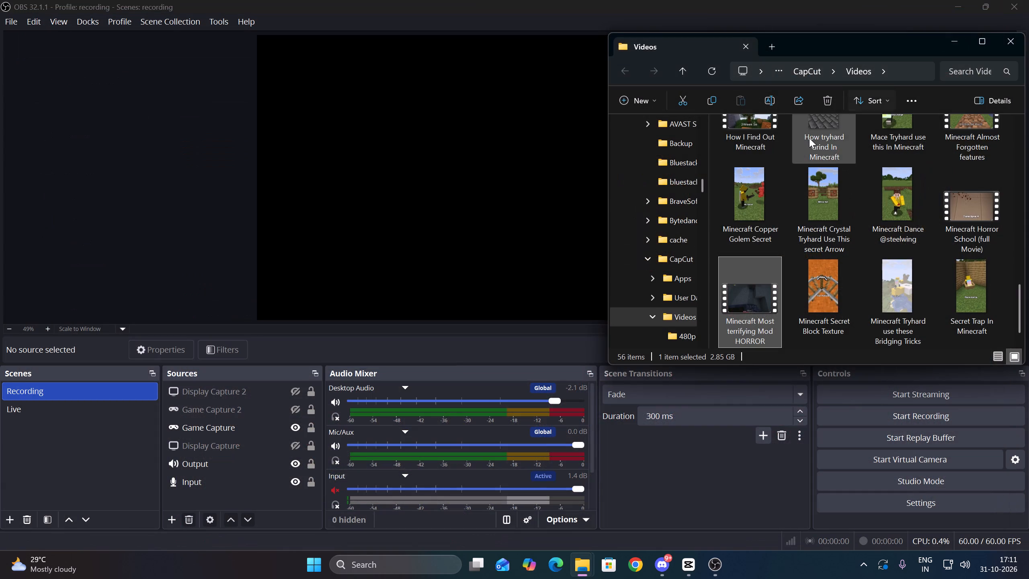
pyautogui.click(1021, 0)
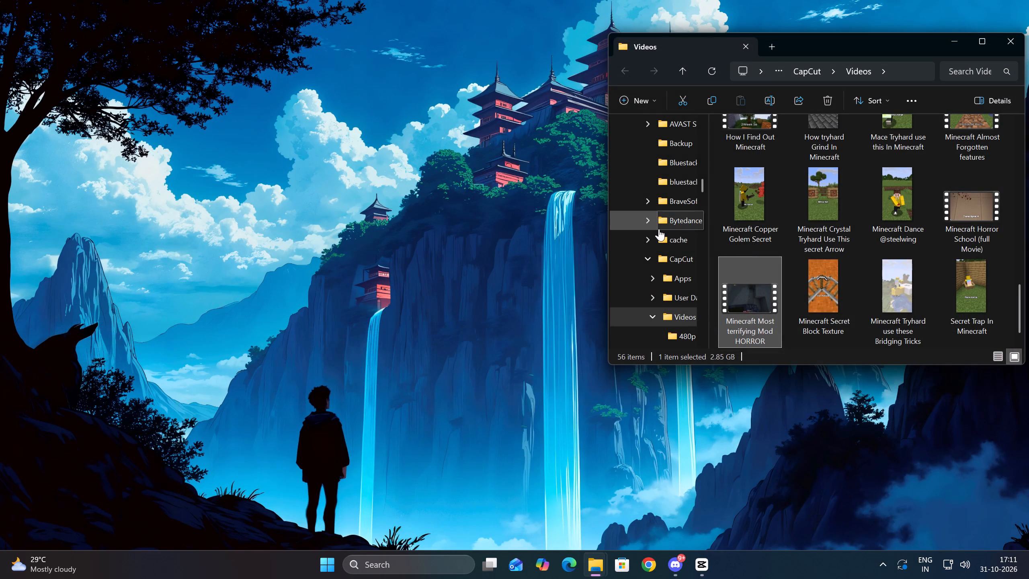
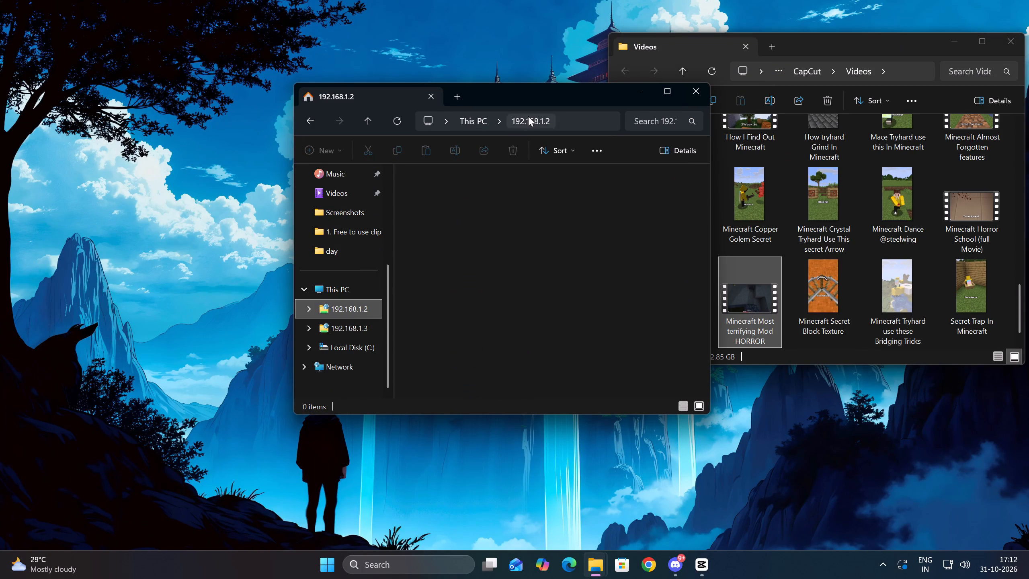
# Place the 192.168.1.2 FTP folder window beside the Videos folder window, browse its folders, and dismiss the FTP folder error.
pyautogui.moveTo(538, 94); pyautogui.dragTo(392, 58)
pyautogui.scroll(-3, 331, 238)
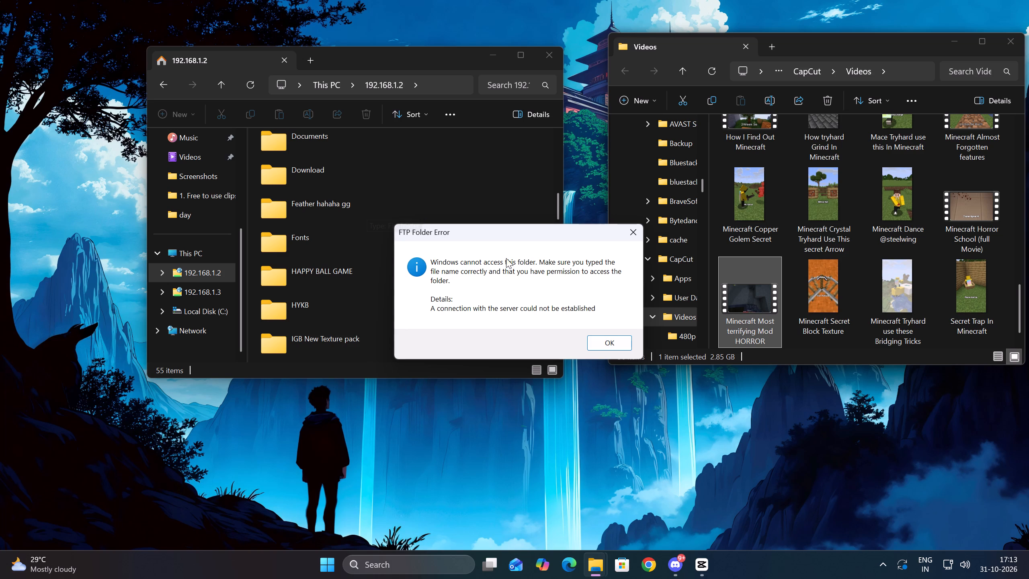
pyautogui.click(607, 343)
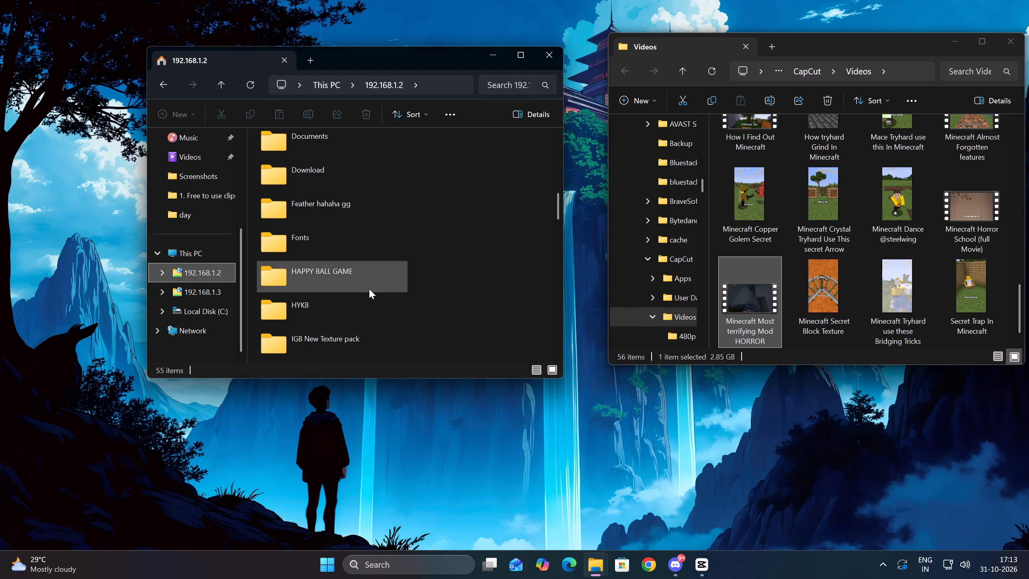
# Copy the "Minecraft Most terrifying Mod HORROR" video from the CapCut Videos folder into the Download folder on 192.168.1.2.
pyautogui.scroll(-1, 369, 289)
pyautogui.scroll(1, 380, 275)
pyautogui.moveTo(757, 311); pyautogui.dragTo(389, 181)
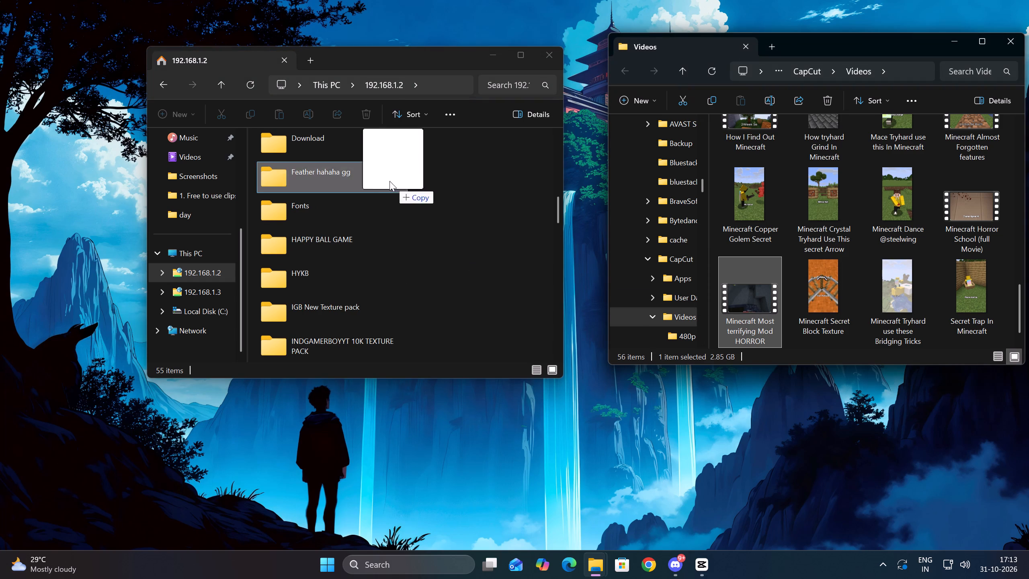
pyautogui.moveTo(389, 181); pyautogui.dragTo(367, 152)
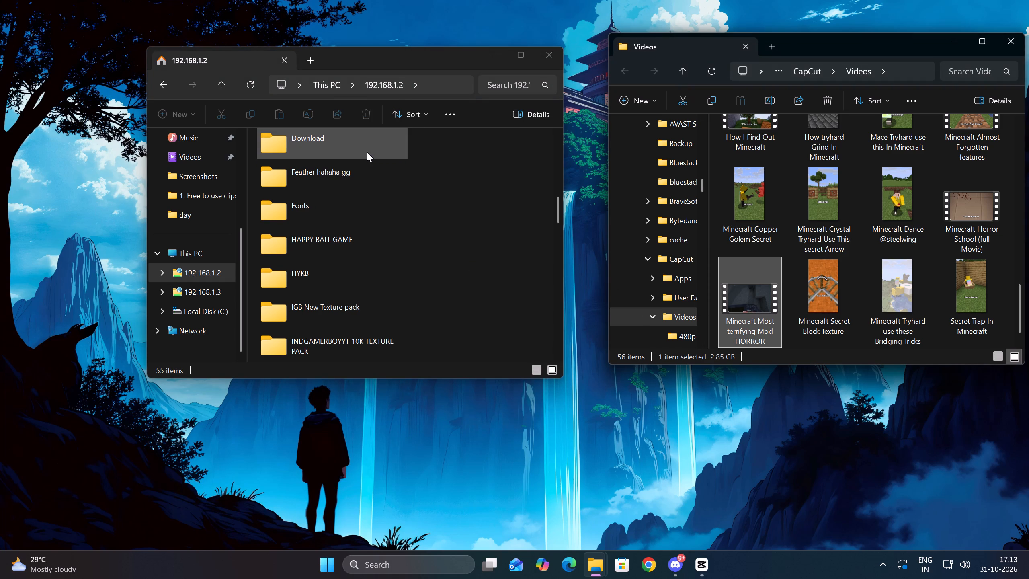
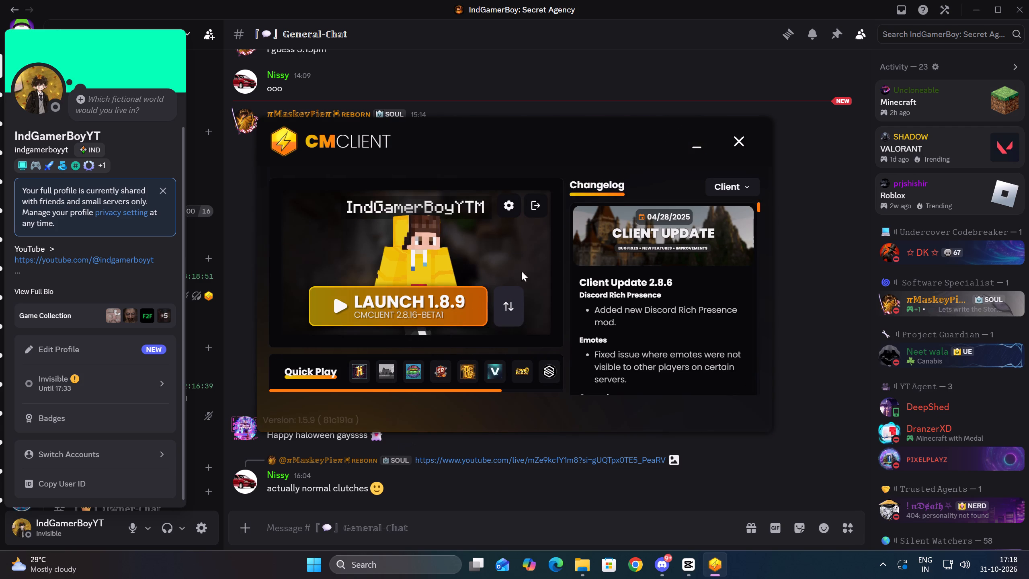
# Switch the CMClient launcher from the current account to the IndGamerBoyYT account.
pyautogui.click(533, 209)
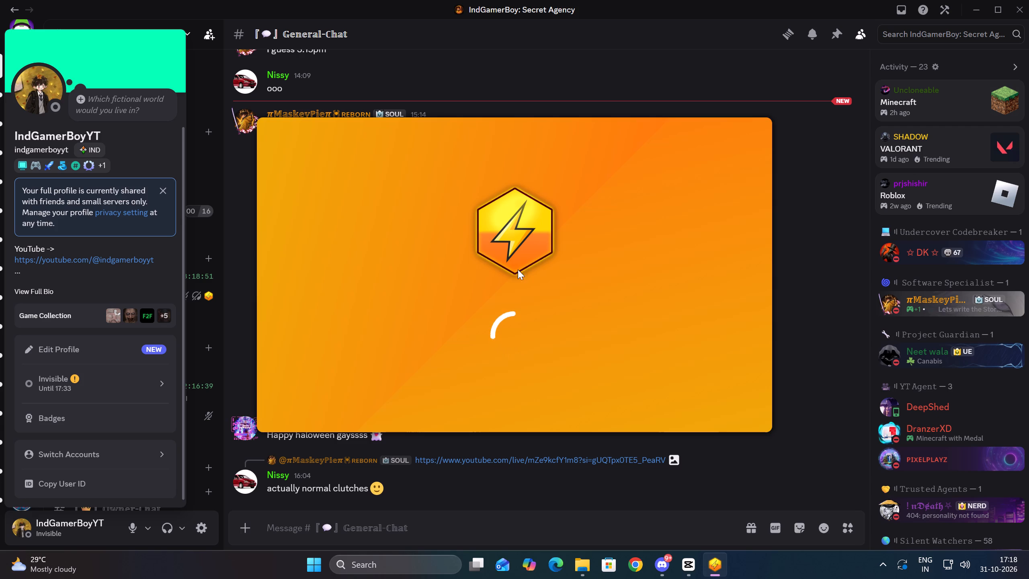
pyautogui.click(498, 355)
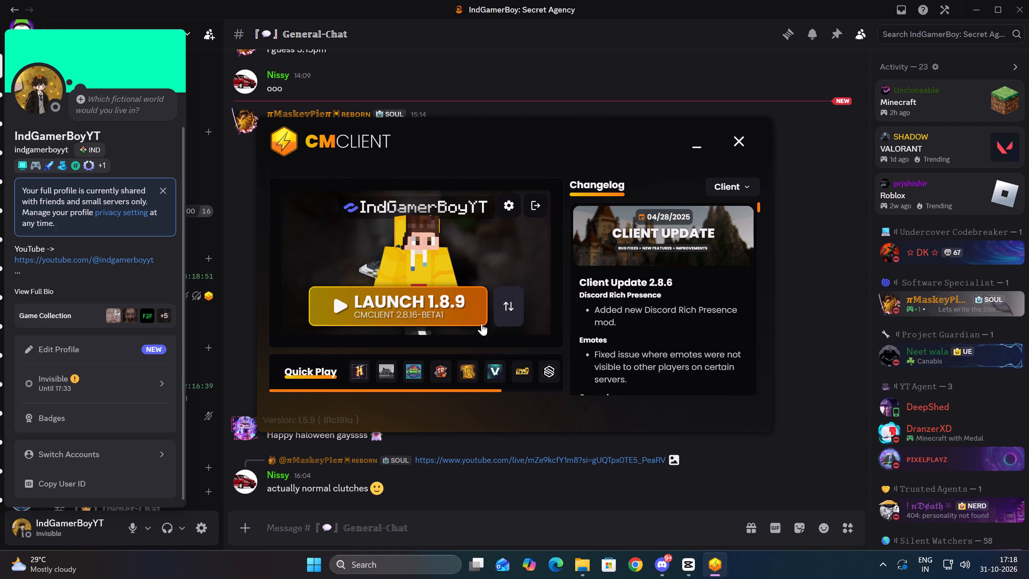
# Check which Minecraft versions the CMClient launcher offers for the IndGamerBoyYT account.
pyautogui.moveTo(417, 259); pyautogui.dragTo(439, 263)
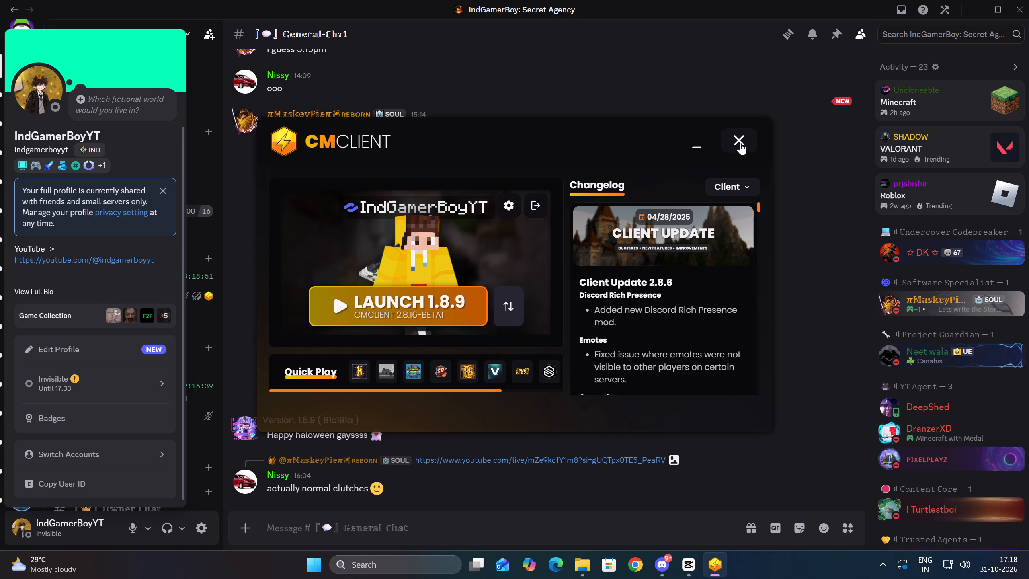
pyautogui.click(504, 299)
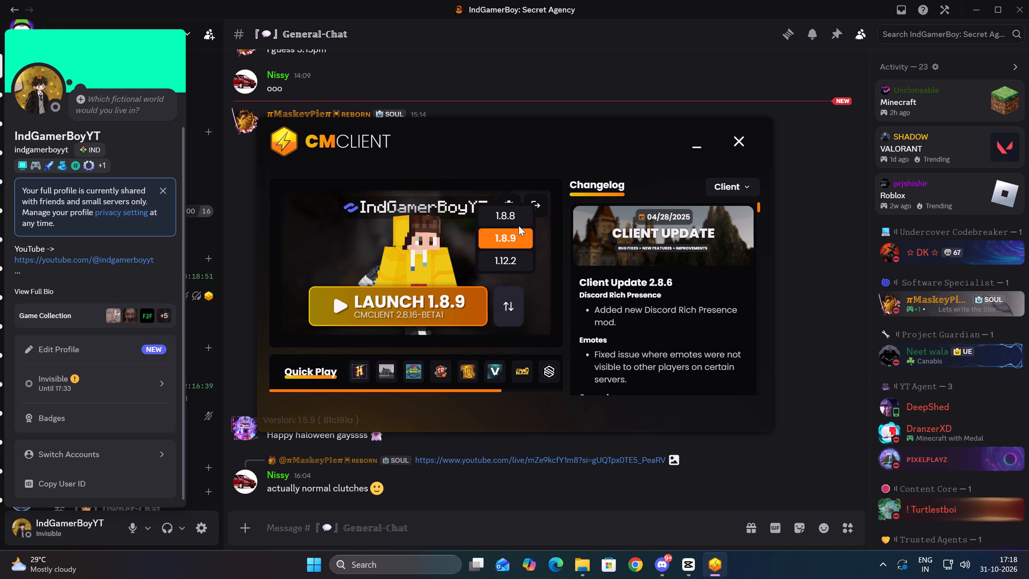
pyautogui.scroll(3, 519, 226)
pyautogui.scroll(-3, 512, 233)
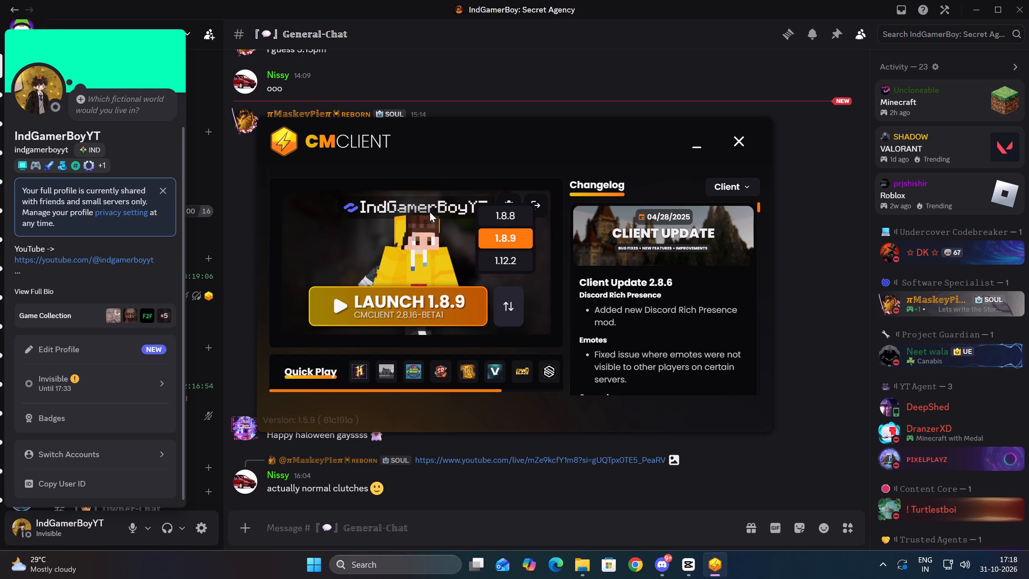
pyautogui.scroll(-1, 493, 216)
pyautogui.click(441, 216)
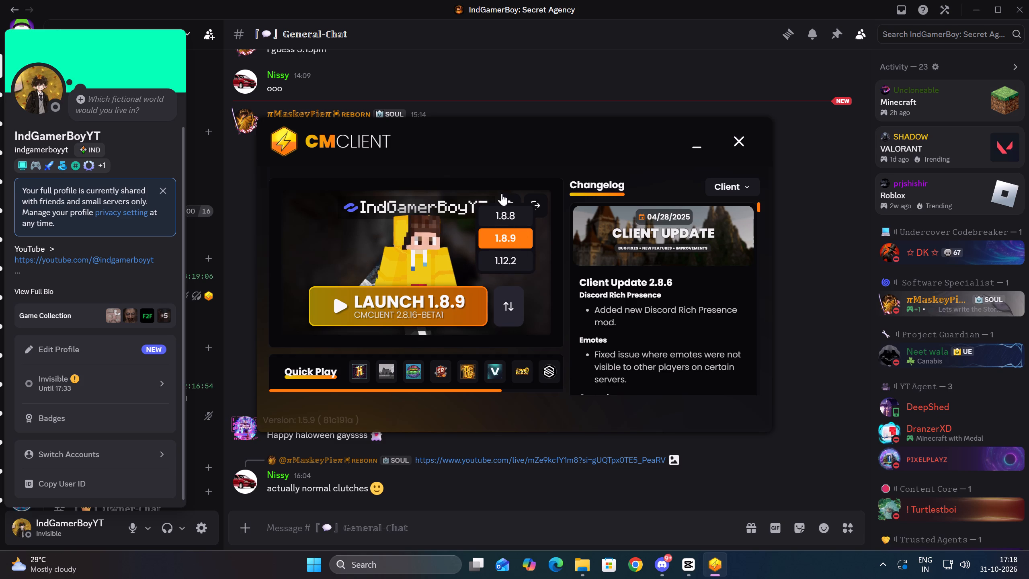
pyautogui.click(516, 308)
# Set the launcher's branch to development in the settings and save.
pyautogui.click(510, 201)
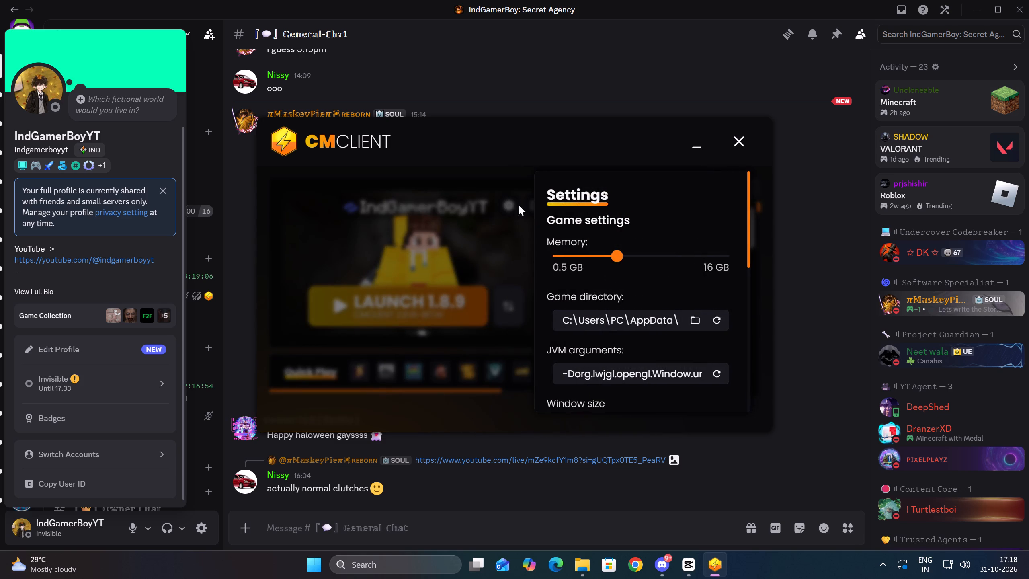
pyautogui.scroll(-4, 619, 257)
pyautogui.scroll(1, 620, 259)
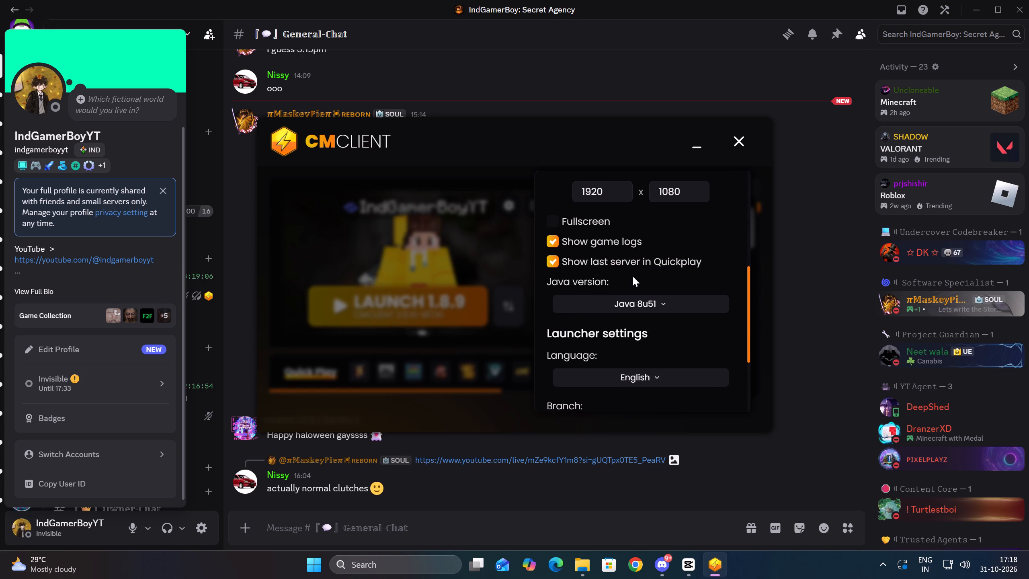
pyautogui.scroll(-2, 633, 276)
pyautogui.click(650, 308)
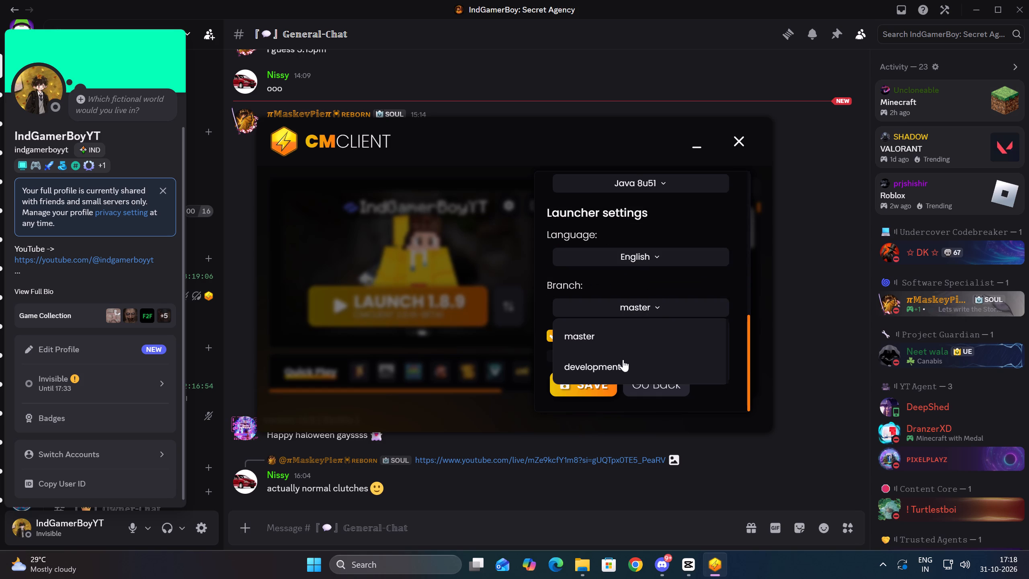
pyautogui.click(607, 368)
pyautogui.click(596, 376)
# Check the launcher's list of available Minecraft versions again on the development branch.
pyautogui.click(517, 313)
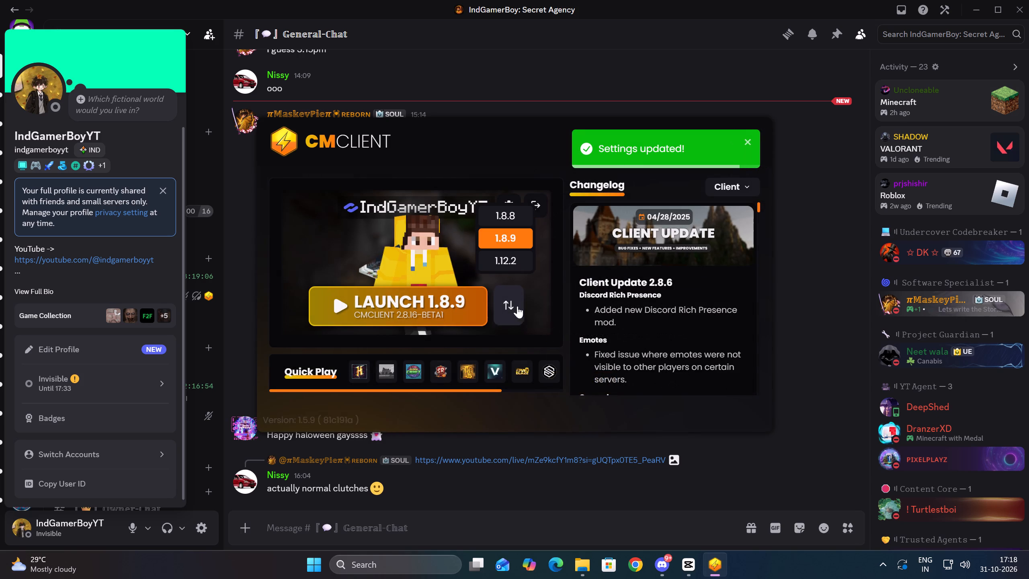
pyautogui.scroll(3, 509, 241)
pyautogui.click(468, 252)
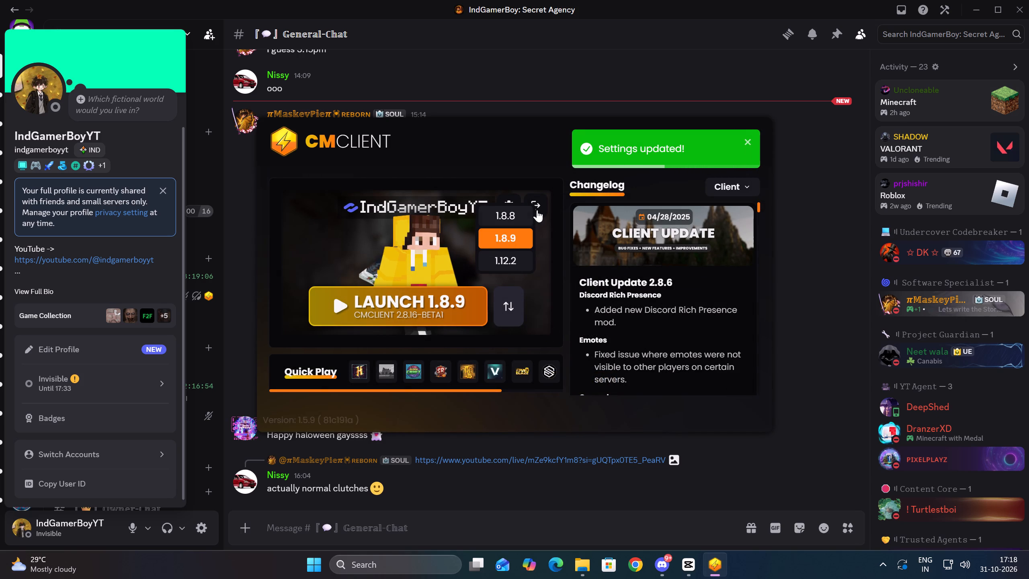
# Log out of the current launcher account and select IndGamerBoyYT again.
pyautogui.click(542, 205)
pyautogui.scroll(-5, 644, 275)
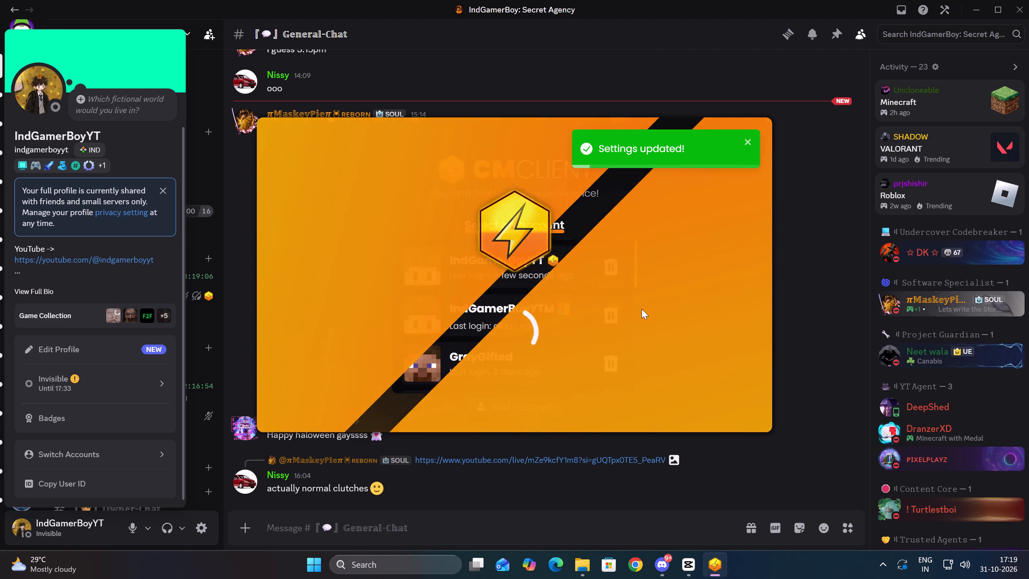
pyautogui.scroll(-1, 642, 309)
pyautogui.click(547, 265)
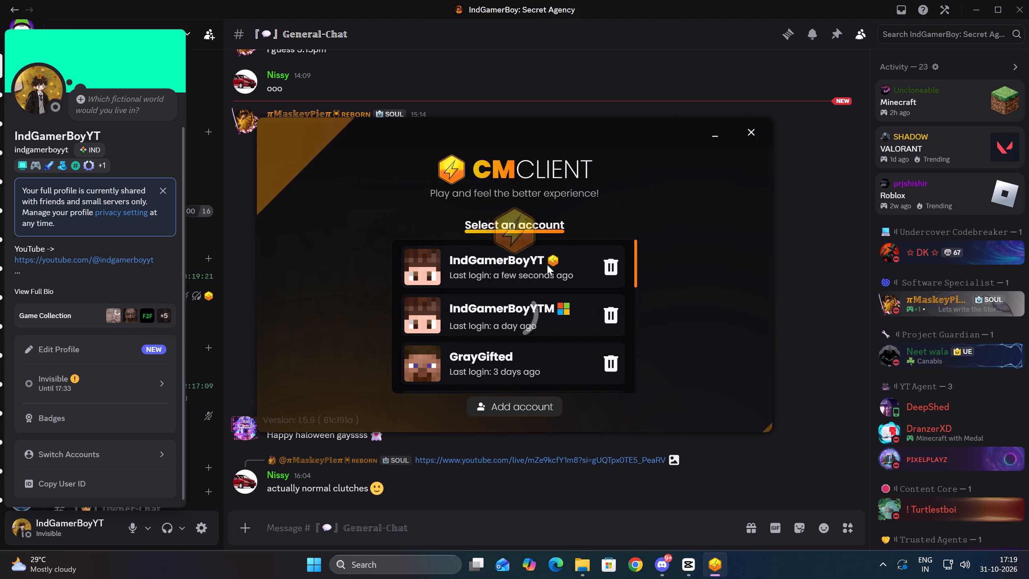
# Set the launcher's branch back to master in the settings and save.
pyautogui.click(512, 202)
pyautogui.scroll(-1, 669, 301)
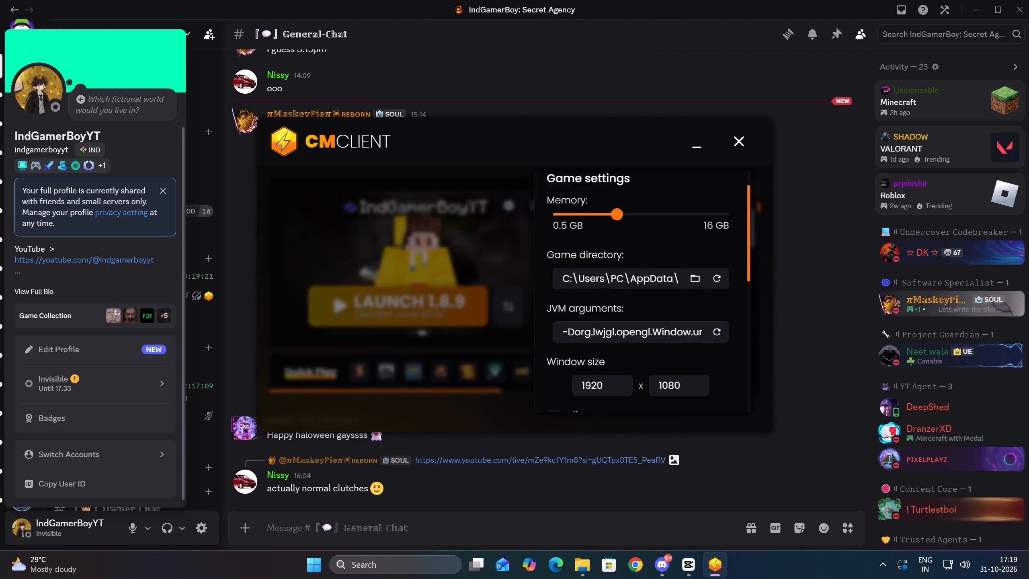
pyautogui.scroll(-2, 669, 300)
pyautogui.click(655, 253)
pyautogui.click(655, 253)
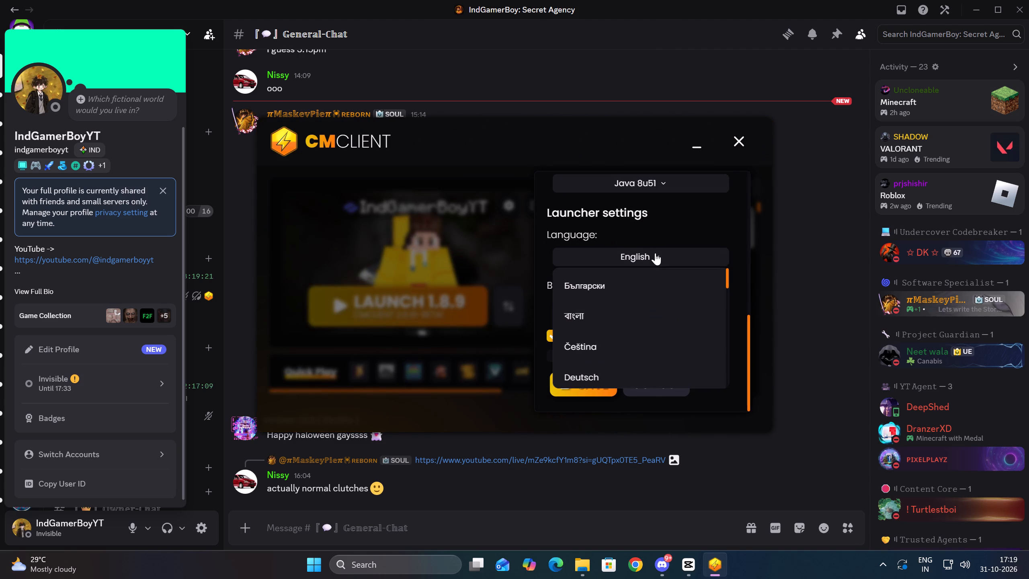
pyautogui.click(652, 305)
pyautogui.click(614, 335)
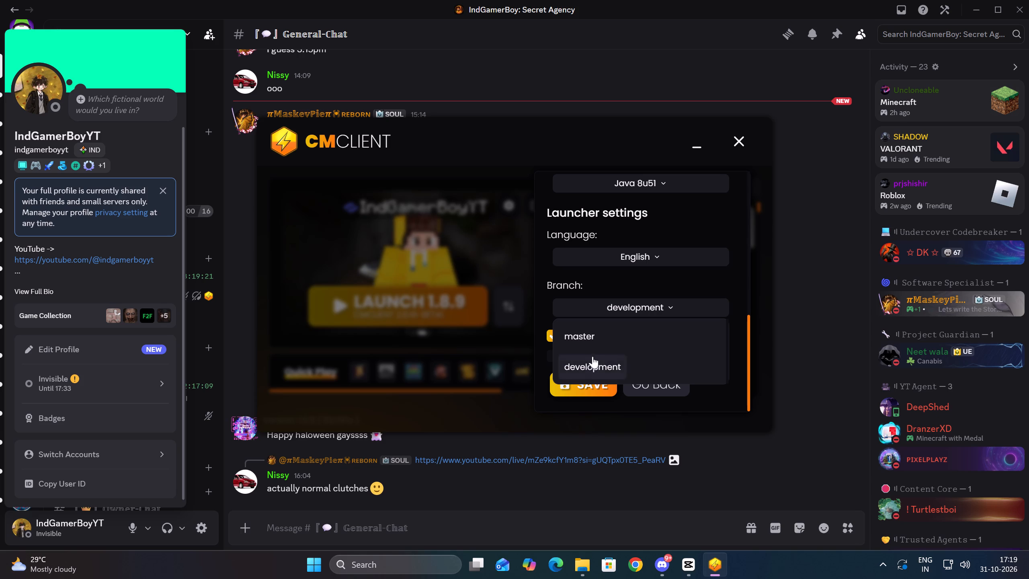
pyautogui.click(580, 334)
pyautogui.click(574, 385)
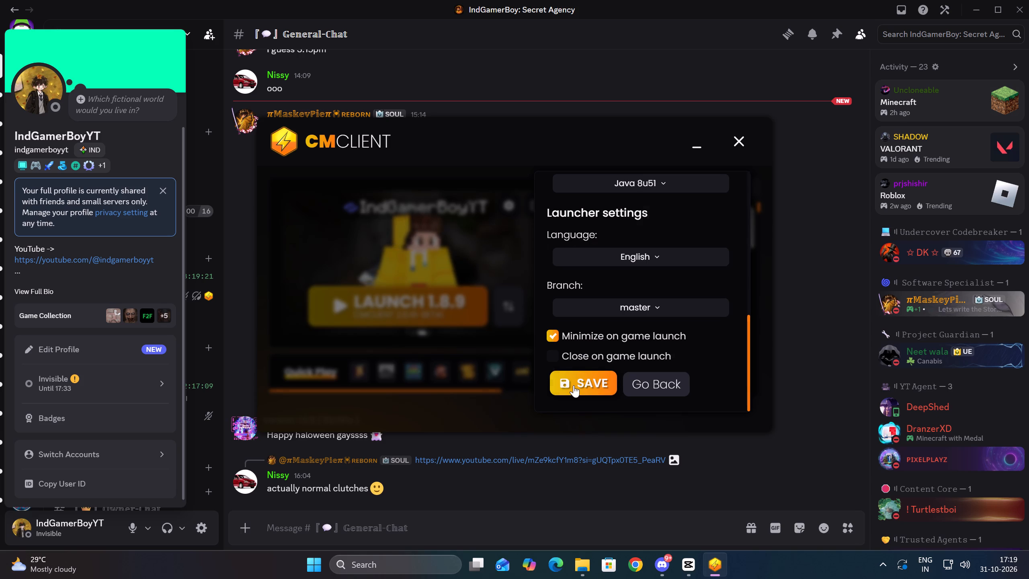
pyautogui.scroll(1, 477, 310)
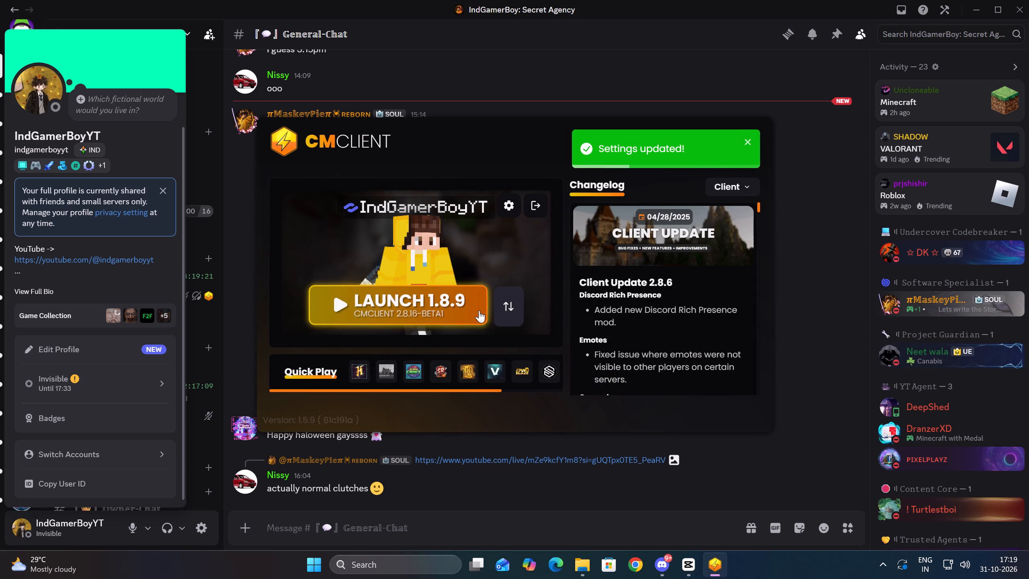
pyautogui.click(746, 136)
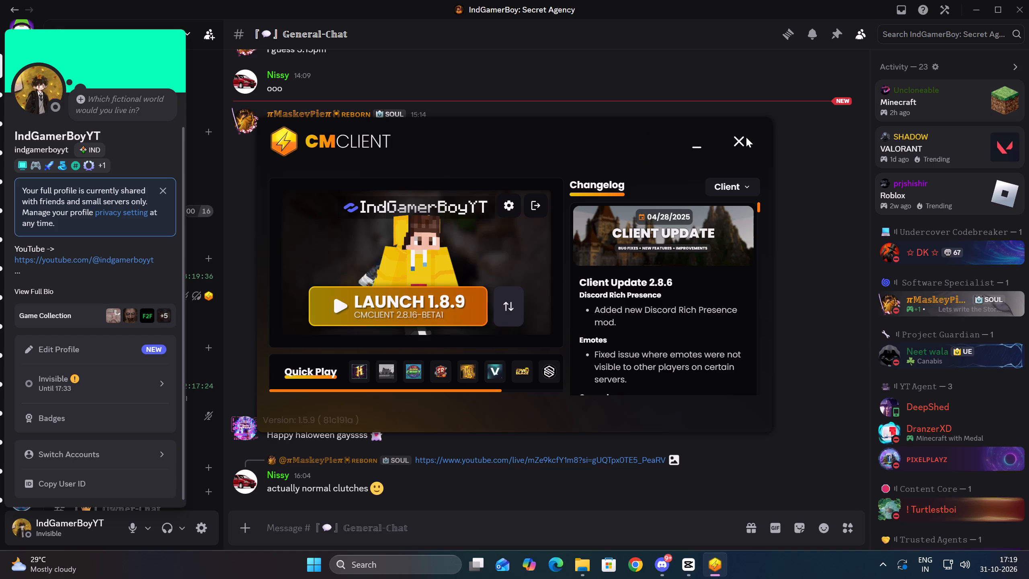
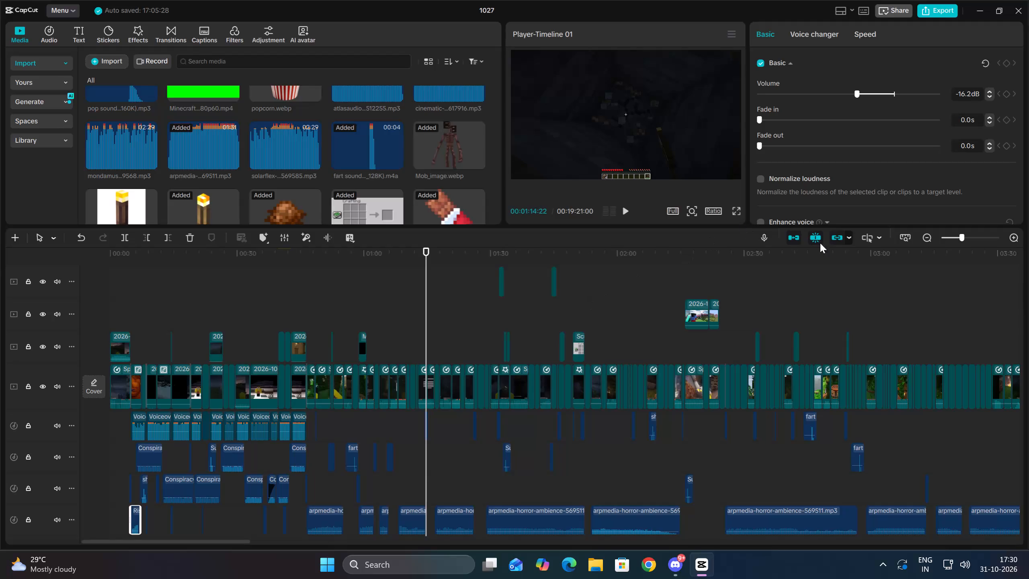
# Enlarge the timeline area of project 1027 and review the clip tracks out to the end of the video.
pyautogui.doubleClick(926, 235)
pyautogui.scroll(-6, 559, 328)
pyautogui.scroll(3, 574, 314)
pyautogui.moveTo(603, 225); pyautogui.dragTo(608, 57)
pyautogui.scroll(4, 451, 290)
pyautogui.scroll(-1, 451, 290)
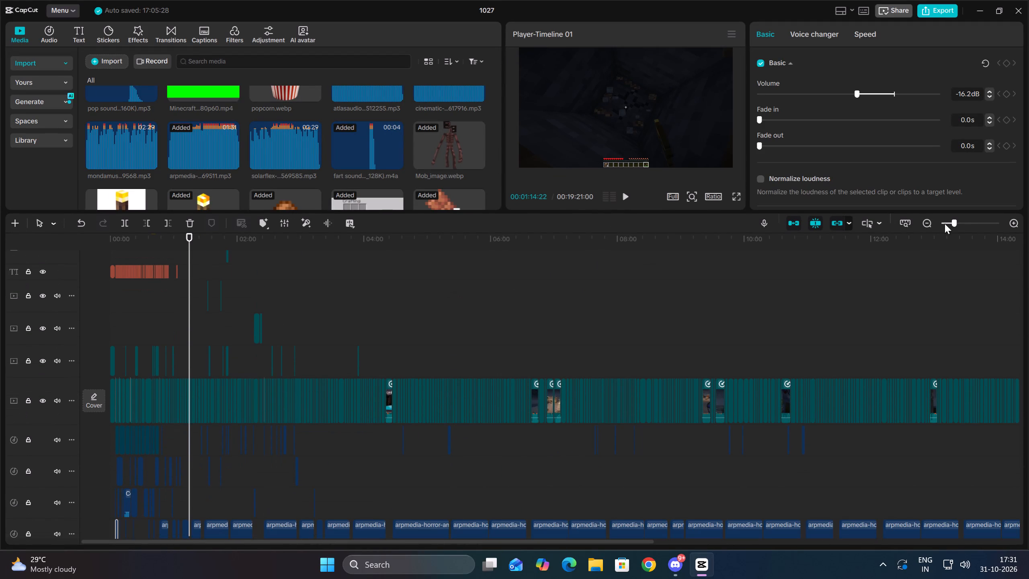
pyautogui.doubleClick(923, 220)
pyautogui.doubleClick(449, 388)
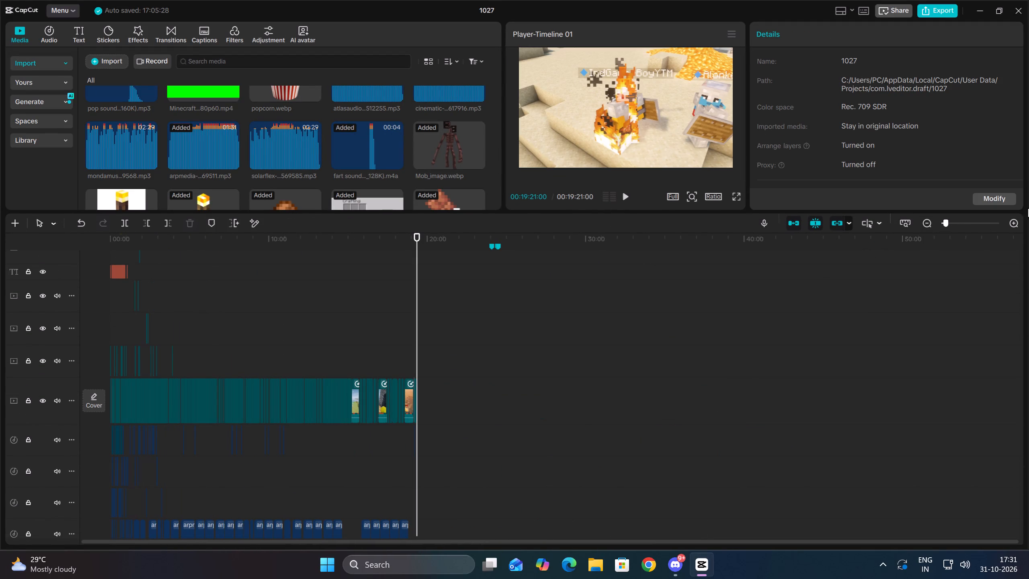
pyautogui.tripleClick(1018, 222)
pyautogui.click(1018, 222)
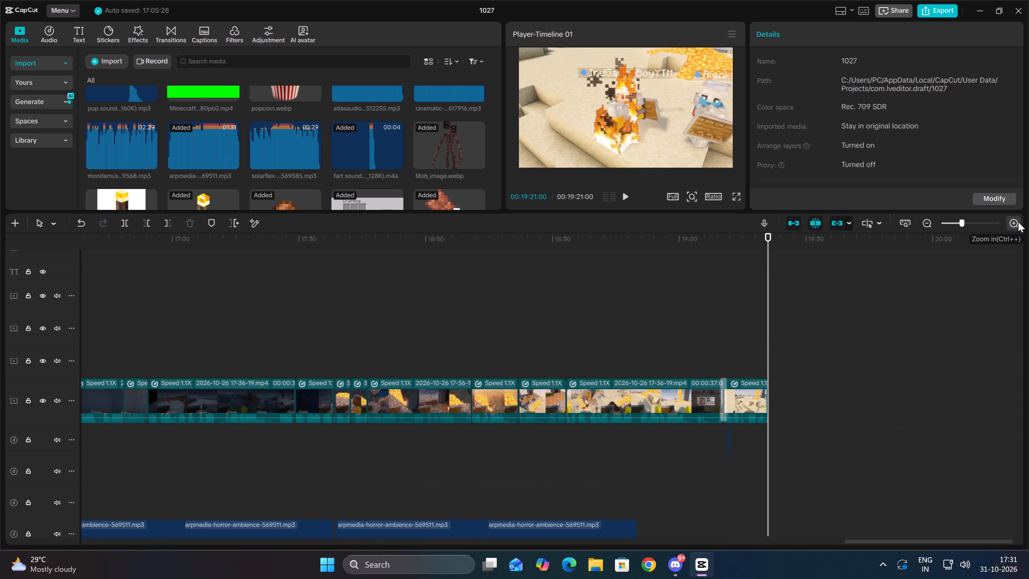
pyautogui.tripleClick(935, 223)
pyautogui.click(935, 223)
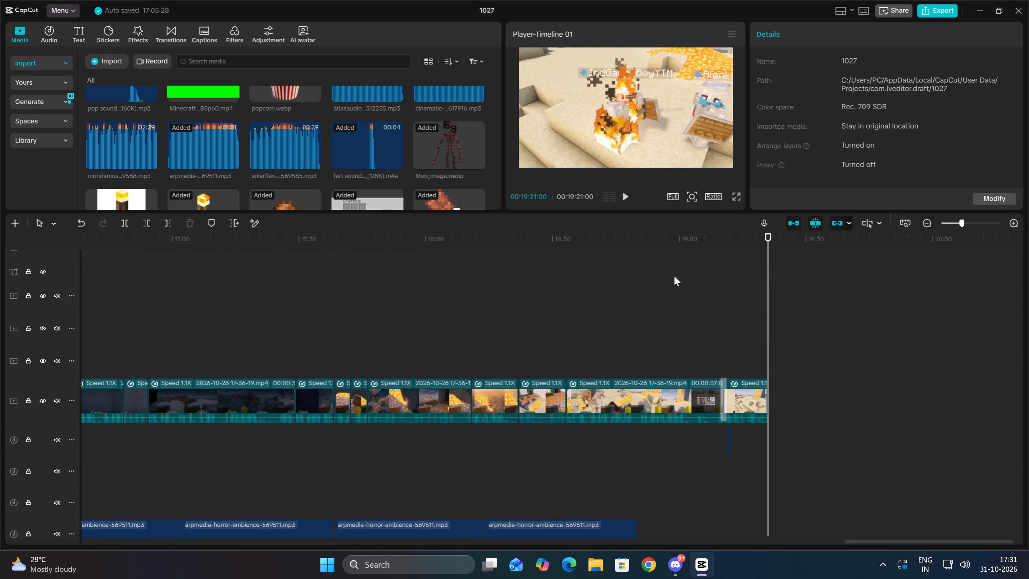
pyautogui.click(669, 276)
pyautogui.moveTo(669, 276); pyautogui.dragTo(0, 273)
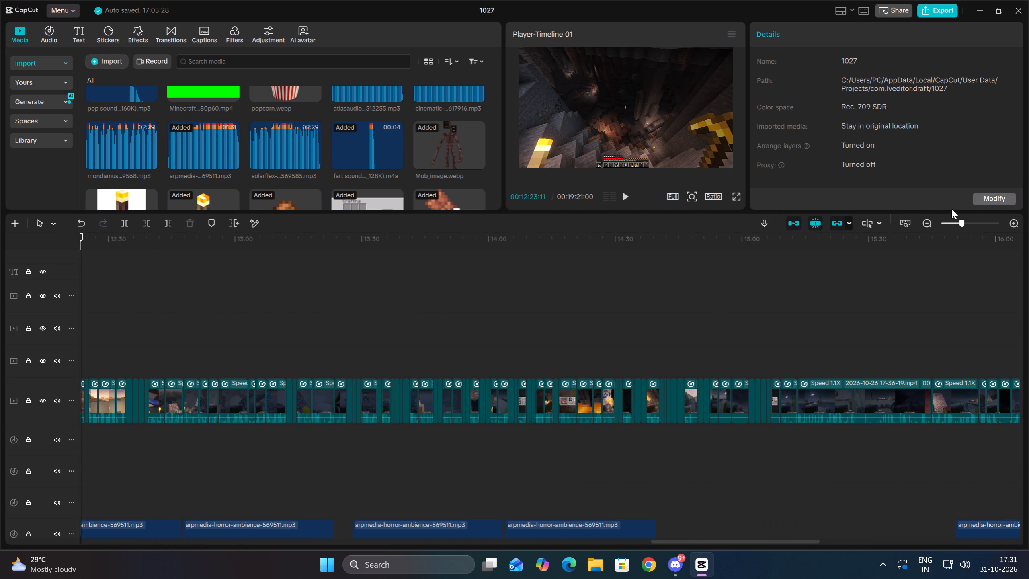
# Examine the video, text and audio tracks from the start, and move the playhead to the first arpmedia-horror-ambience clip at about 00:00:46.
pyautogui.click(918, 224)
pyautogui.click(920, 225)
pyautogui.tripleClick(927, 224)
pyautogui.scroll(-4, 366, 316)
pyautogui.scroll(3, 326, 302)
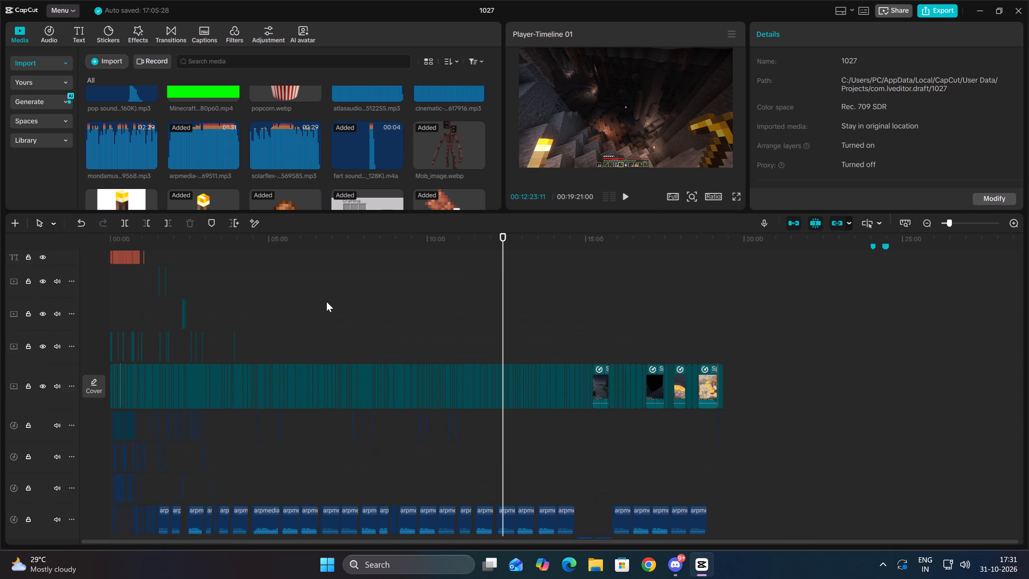
pyautogui.click(321, 300)
pyautogui.moveTo(321, 300); pyautogui.dragTo(3, 302)
pyautogui.scroll(-7, 566, 322)
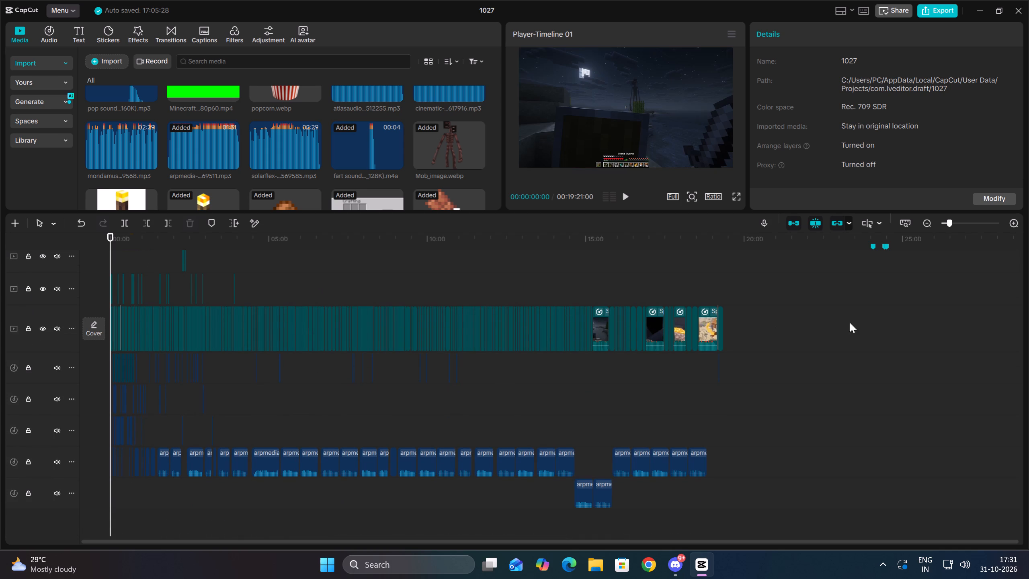
pyautogui.tripleClick(1019, 222)
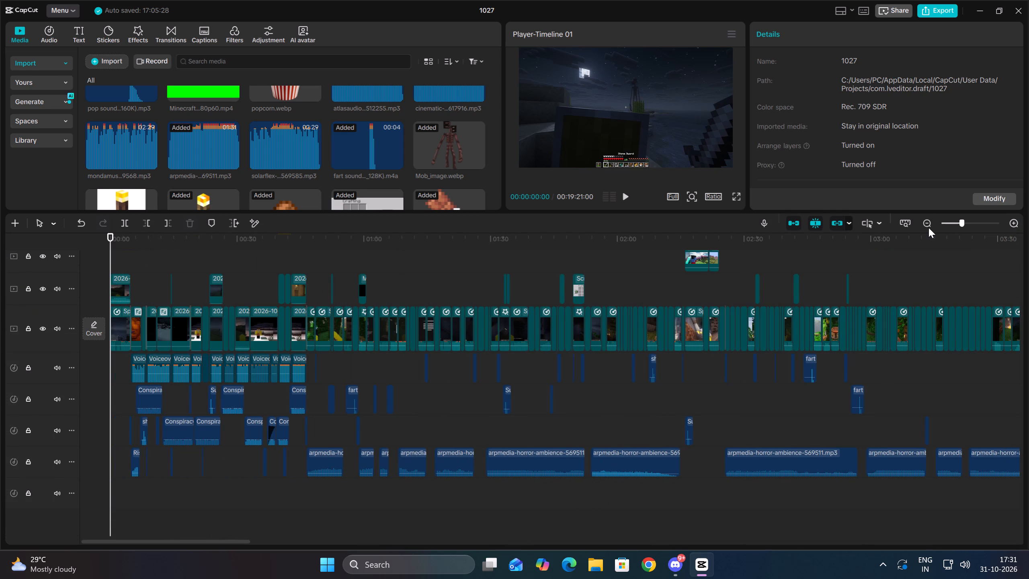
pyautogui.scroll(3, 715, 354)
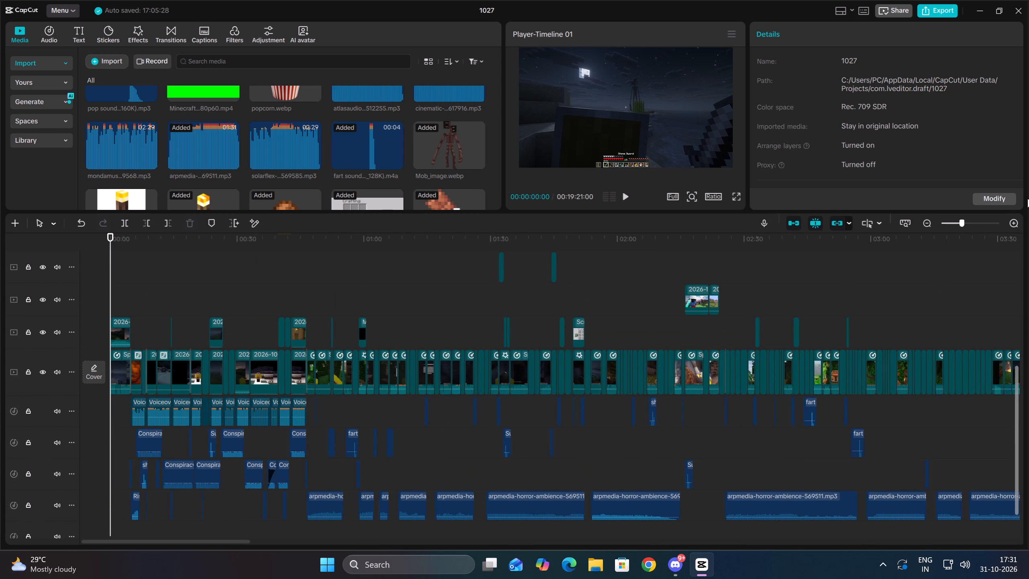
pyautogui.scroll(7, 602, 334)
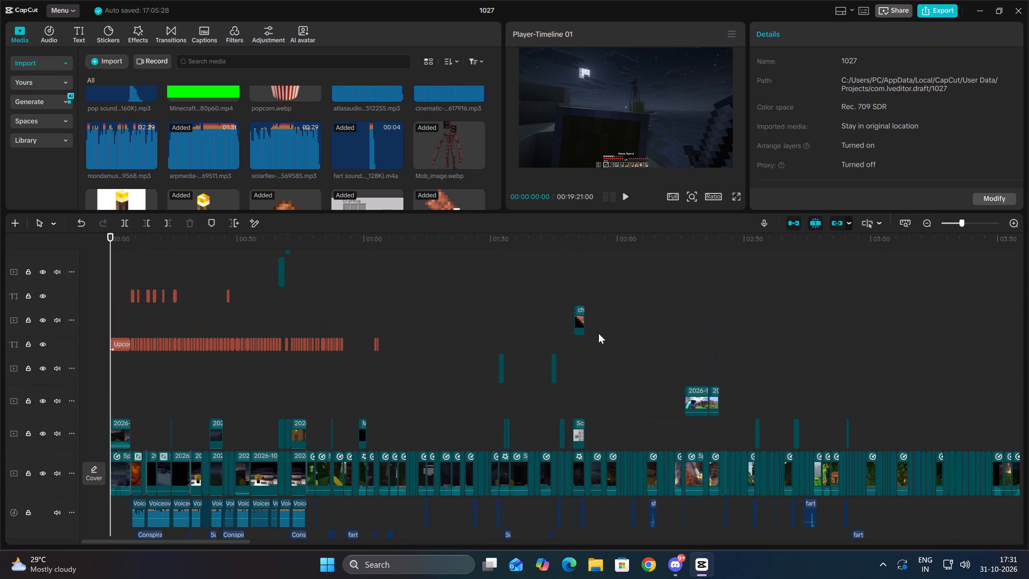
pyautogui.scroll(-2, 599, 333)
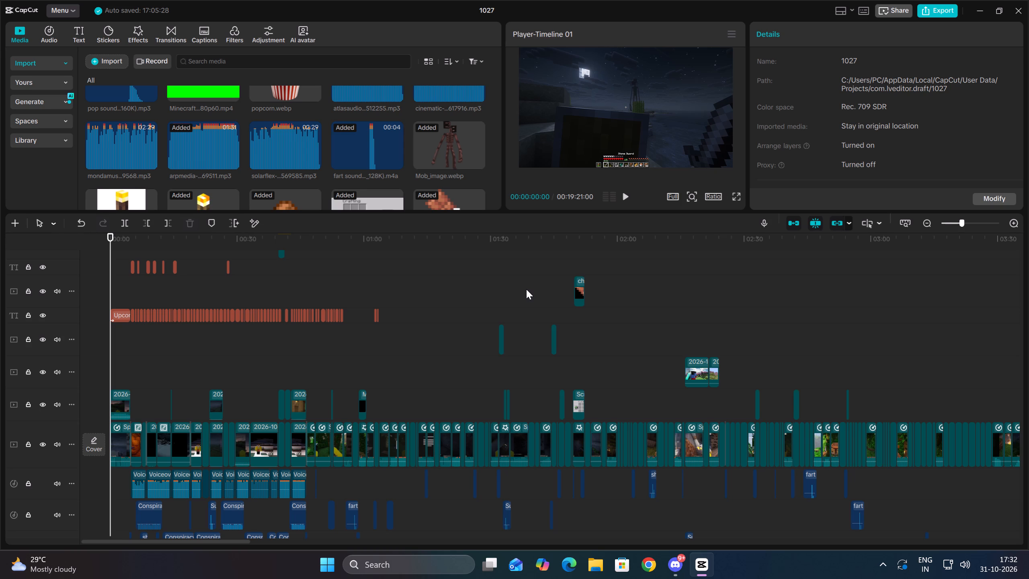
pyautogui.scroll(-7, 527, 289)
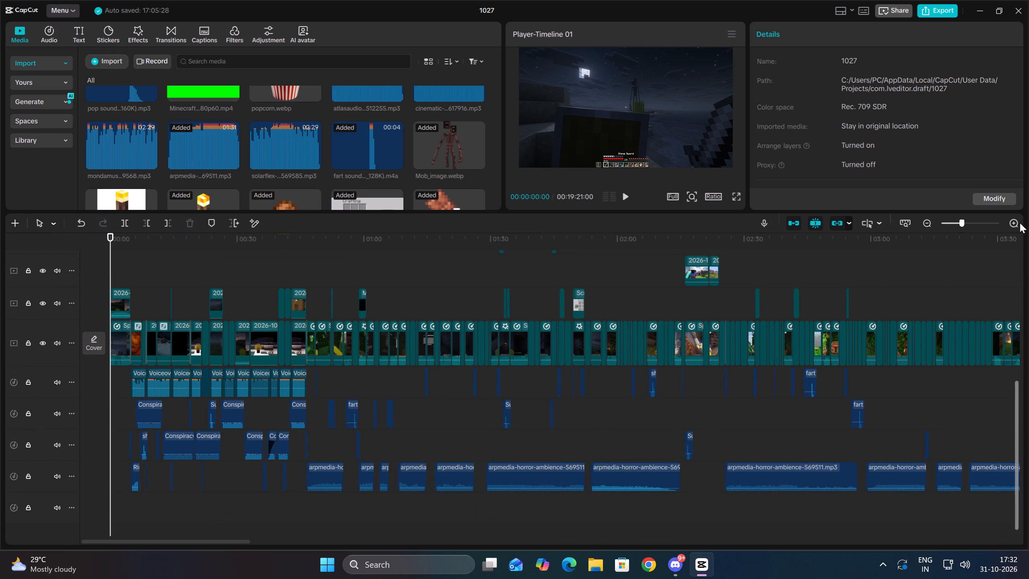
pyautogui.tripleClick(1018, 219)
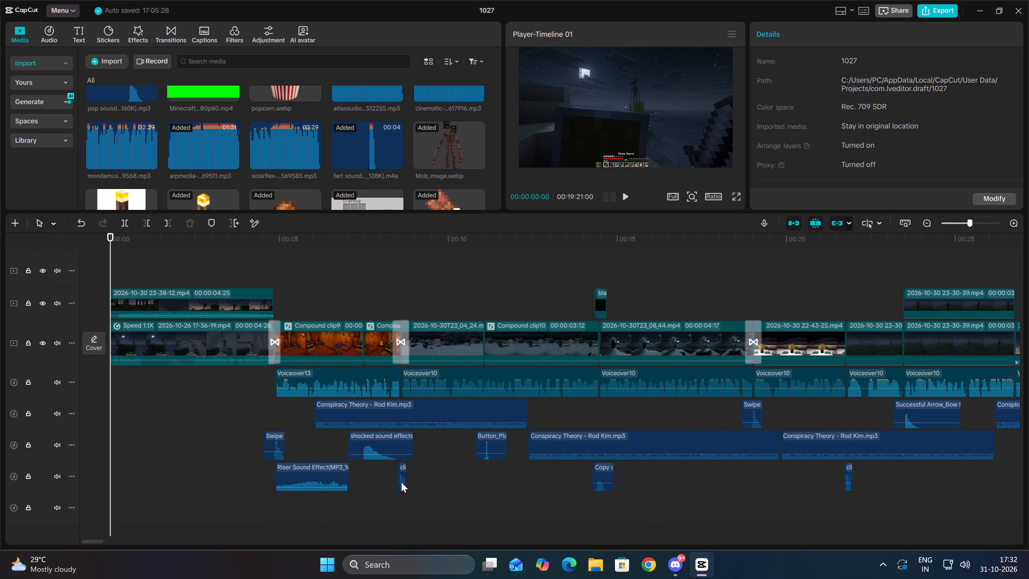
pyautogui.click(926, 221)
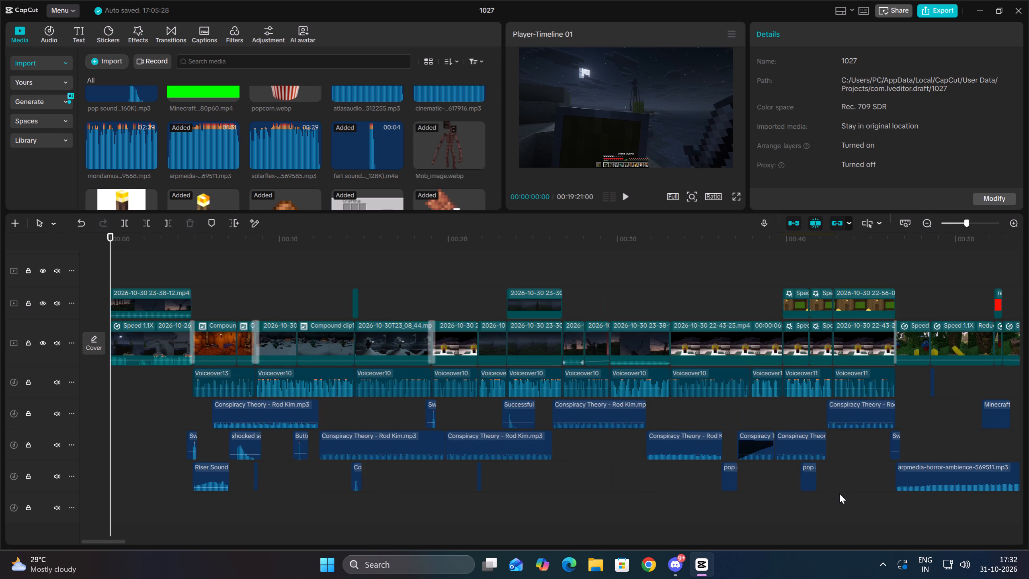
pyautogui.click(839, 493)
pyautogui.moveTo(840, 493); pyautogui.dragTo(904, 494)
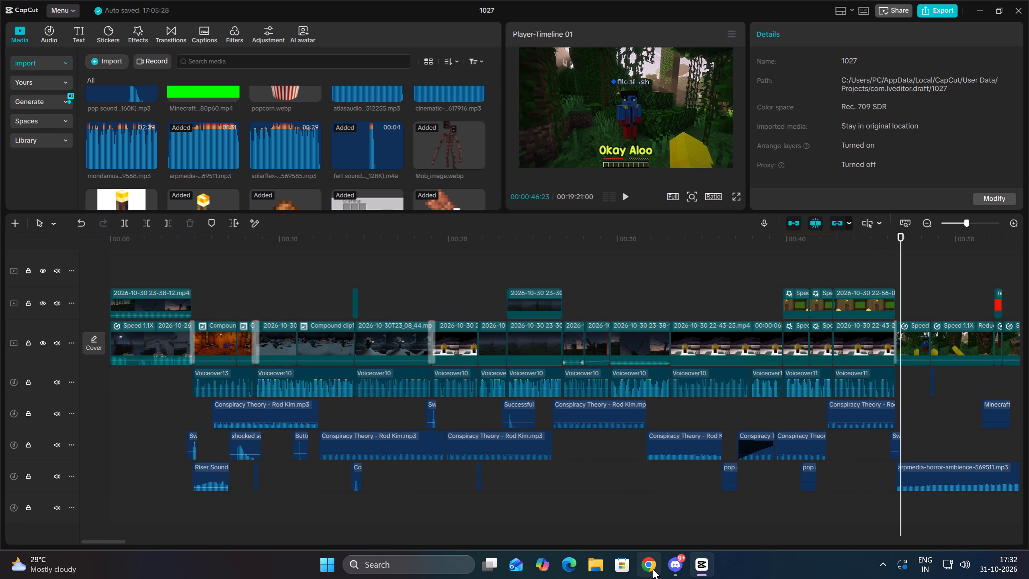
# In a smaller Chrome window, search Google for "arpmedia horror ambience is non copyright music" and read the AI Overview.
pyautogui.click(653, 569)
pyautogui.click(453, 268)
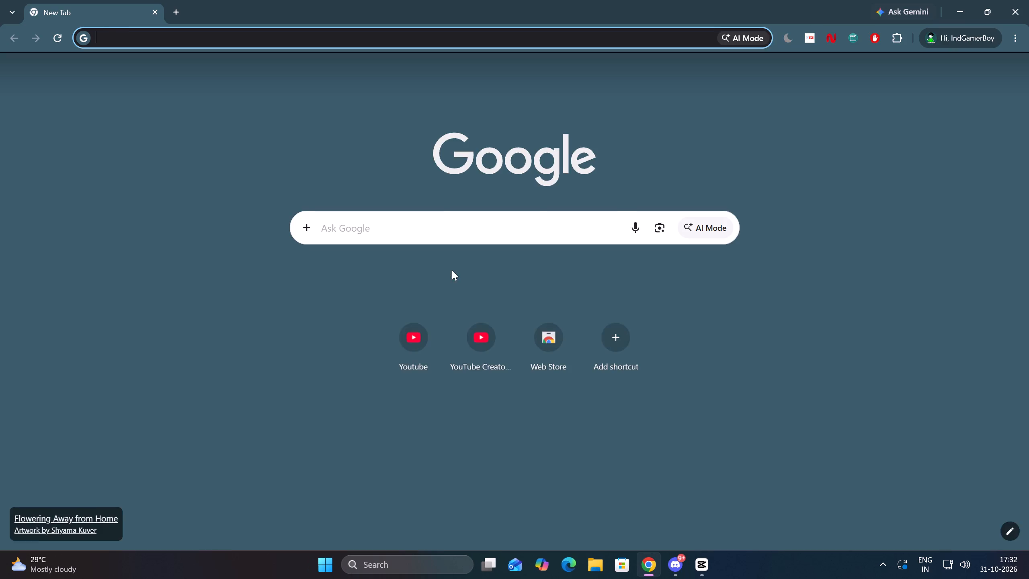
pyautogui.moveTo(454, 212); pyautogui.dragTo(455, 217)
pyautogui.moveTo(532, 0); pyautogui.dragTo(430, 43)
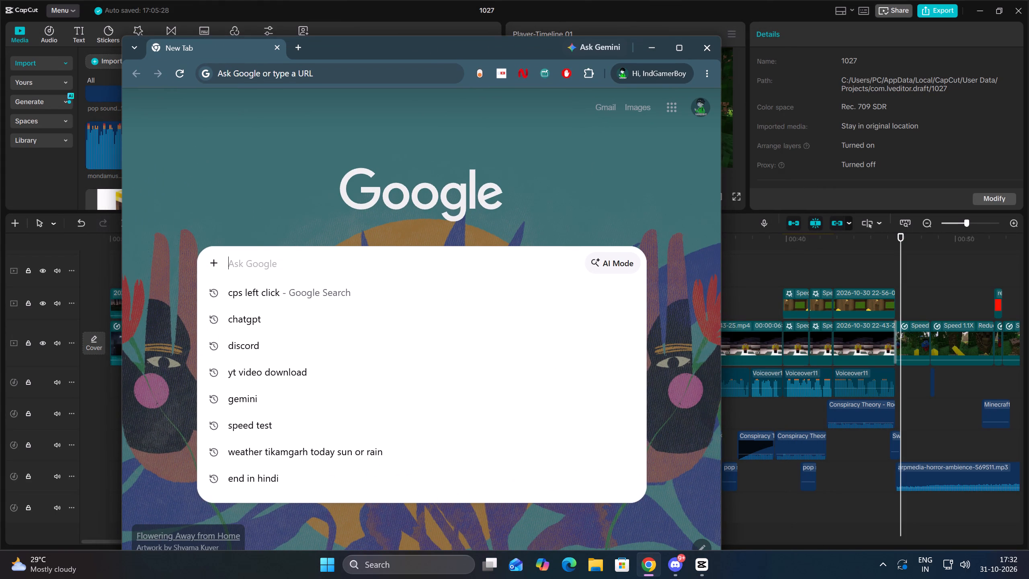
pyautogui.press('a')
pyautogui.write('pr')
pyautogui.press('BackSpace')
pyautogui.press('BackSpace')
pyautogui.write('rp')
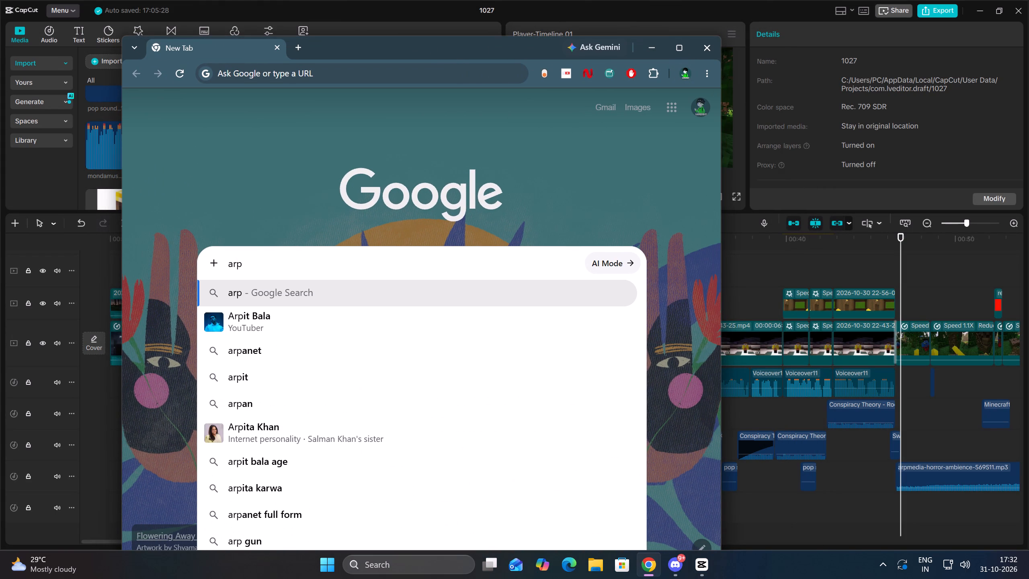
pyautogui.write('media horror')
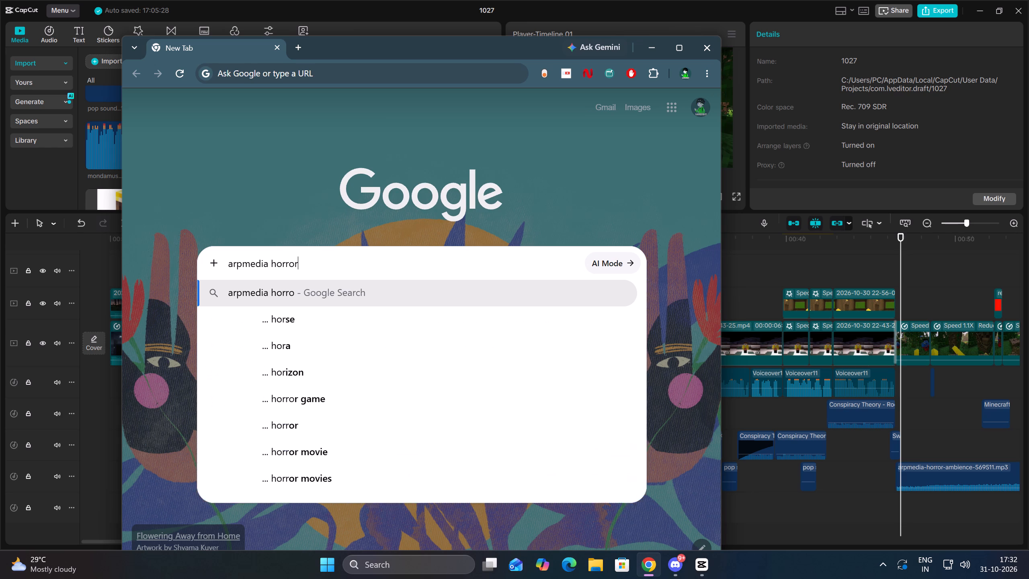
pyautogui.press('space')
pyautogui.write('ambience')
pyautogui.press('space')
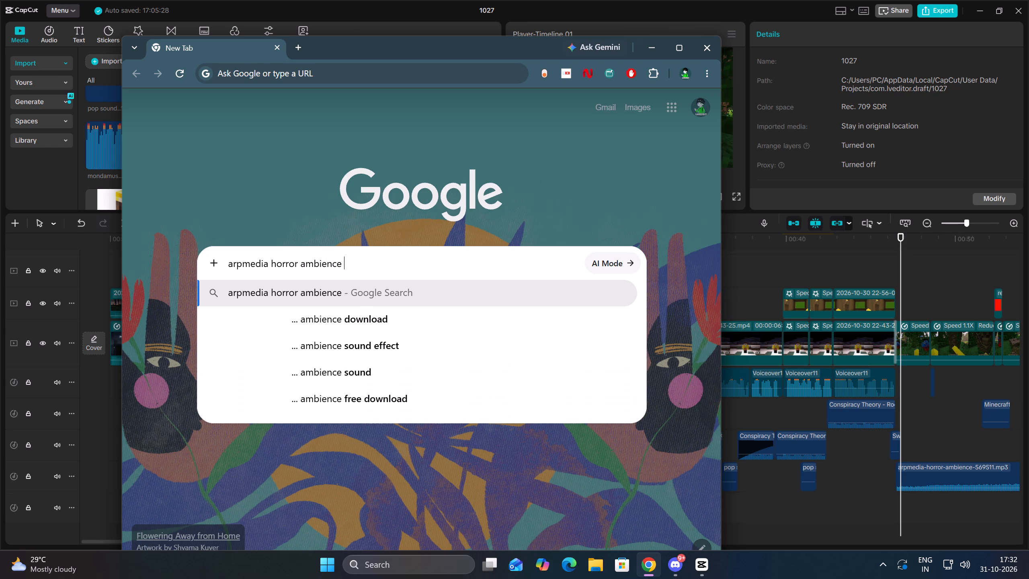
pyautogui.write('is non co')
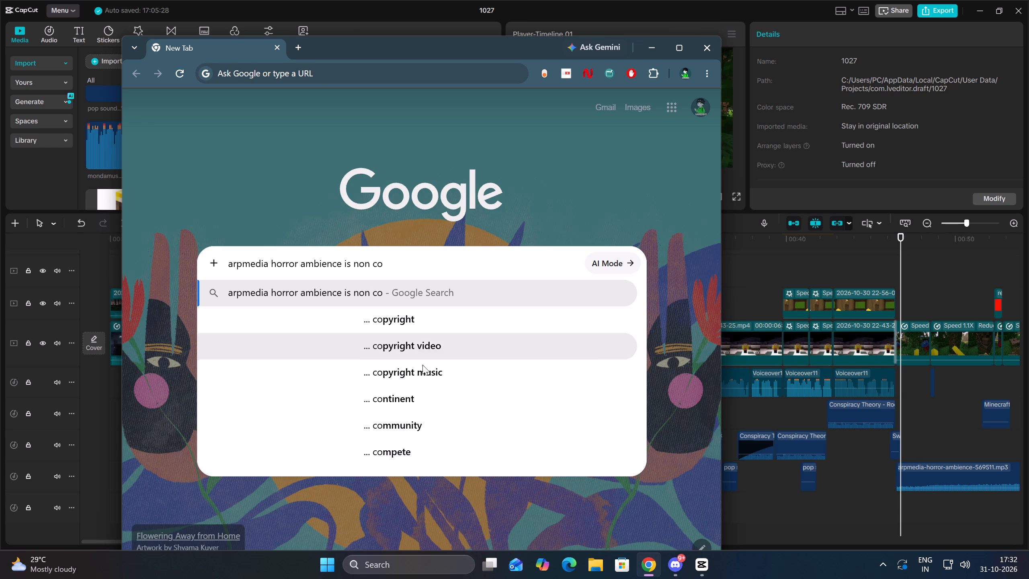
pyautogui.click(435, 382)
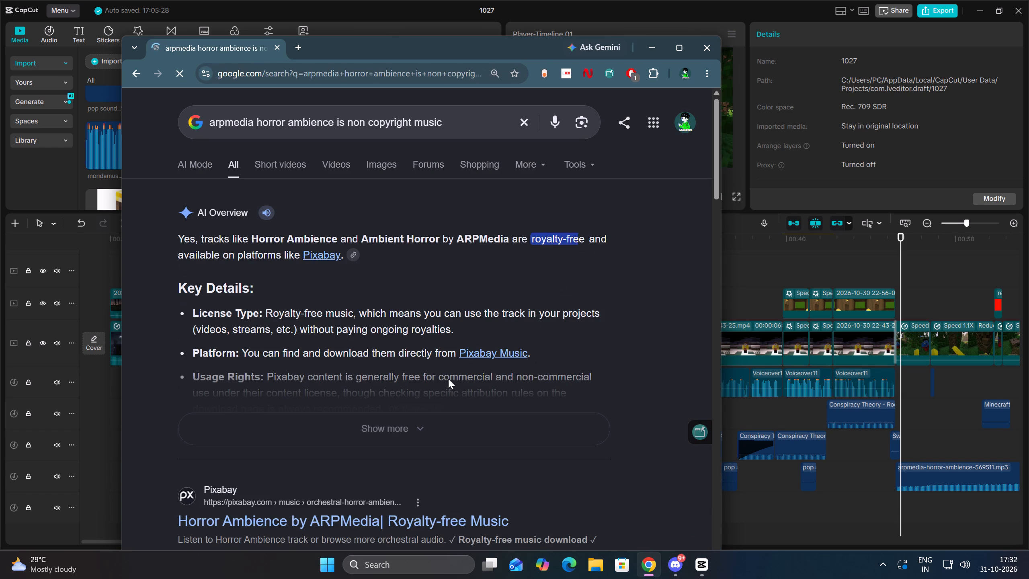
pyautogui.moveTo(202, 239); pyautogui.dragTo(493, 239)
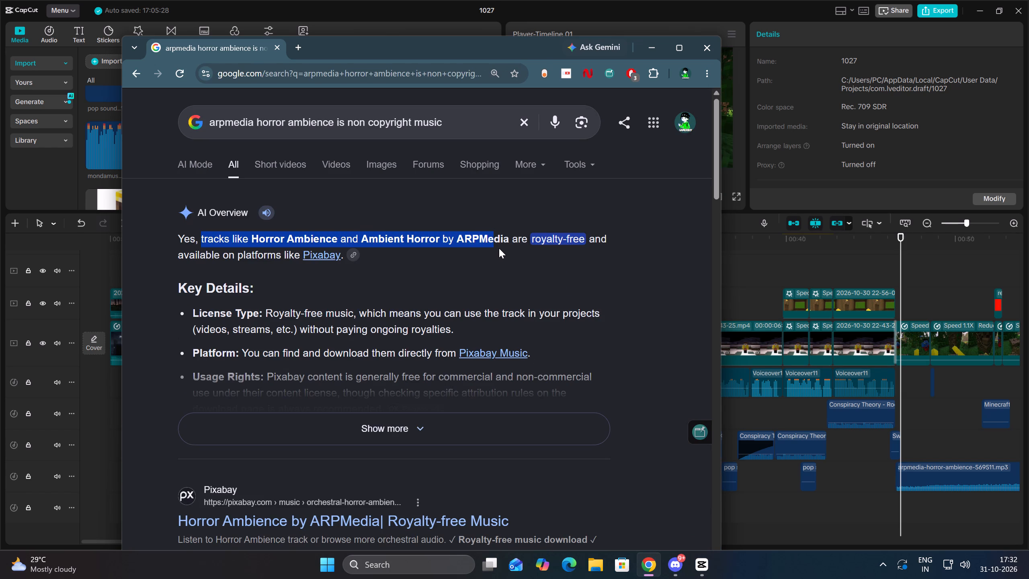
pyautogui.click(496, 253)
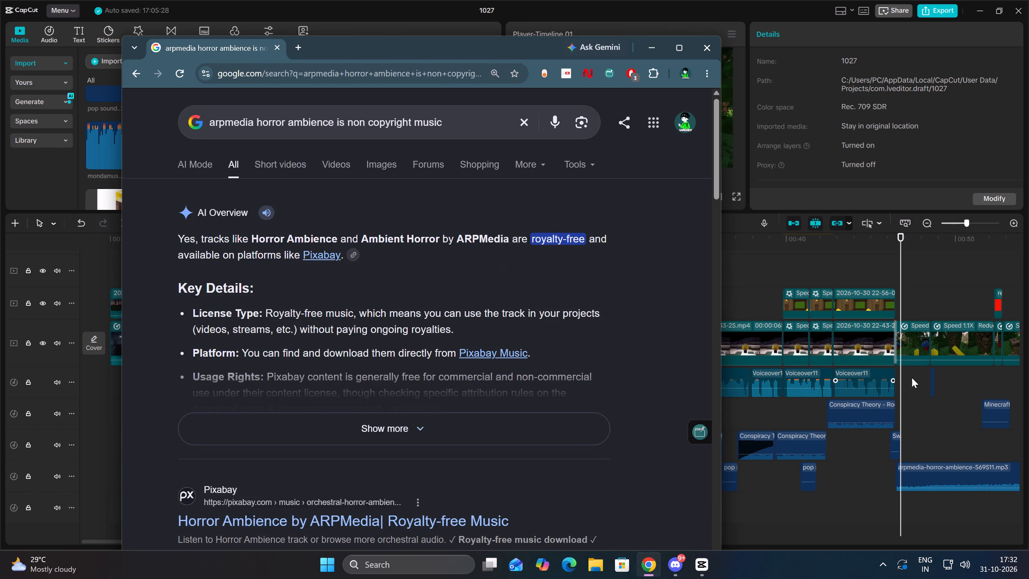
# Return to CapCut, close project 1027 and close the Chrome window.
pyautogui.doubleClick(923, 222)
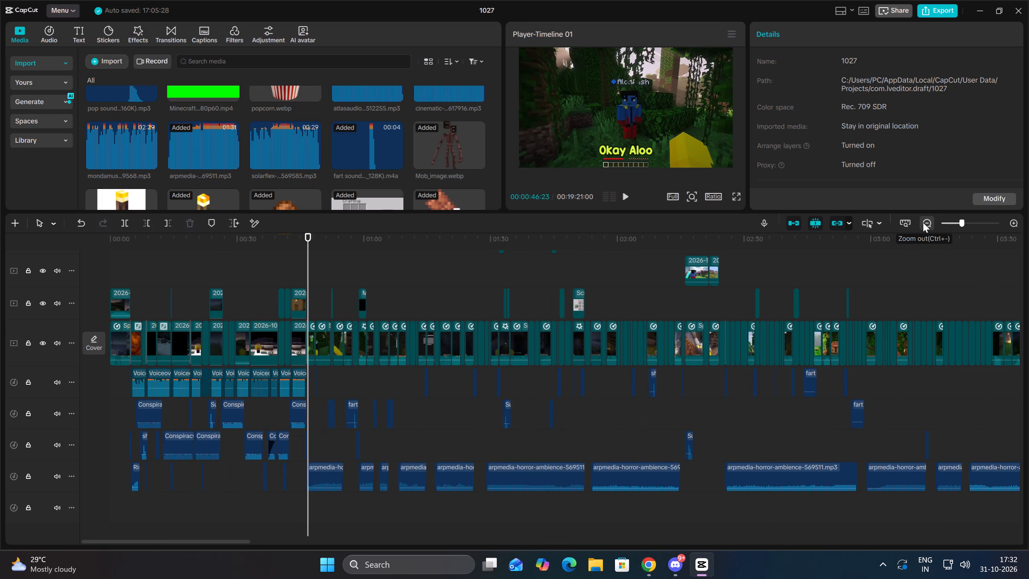
pyautogui.click(920, 226)
pyautogui.click(919, 228)
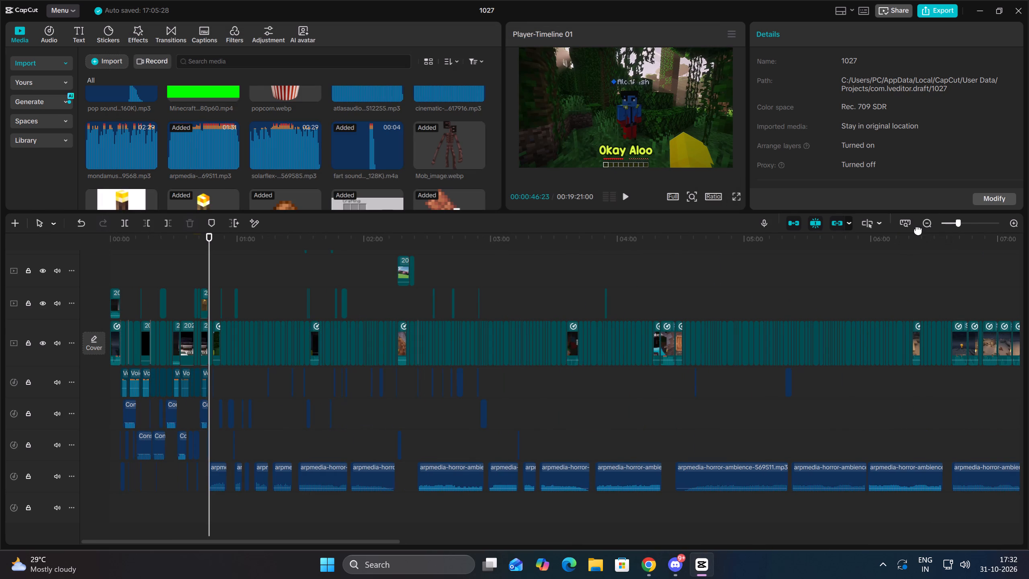
pyautogui.click(927, 227)
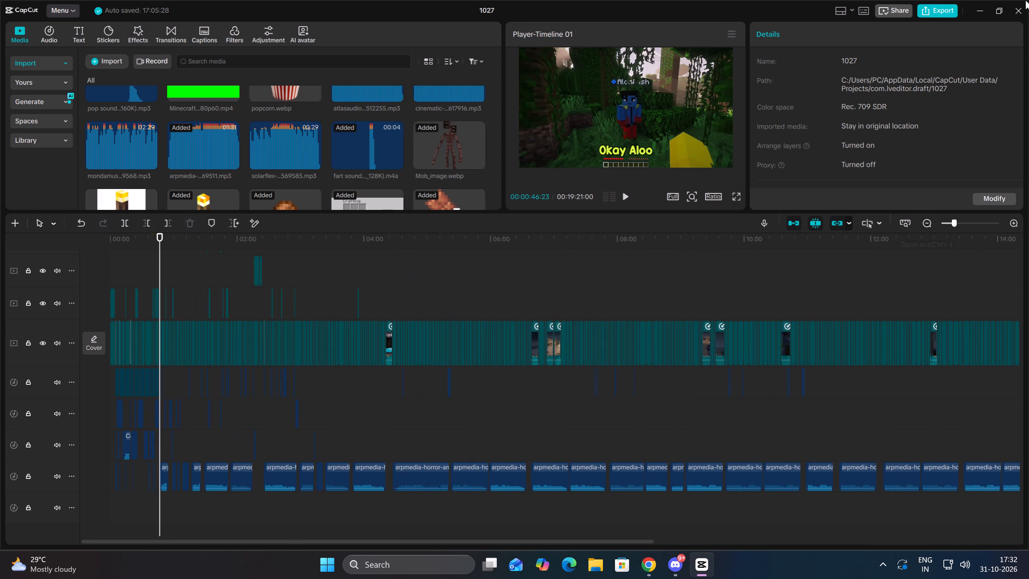
pyautogui.click(1018, 12)
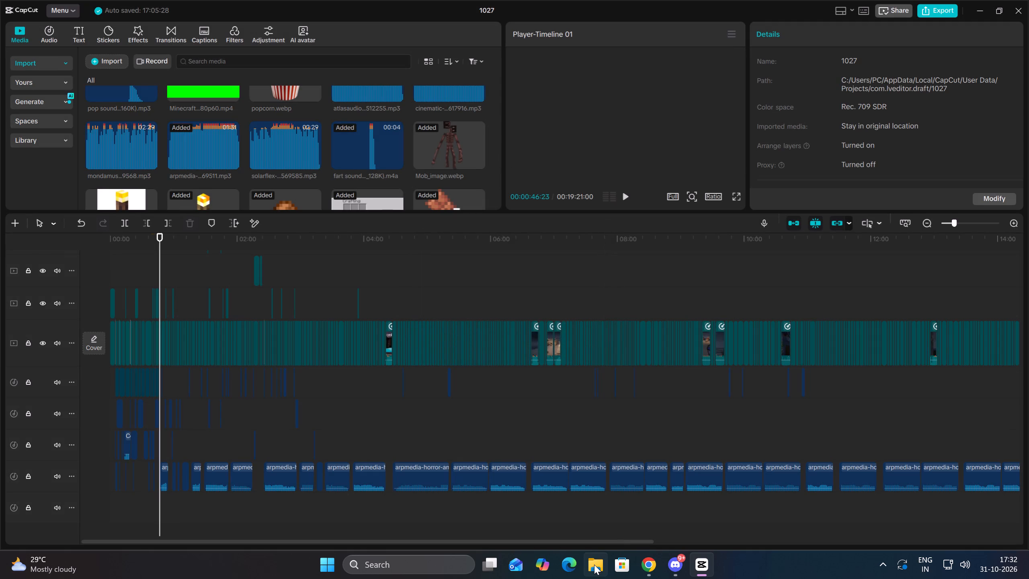
pyautogui.click(699, 42)
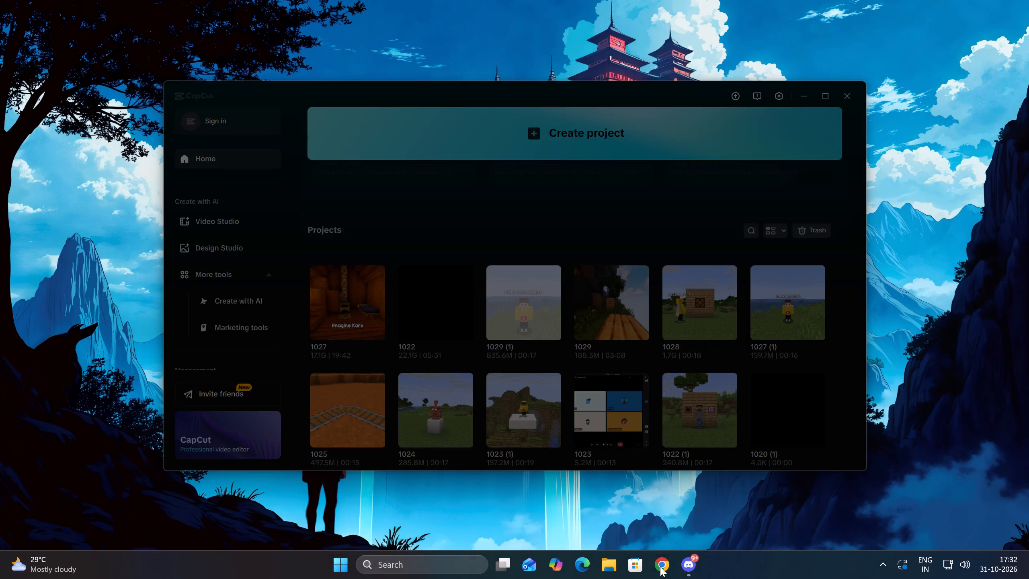
# Open This PC in File Explorer to check the free space on the local disk.
pyautogui.scroll(-7, 547, 314)
pyautogui.scroll(-5, 541, 426)
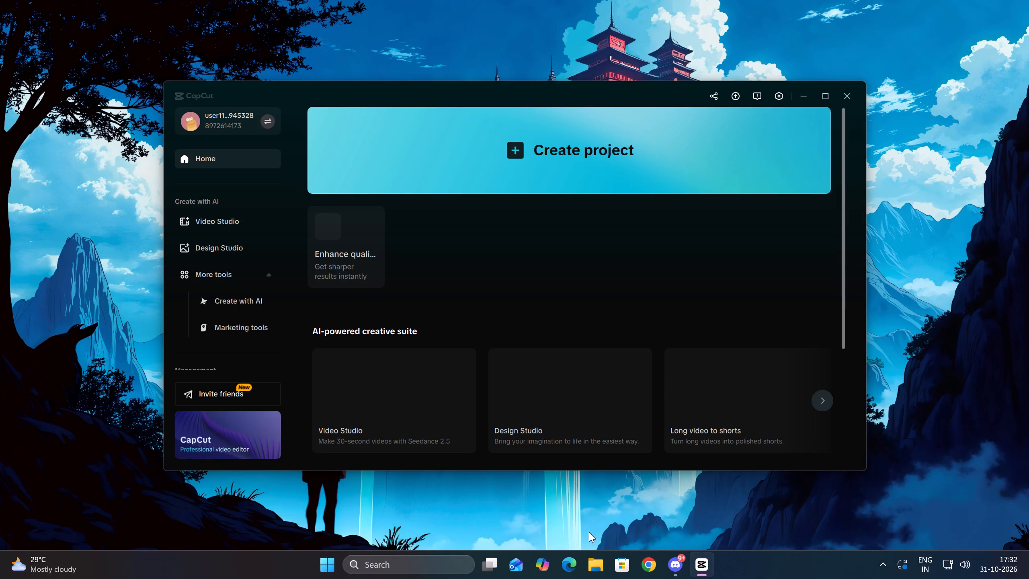
pyautogui.click(599, 561)
pyautogui.scroll(-5, 192, 298)
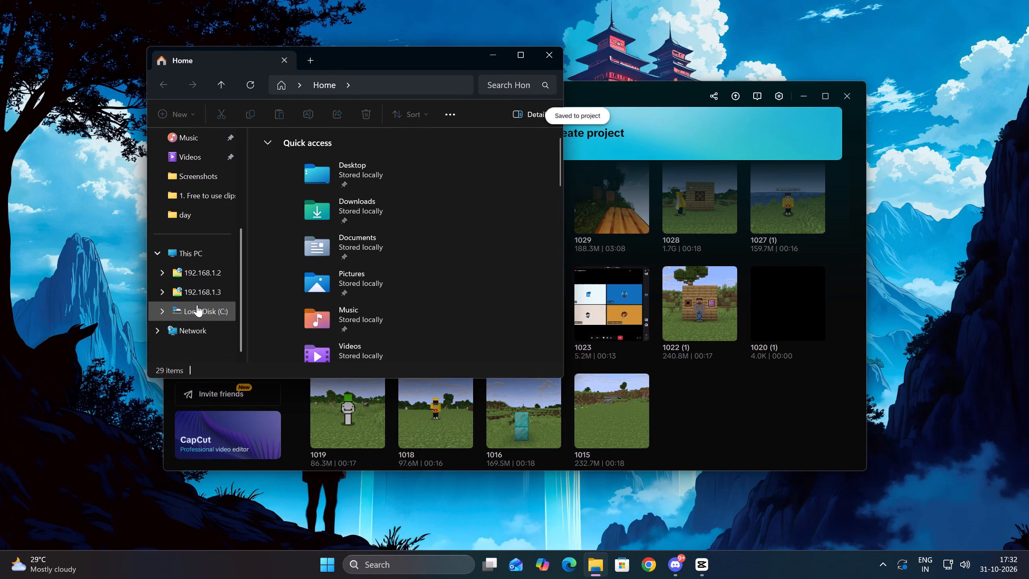
pyautogui.click(204, 256)
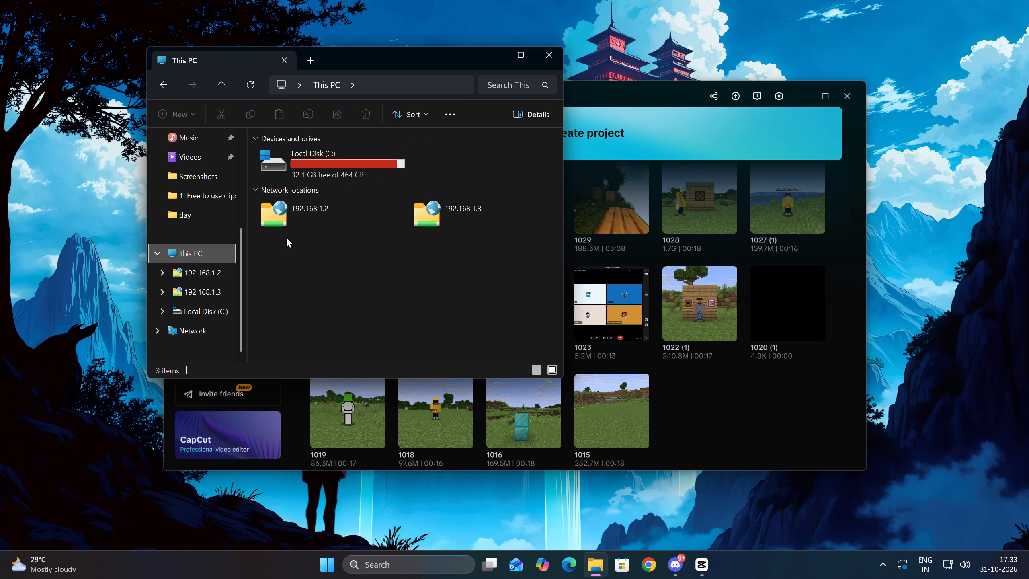
# Switch to CapCut and review the saved projects and their sizes on the home screen.
pyautogui.click(748, 417)
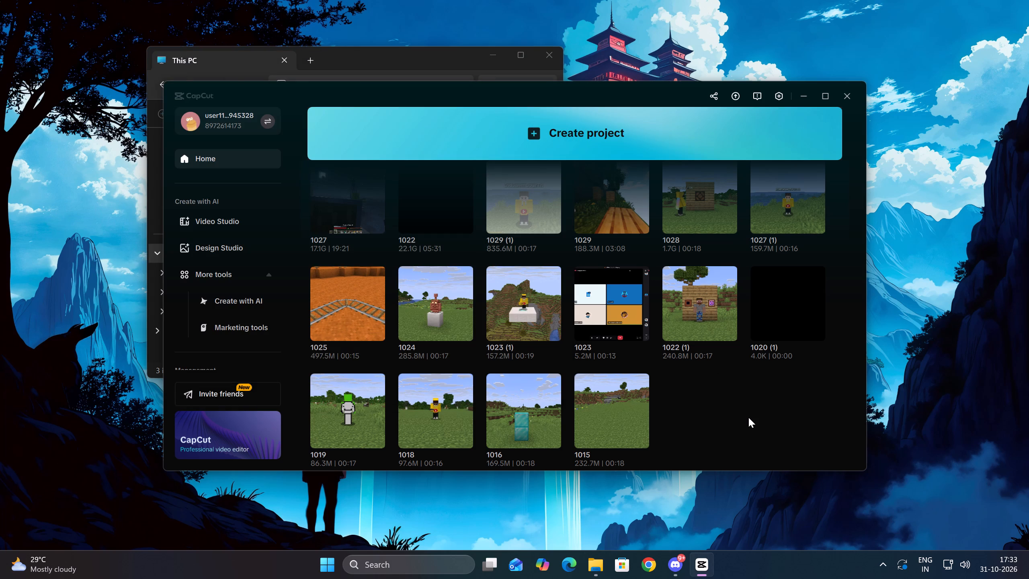
pyautogui.scroll(3, 745, 417)
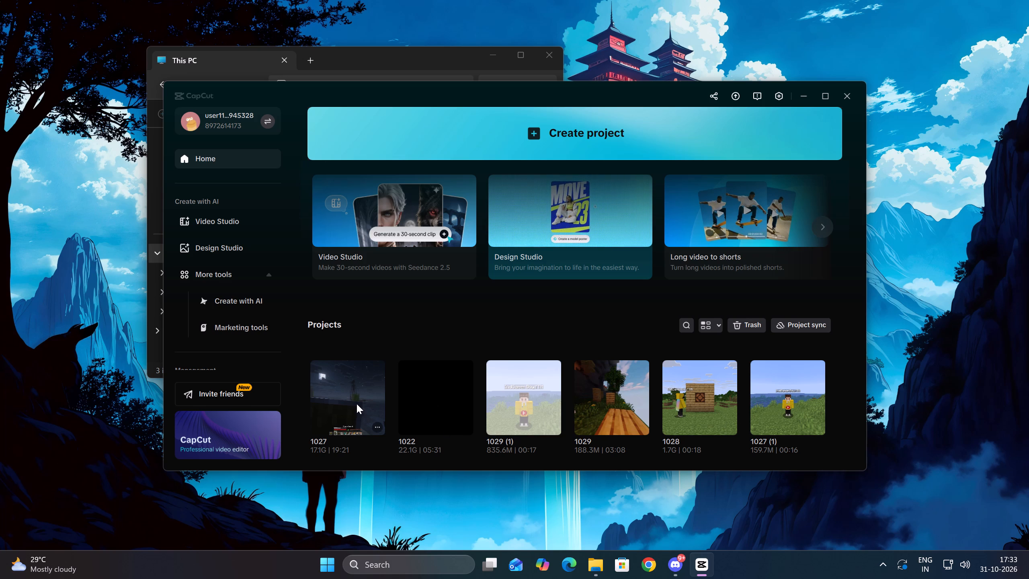
pyautogui.scroll(-1, 355, 404)
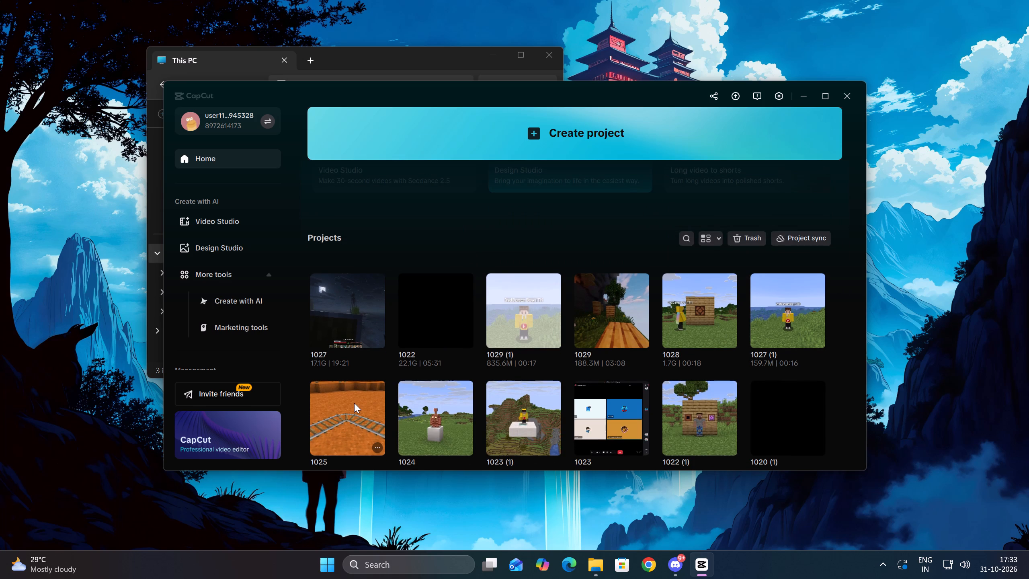
pyautogui.scroll(4, 373, 390)
# Open the Videos folder in File Explorer, maximize the window and look through the recordings.
pyautogui.click(600, 569)
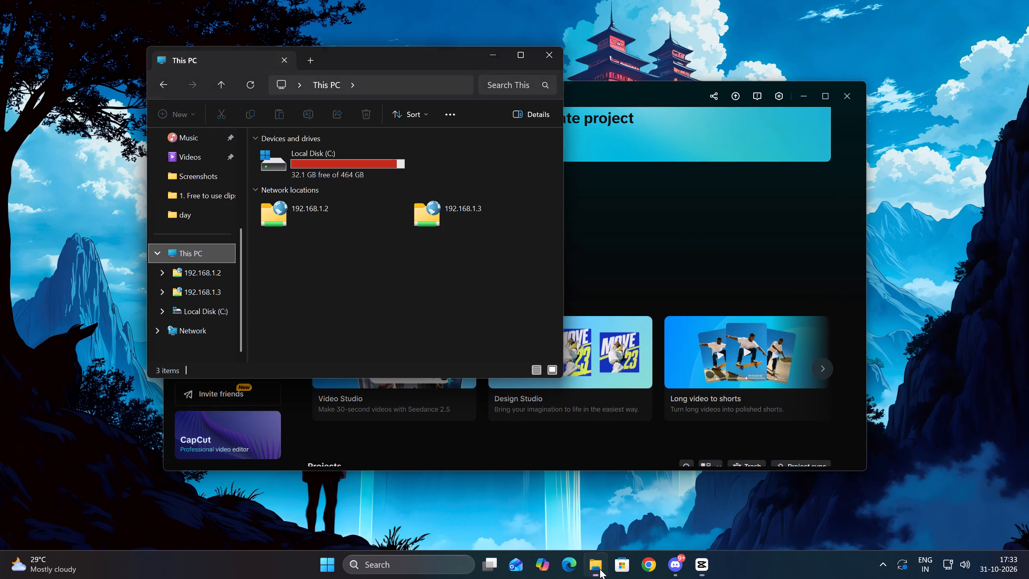
pyautogui.scroll(2, 180, 232)
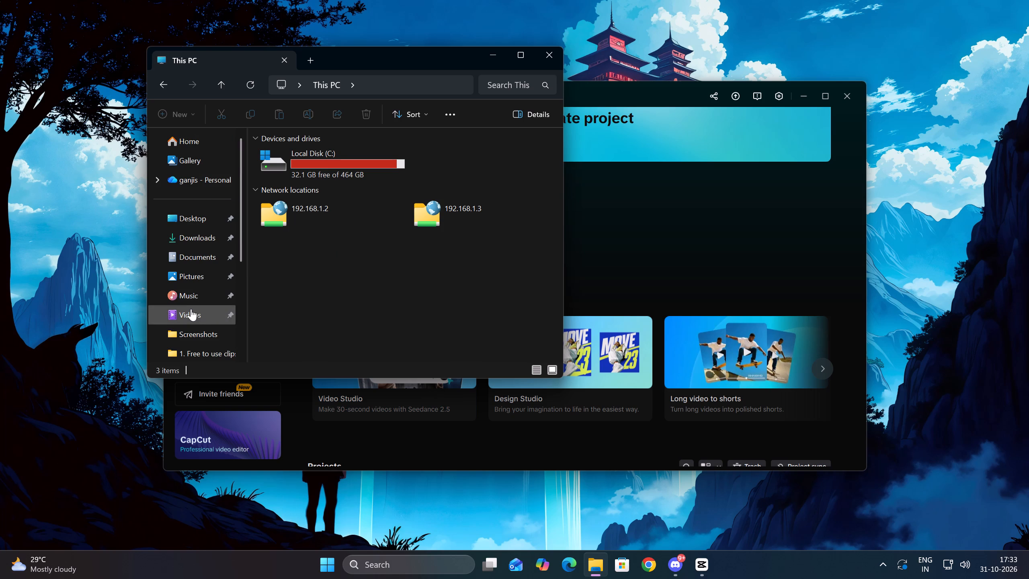
pyautogui.click(191, 319)
pyautogui.scroll(-7, 411, 310)
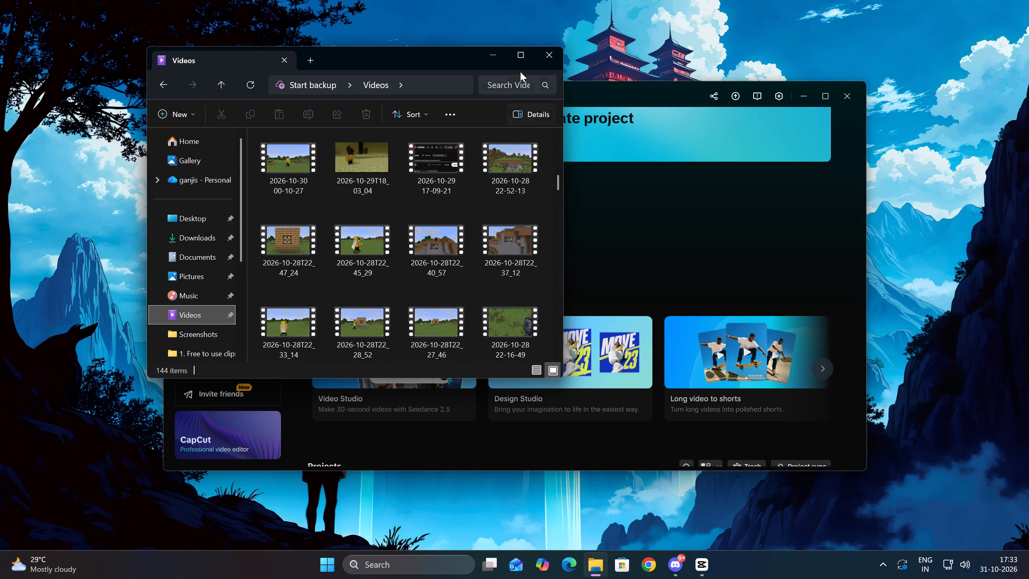
pyautogui.click(519, 47)
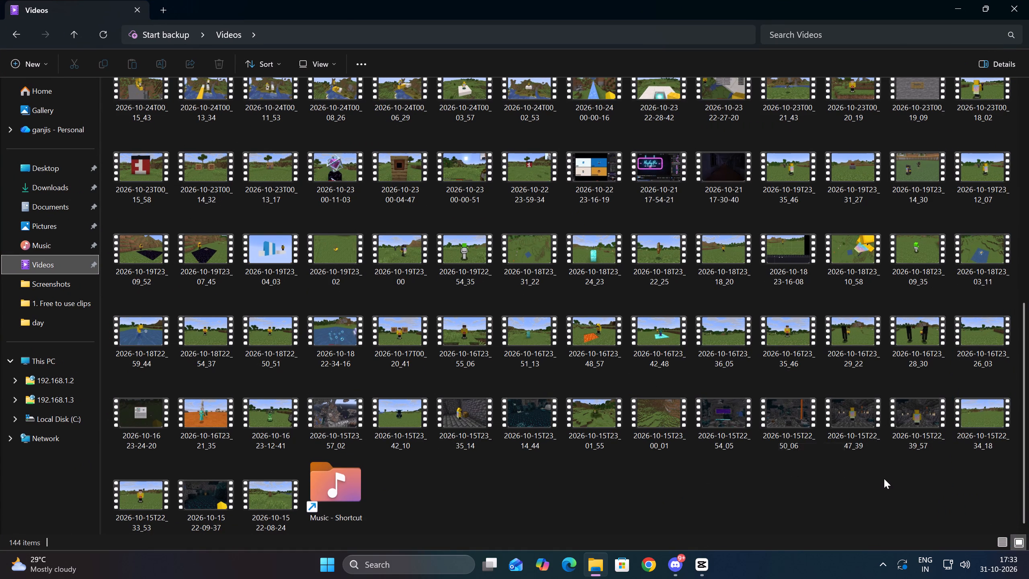
pyautogui.scroll(4, 883, 478)
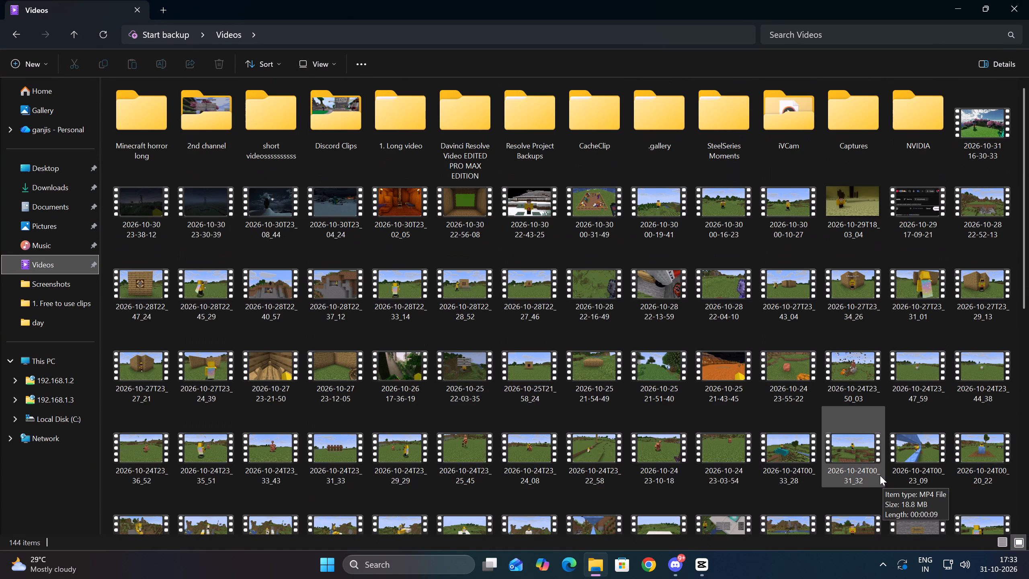
pyautogui.scroll(-5, 880, 475)
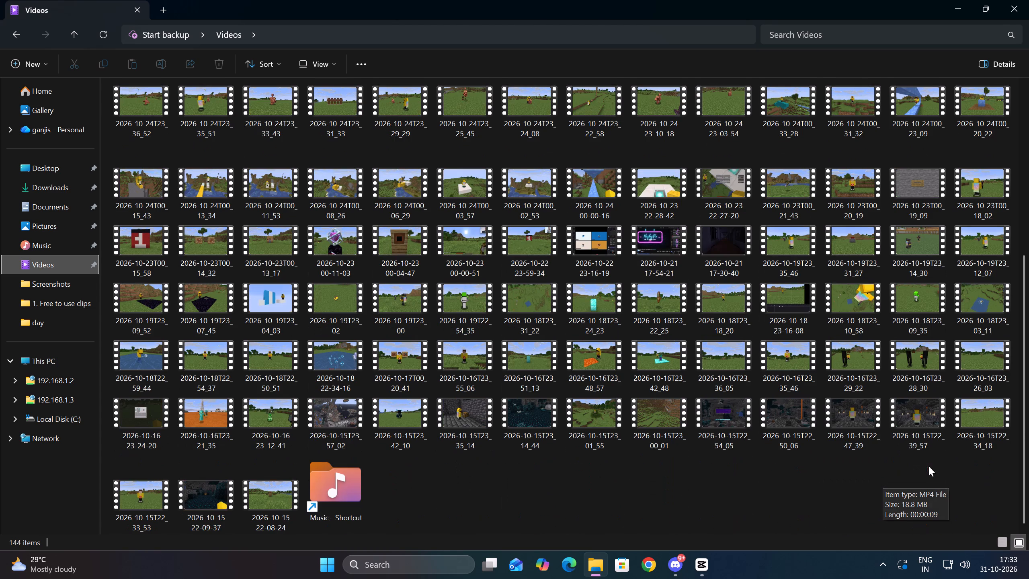
# Select the older recordings from the end of the Videos folder up to the 2026-10-24T23_36_52 row to check their total size.
pyautogui.moveTo(984, 486); pyautogui.dragTo(157, 387)
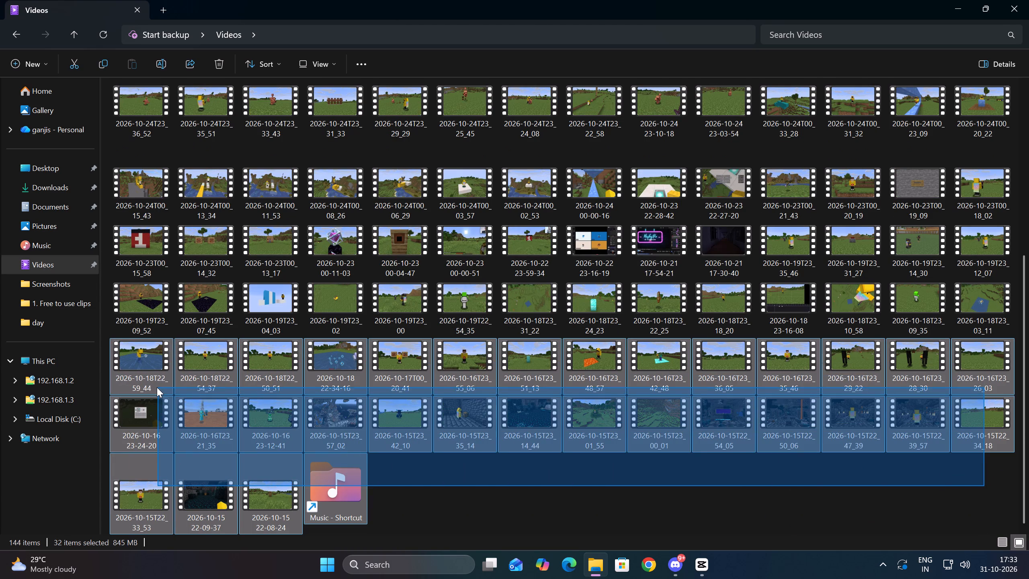
pyautogui.moveTo(157, 387); pyautogui.dragTo(140, 313)
pyautogui.scroll(3, 156, 387)
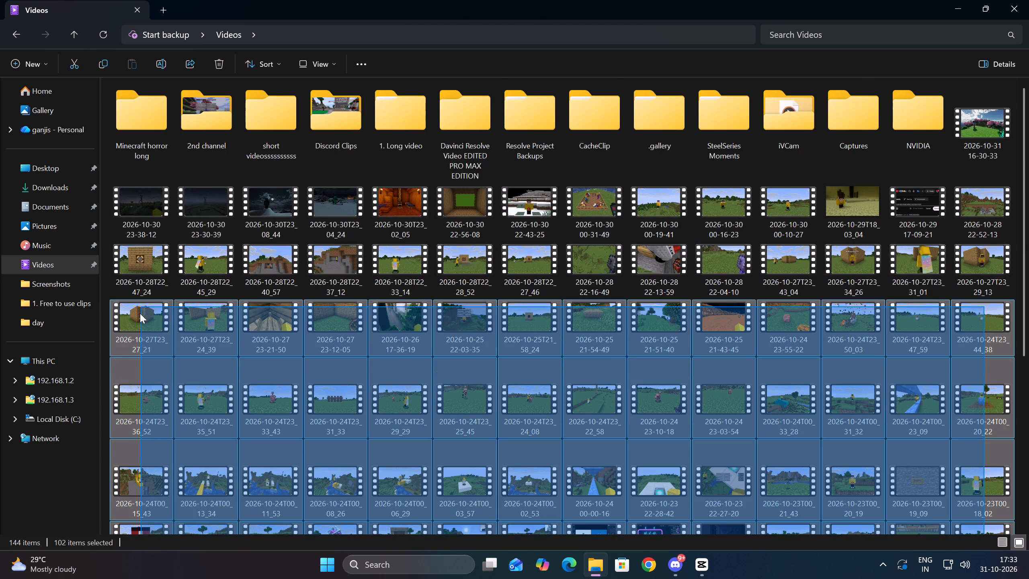
pyautogui.moveTo(140, 313); pyautogui.dragTo(155, 391)
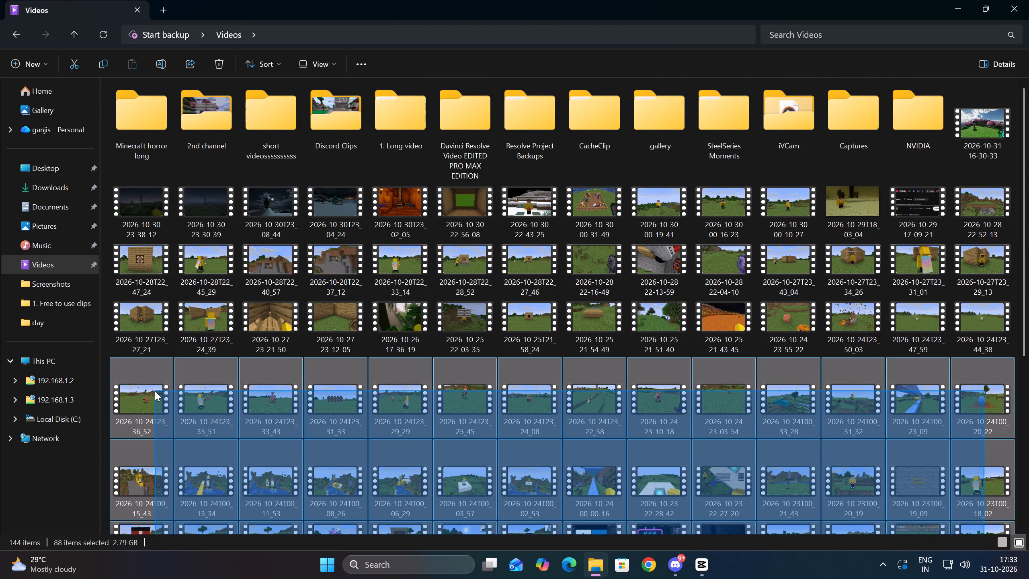
pyautogui.moveTo(155, 391); pyautogui.dragTo(1019, 487)
pyautogui.moveTo(1022, 365); pyautogui.dragTo(1000, 362)
pyautogui.scroll(5, 1001, 364)
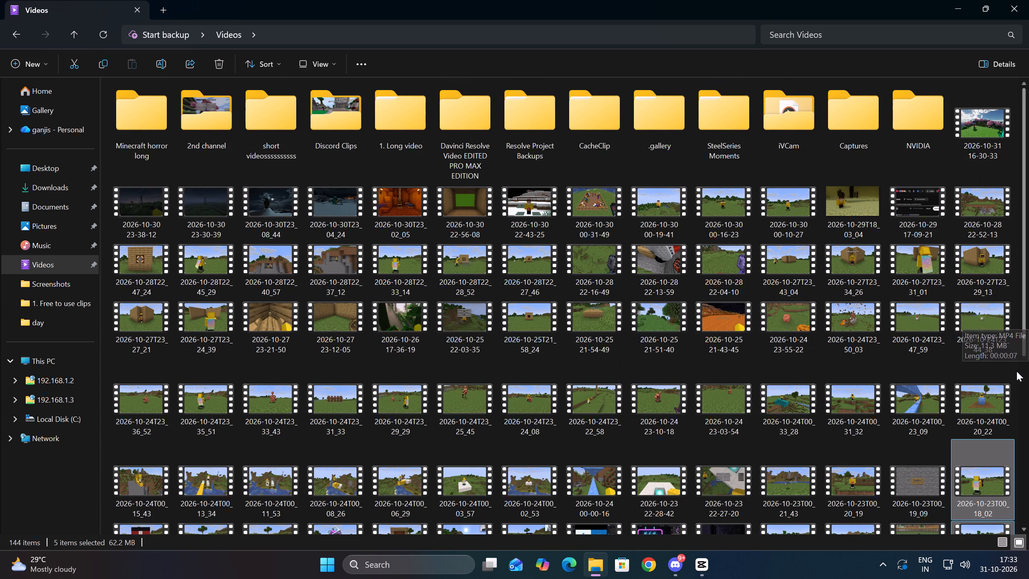
pyautogui.moveTo(1015, 361); pyautogui.dragTo(198, 177)
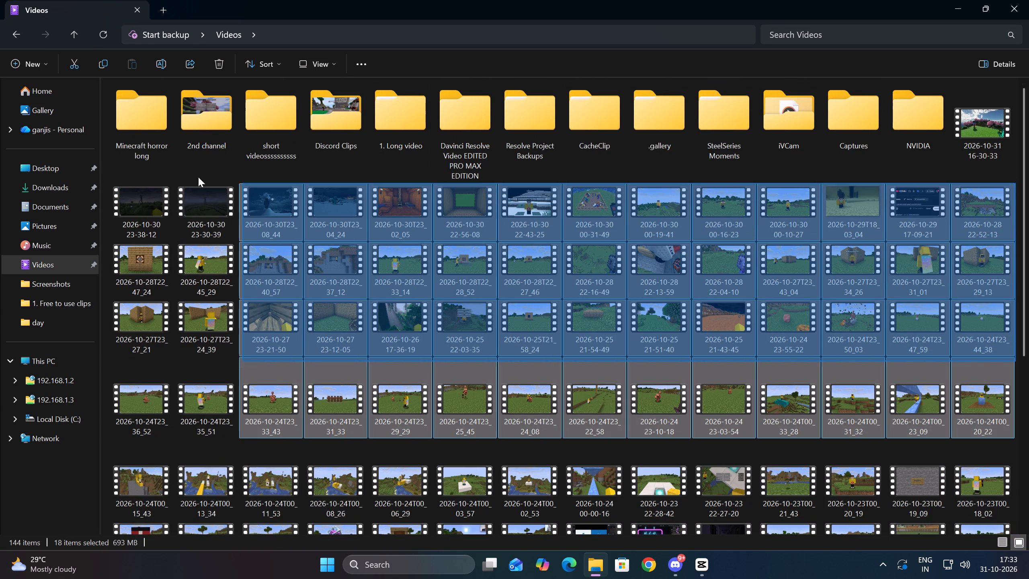
pyautogui.moveTo(198, 177); pyautogui.dragTo(143, 191)
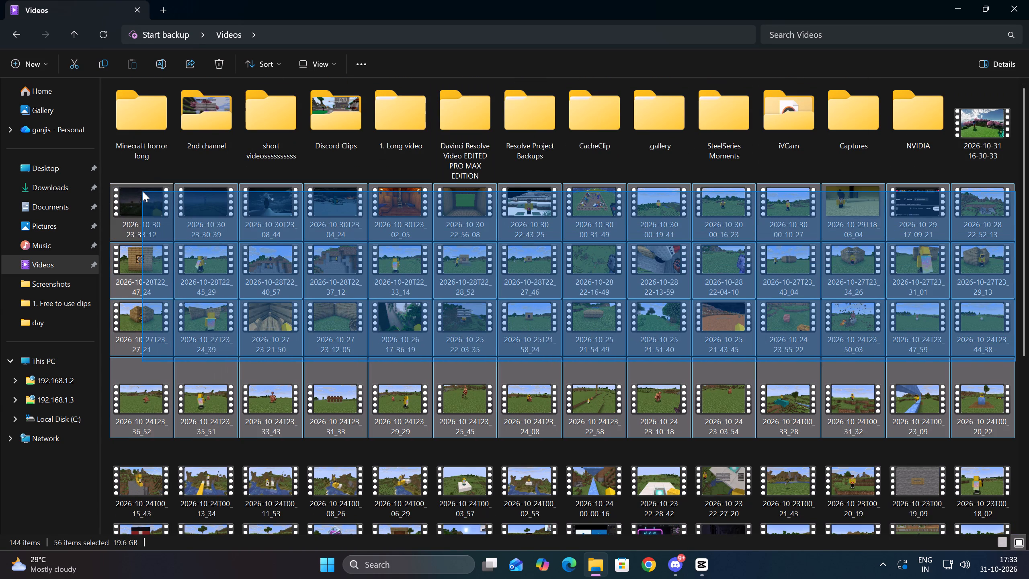
pyautogui.moveTo(143, 191); pyautogui.dragTo(157, 199)
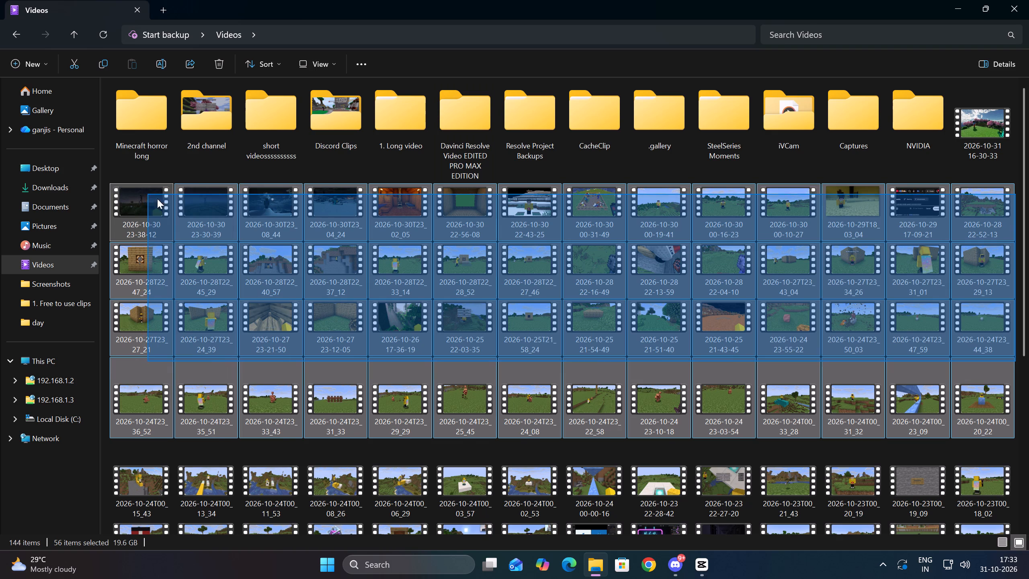
pyautogui.moveTo(157, 199); pyautogui.dragTo(789, 388)
pyautogui.scroll(-5, 790, 388)
pyautogui.click(756, 507)
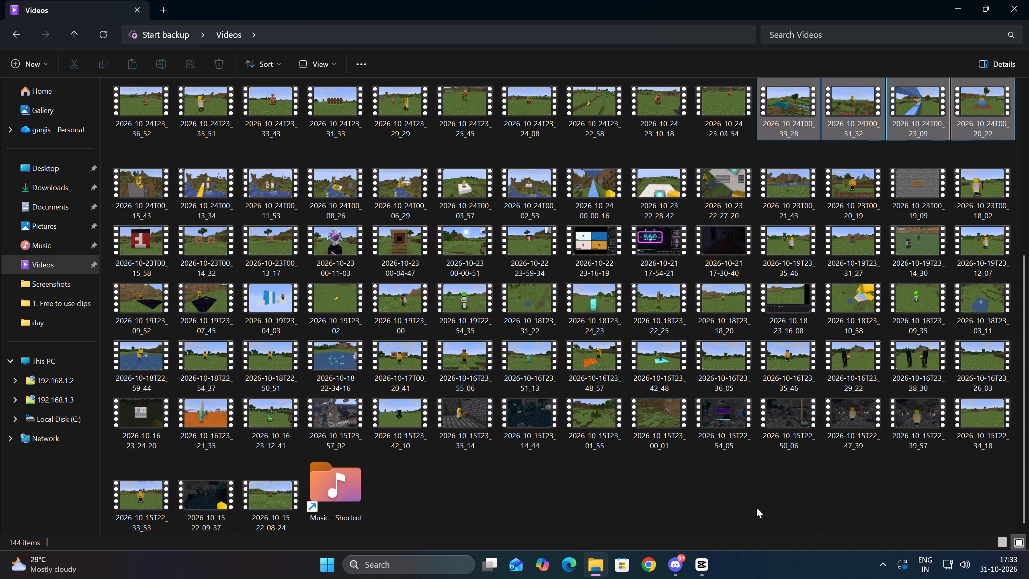
# Look over the Videos folder once more, restore the File Explorer window to its smaller size and close it.
pyautogui.scroll(1, 498, 216)
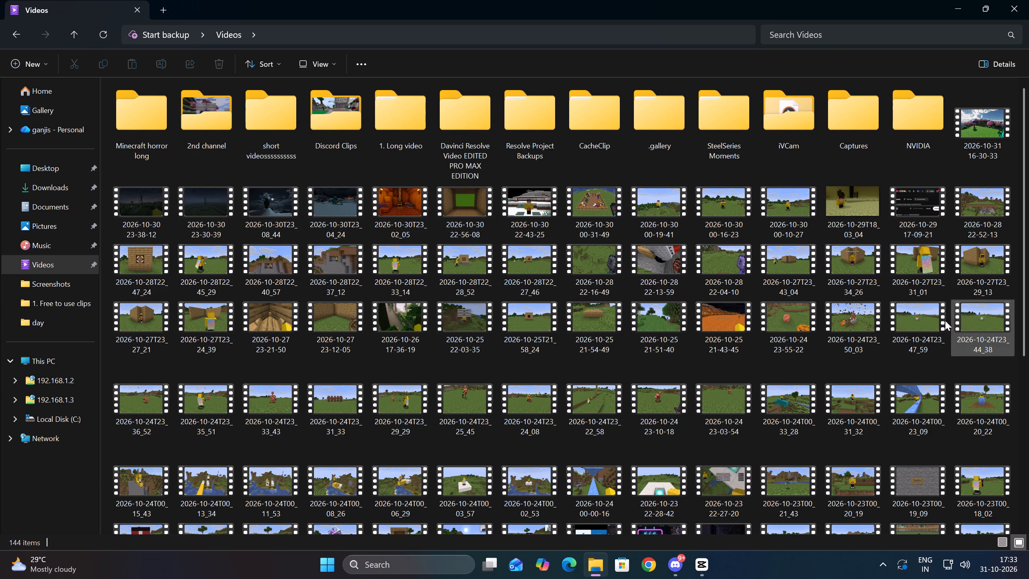
pyautogui.scroll(-6, 417, 293)
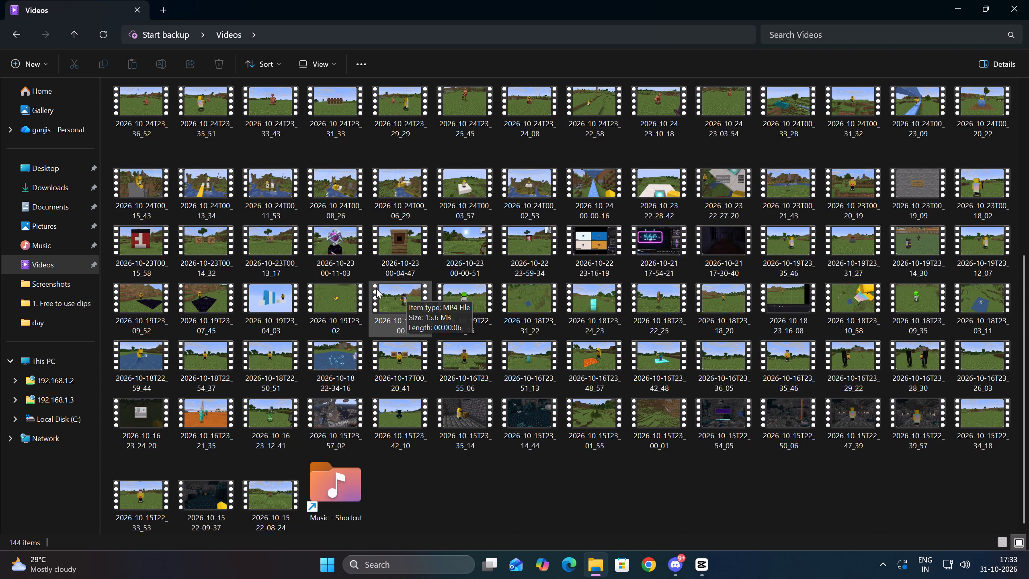
pyautogui.moveTo(677, 0); pyautogui.dragTo(515, 92)
pyautogui.click(650, 95)
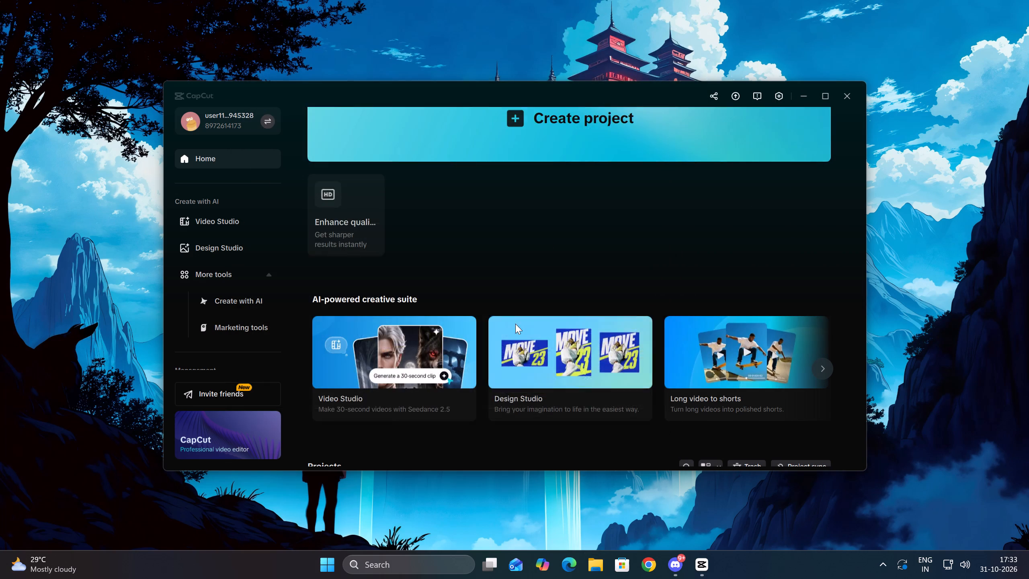
# Review the sizes of the saved projects on the CapCut home screen.
pyautogui.scroll(-6, 496, 334)
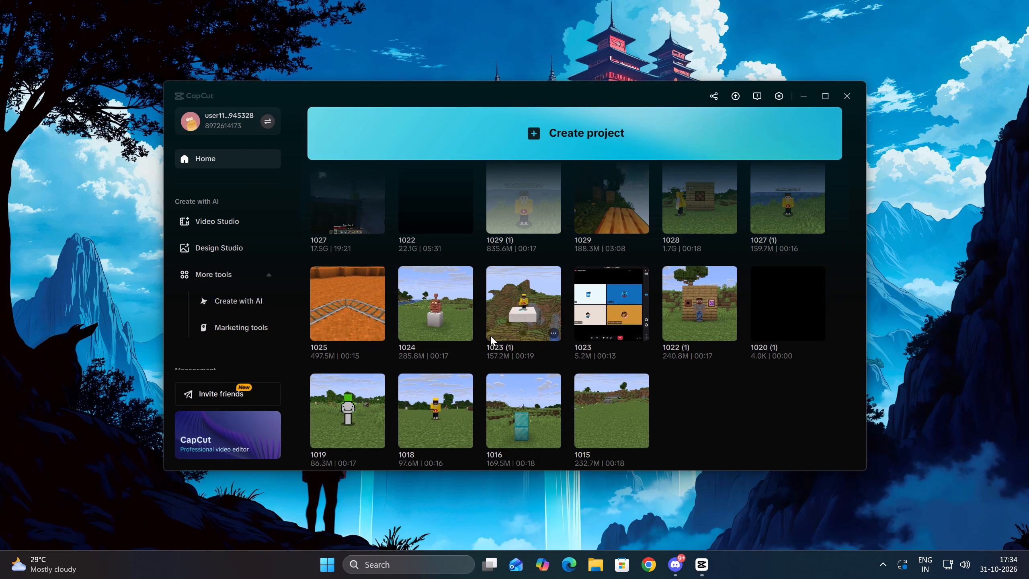
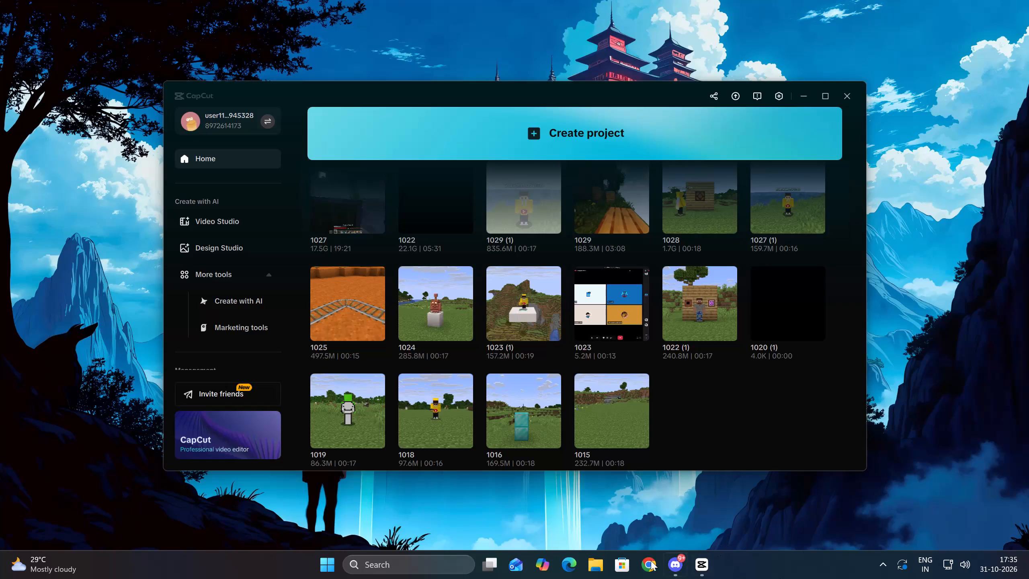
# Switch to Google Chrome, choose the browser profile and open the YouTube Studio channel dashboard.
pyautogui.click(654, 560)
pyautogui.click(476, 304)
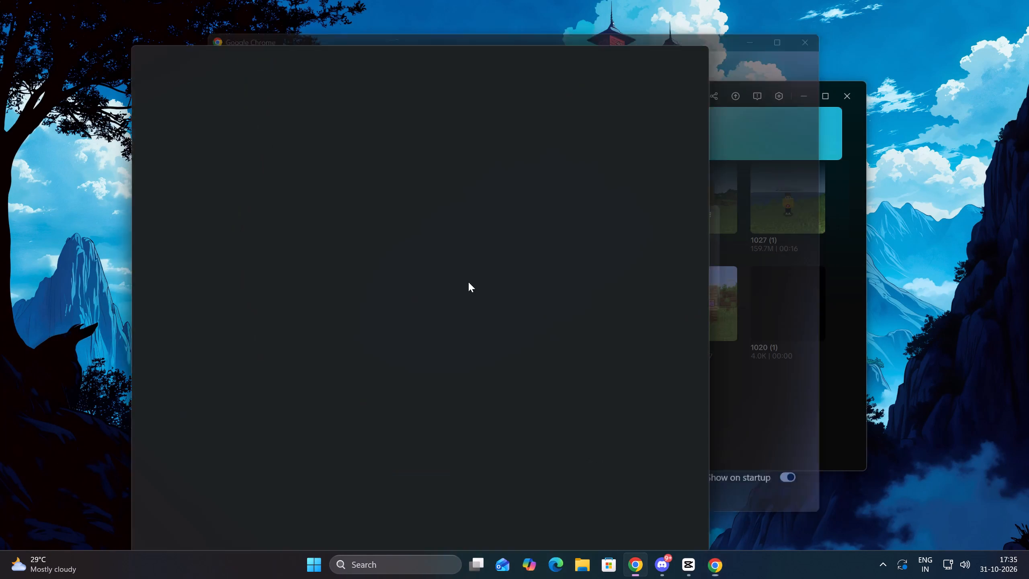
pyautogui.click(379, 372)
# Find WhatsApp through the Windows search and launch it.
pyautogui.click(422, 572)
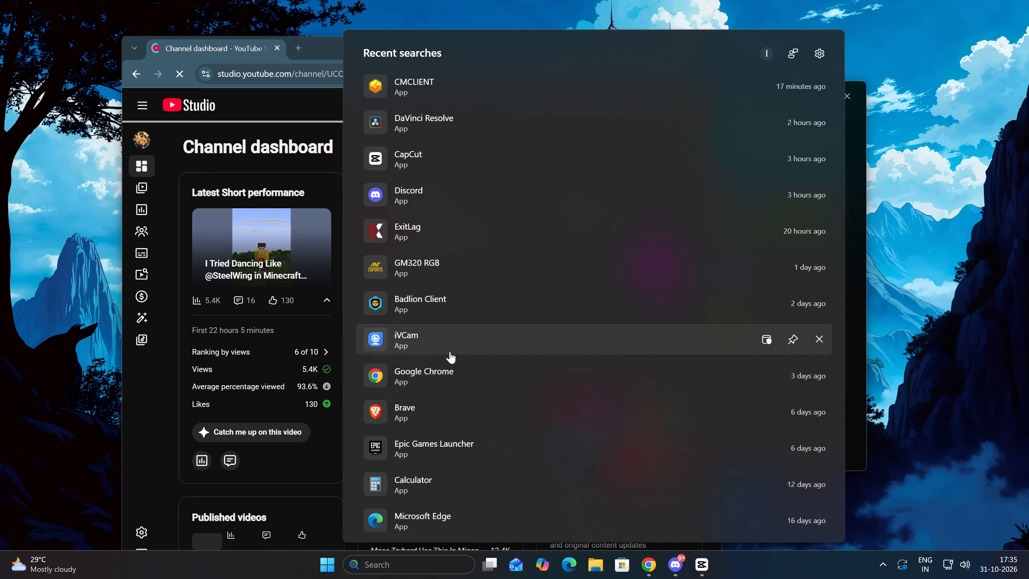
pyautogui.press('w')
pyautogui.click(435, 112)
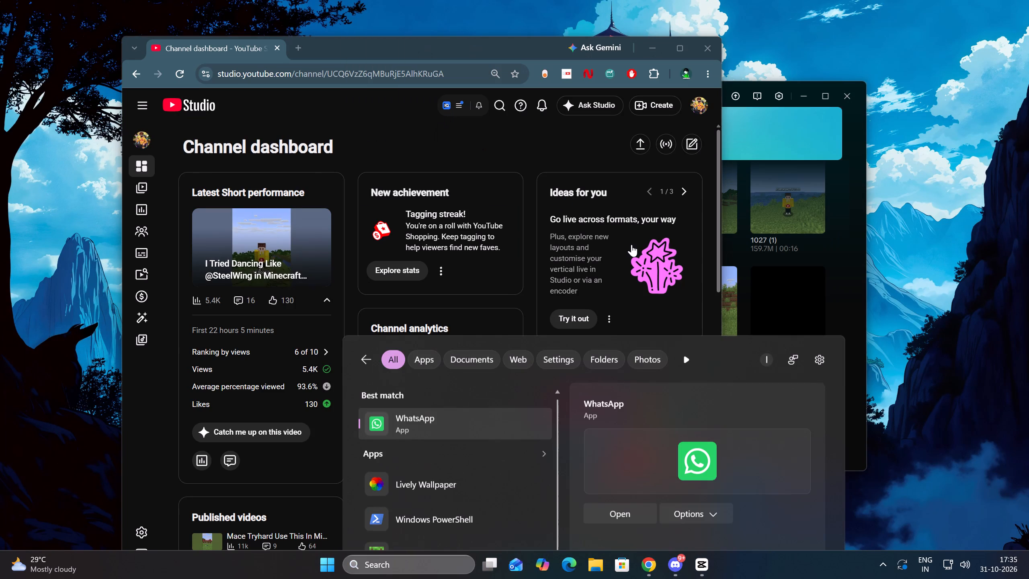
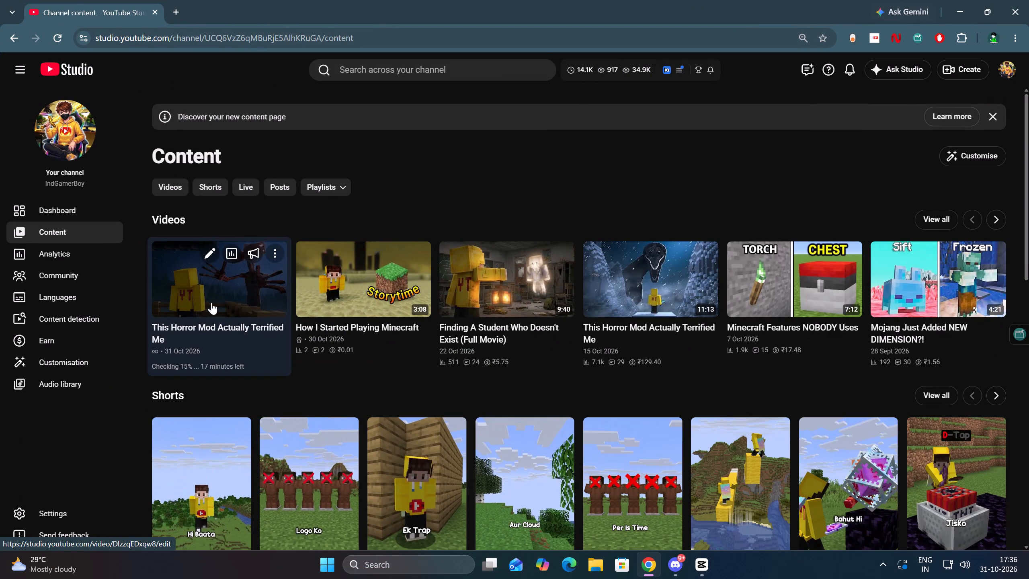
# Open the details page of the unlisted video "This Horror Mod Actually Terrified Me".
pyautogui.click(232, 258)
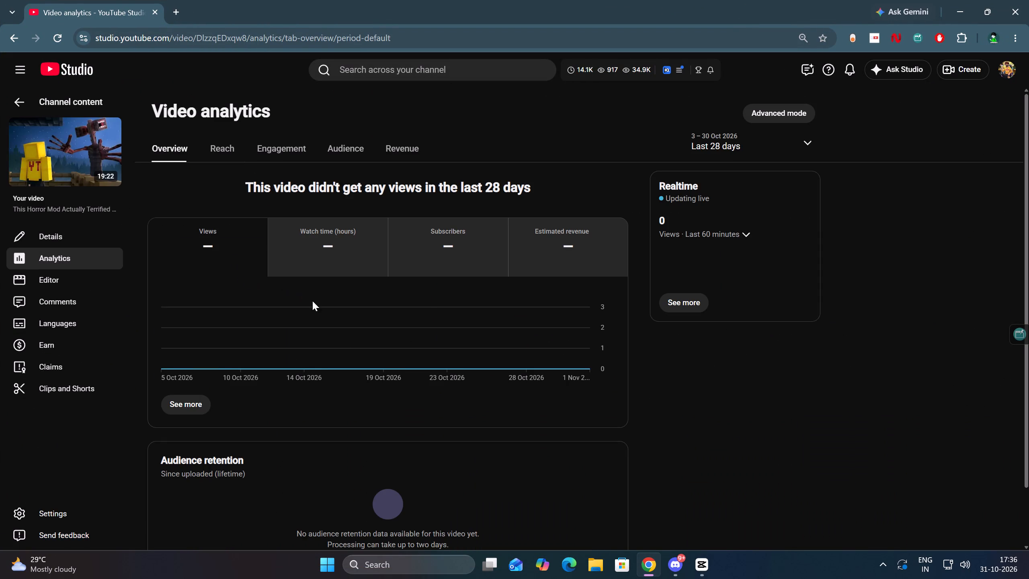
pyautogui.scroll(-4, 332, 322)
pyautogui.click(74, 280)
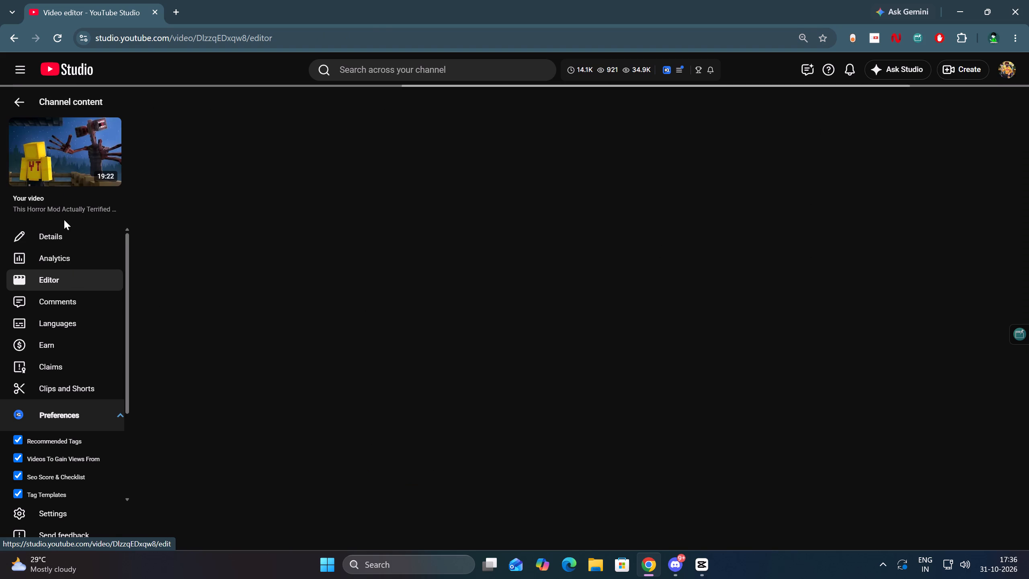
pyautogui.click(64, 234)
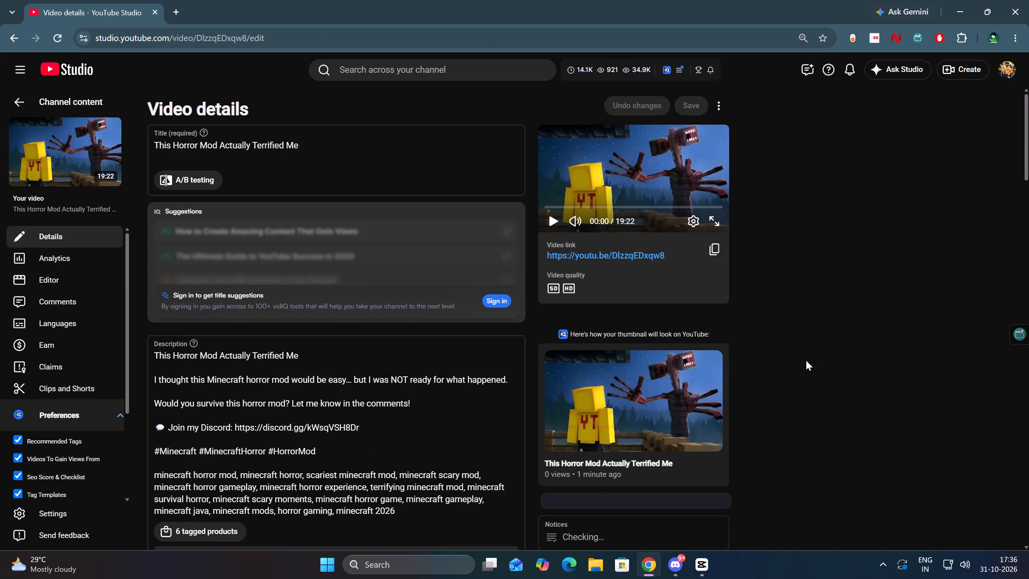
# Paste the copied Minecraft horror tags, from "minecraft horror mod" to "minecraft 2026", into the video's tags.
pyautogui.scroll(-2, 755, 370)
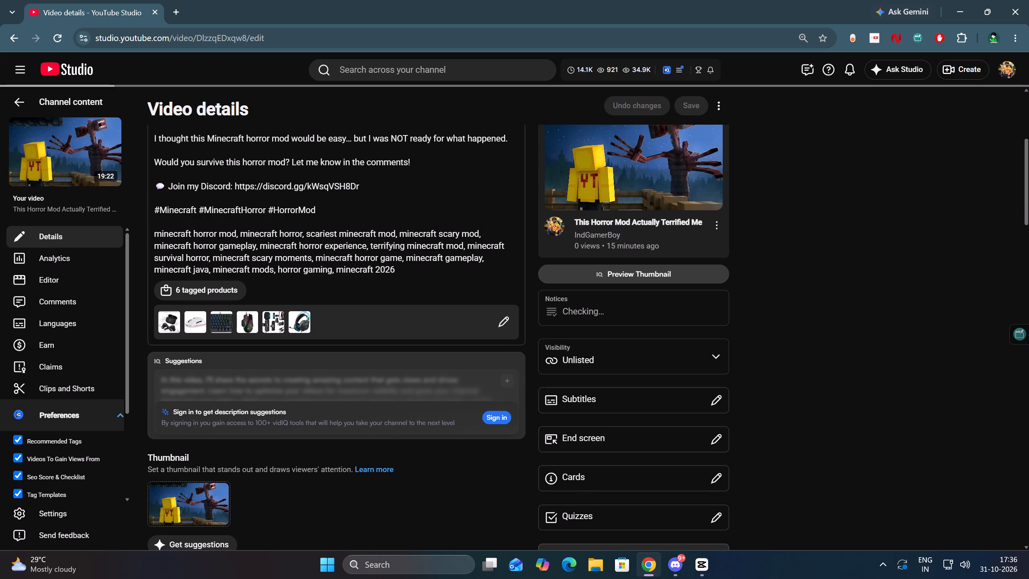
pyautogui.scroll(2, 364, 425)
pyautogui.scroll(-4, 364, 424)
pyautogui.scroll(-5, 295, 415)
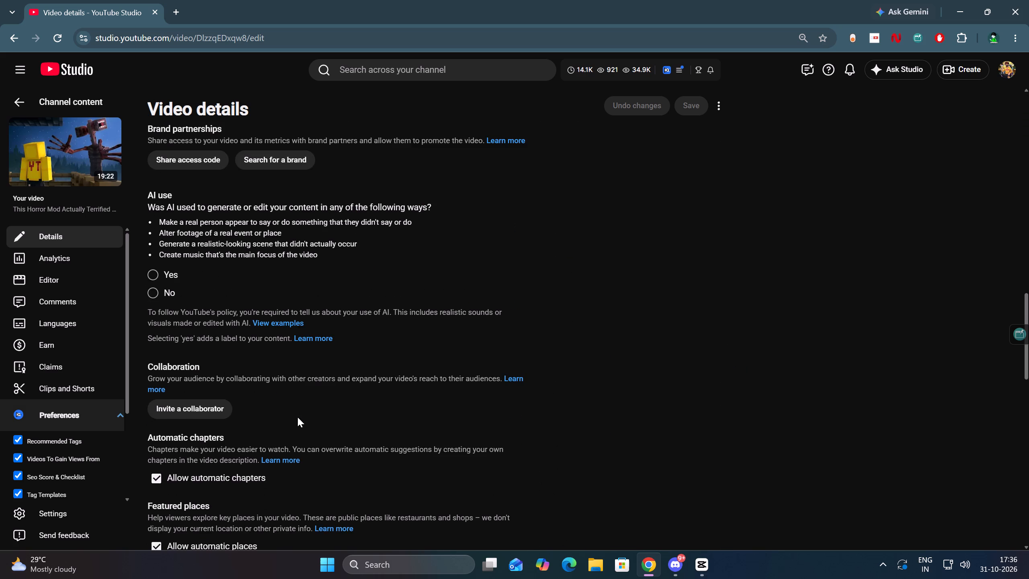
pyautogui.scroll(-3, 298, 417)
pyautogui.click(315, 308)
pyautogui.hotkey('ctrl', 'v')
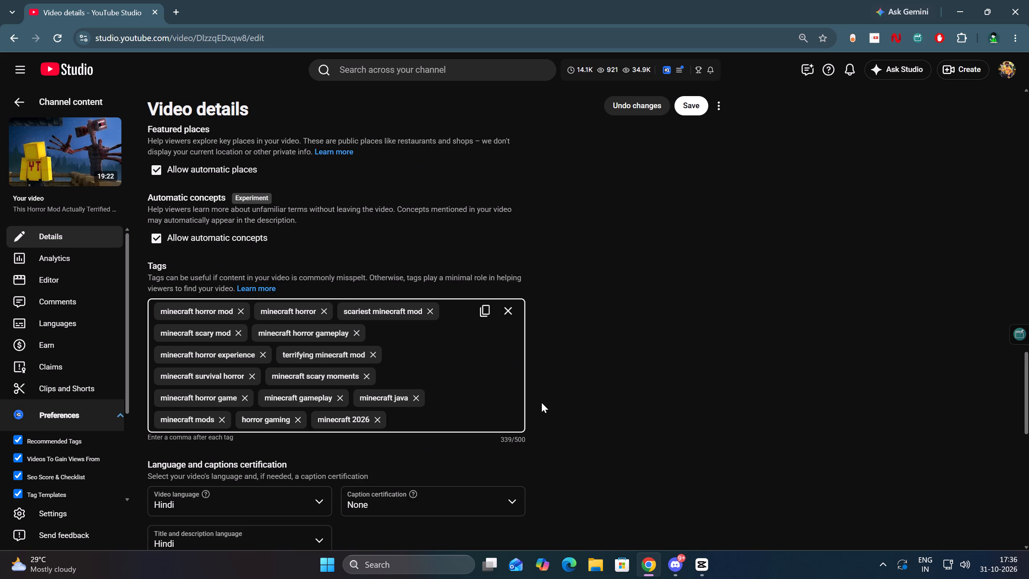
# Set the video's game title to Minecraft under the Gaming category.
pyautogui.scroll(-4, 541, 402)
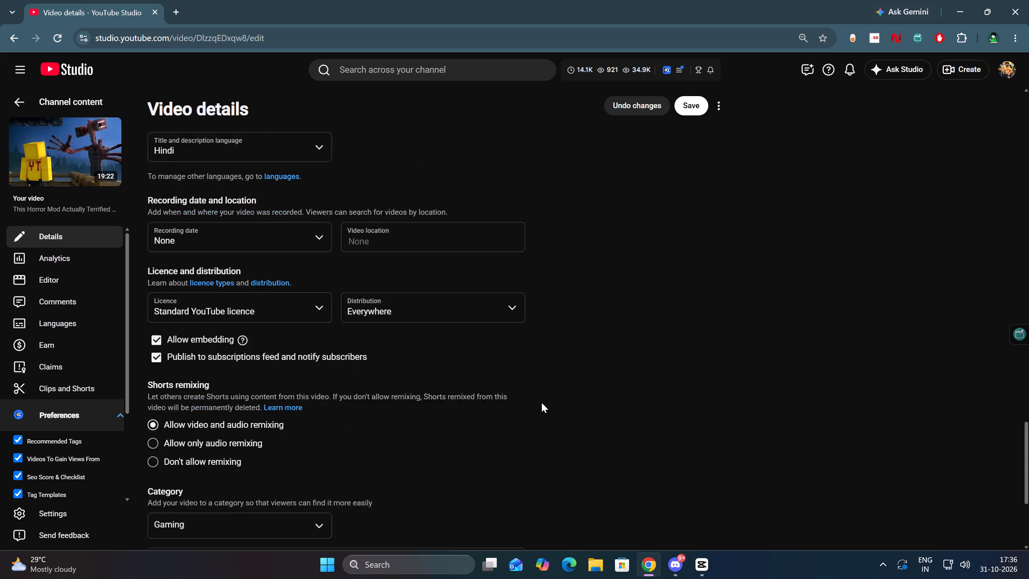
pyautogui.click(396, 474)
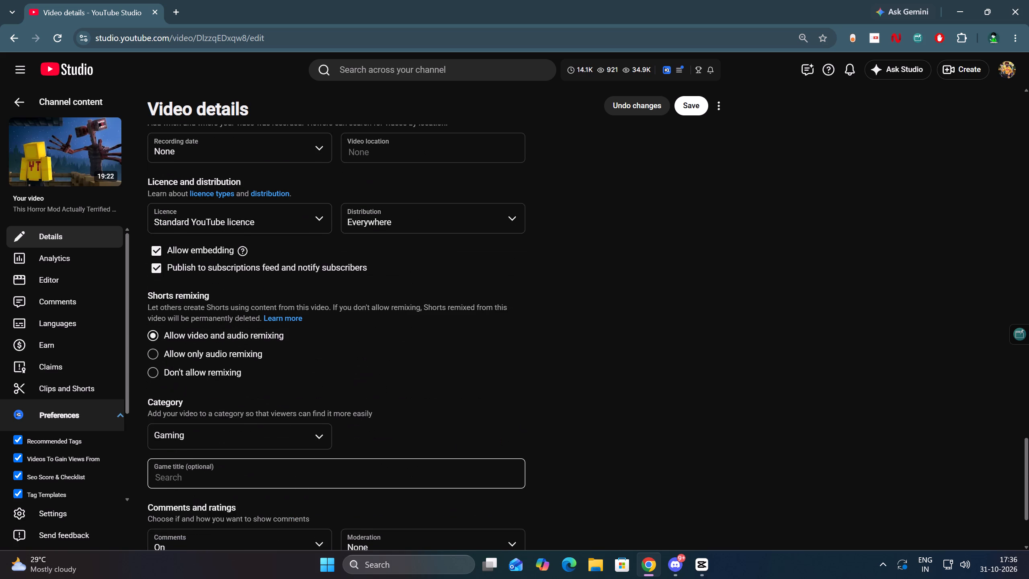
pyautogui.write('minecraft')
pyautogui.click(334, 111)
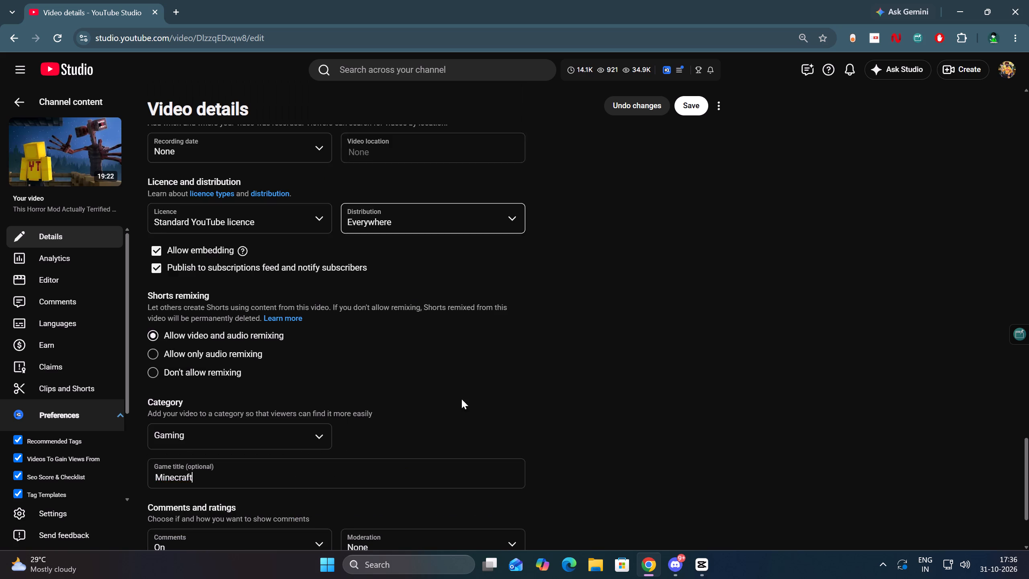
# Open the video's Hindi subtitles and publish them as they are.
pyautogui.scroll(-5, 489, 437)
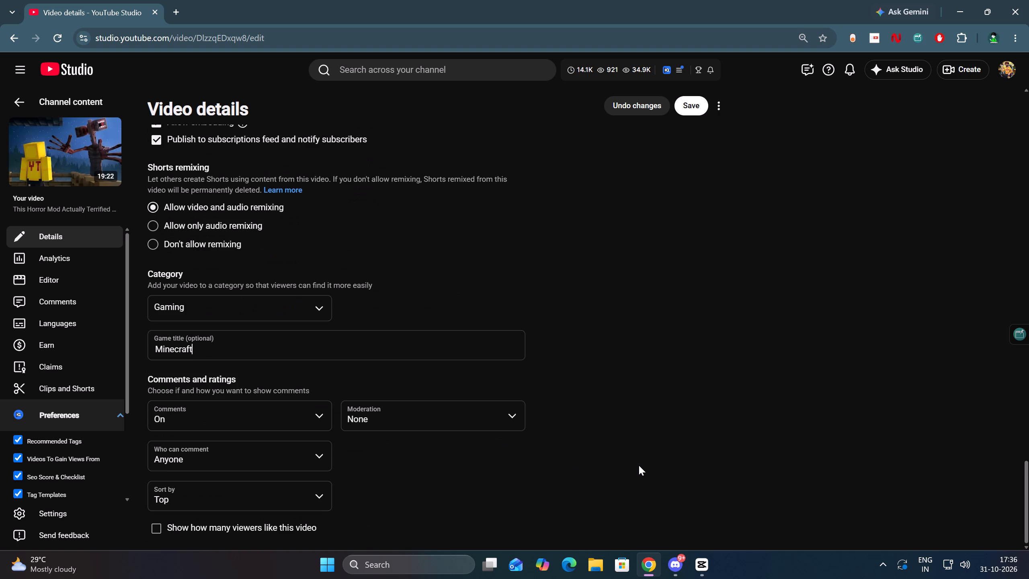
pyautogui.scroll(12, 600, 454)
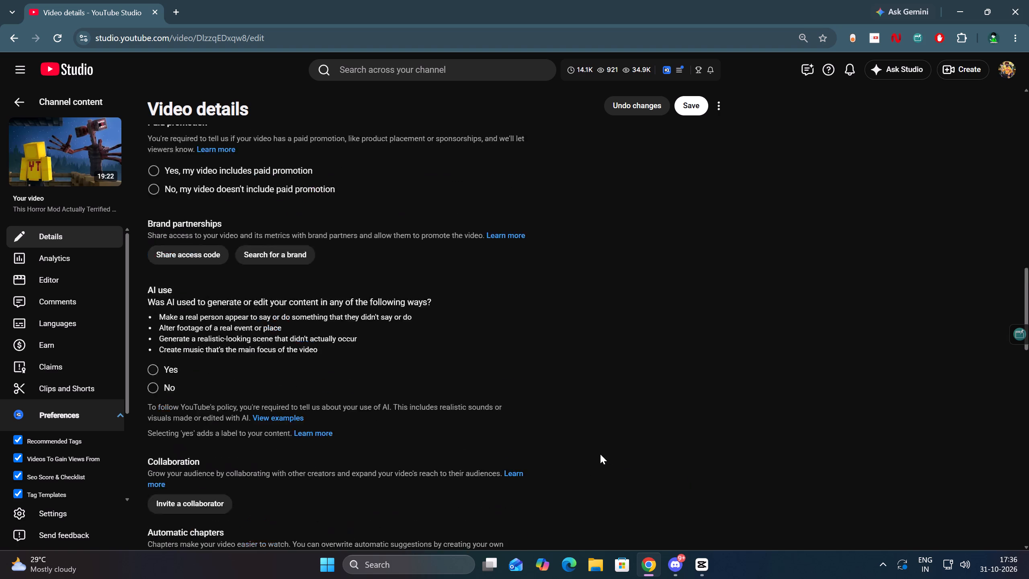
pyautogui.scroll(6, 600, 454)
pyautogui.scroll(-3, 611, 454)
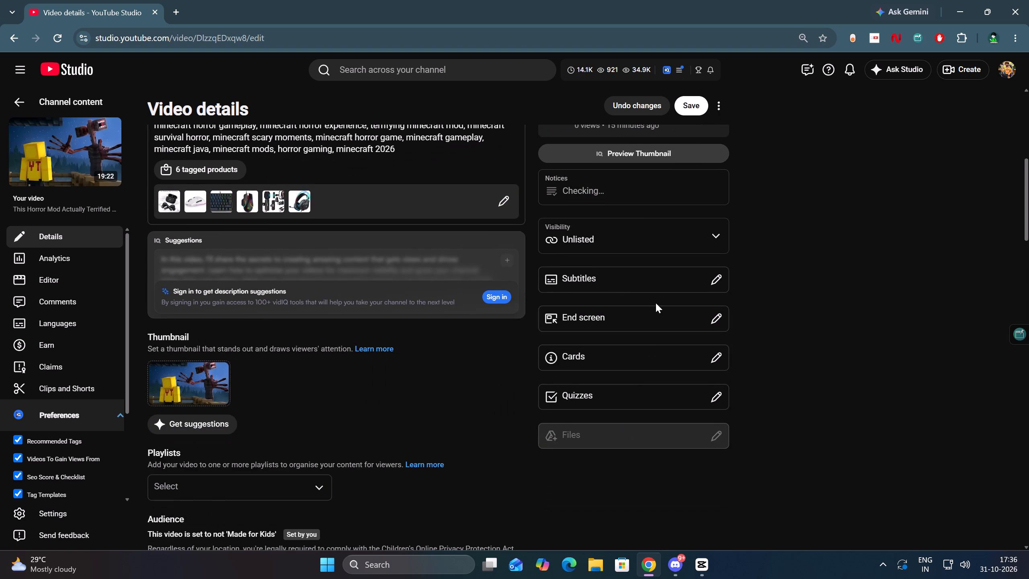
pyautogui.click(654, 272)
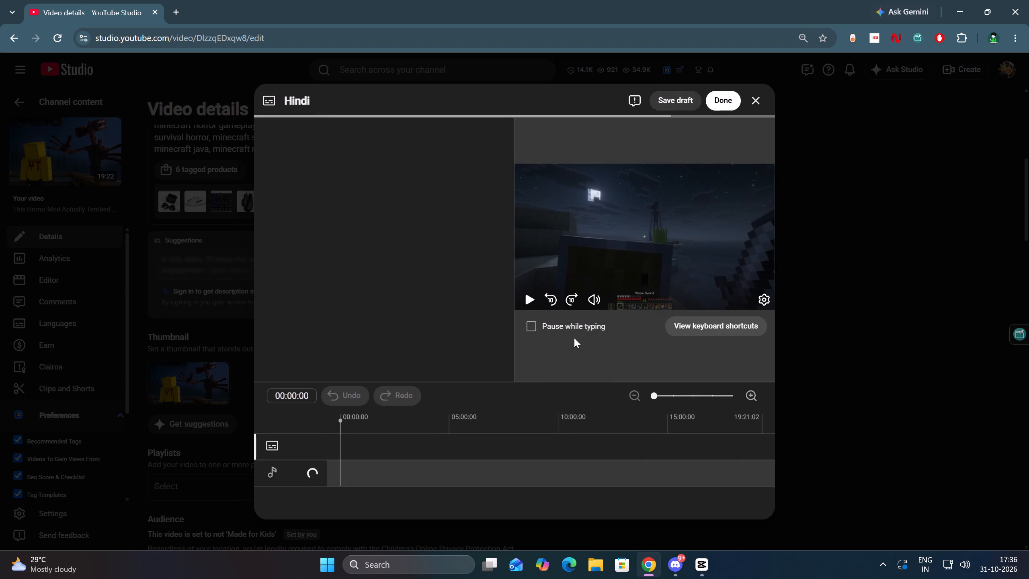
pyautogui.click(730, 106)
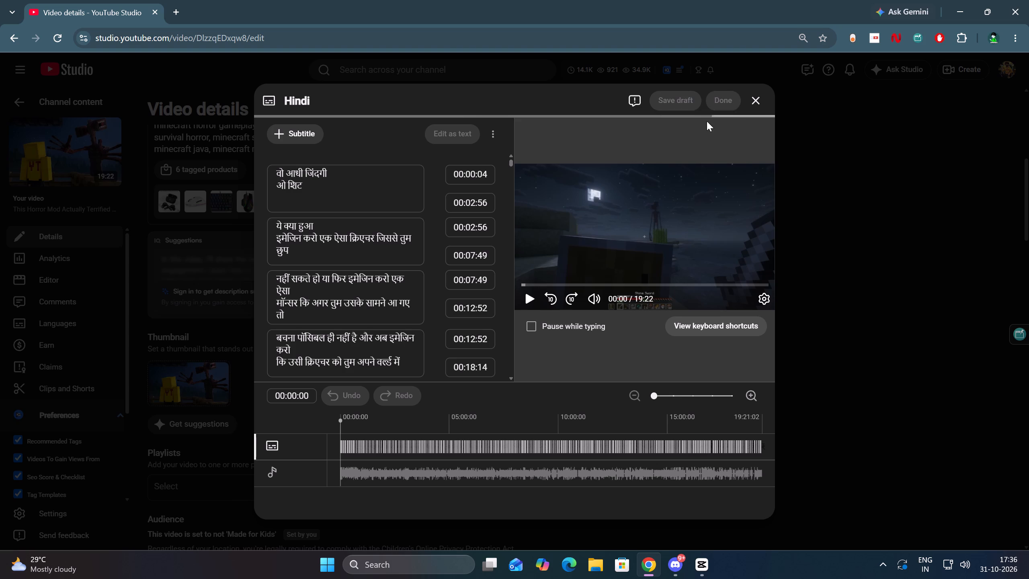
# Add an end screen from the template with a Best for viewer video and a Most recent upload video.
pyautogui.click(627, 321)
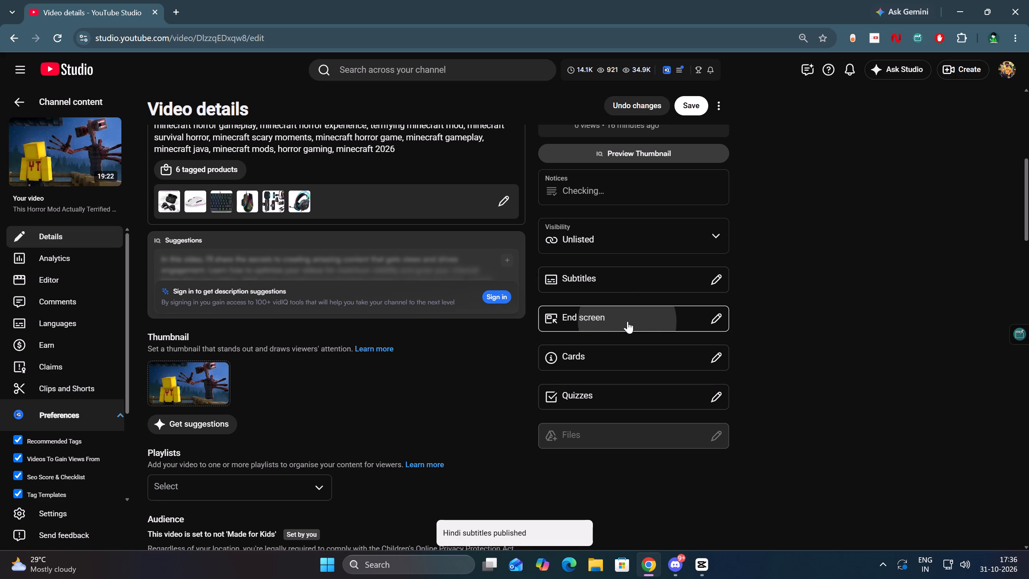
pyautogui.click(445, 286)
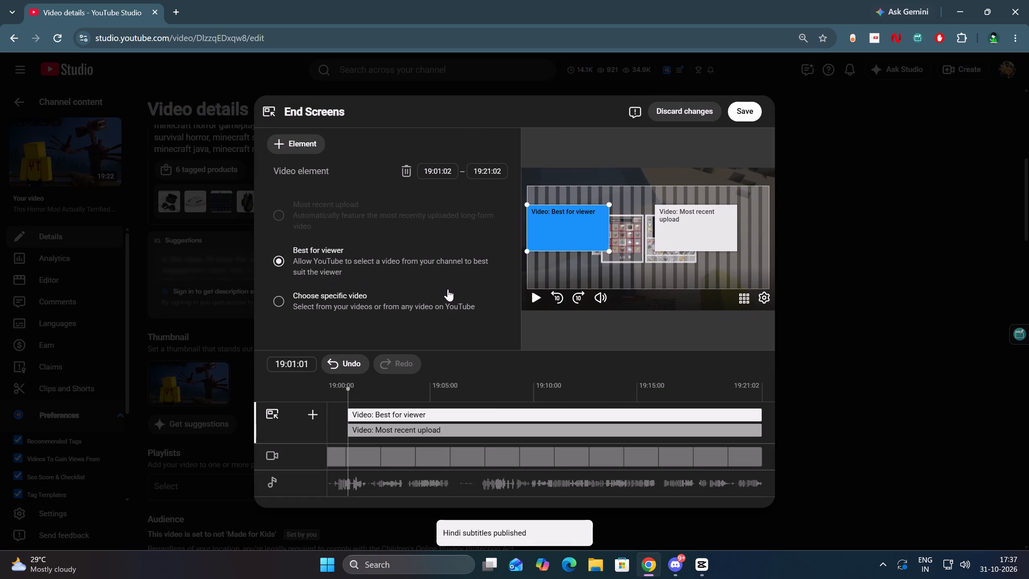
# Preview the closing seconds of the video on the end screen timeline to judge where the elements should start.
pyautogui.click(608, 392)
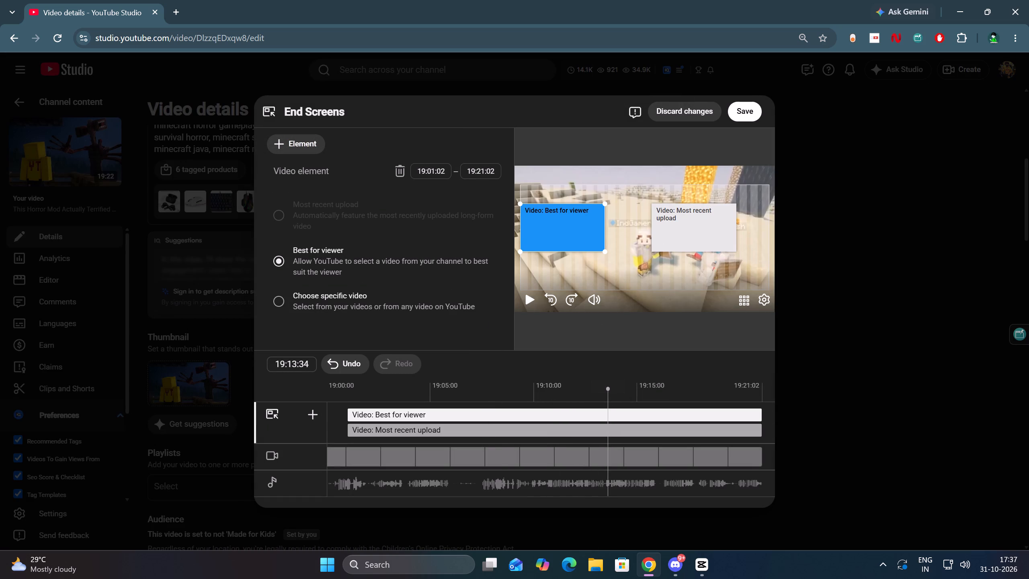
pyautogui.click(533, 296)
pyautogui.click(533, 296)
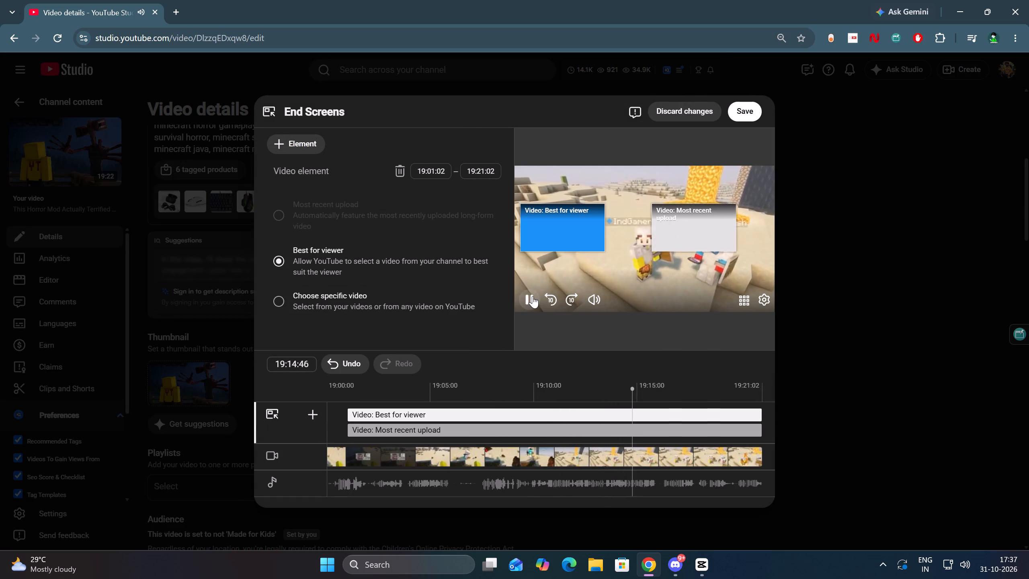
pyautogui.click(561, 394)
pyautogui.moveTo(561, 394); pyautogui.dragTo(564, 394)
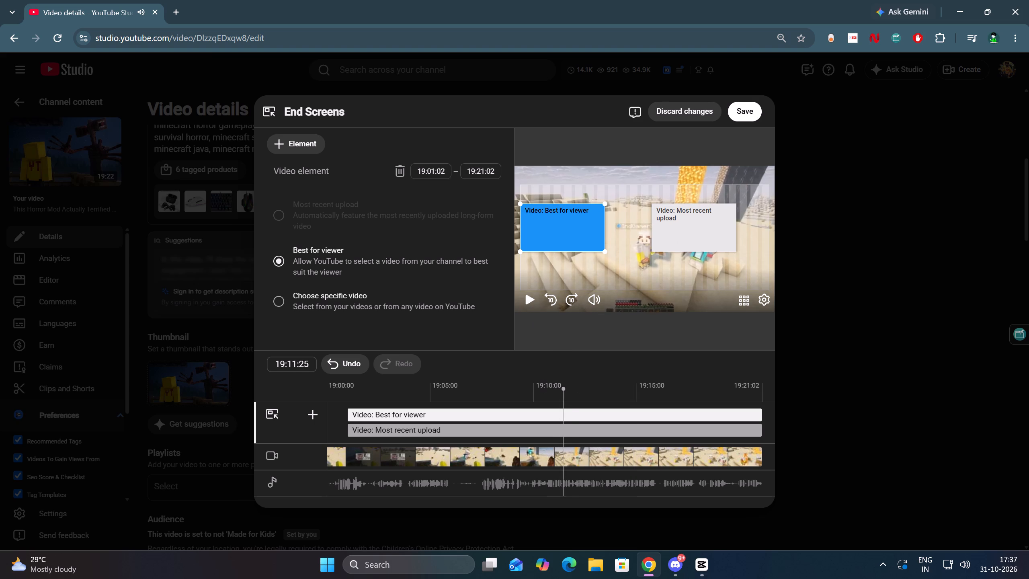
pyautogui.moveTo(564, 394); pyautogui.dragTo(572, 395)
pyautogui.moveTo(599, 401); pyautogui.dragTo(579, 413)
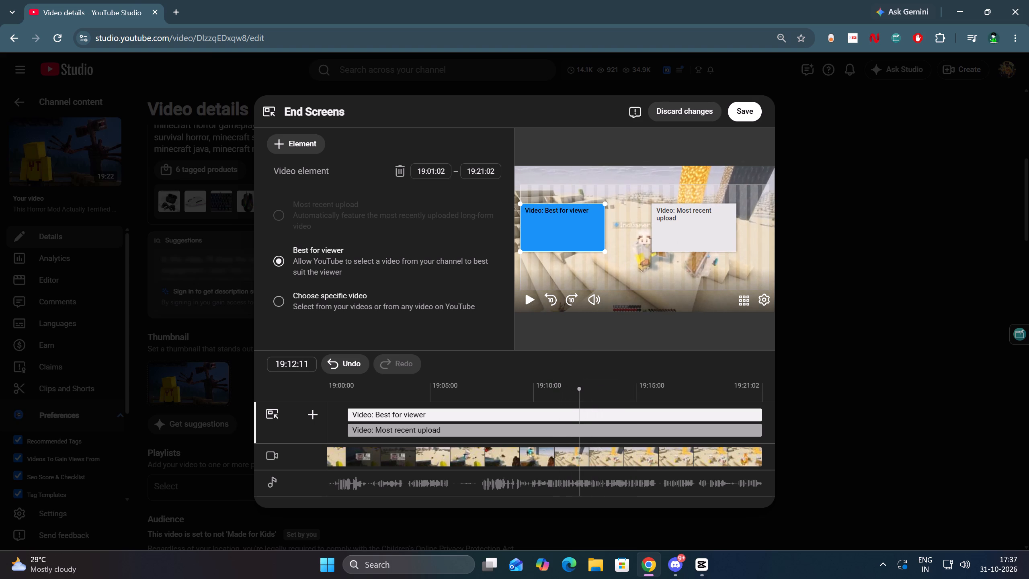
pyautogui.moveTo(579, 413); pyautogui.dragTo(578, 413)
pyautogui.moveTo(580, 411); pyautogui.dragTo(574, 409)
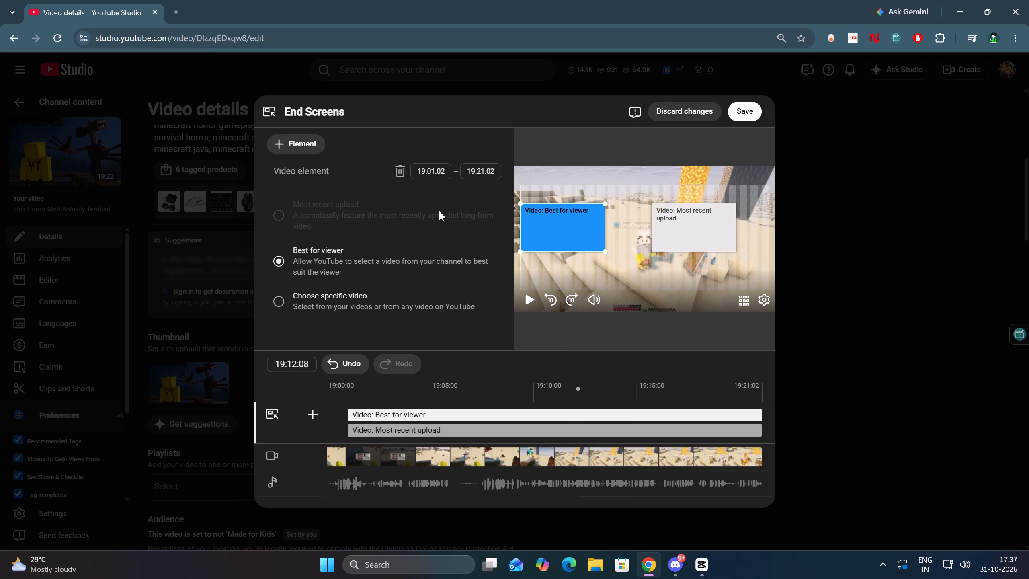
# Set the start time of the Best for viewer end screen element to 19:10:02.
pyautogui.click(433, 170)
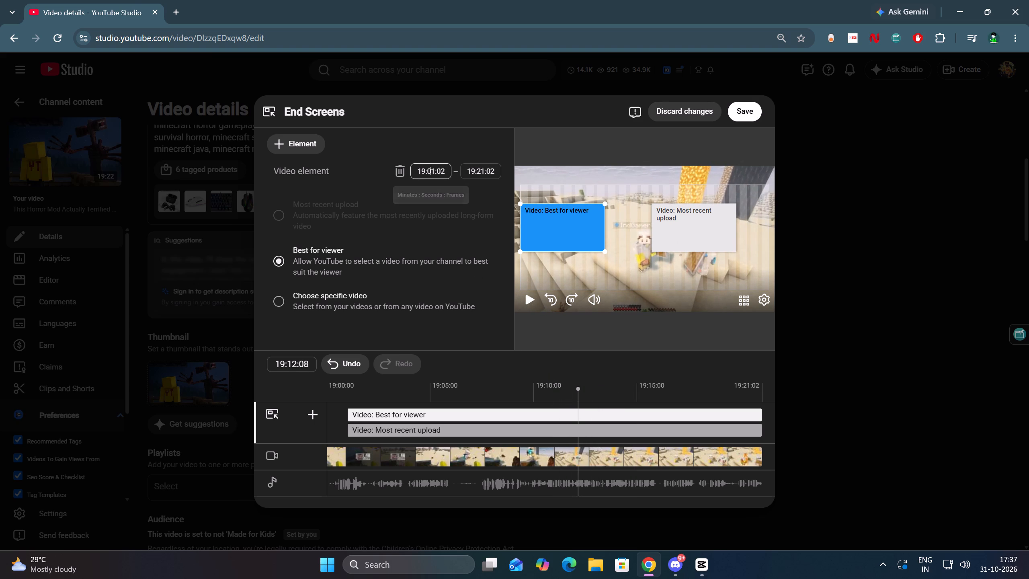
pyautogui.click(434, 170)
pyautogui.press('BackSpace')
pyautogui.press('BackSpace')
pyautogui.write('10')
# Set the start time of the Most recent upload end screen element to 19:10:02.
pyautogui.click(544, 432)
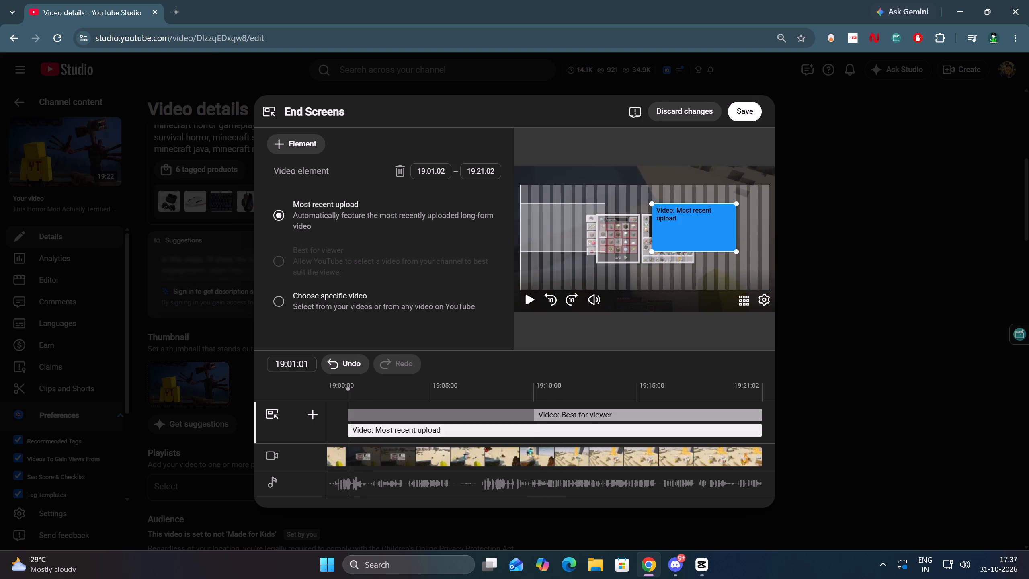
pyautogui.click(435, 171)
pyautogui.press('BackSpace')
pyautogui.press('BackSpace')
pyautogui.press('1')
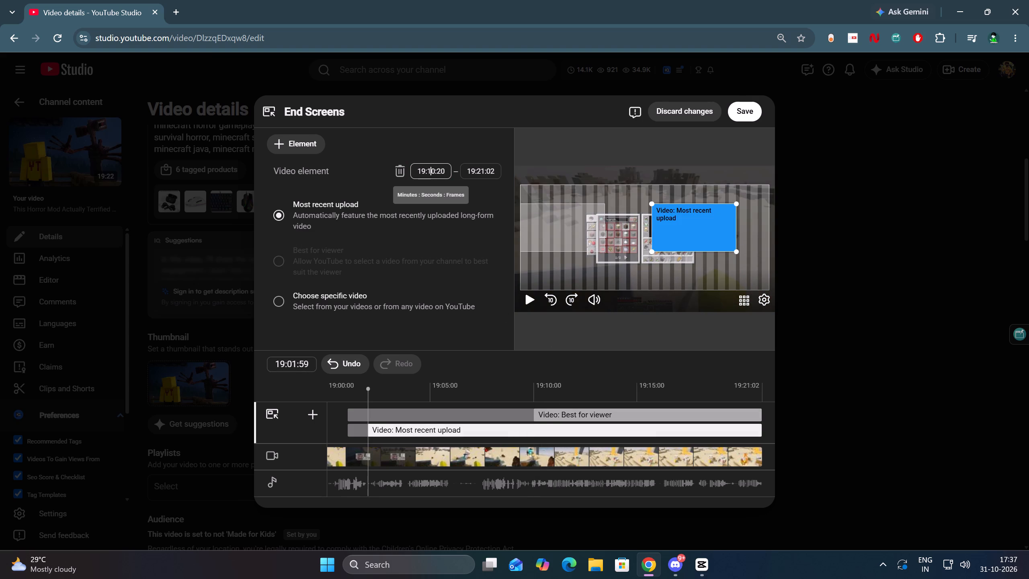
pyautogui.press('0')
# Move the Best for viewer element to the video frame's lower-left corner and the Most recent upload element to its lower-right corner.
pyautogui.click(680, 219)
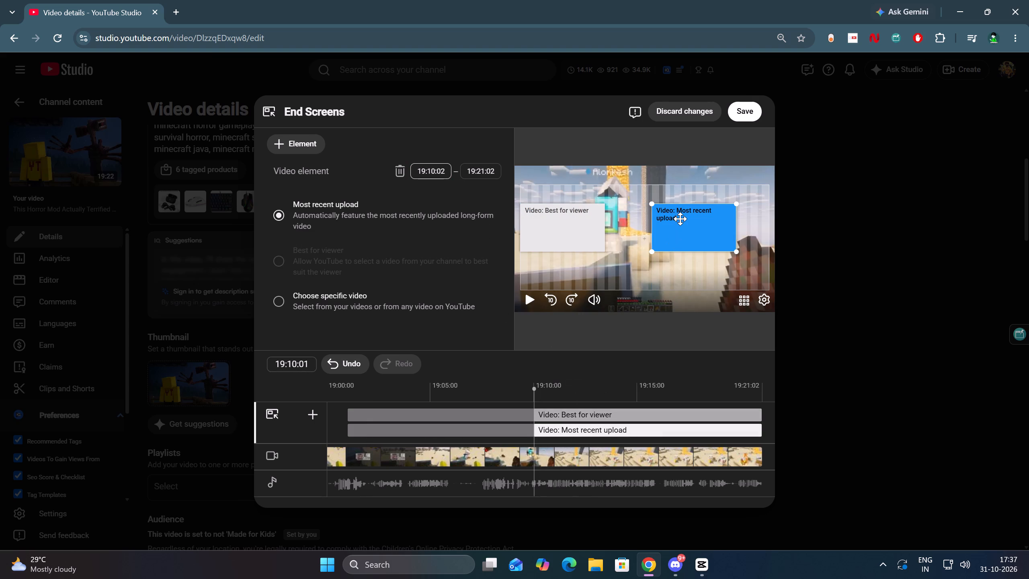
pyautogui.moveTo(680, 219); pyautogui.dragTo(722, 200)
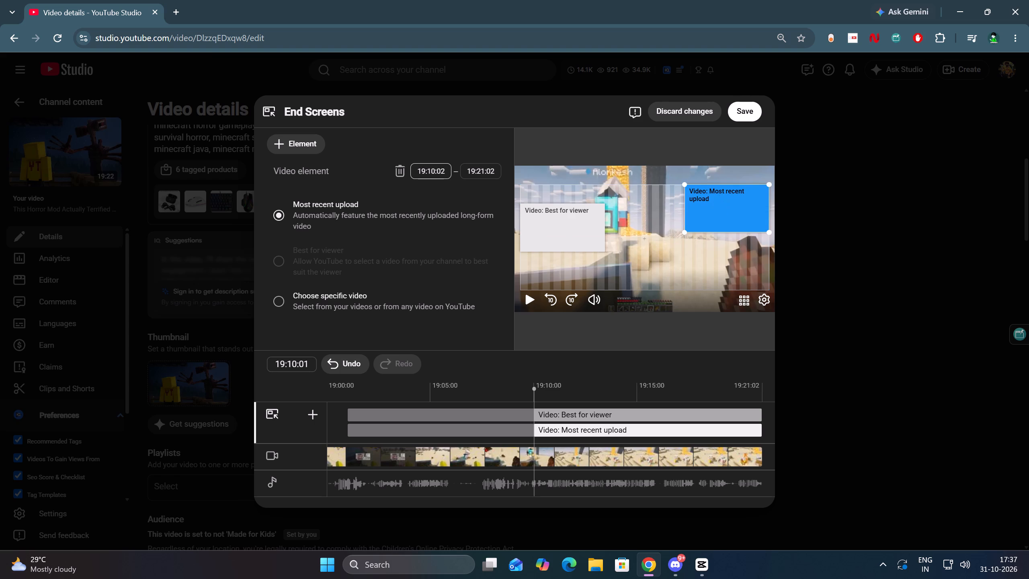
pyautogui.moveTo(565, 225); pyautogui.dragTo(562, 203)
pyautogui.moveTo(562, 203); pyautogui.dragTo(558, 269)
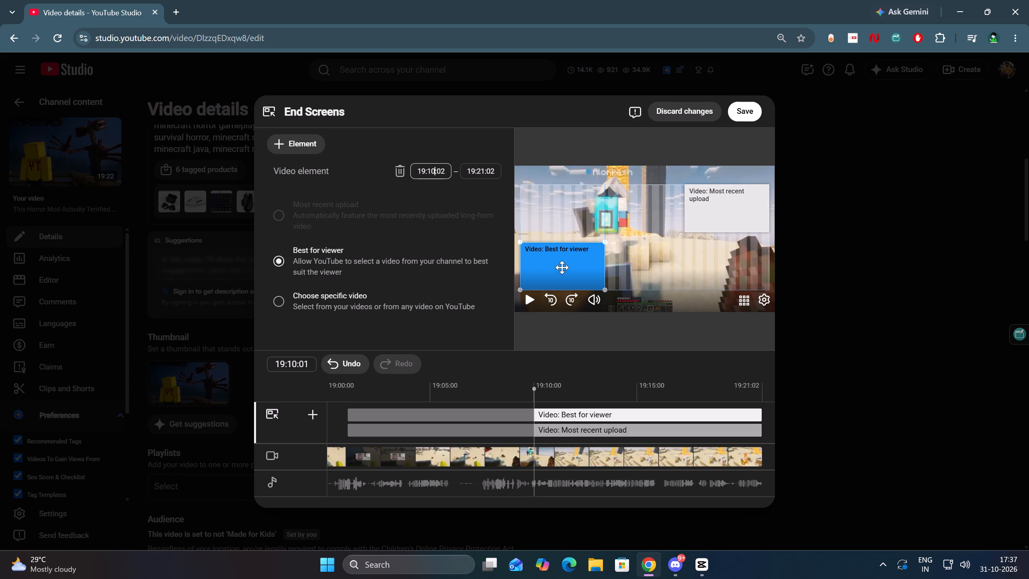
pyautogui.moveTo(702, 208); pyautogui.dragTo(709, 282)
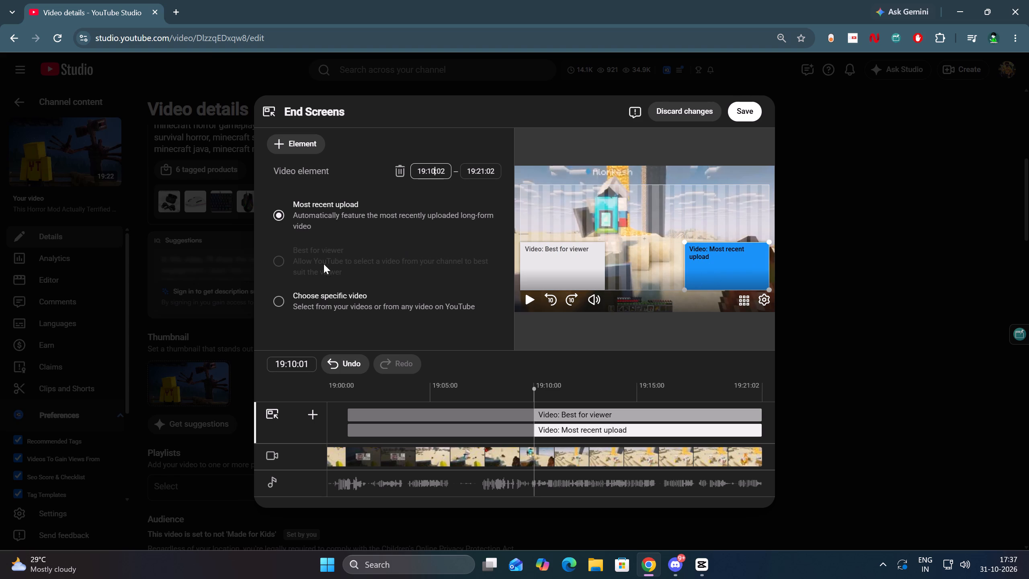
# Change the Most recent upload element to the specific video "Finding A Student Who Doesn't Exist (Full Movie)".
pyautogui.click(284, 294)
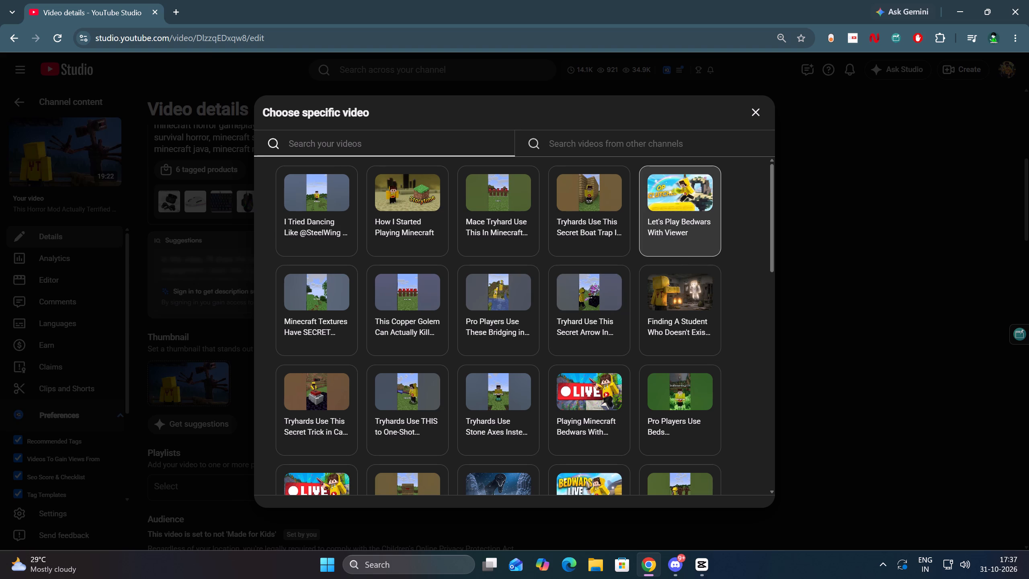
pyautogui.click(680, 288)
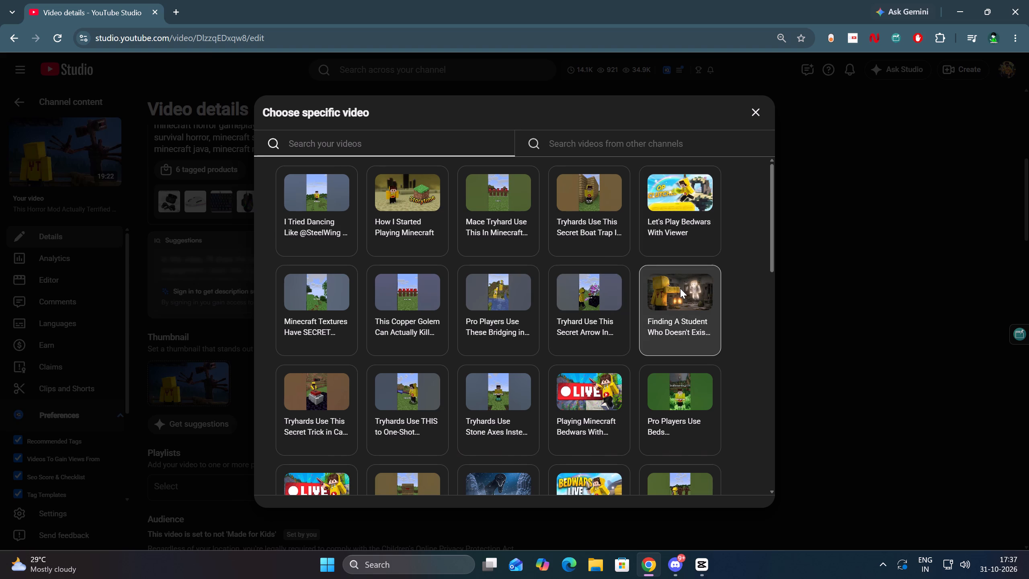
# Change the Best for viewer end screen element to the specific video "This Horror Mod Actually Terrified Me".
pyautogui.click(568, 267)
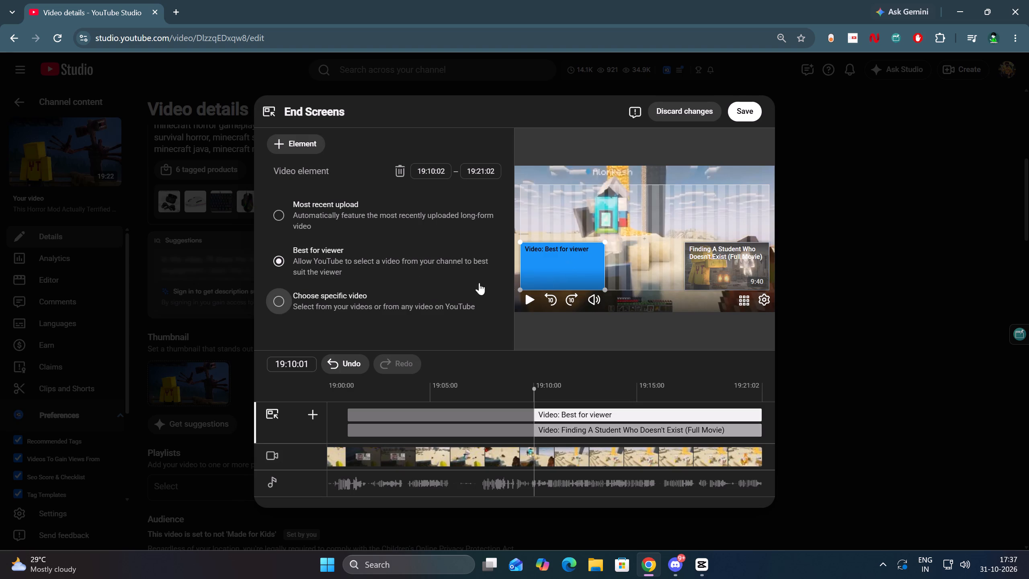
pyautogui.click(295, 299)
pyautogui.scroll(-3, 532, 290)
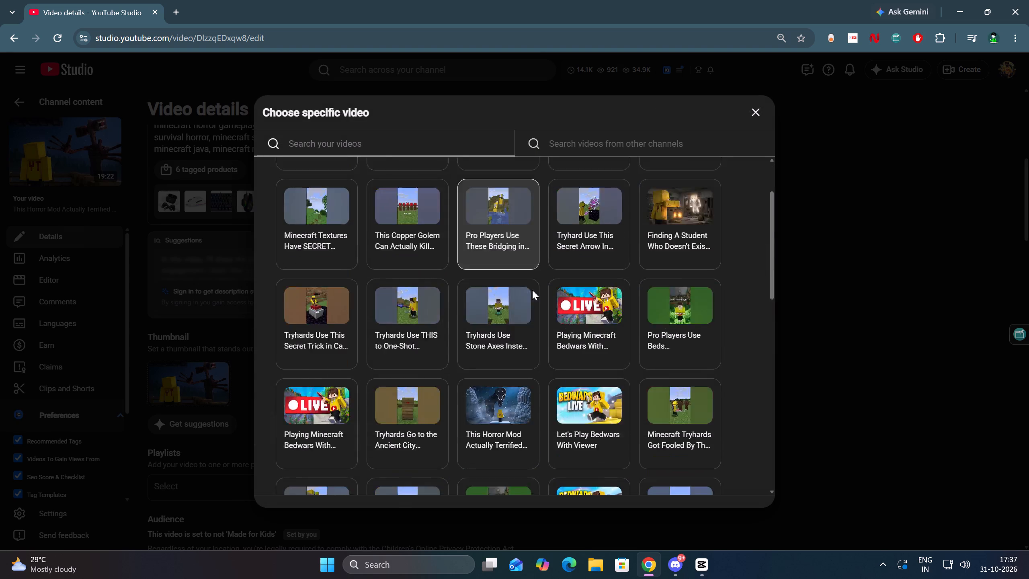
pyautogui.scroll(-8, 532, 290)
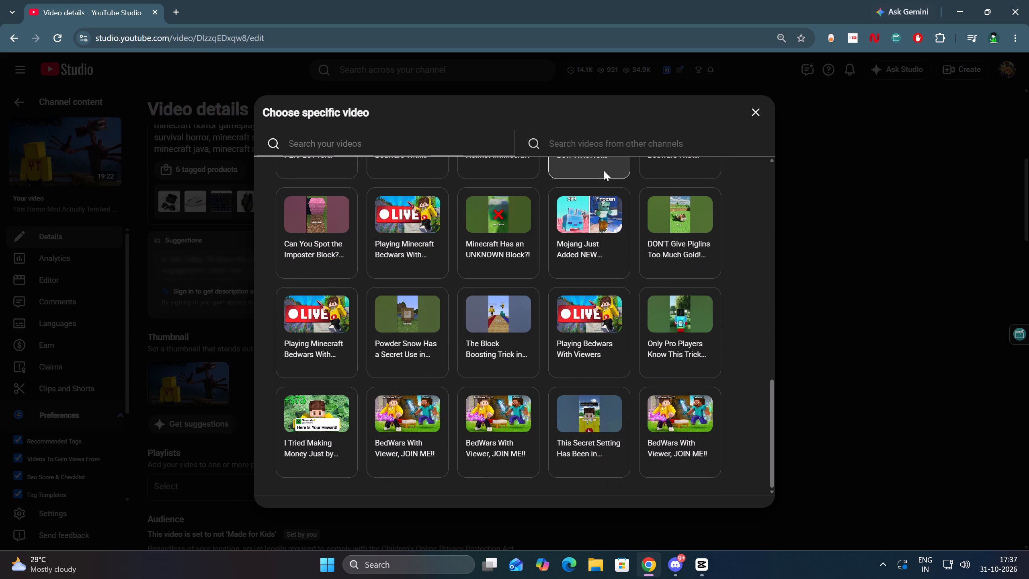
pyautogui.click(633, 142)
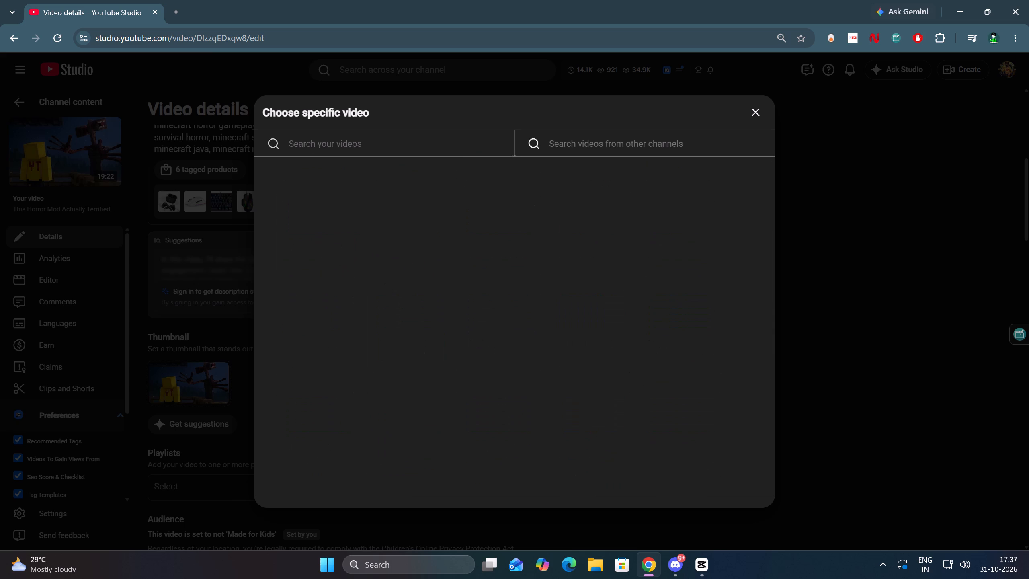
pyautogui.click(466, 144)
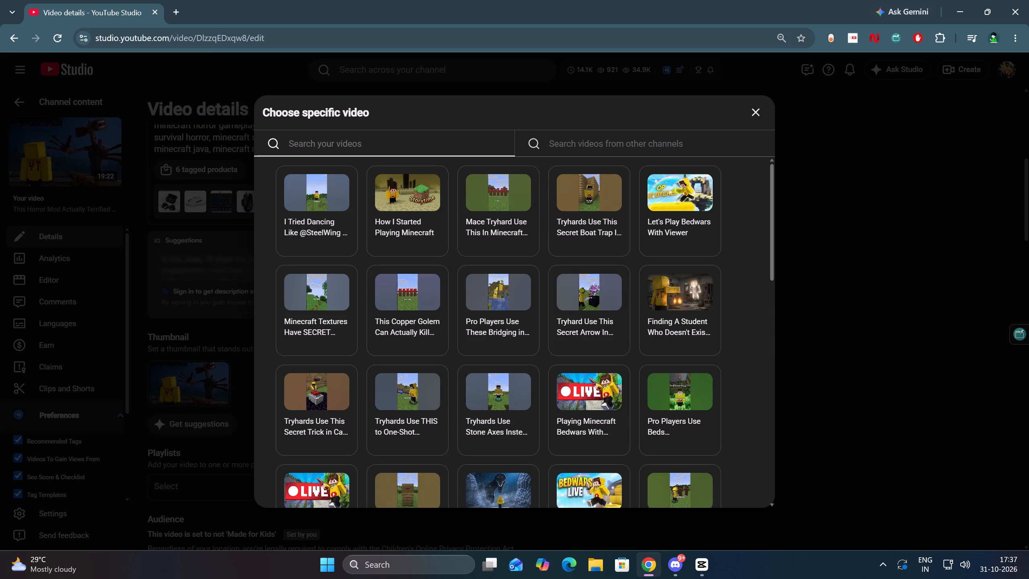
pyautogui.scroll(-3, 469, 238)
pyautogui.click(500, 176)
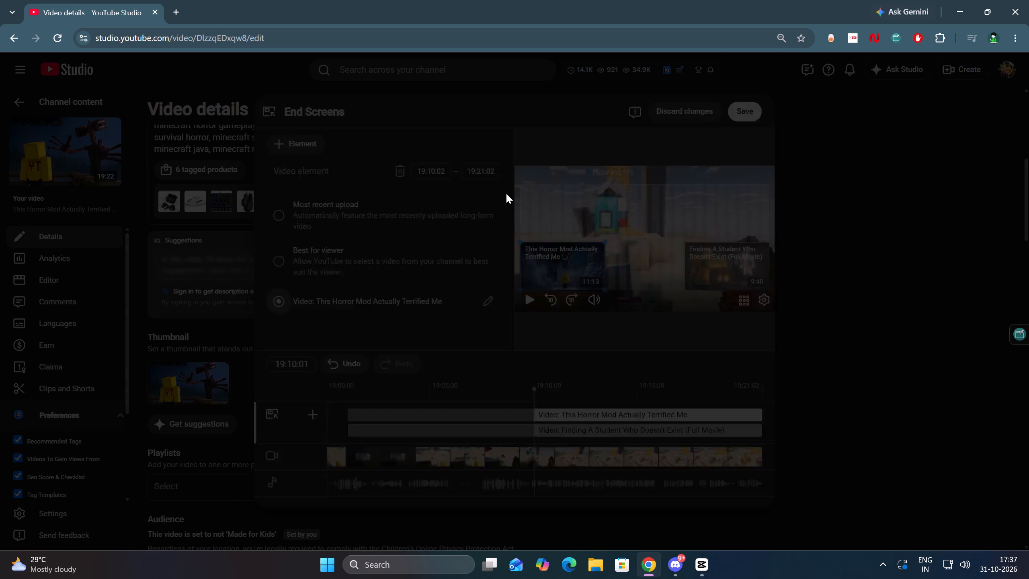
# Play back the end screen section to check both video elements, and save the end screen.
pyautogui.click(534, 300)
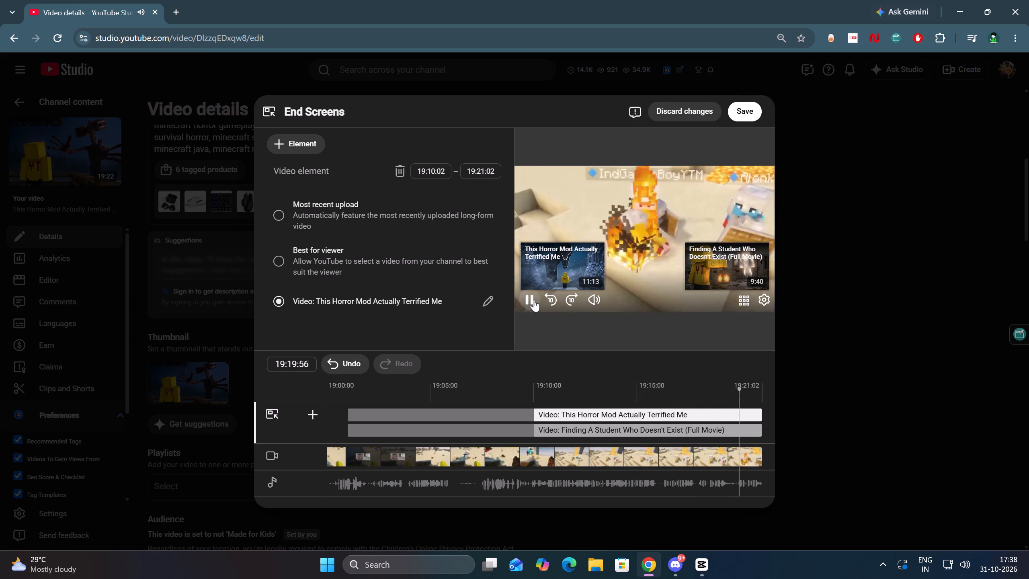
pyautogui.click(534, 300)
pyautogui.click(736, 111)
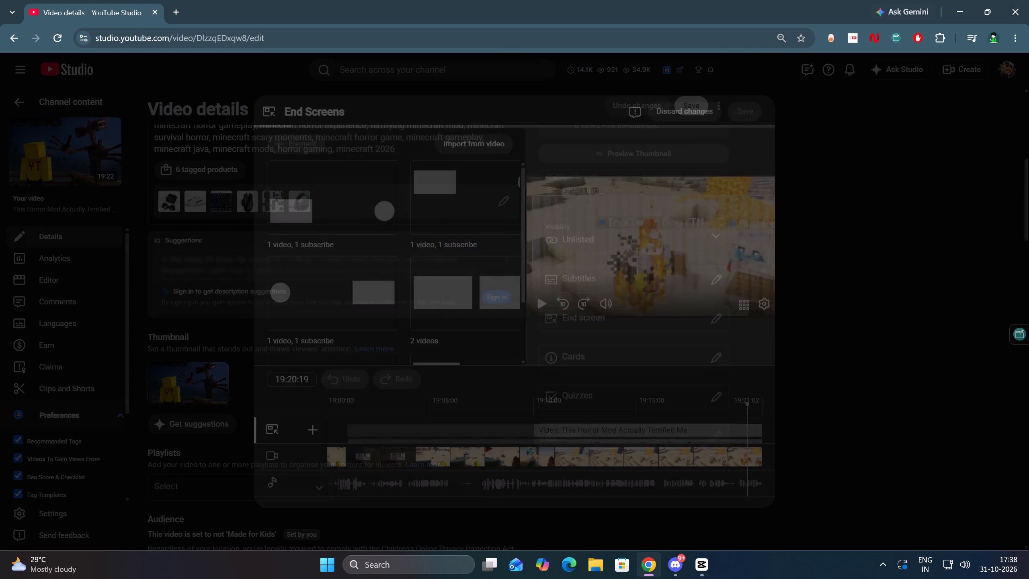
# Check the video details page and save its pending changes.
pyautogui.scroll(1, 790, 329)
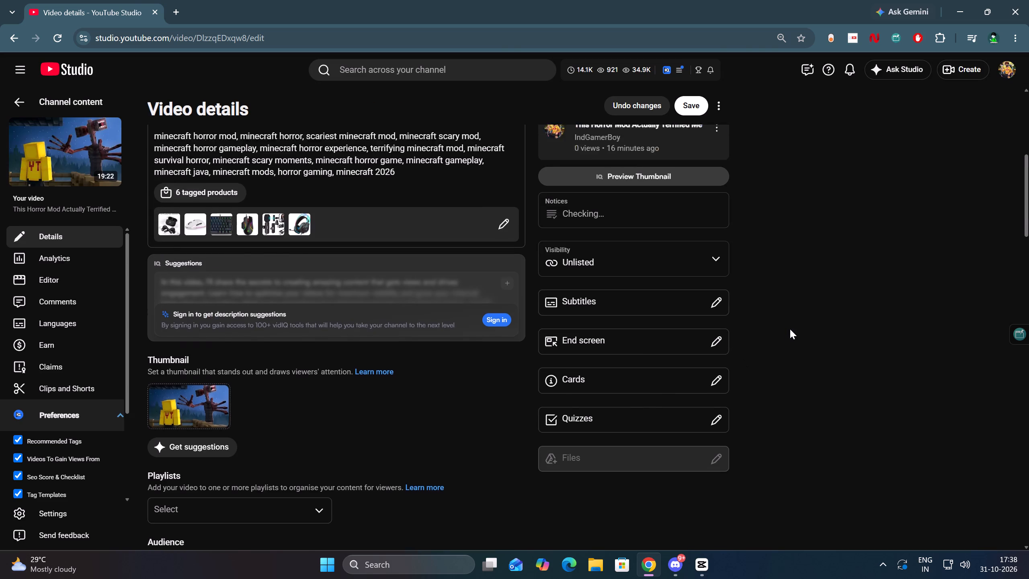
pyautogui.scroll(2, 790, 329)
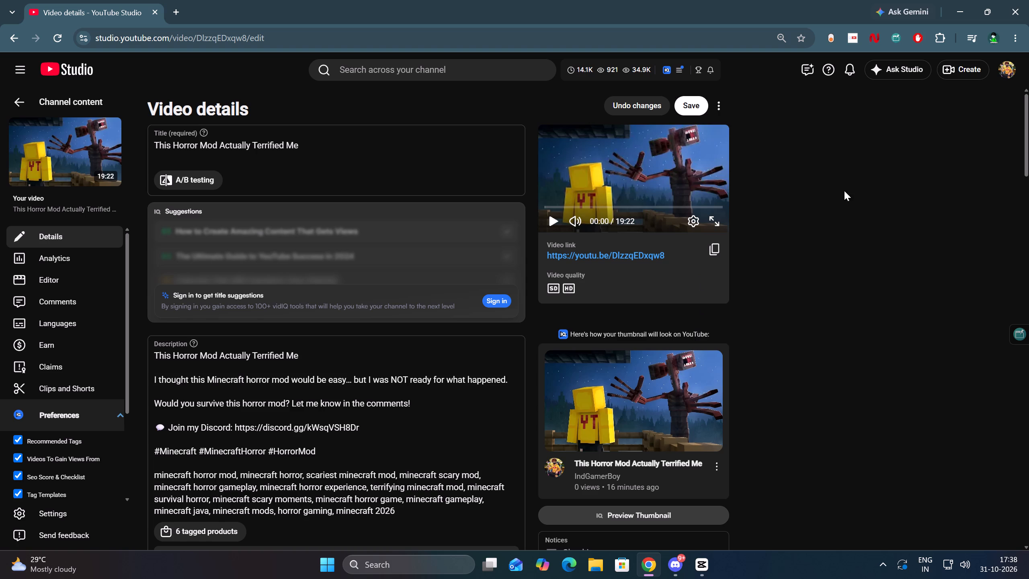
pyautogui.scroll(-7, 836, 338)
pyautogui.scroll(2, 786, 331)
pyautogui.click(688, 107)
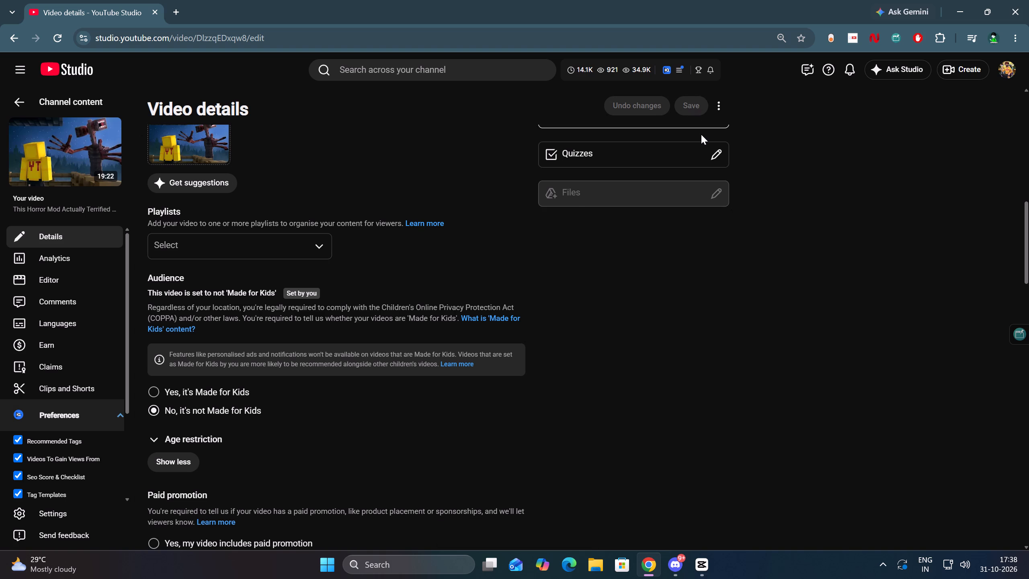
# Switch to CapCut and delete the project 1027.
pyautogui.click(700, 564)
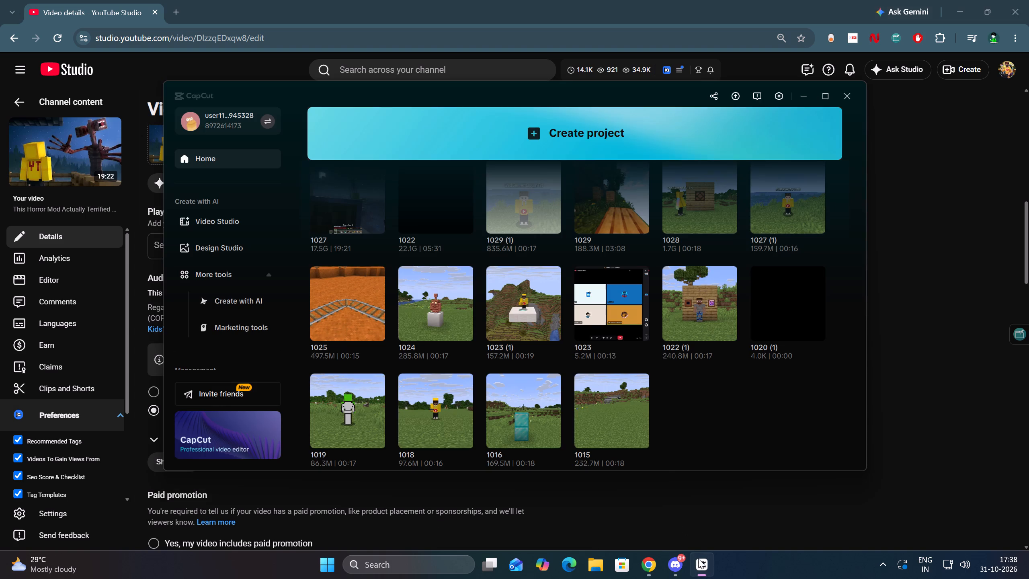
pyautogui.click(377, 224)
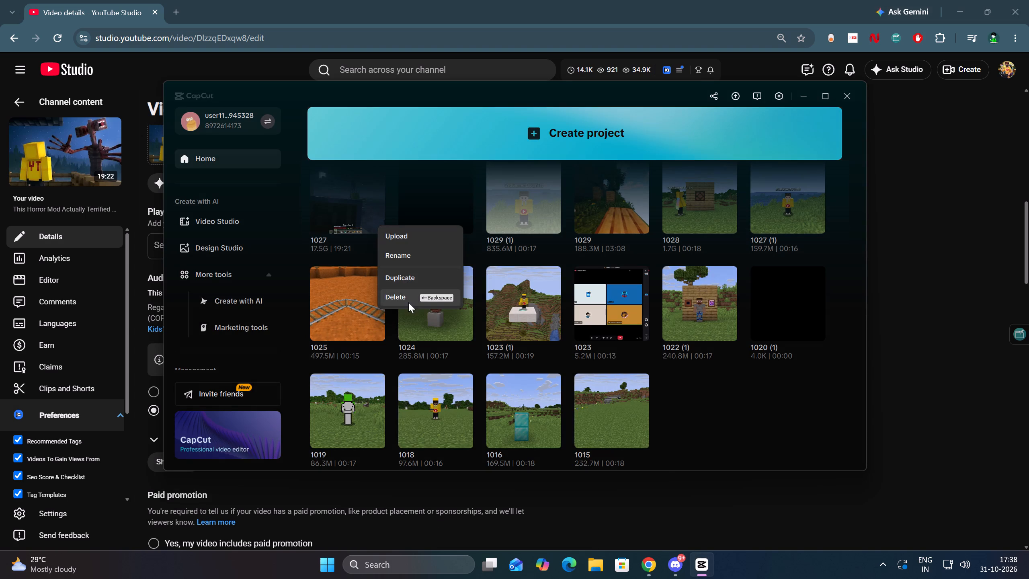
pyautogui.click(408, 302)
pyautogui.click(492, 315)
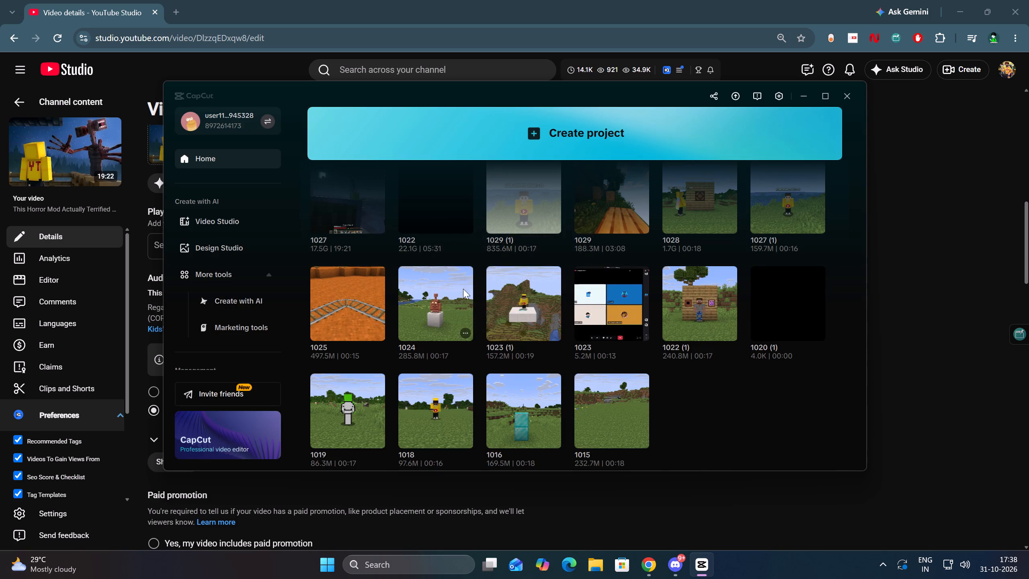
# Permanently delete the project 1020 from CapCut's trash and close the trash window.
pyautogui.scroll(3, 443, 268)
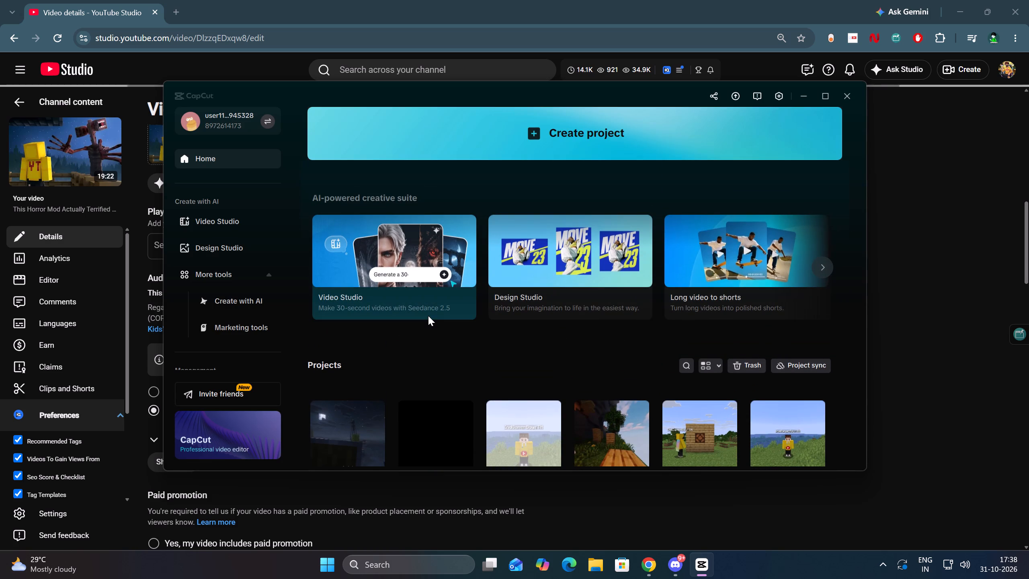
pyautogui.scroll(-2, 428, 316)
pyautogui.scroll(4, 623, 292)
pyautogui.scroll(-3, 756, 294)
pyautogui.click(738, 316)
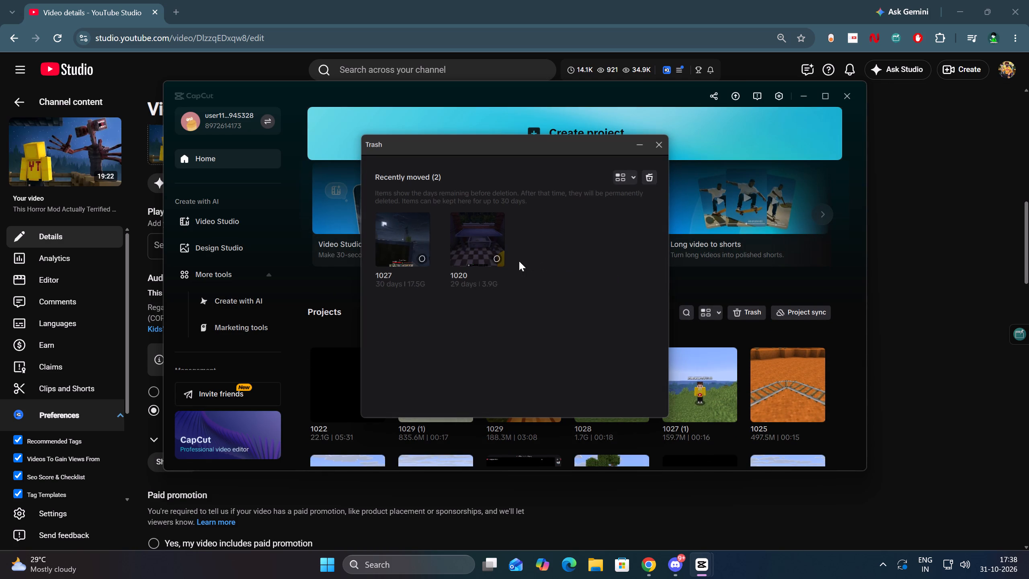
pyautogui.click(497, 259)
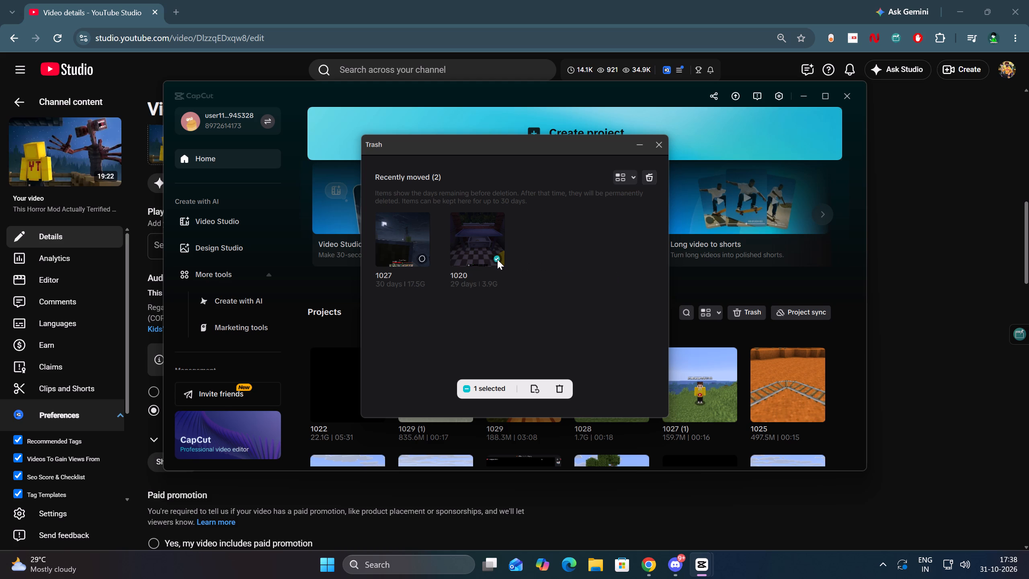
pyautogui.click(564, 388)
pyautogui.click(493, 322)
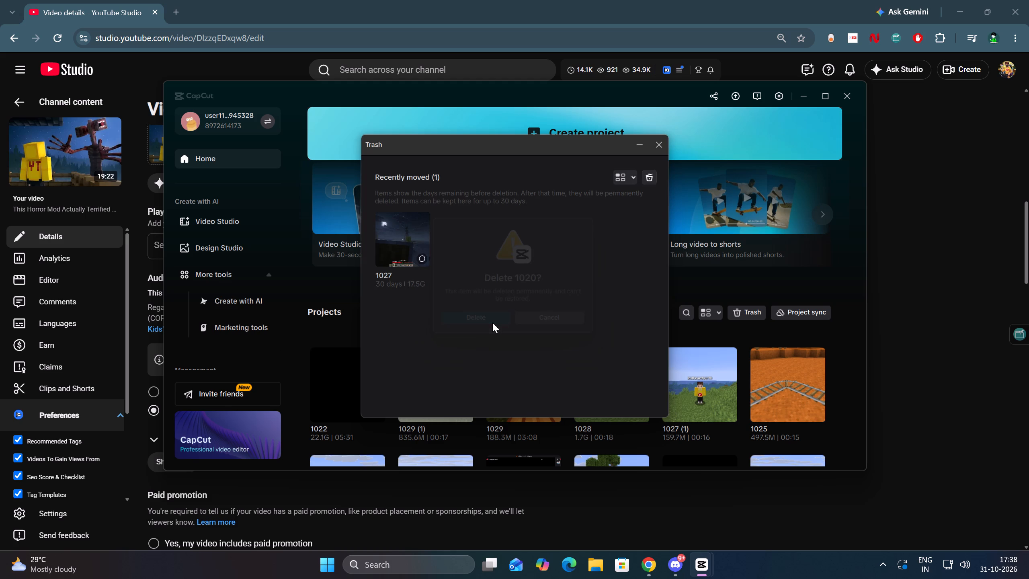
pyautogui.click(411, 249)
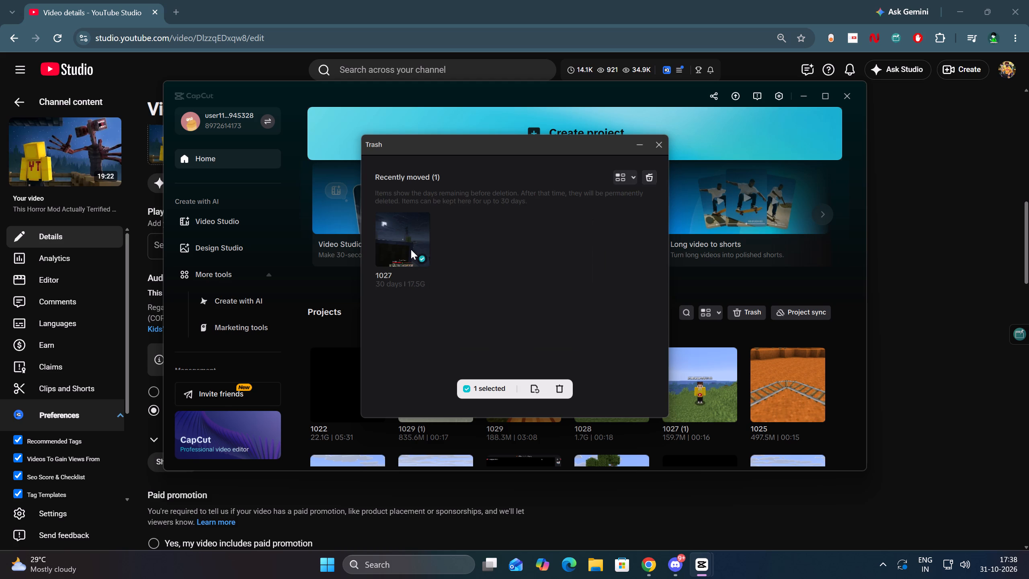
pyautogui.click(658, 148)
# Open the Videos folder in File Explorer and maximise its window.
pyautogui.click(596, 553)
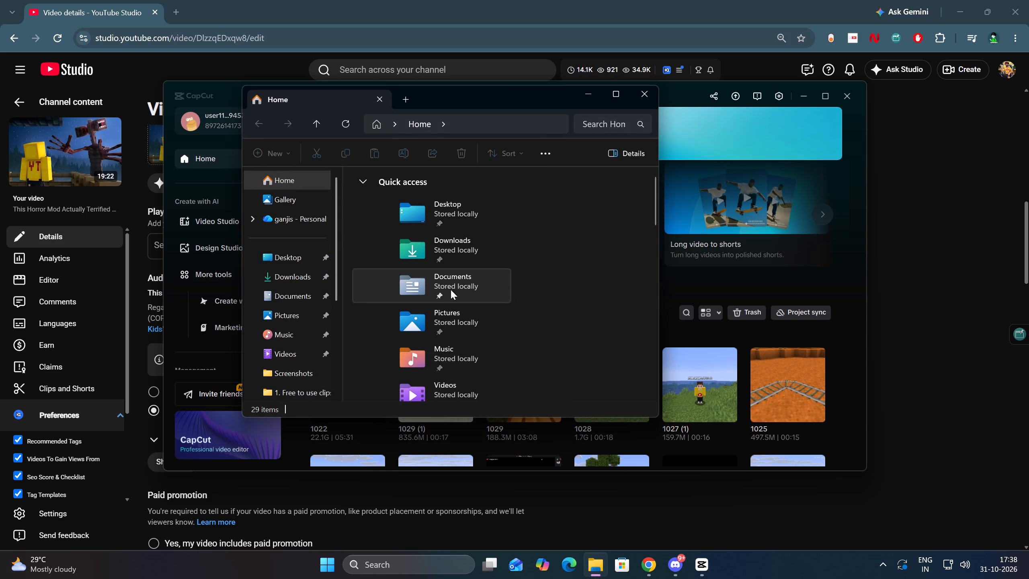
pyautogui.doubleClick(463, 380)
pyautogui.click(612, 96)
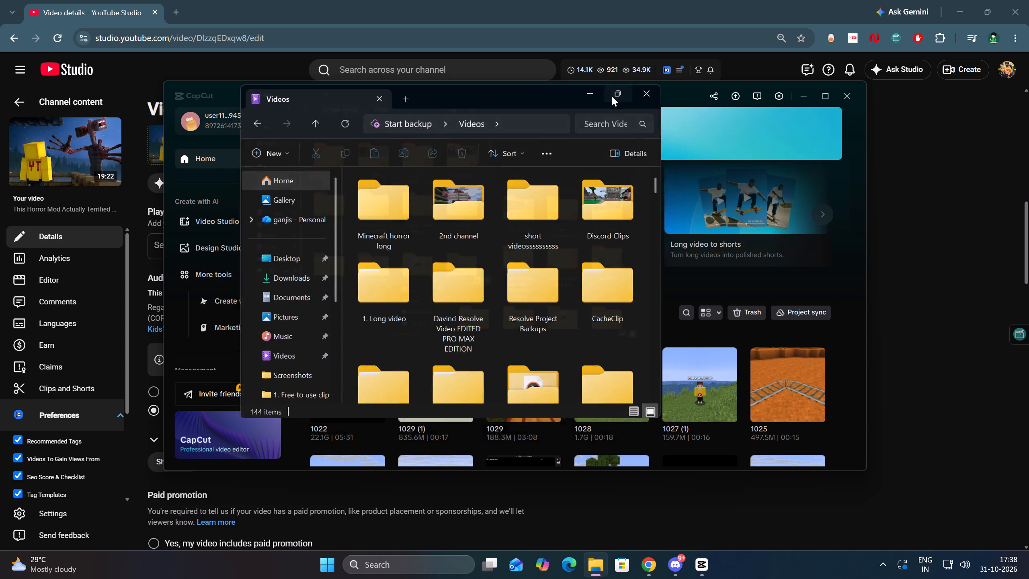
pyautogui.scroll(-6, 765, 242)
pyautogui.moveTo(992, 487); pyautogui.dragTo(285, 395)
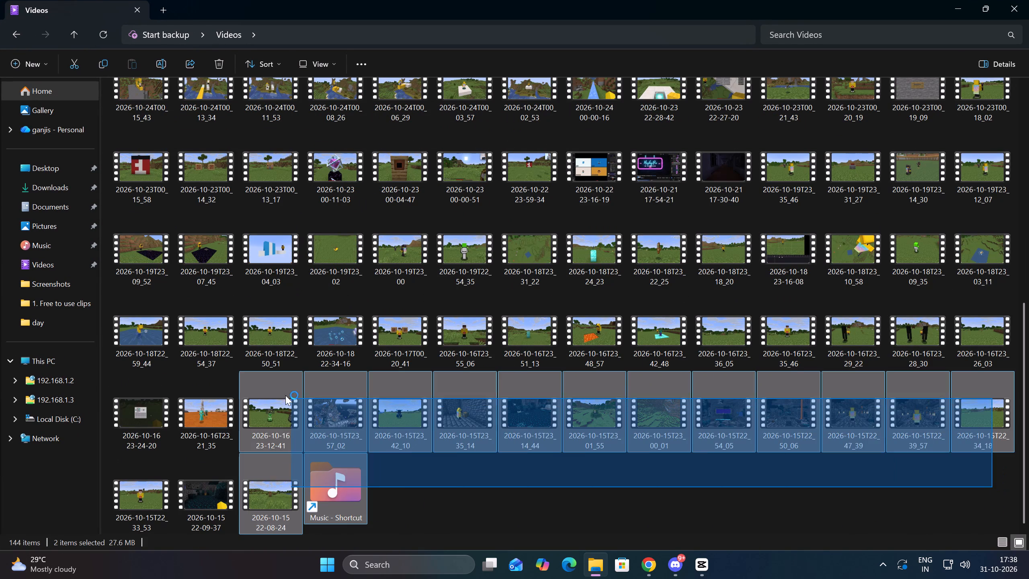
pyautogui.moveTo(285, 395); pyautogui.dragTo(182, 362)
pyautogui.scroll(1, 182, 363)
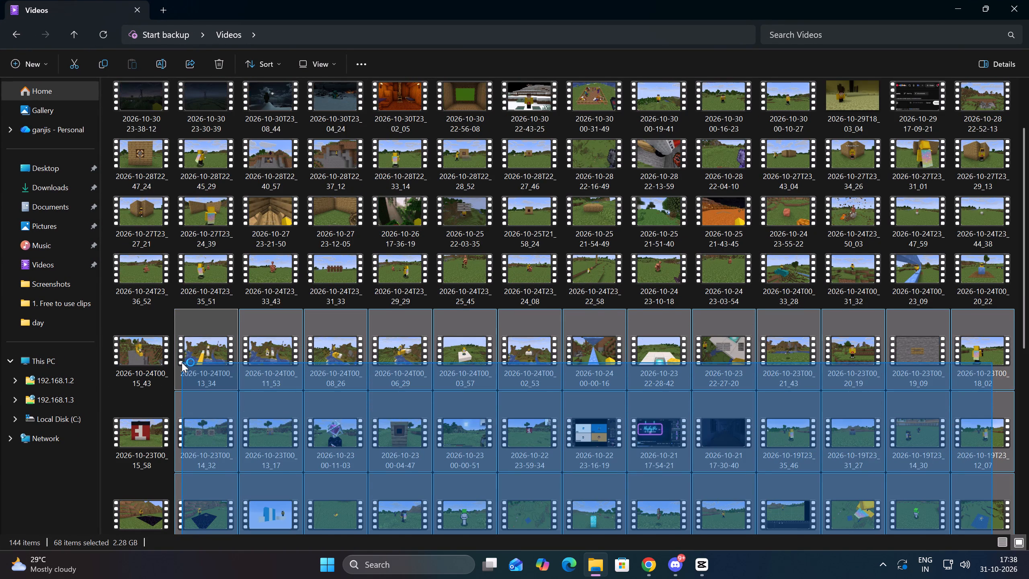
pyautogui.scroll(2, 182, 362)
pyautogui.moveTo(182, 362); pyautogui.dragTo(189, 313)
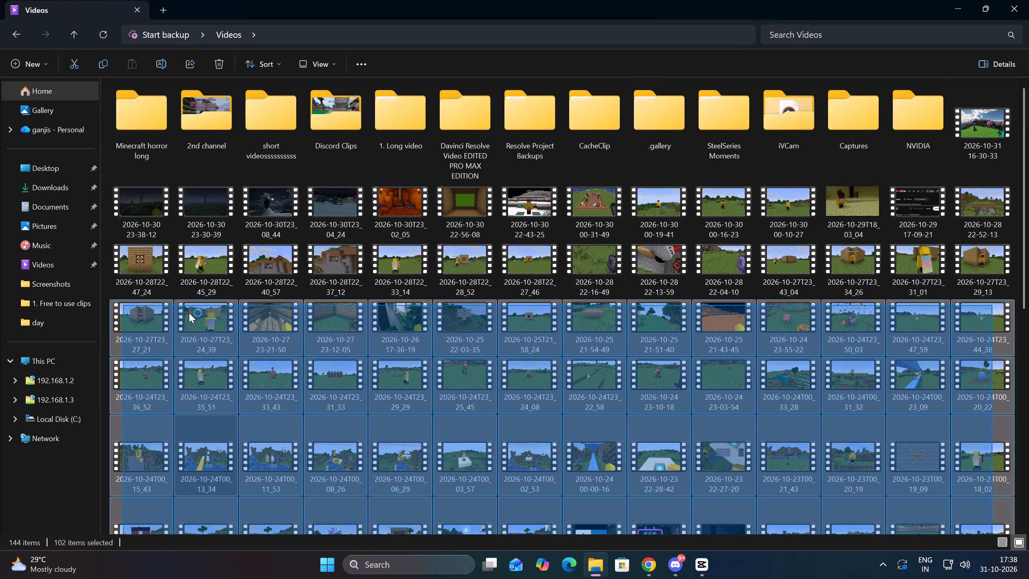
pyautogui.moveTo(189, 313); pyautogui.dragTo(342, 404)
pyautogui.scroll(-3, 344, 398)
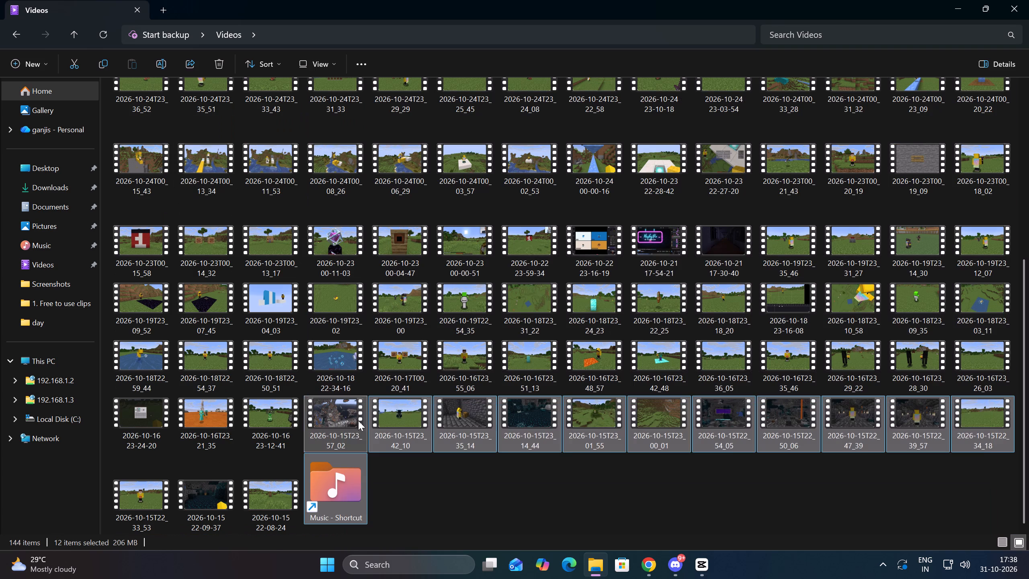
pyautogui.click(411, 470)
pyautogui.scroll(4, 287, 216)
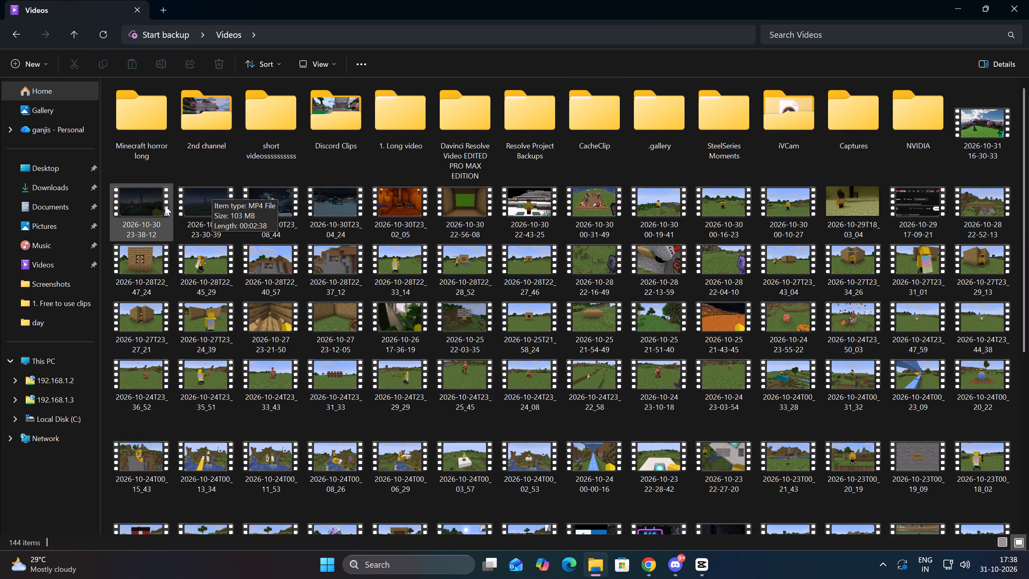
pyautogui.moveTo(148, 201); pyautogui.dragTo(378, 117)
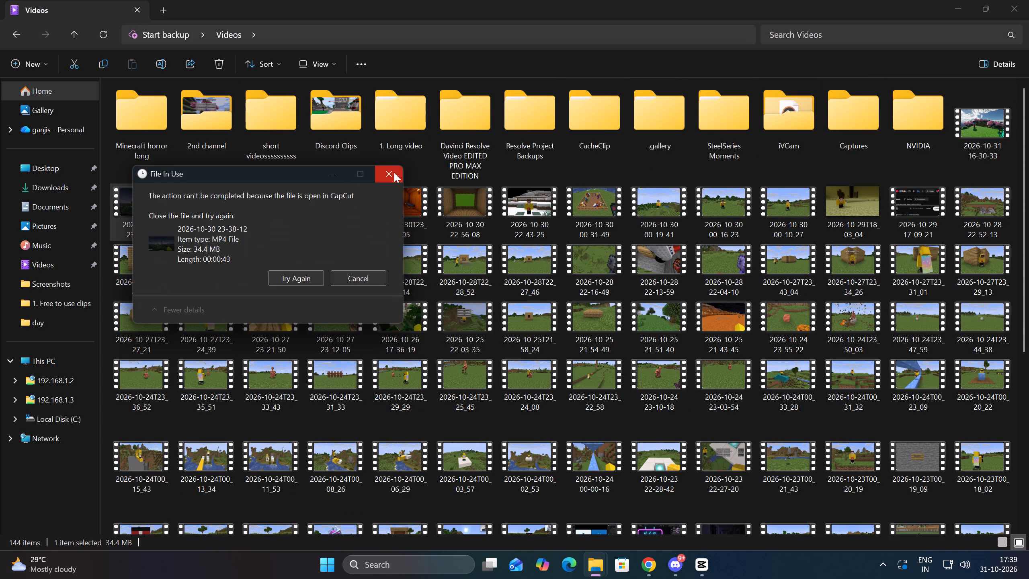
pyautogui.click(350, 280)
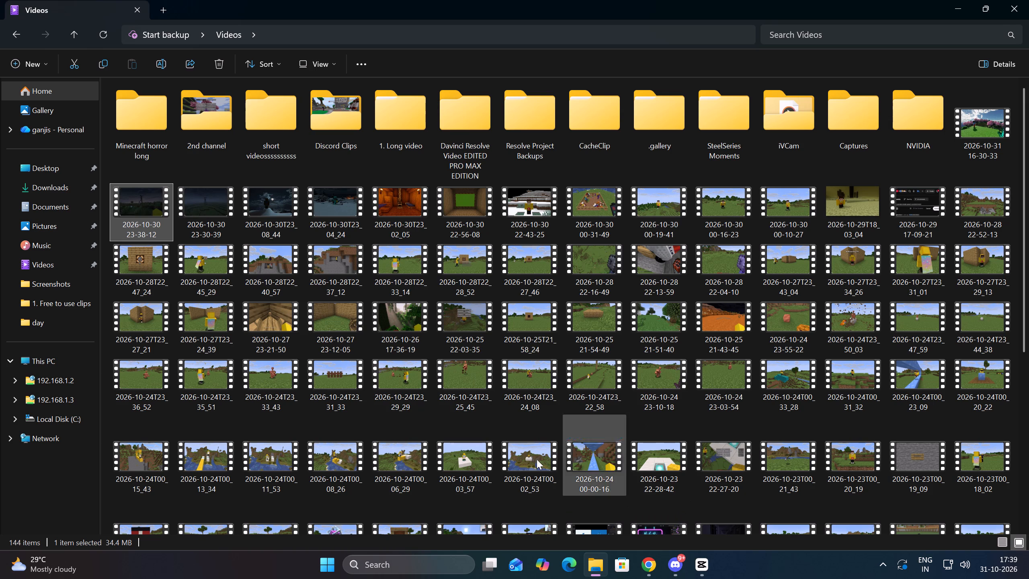
# Switch to CapCut and close it.
pyautogui.click(696, 562)
pyautogui.click(842, 99)
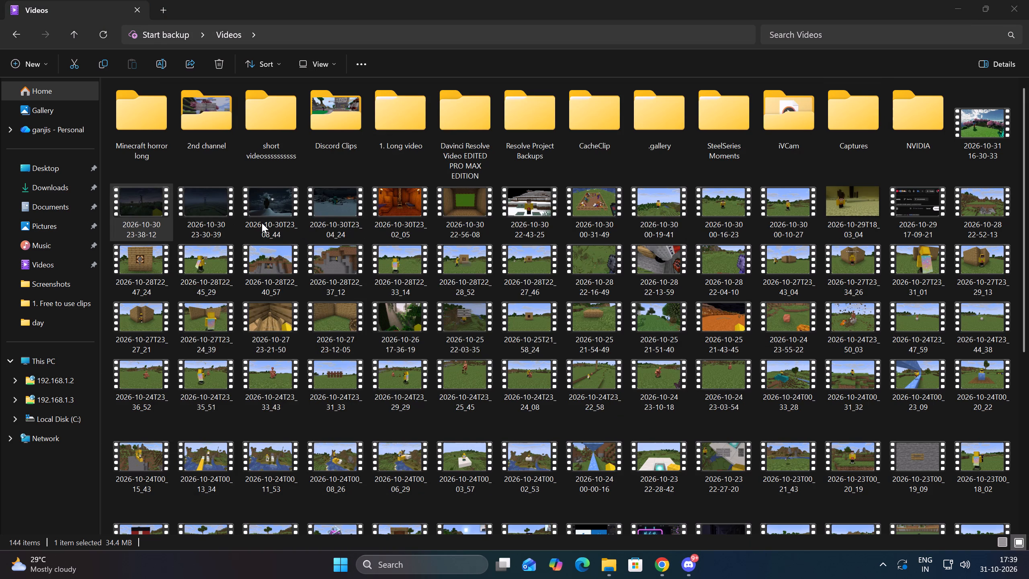
# Move the 2026-10-30 clips T23_08_44, T23_04_24, 23-30-39, 22-43-25, 22-56-08 and T23_02_05 into the 1. Long video folder.
pyautogui.moveTo(262, 223); pyautogui.dragTo(408, 130)
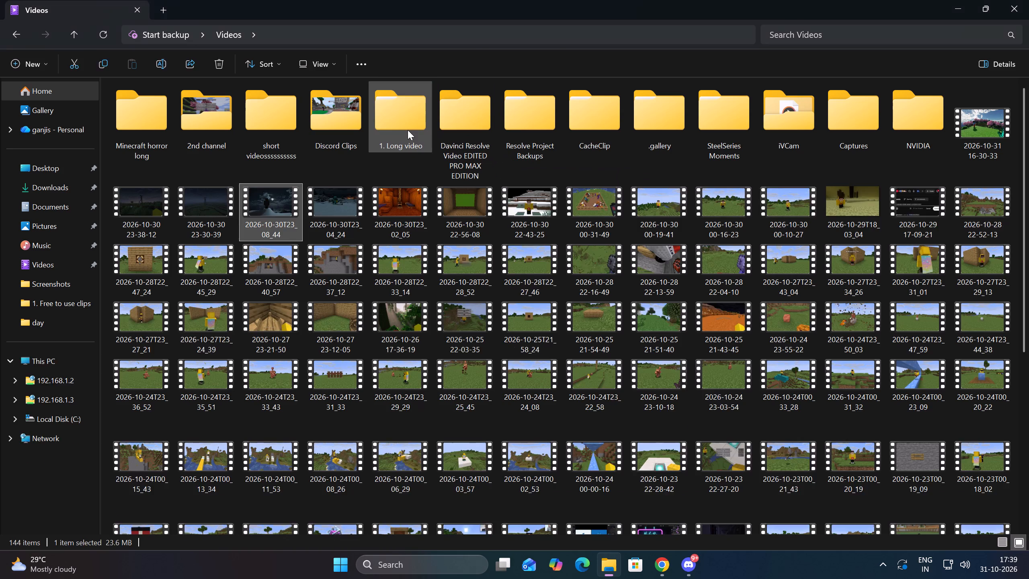
pyautogui.moveTo(268, 220); pyautogui.dragTo(406, 132)
pyautogui.moveTo(198, 224); pyautogui.dragTo(274, 190)
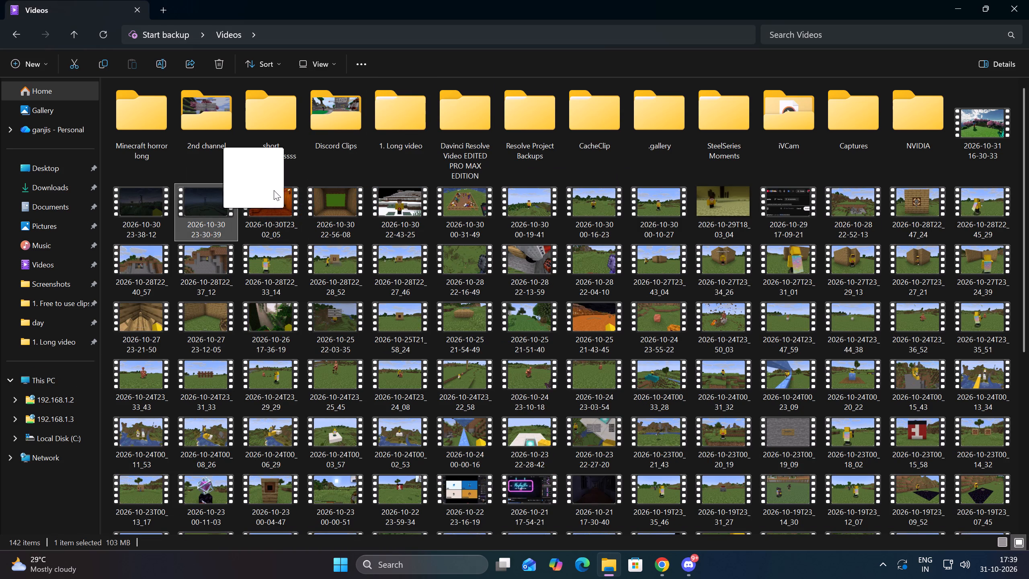
pyautogui.moveTo(274, 190); pyautogui.dragTo(394, 132)
pyautogui.moveTo(343, 213); pyautogui.dragTo(423, 127)
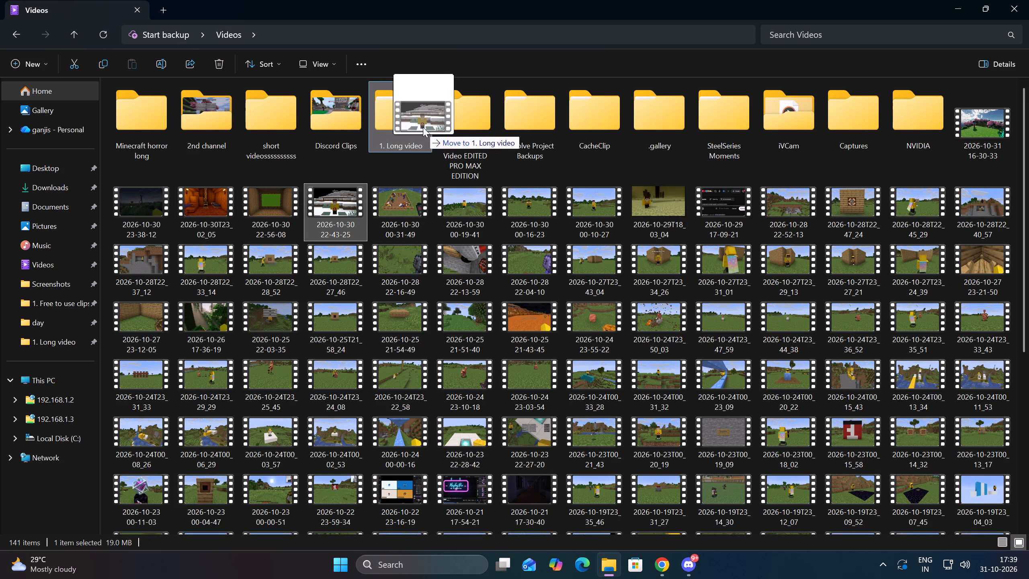
pyautogui.moveTo(423, 127); pyautogui.dragTo(413, 124)
pyautogui.moveTo(271, 205); pyautogui.dragTo(393, 131)
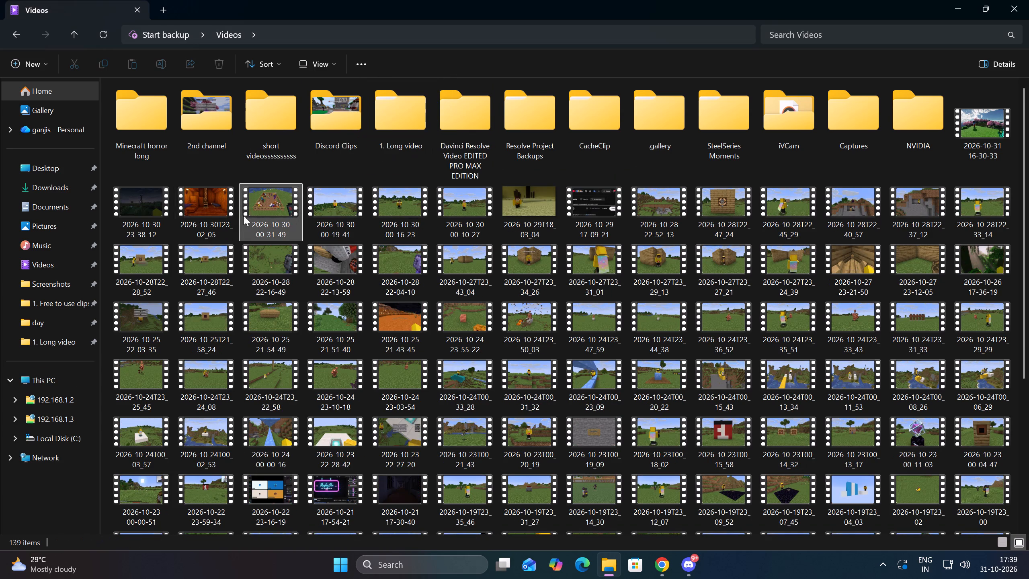
pyautogui.moveTo(214, 207); pyautogui.dragTo(406, 131)
# Permanently delete all clips dated 2026-10-15 through 2026-10-30, along with the Music shortcut, from the Videos folder.
pyautogui.scroll(-6, 441, 266)
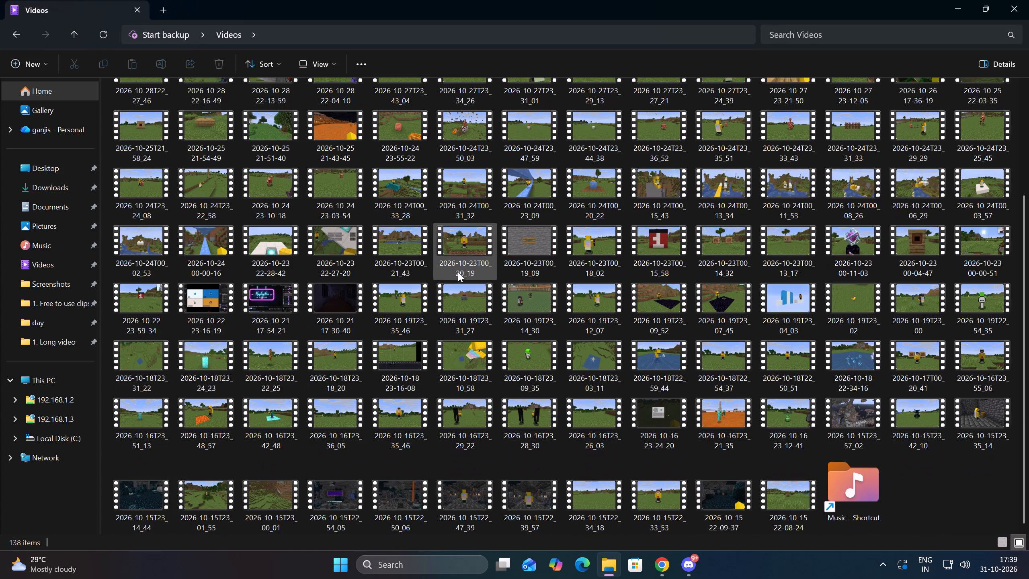
pyautogui.moveTo(999, 491); pyautogui.dragTo(376, 295)
pyautogui.scroll(2, 384, 300)
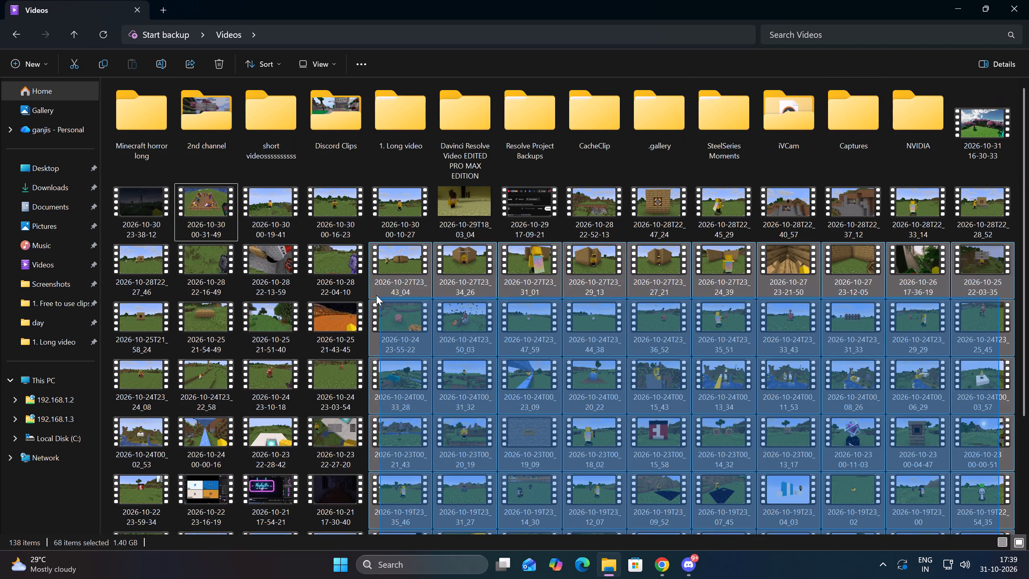
pyautogui.moveTo(376, 295); pyautogui.dragTo(110, 189)
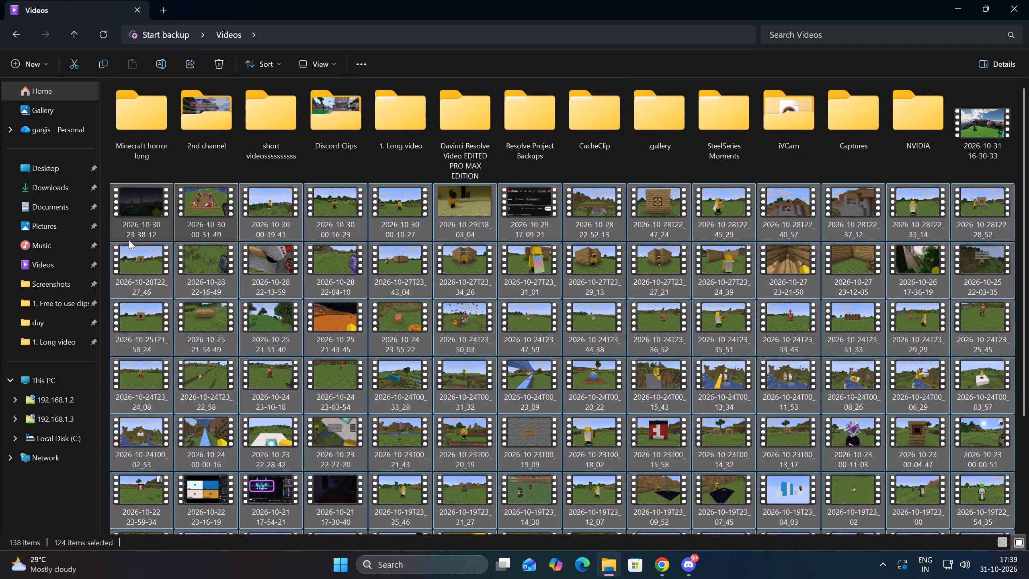
pyautogui.scroll(-2, 411, 383)
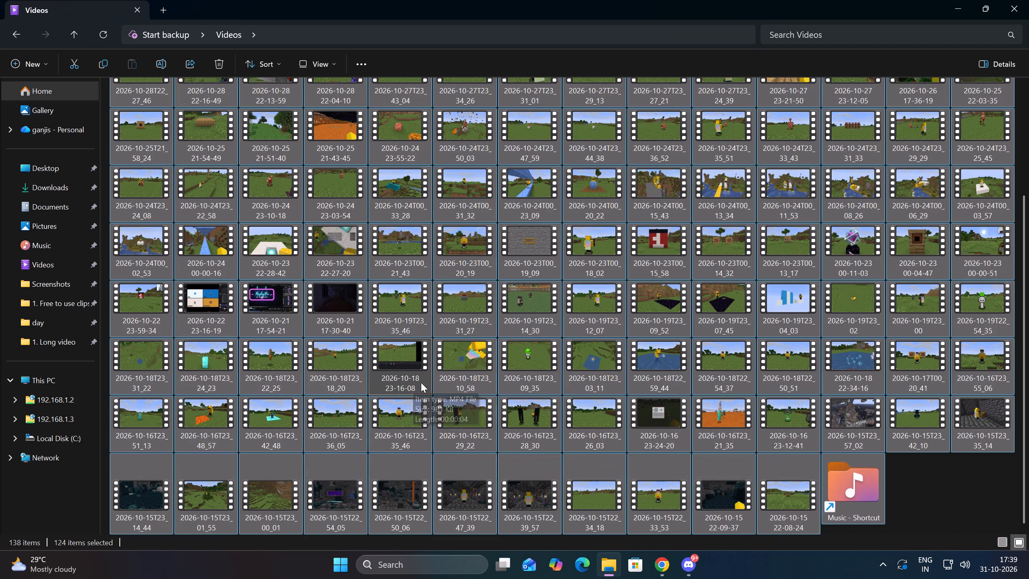
pyautogui.scroll(-1, 421, 382)
pyautogui.scroll(1, 799, 460)
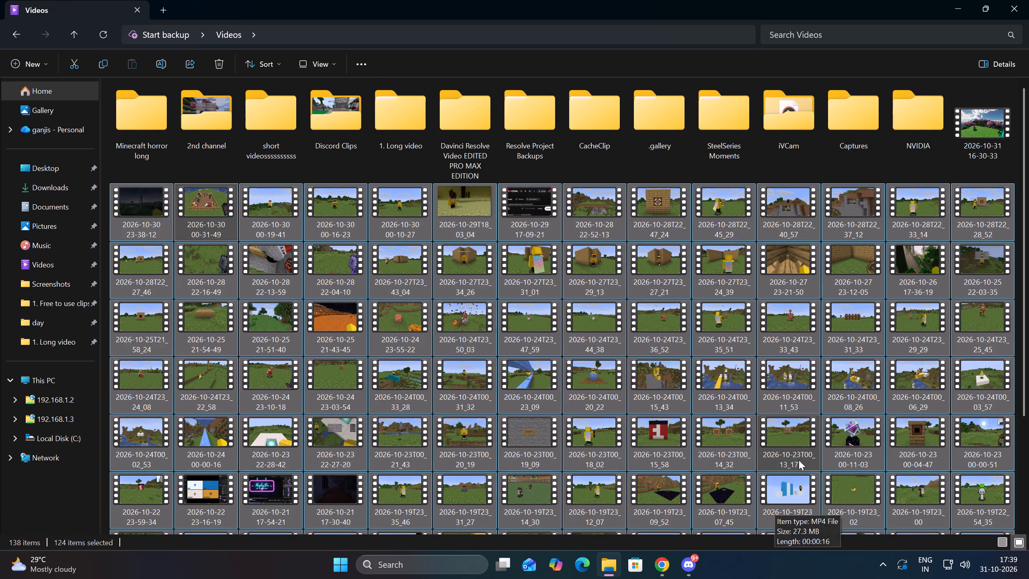
pyautogui.scroll(2, 799, 460)
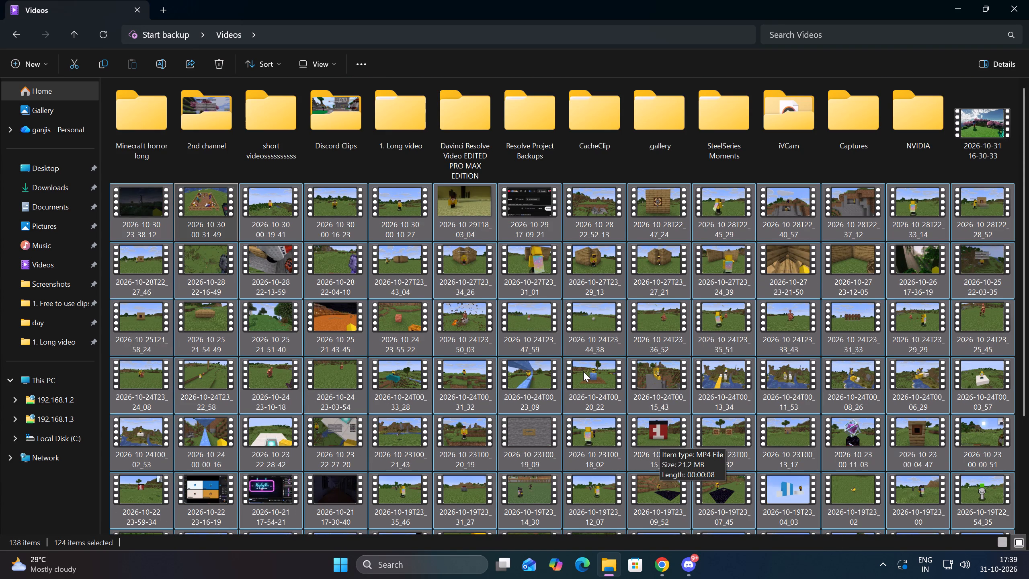
pyautogui.hotkey('shift', 'Delete')
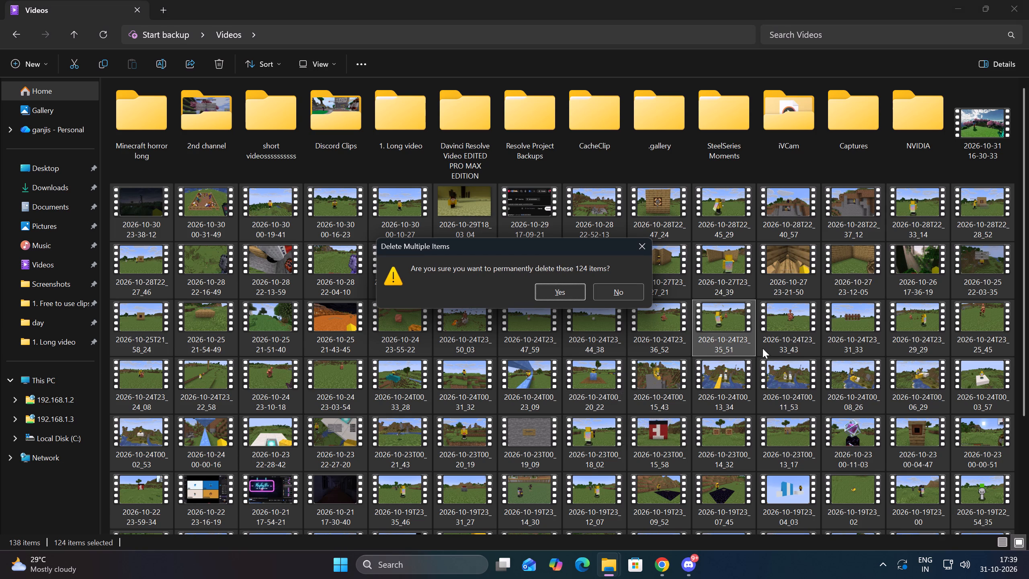
pyautogui.scroll(-5, 744, 363)
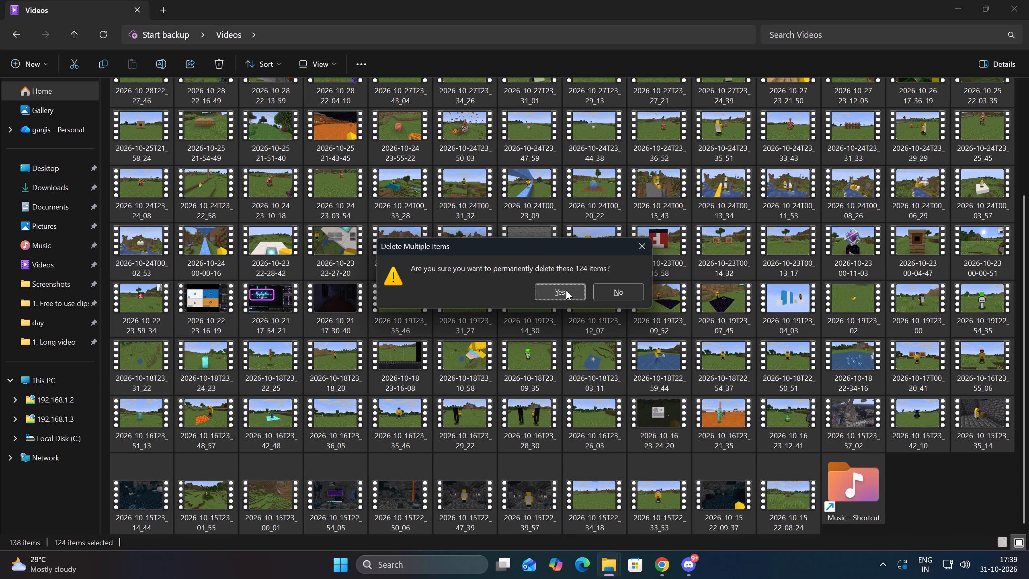
pyautogui.click(566, 290)
pyautogui.moveTo(1005, 212); pyautogui.dragTo(990, 102)
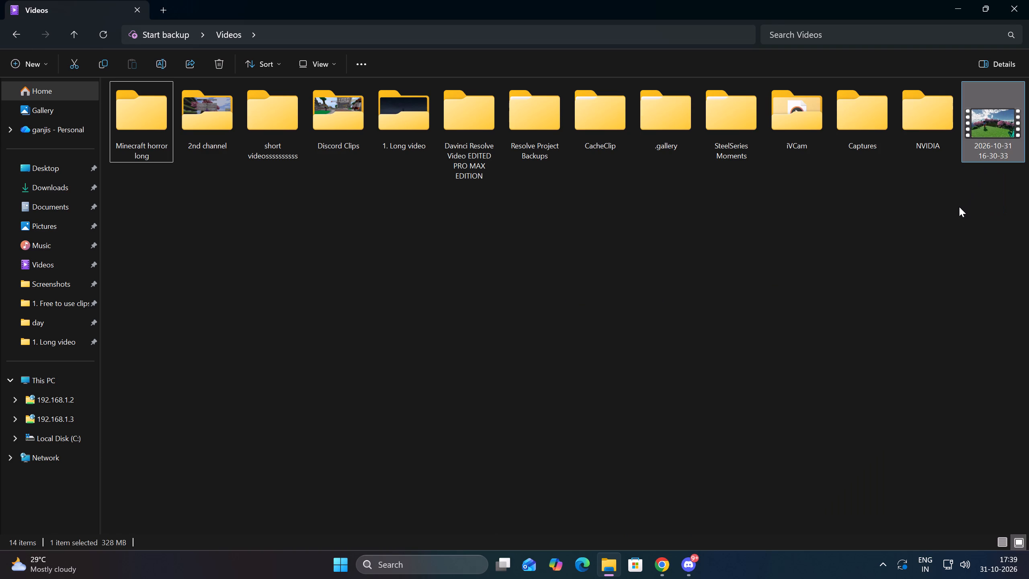
pyautogui.press('Delete')
# Check the contents of the Discord Clips folder and the drives under This PC.
pyautogui.tripleClick(338, 135)
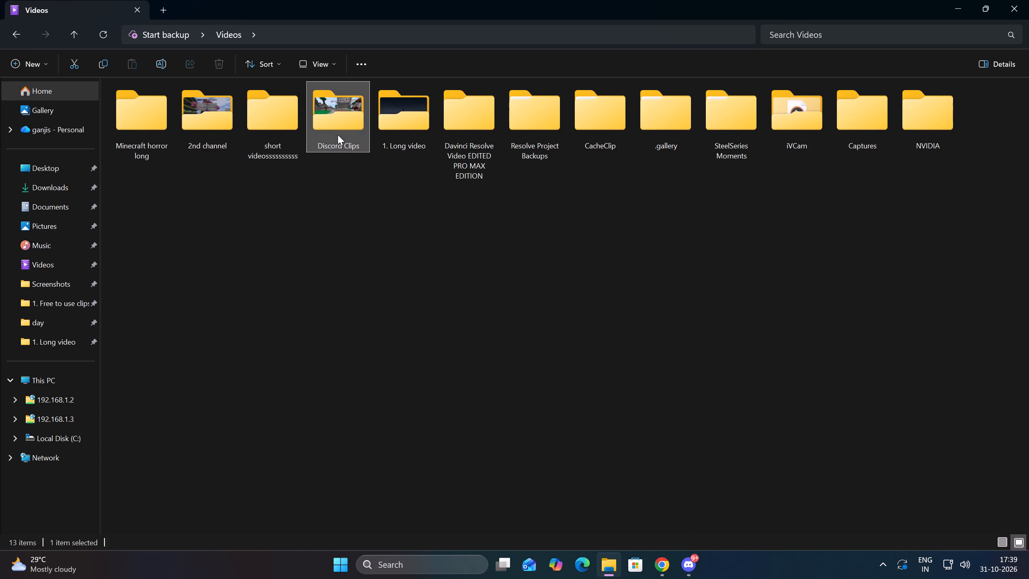
pyautogui.click(338, 135)
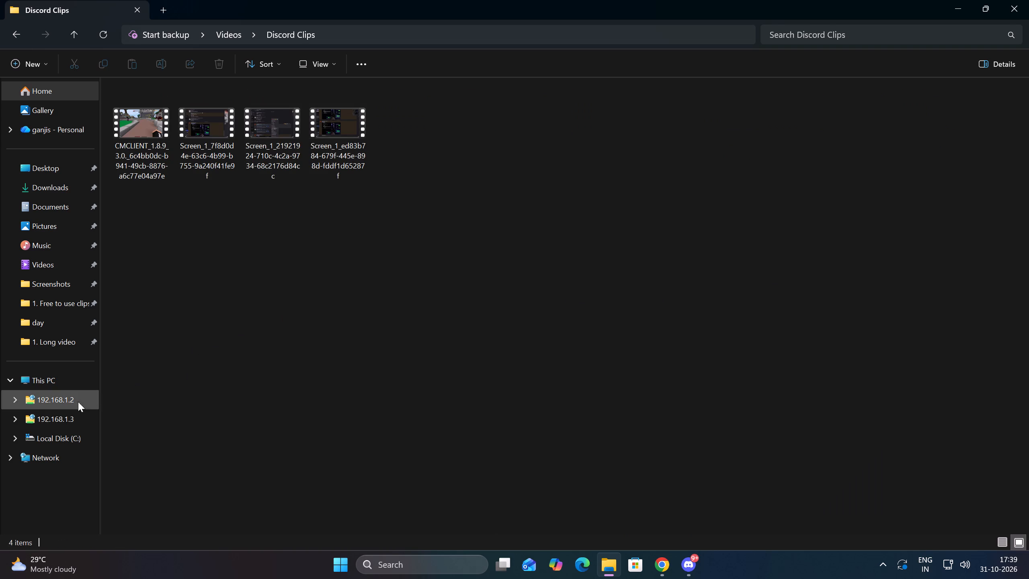
pyautogui.click(65, 374)
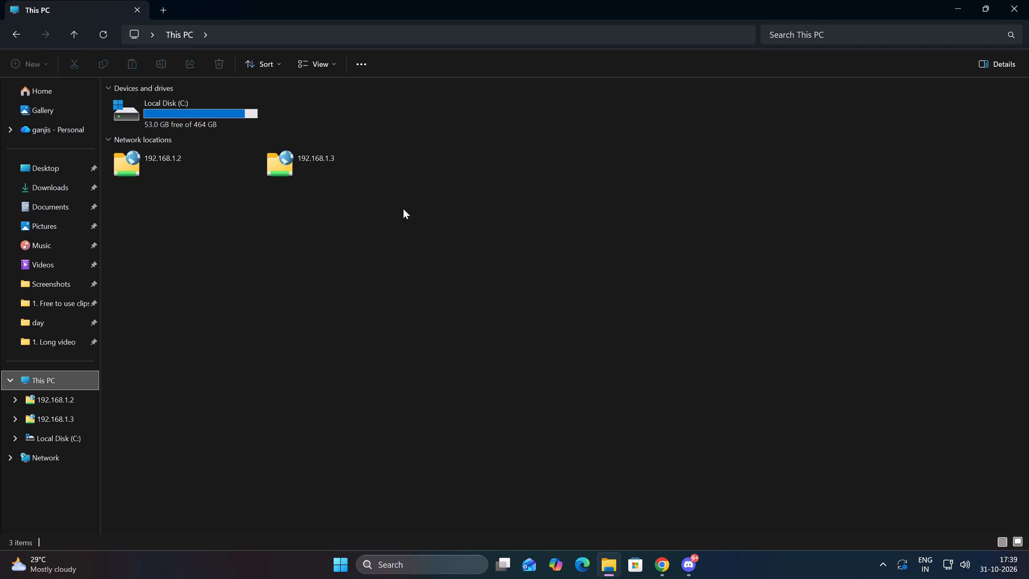
# Close the File Explorer window.
pyautogui.click(1023, 0)
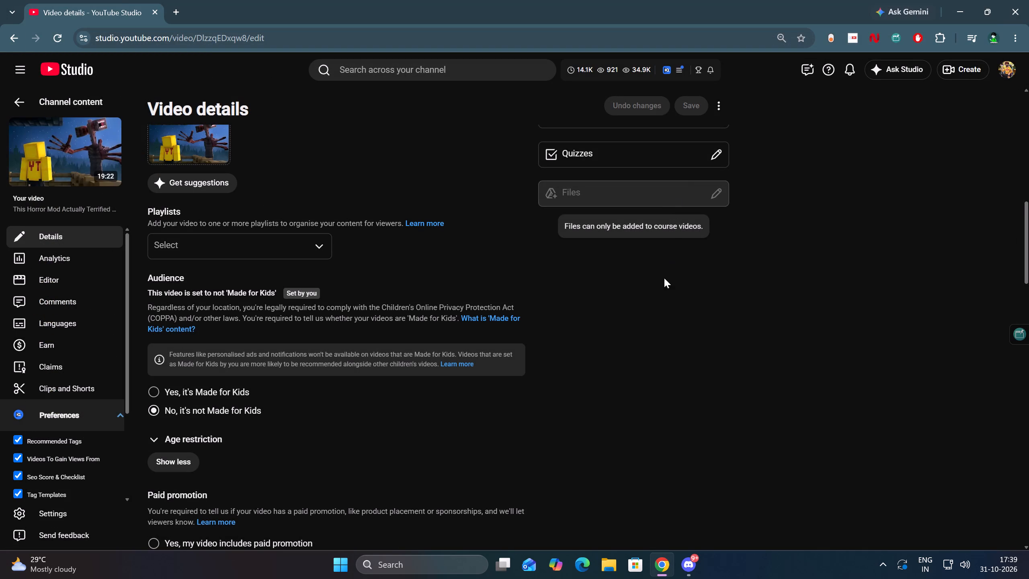
# Review the horror-mod video's details page in YouTube Studio, from title and description through visibility, licence, category and comment settings.
pyautogui.scroll(-2, 558, 359)
pyautogui.scroll(9, 558, 359)
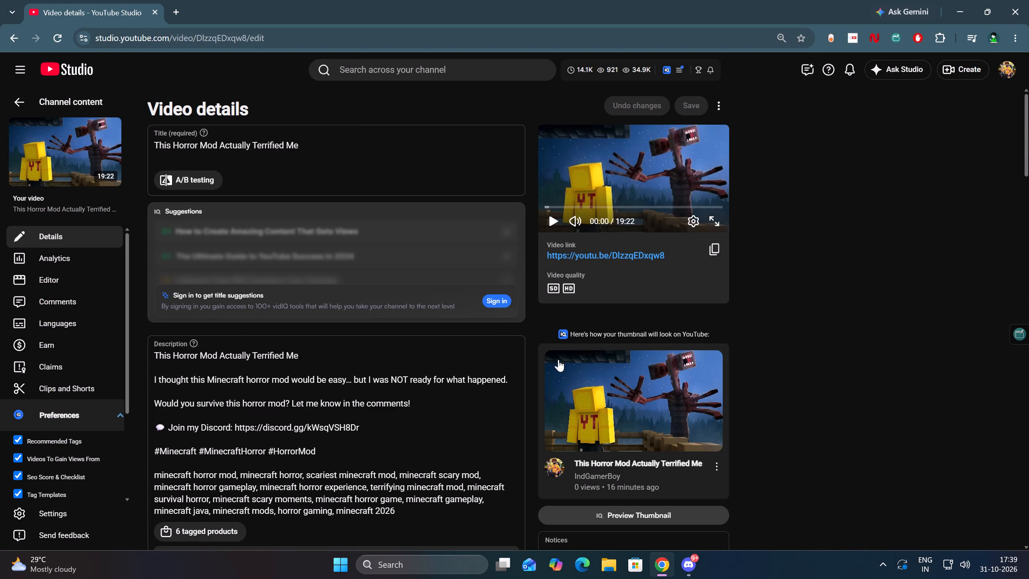
pyautogui.scroll(-1, 757, 376)
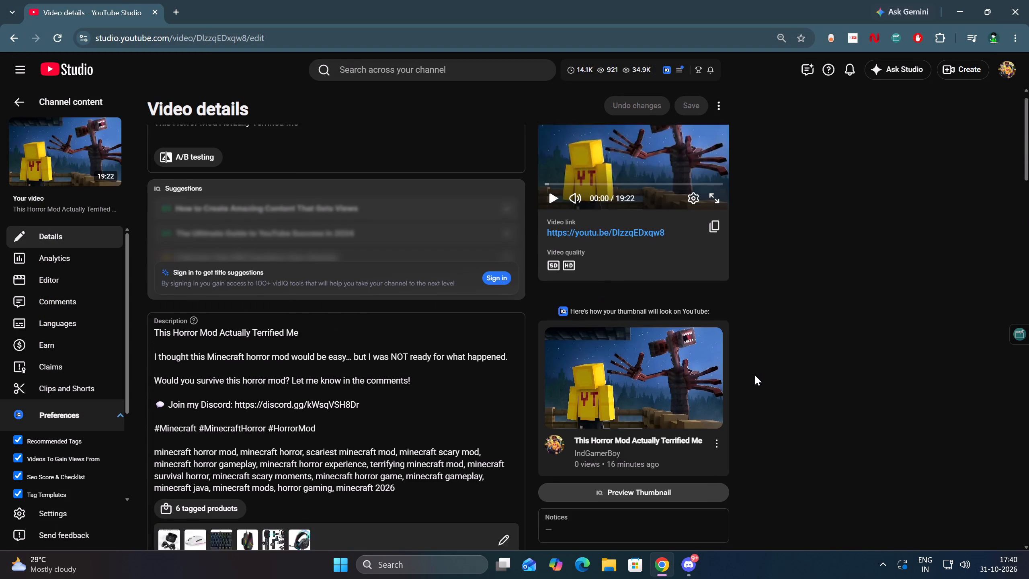
pyautogui.scroll(-1, 755, 375)
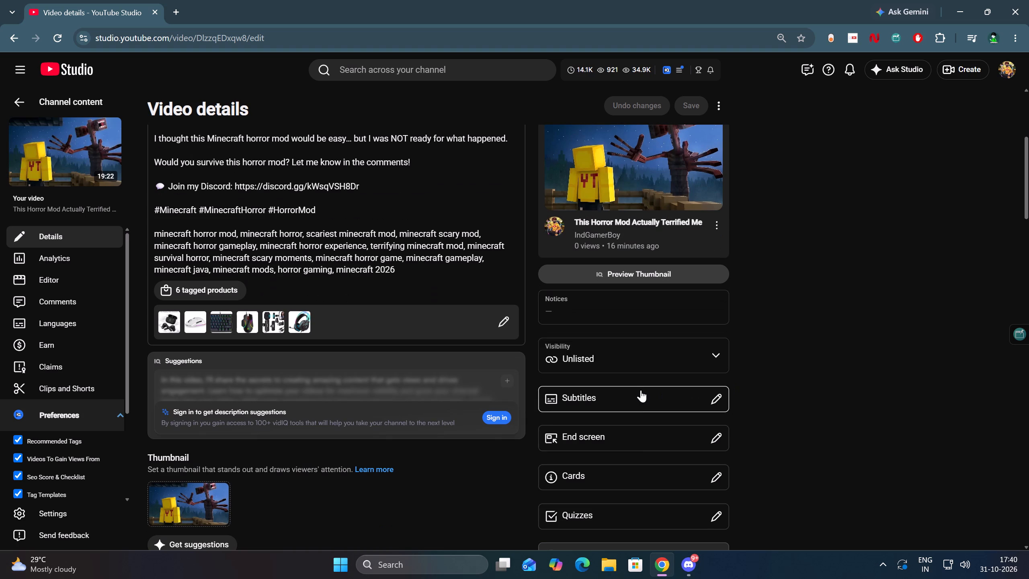
pyautogui.scroll(-15, 638, 450)
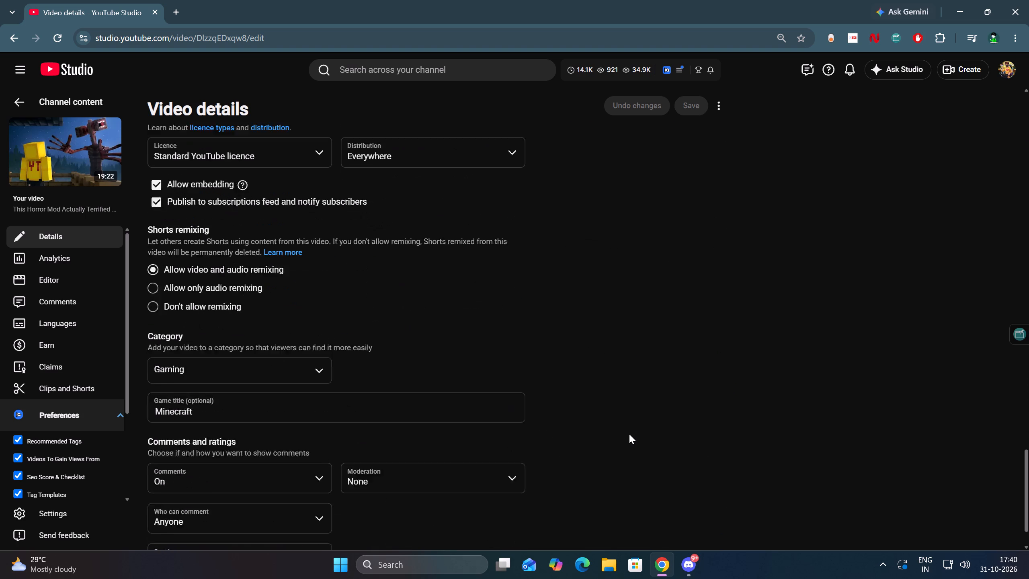
# Close the Chrome window showing YouTube Studio.
pyautogui.click(1028, 0)
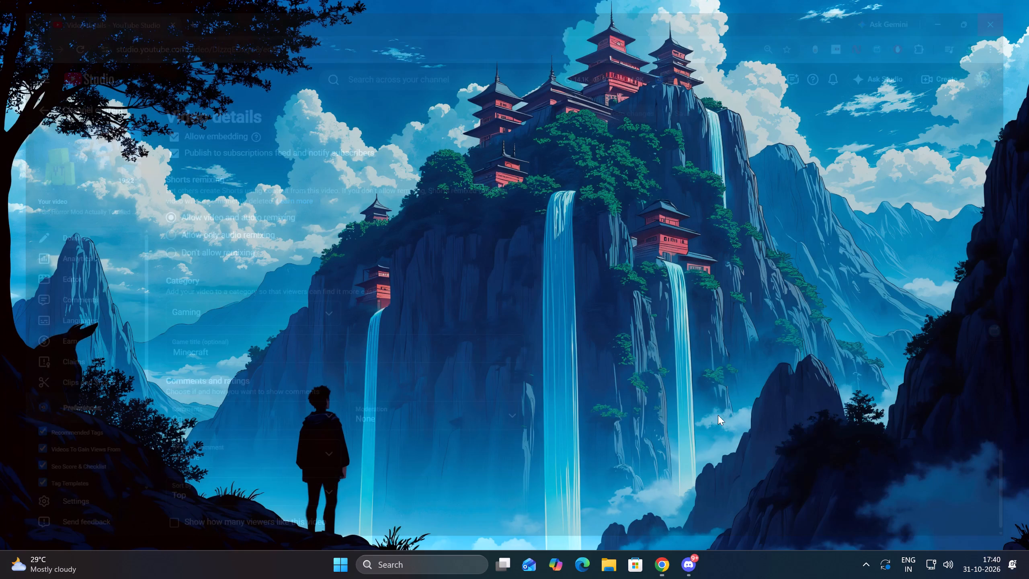